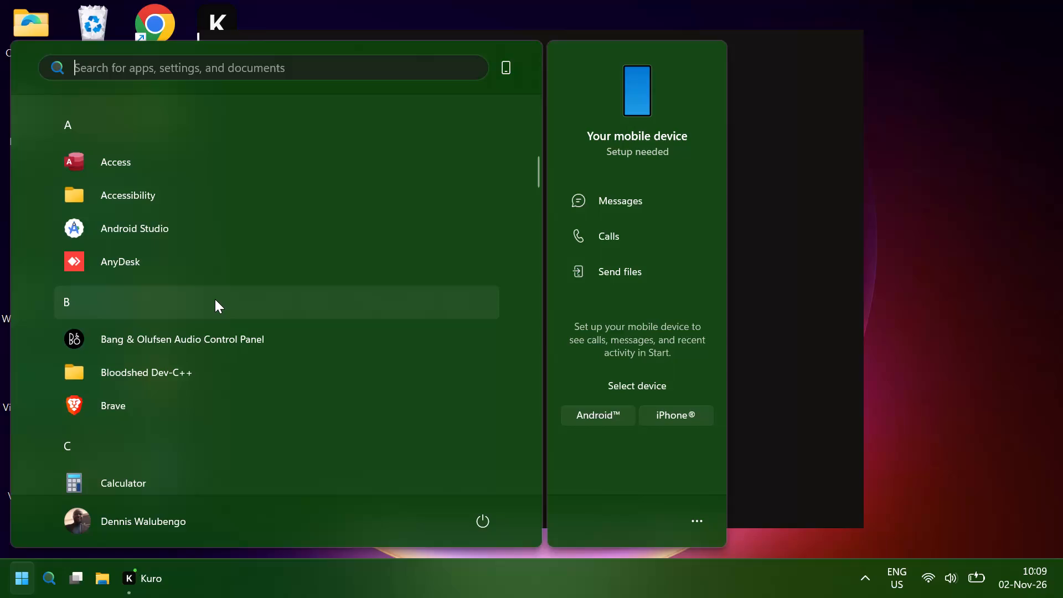
Find and launch the draw.io app.
{"action": "type", "text": "dr"}
{"action": "key", "text": "a"}
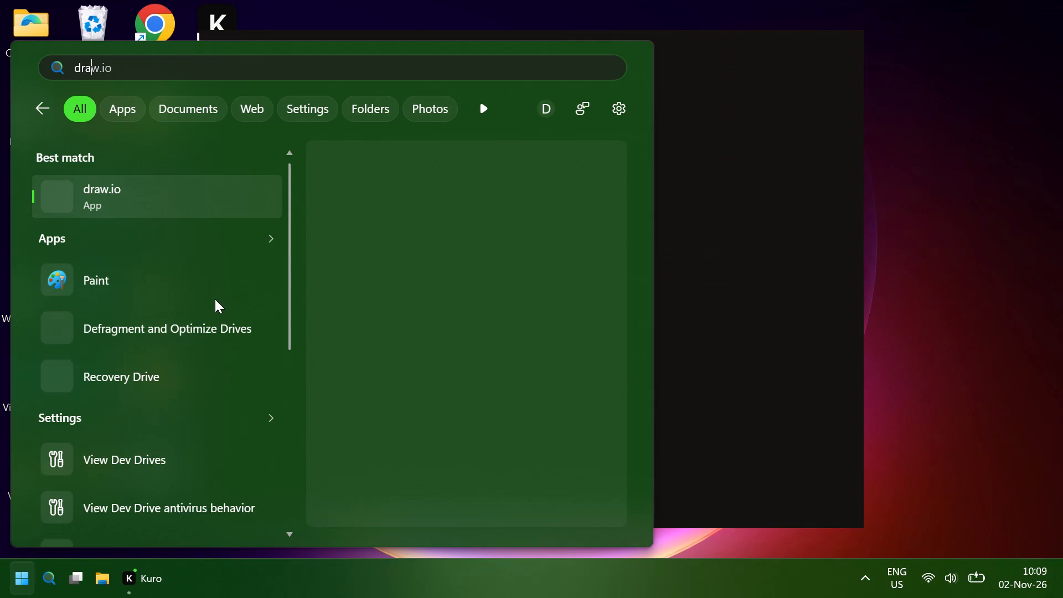
{"action": "left_click", "coordinate": [171, 199]}
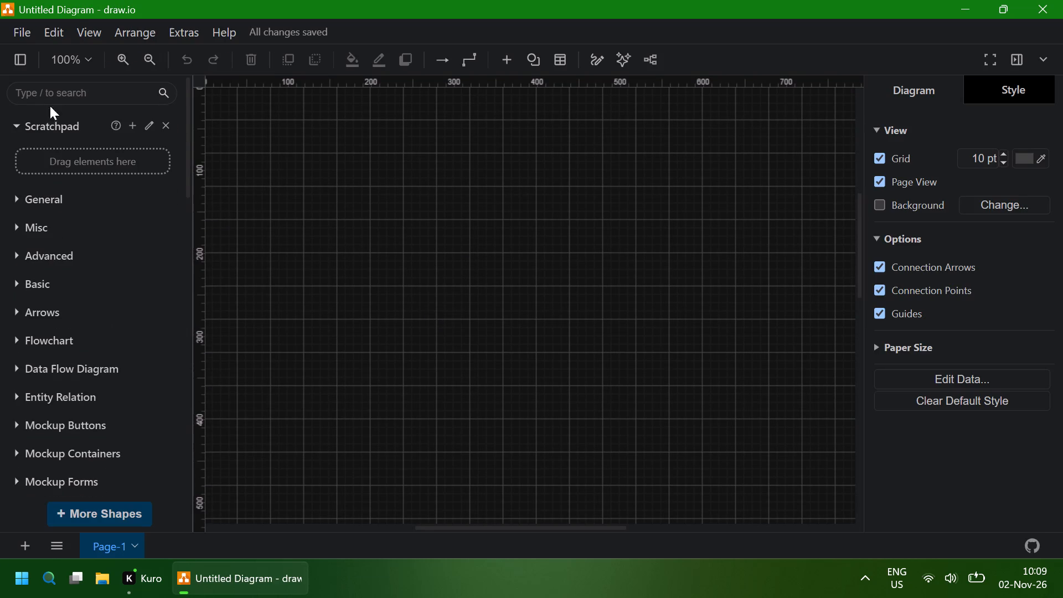
Open the recent diagram FloorPlan.drawio.
{"action": "left_click", "coordinate": [23, 38]}
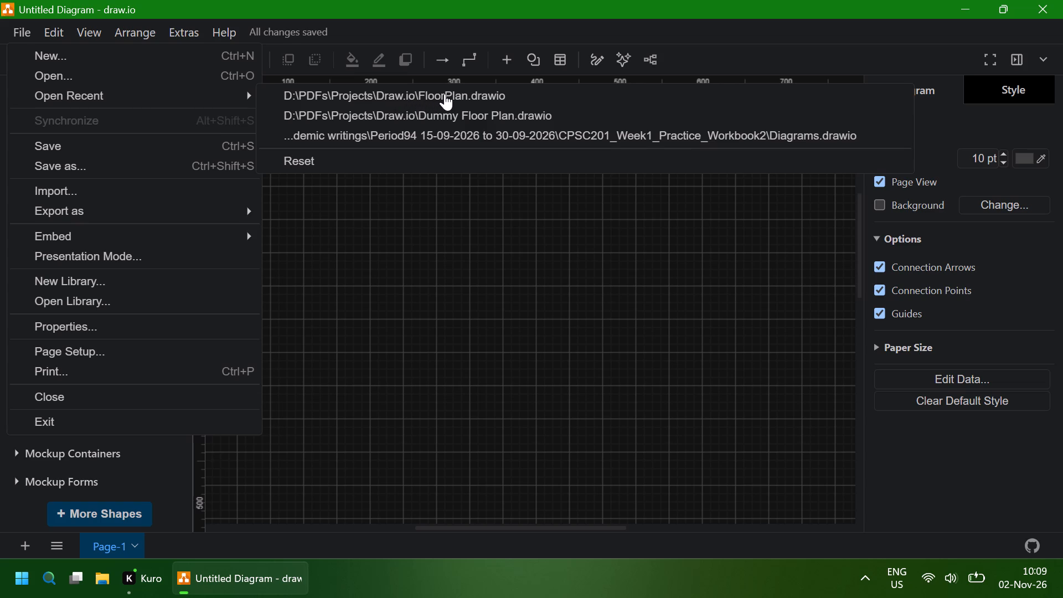
{"action": "left_click", "coordinate": [461, 96]}
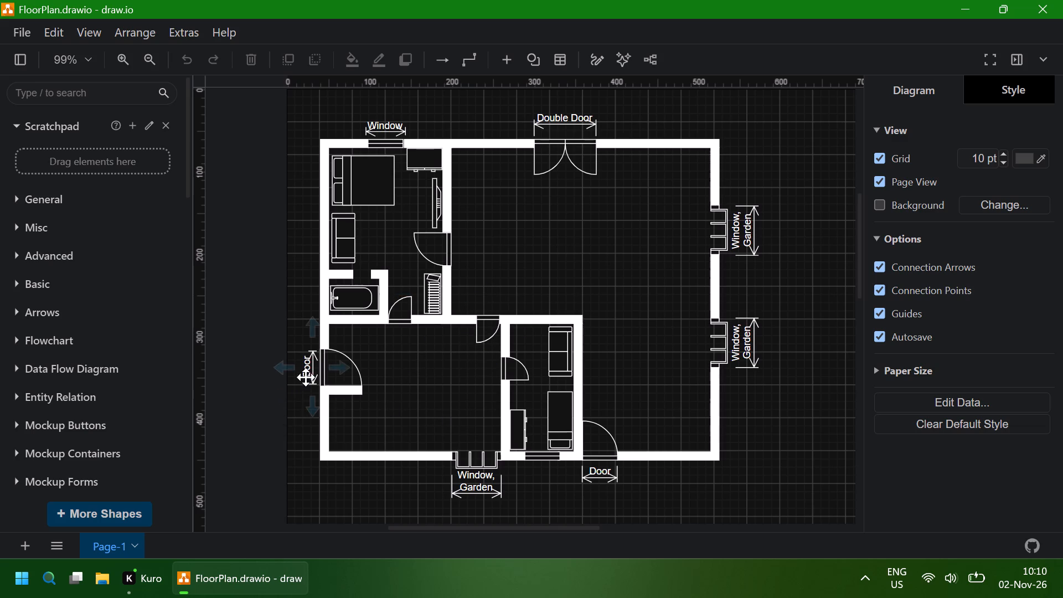
Duplicate the Door dimension label under the lower exterior door and place the copy above the door in the central horizontal wall.
{"action": "left_click", "coordinate": [601, 480]}
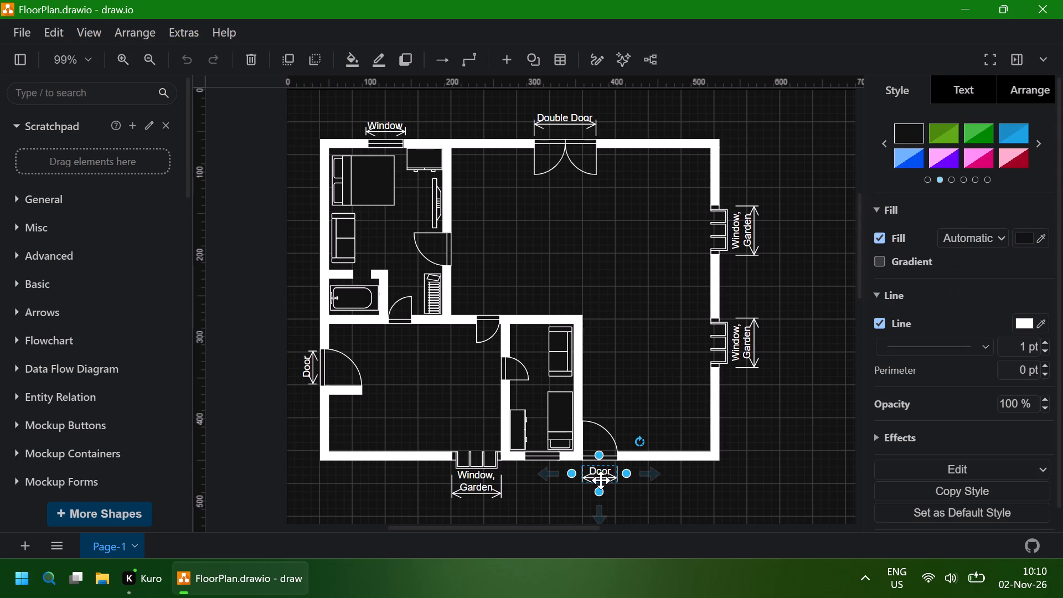
{"action": "key", "text": "ctrl+d"}
{"action": "left_click_drag", "start_coordinate": [601, 480], "coordinate": [484, 404]}
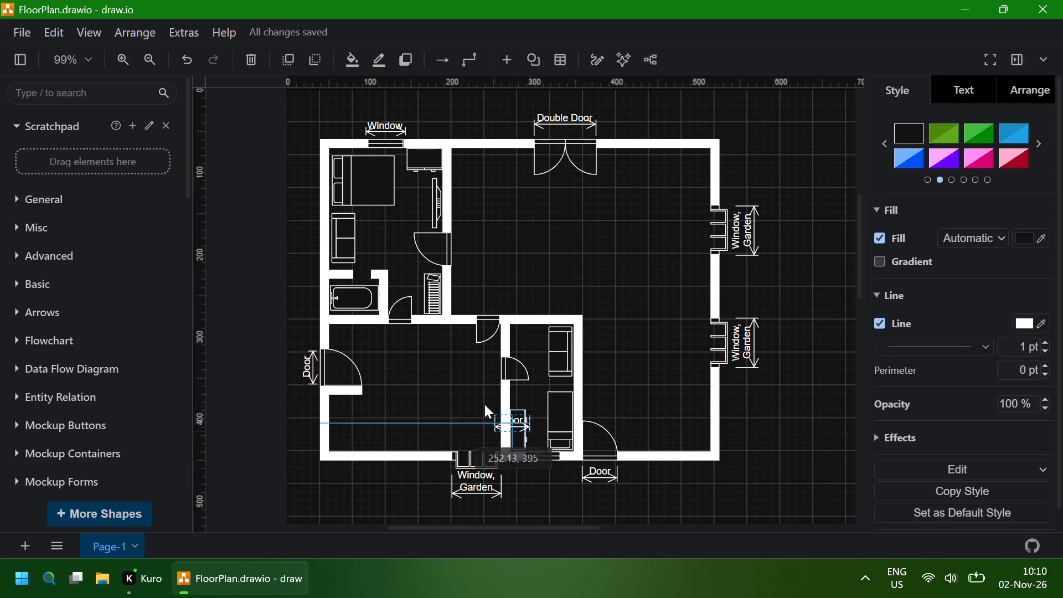
{"action": "left_click_drag", "start_coordinate": [484, 404], "coordinate": [455, 323]}
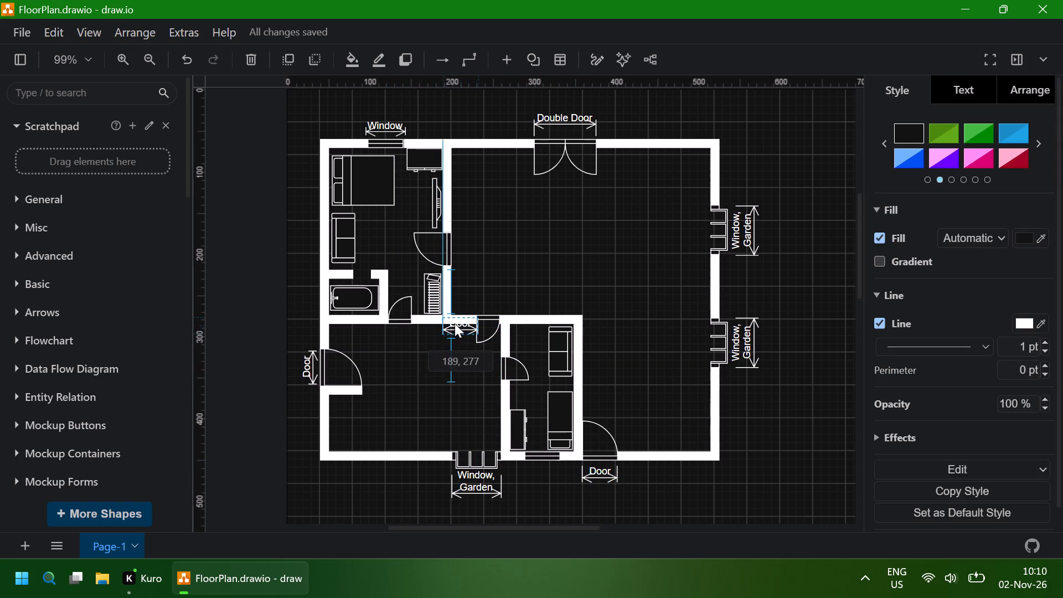
{"action": "left_click_drag", "start_coordinate": [455, 323], "coordinate": [478, 297]}
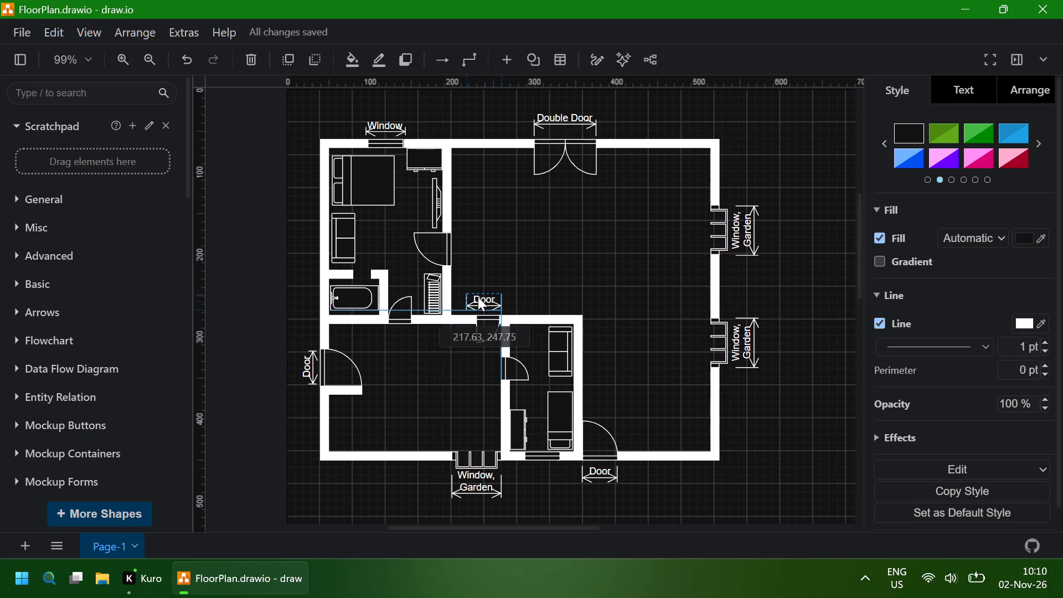
{"action": "left_click_drag", "start_coordinate": [478, 297], "coordinate": [479, 296]}
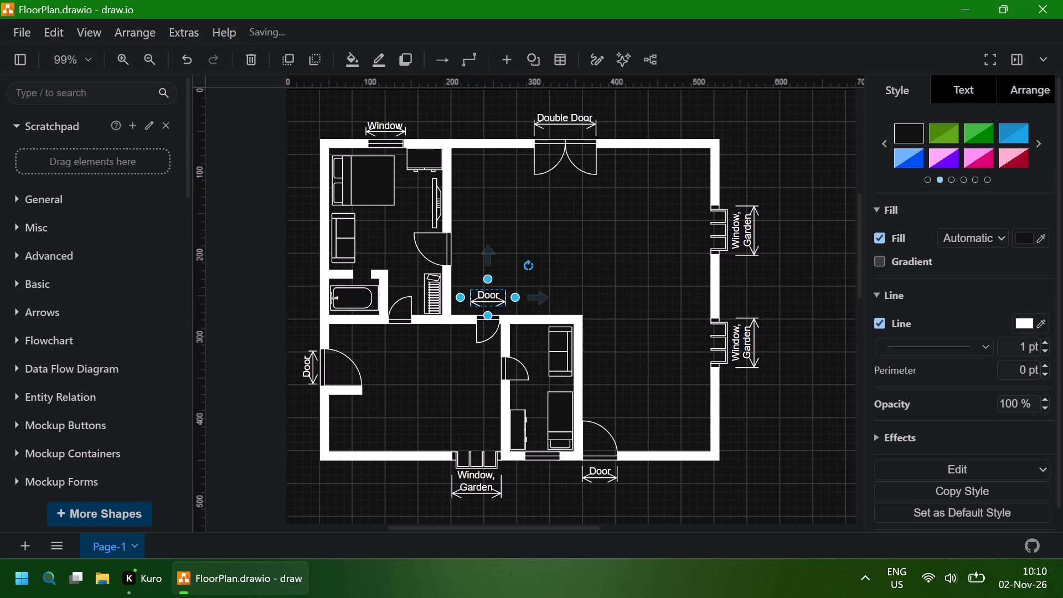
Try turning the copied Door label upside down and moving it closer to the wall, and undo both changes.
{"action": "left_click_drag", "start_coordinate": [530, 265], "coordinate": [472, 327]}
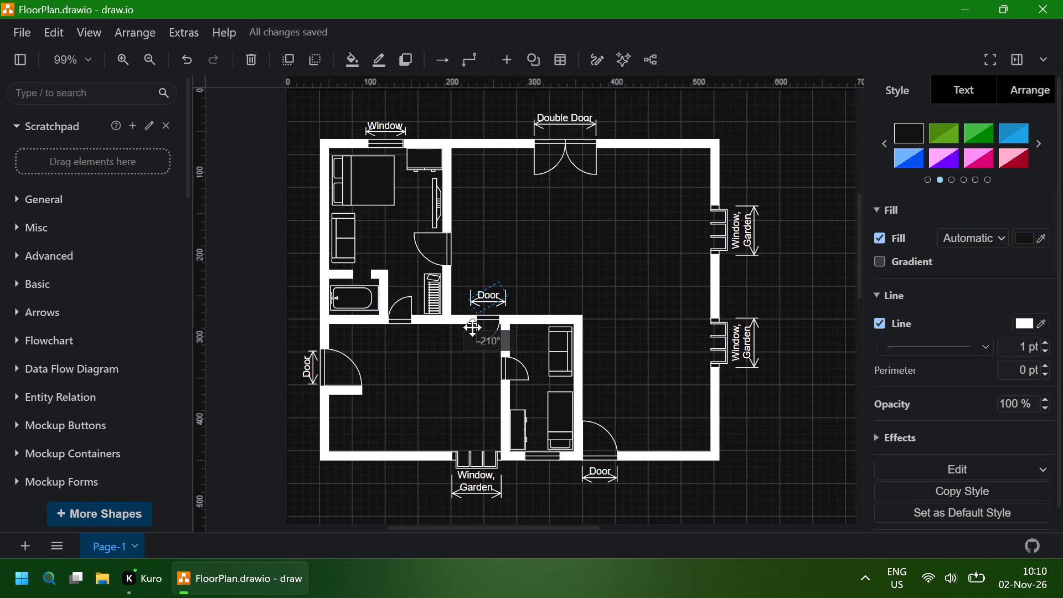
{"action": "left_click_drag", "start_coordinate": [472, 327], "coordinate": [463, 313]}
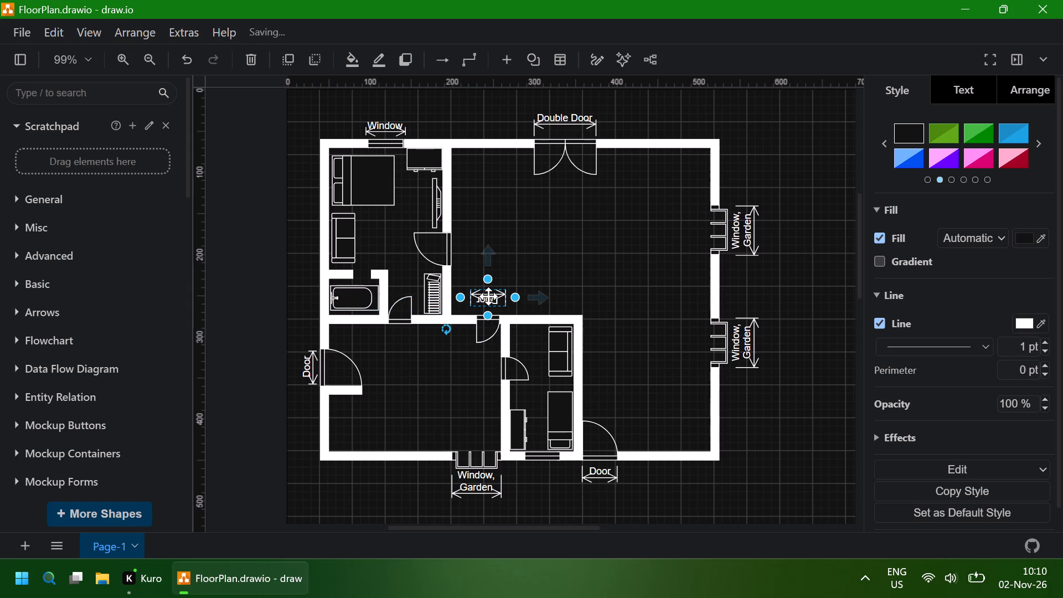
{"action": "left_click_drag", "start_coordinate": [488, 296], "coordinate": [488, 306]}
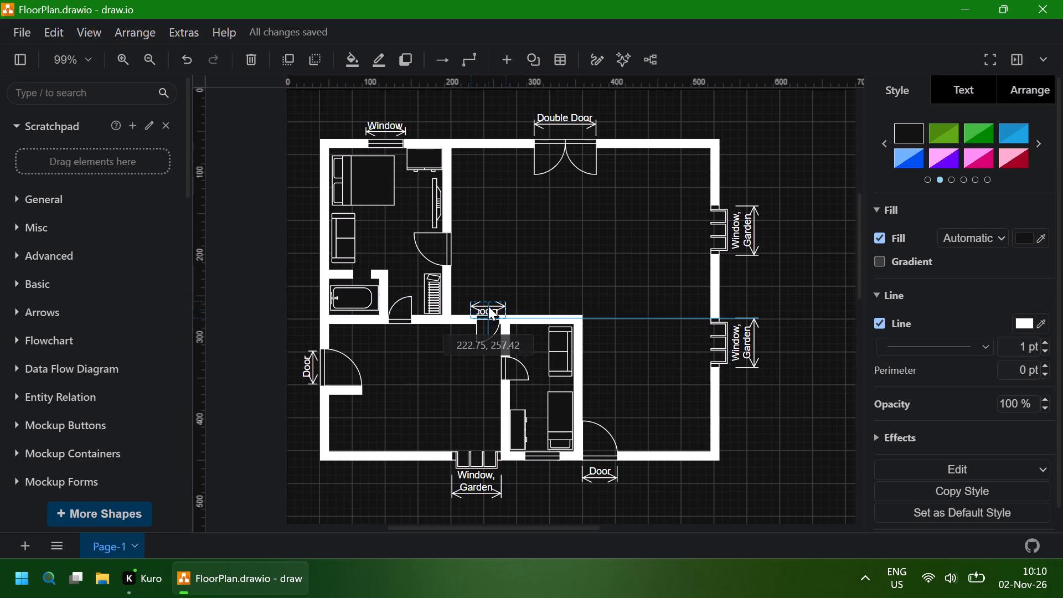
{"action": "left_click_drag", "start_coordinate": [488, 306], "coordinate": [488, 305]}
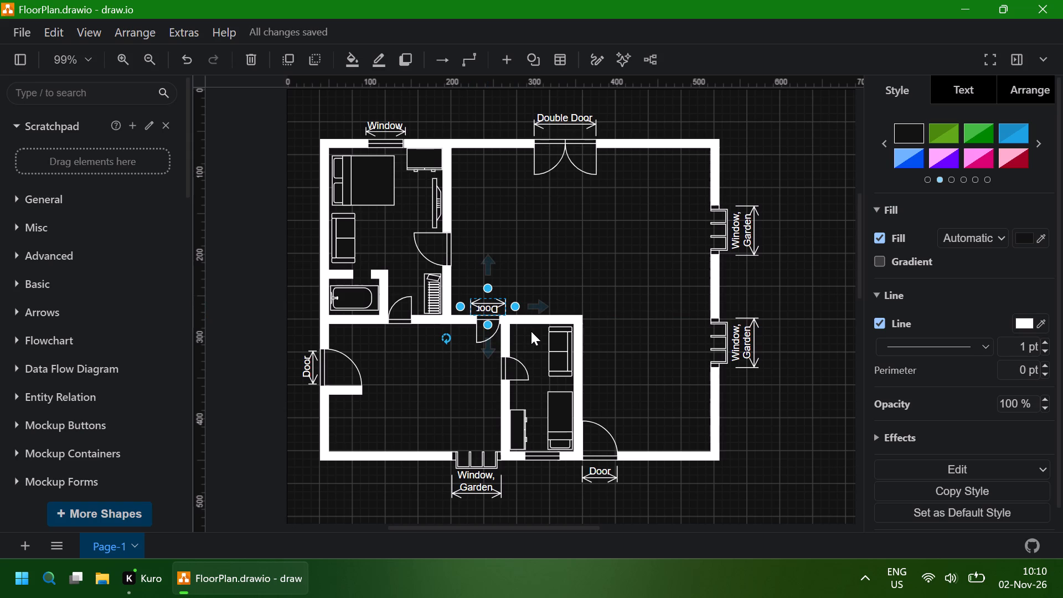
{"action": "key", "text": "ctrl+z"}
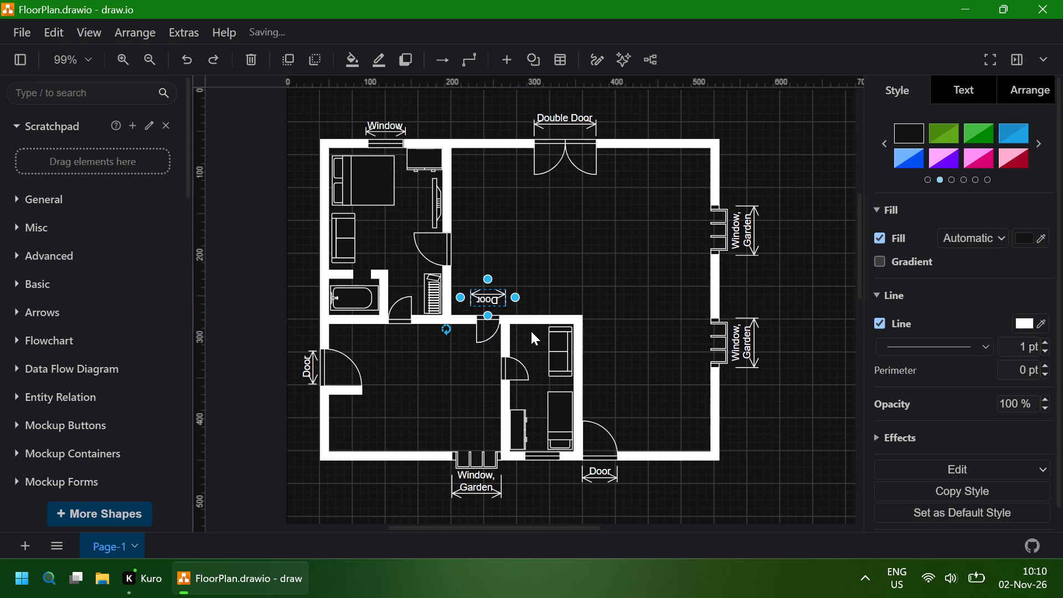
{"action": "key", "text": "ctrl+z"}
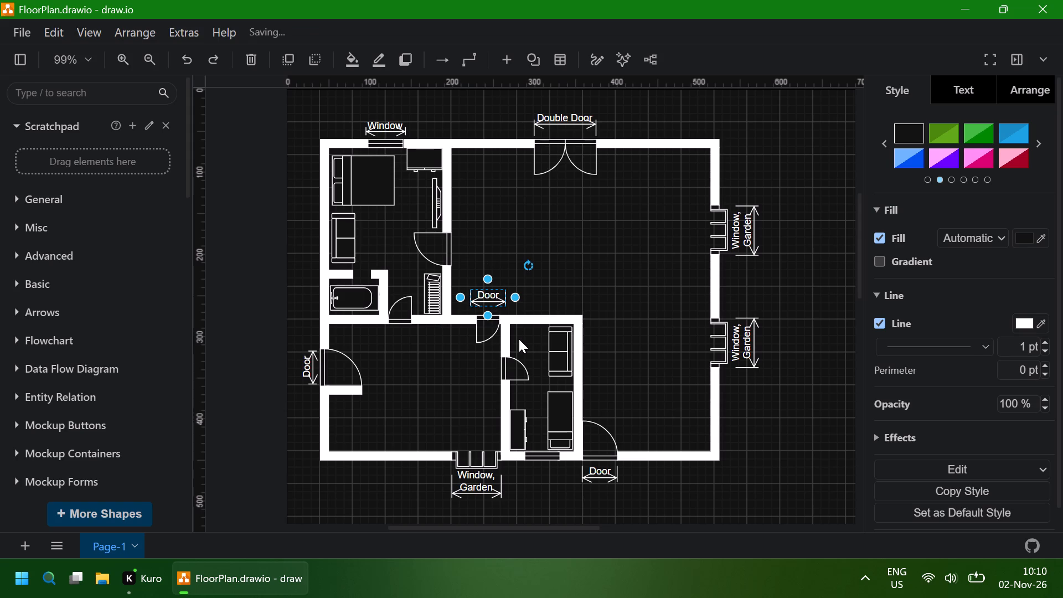
Move the copied Door label beneath the door beside the bathroom, trimming its height from the top so it sits close to the wall.
{"action": "left_click", "coordinate": [490, 302]}
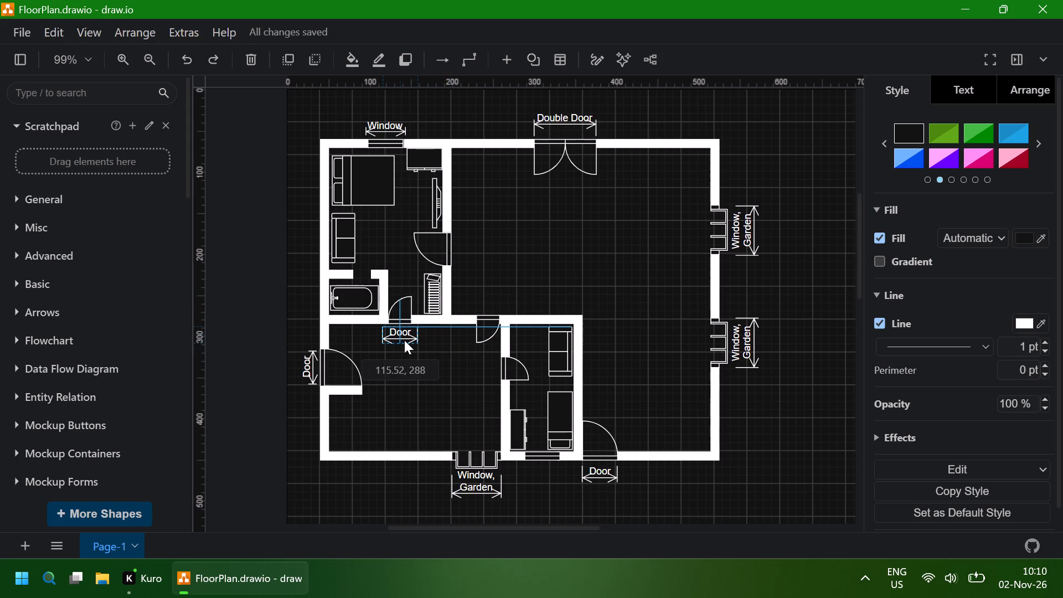
{"action": "left_click", "coordinate": [445, 352]}
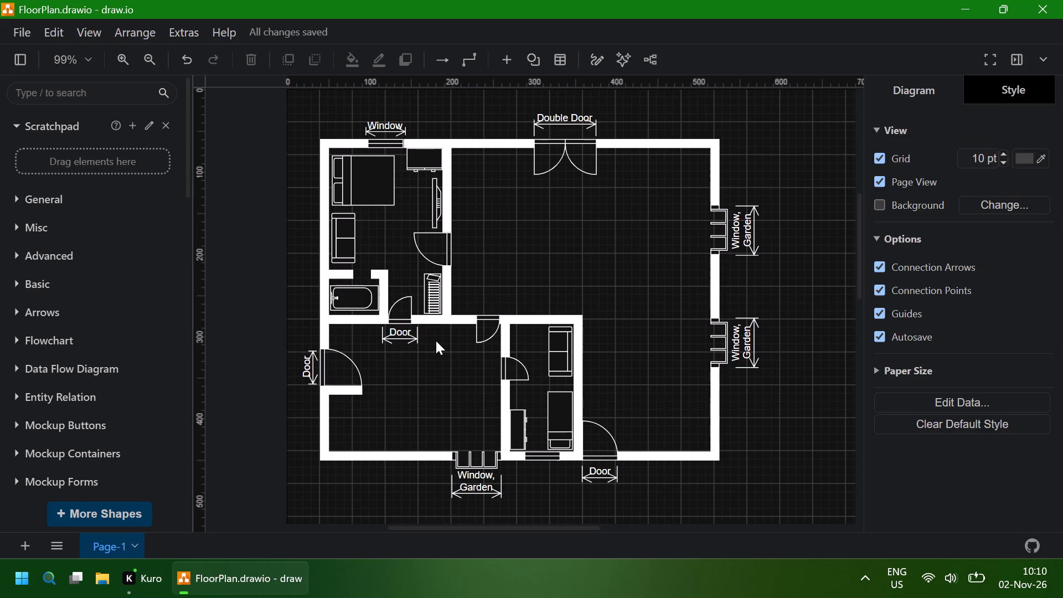
{"action": "left_click", "coordinate": [401, 339]}
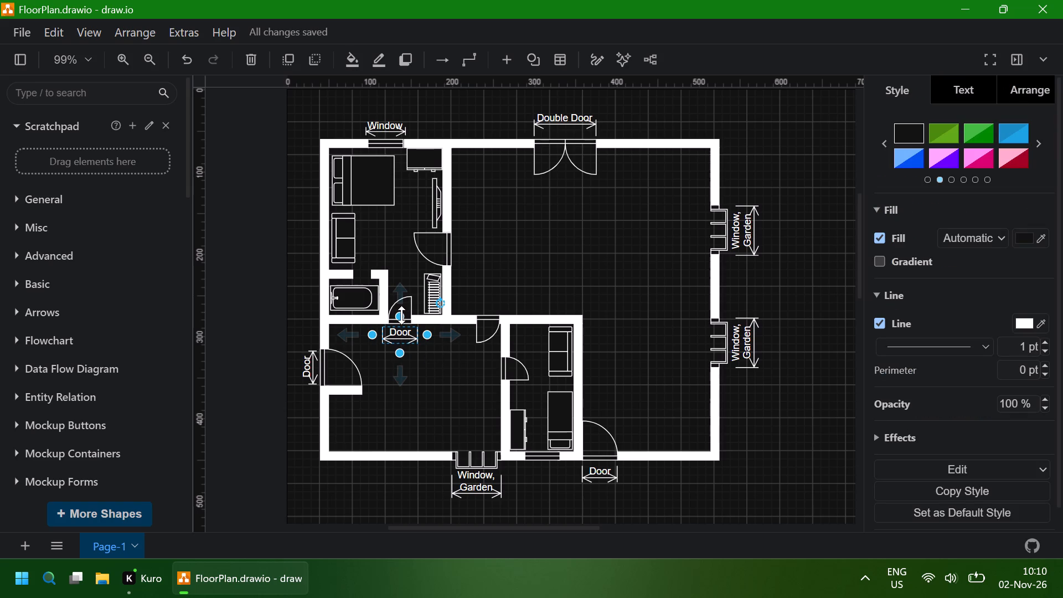
{"action": "left_click_drag", "start_coordinate": [401, 315], "coordinate": [401, 322]}
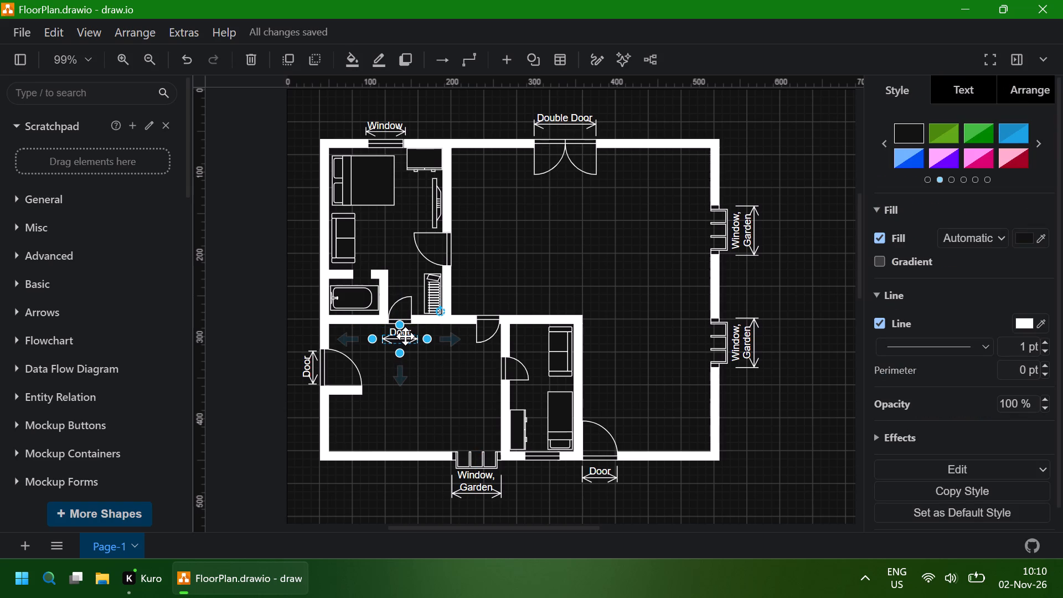
{"action": "key", "text": "Up"}
{"action": "key", "text": "Up"}
{"action": "key", "text": "Up"}
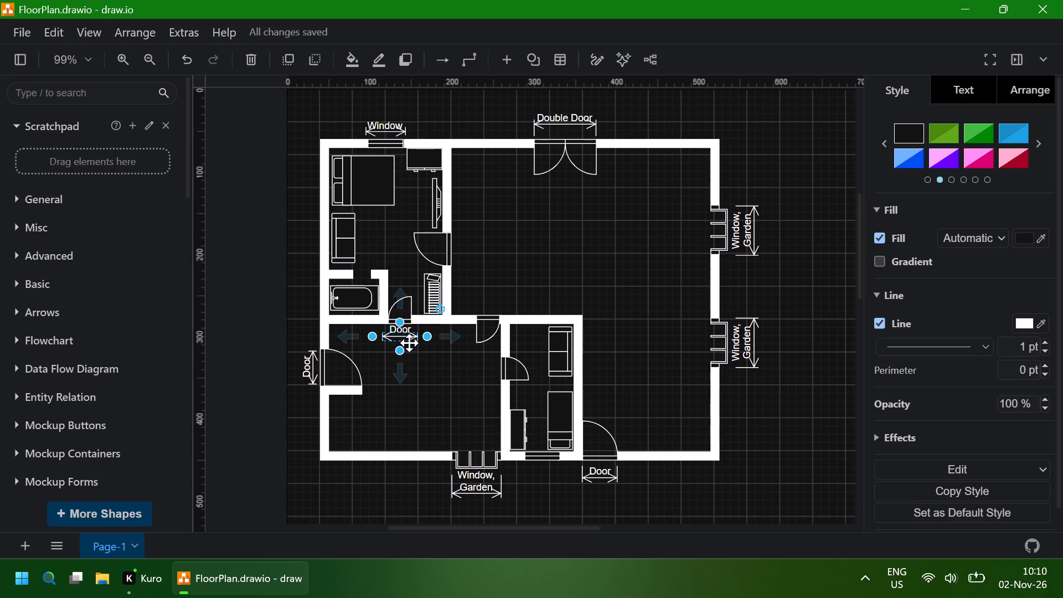
Duplicate that Door label, move the copy into the large room near the bedroom door, and rotate it -90°.
{"action": "key", "text": "ctrl+d"}
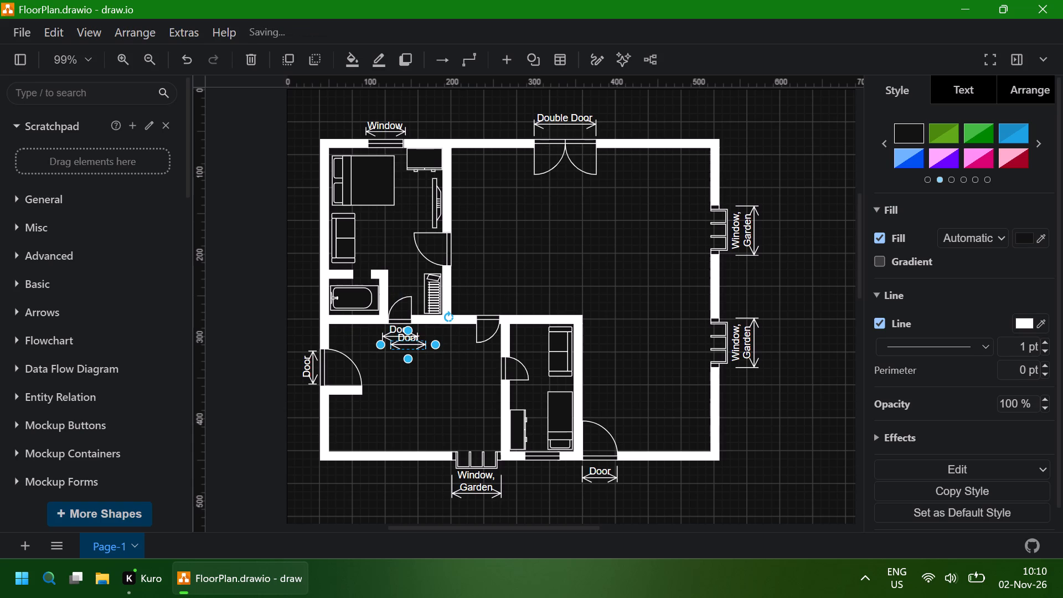
{"action": "left_click_drag", "start_coordinate": [409, 343], "coordinate": [483, 254]}
{"action": "left_click_drag", "start_coordinate": [520, 226], "coordinate": [508, 207]}
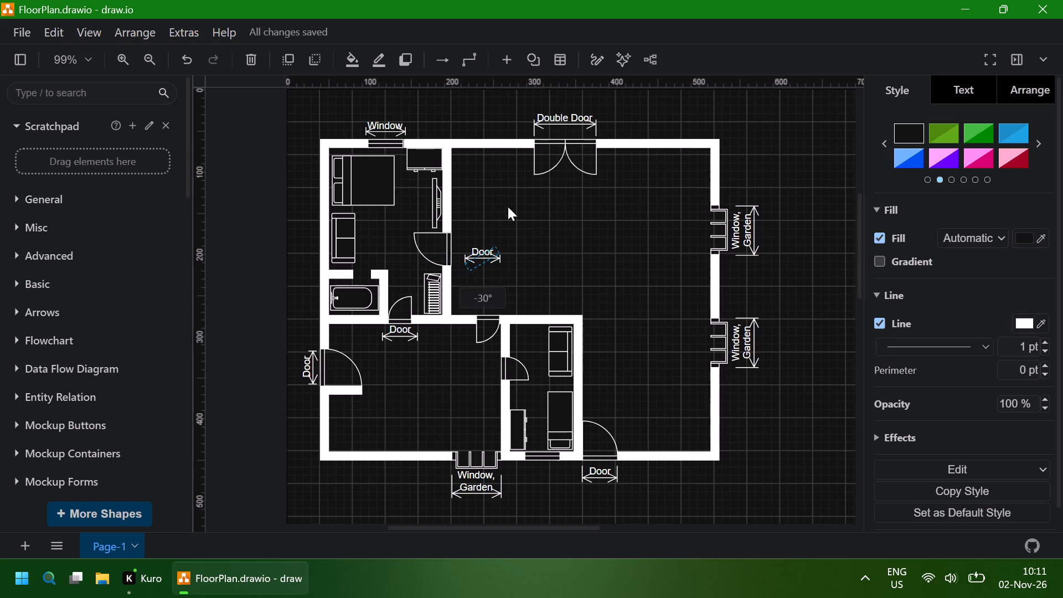
{"action": "left_click_drag", "start_coordinate": [508, 207], "coordinate": [441, 197]}
{"action": "left_click_drag", "start_coordinate": [441, 197], "coordinate": [441, 198]}
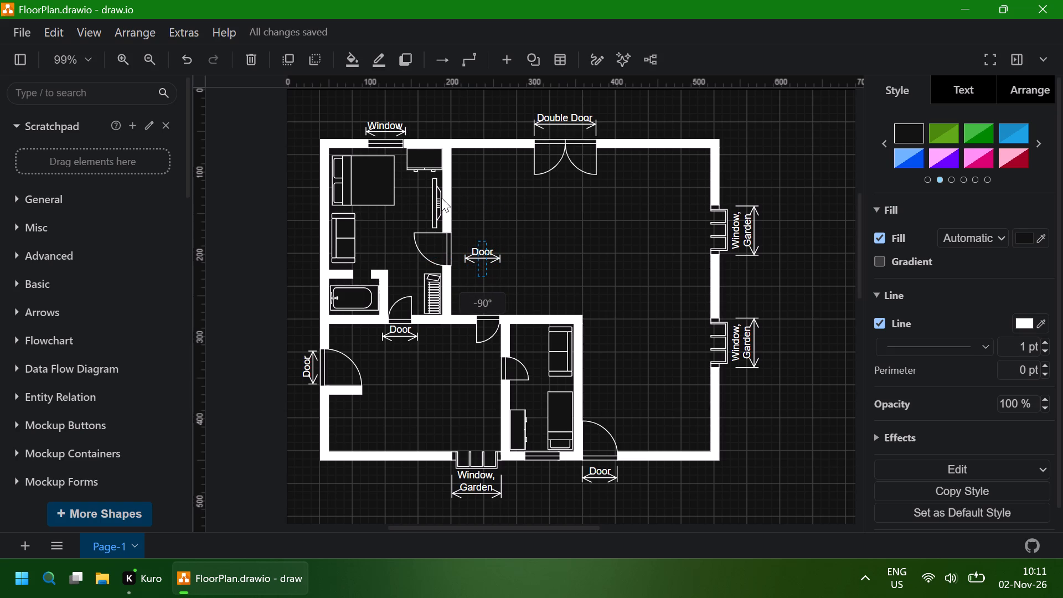
{"action": "left_click_drag", "start_coordinate": [441, 198], "coordinate": [442, 198]}
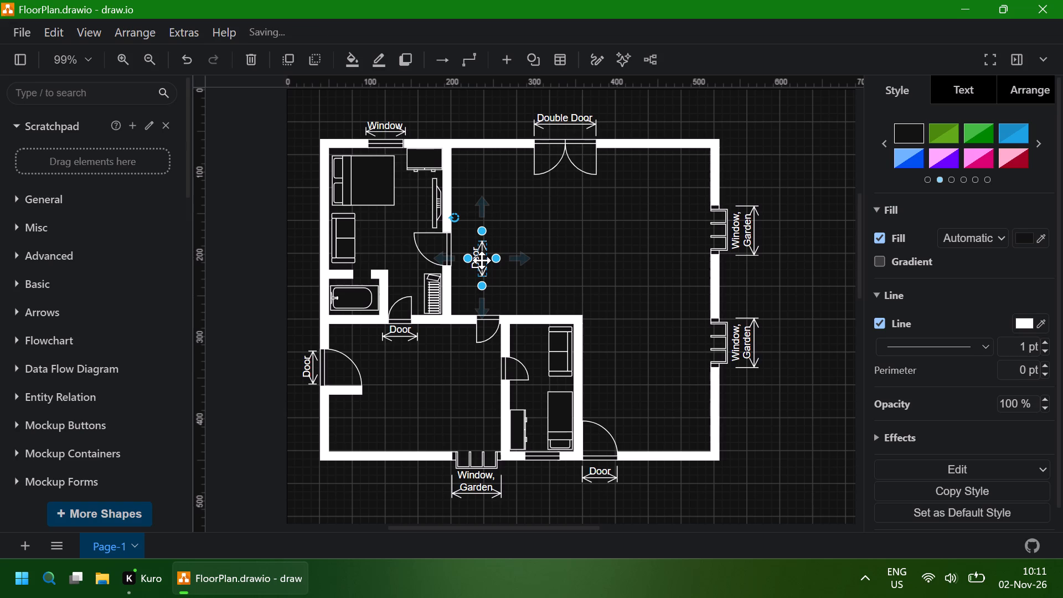
Nudge the vertical Door label close to the bedroom wall so it lines up with the bedroom door opening.
{"action": "key", "text": "Left"}
{"action": "key", "text": "Left"}
{"action": "key", "text": "Left"}
{"action": "key", "text": "Left"}
{"action": "key", "text": "Left"}
{"action": "key", "text": "Left"}
{"action": "key", "text": "Left"}
{"action": "key", "text": "Left"}
{"action": "key", "text": "Left"}
{"action": "key", "text": "Left"}
{"action": "key", "text": "Left"}
{"action": "key", "text": "Left"}
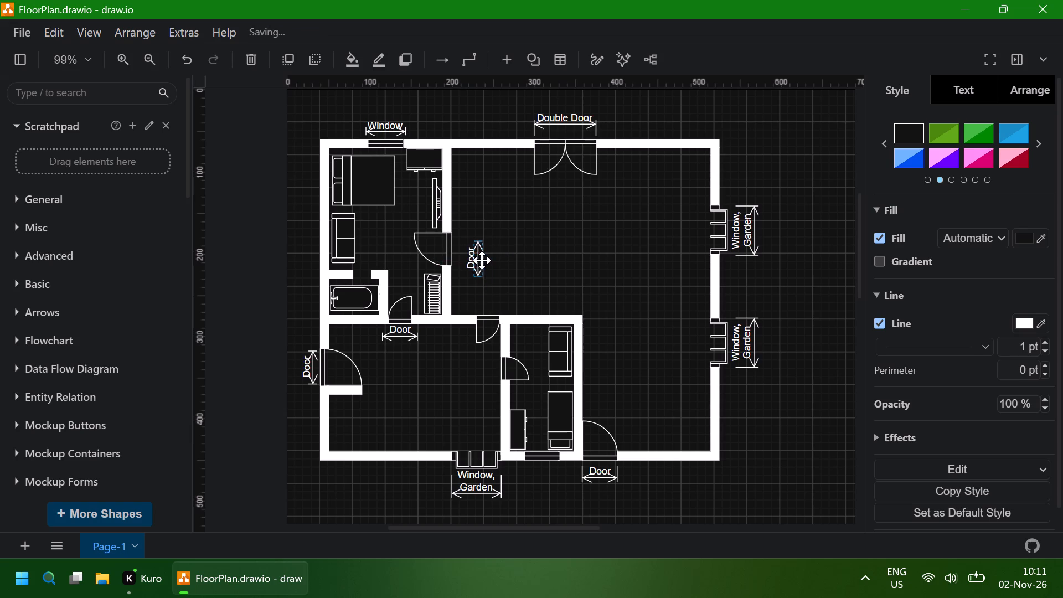
{"action": "key", "text": "Left"}
{"action": "key", "text": "Left"}
{"action": "key", "text": "Left"}
{"action": "key", "text": "Left"}
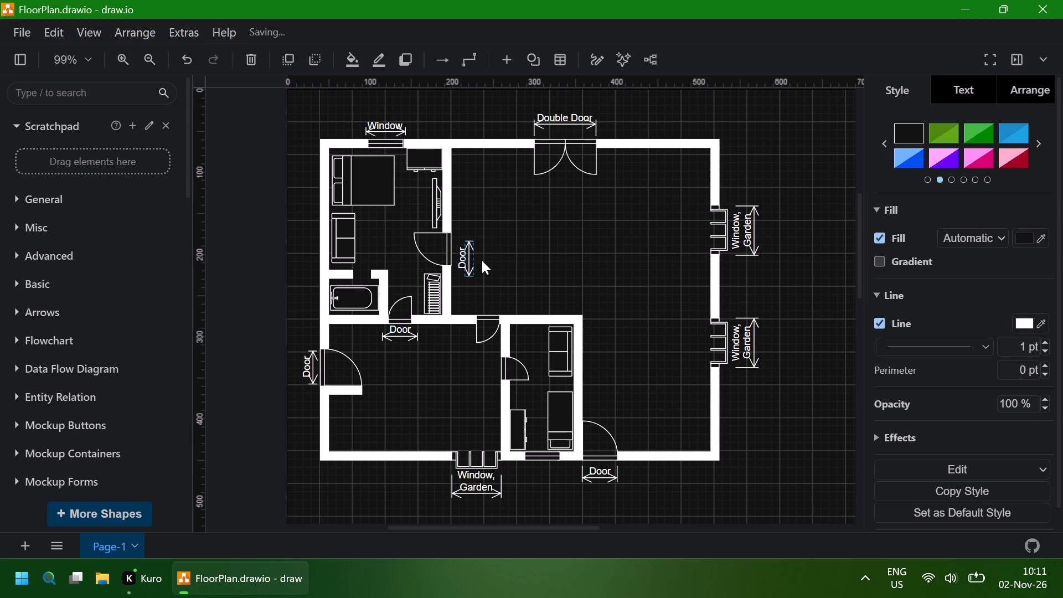
{"action": "key", "text": "Up"}
{"action": "key", "text": "Up"}
{"action": "key", "text": "Up"}
{"action": "key", "text": "Up"}
{"action": "key", "text": "Up"}
{"action": "key", "text": "Up"}
{"action": "key", "text": "Up"}
{"action": "key", "text": "Up"}
{"action": "key", "text": "Up"}
{"action": "key", "text": "Up"}
{"action": "key", "text": "Up"}
{"action": "key", "text": "Up"}
{"action": "key", "text": "Up"}
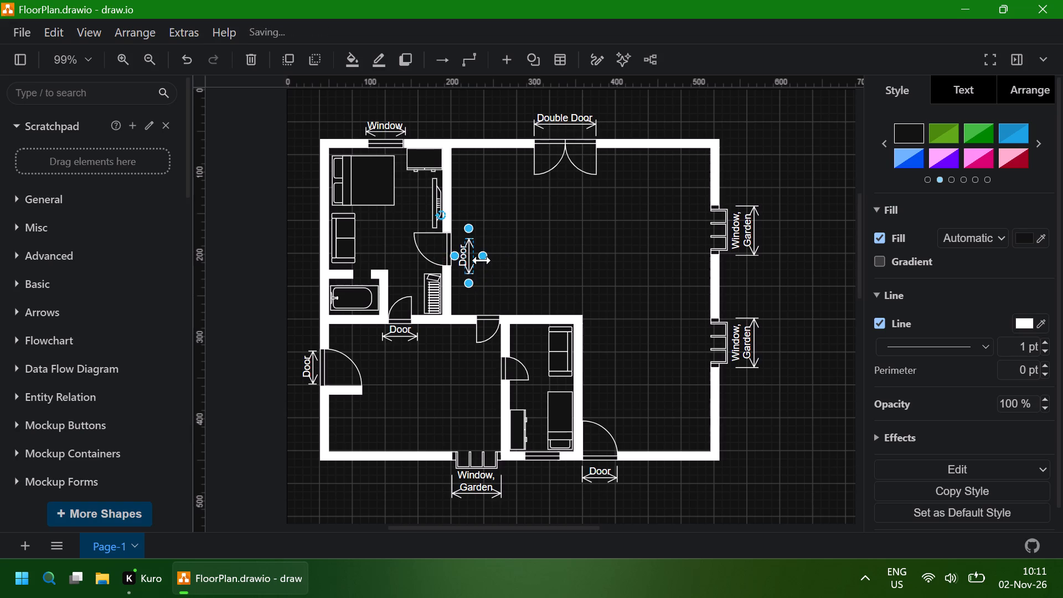
{"action": "key", "text": "Left"}
{"action": "key", "text": "Left"}
{"action": "key", "text": "Left"}
{"action": "key", "text": "Left"}
{"action": "key", "text": "Left"}
{"action": "key", "text": "Left"}
{"action": "key", "text": "Left"}
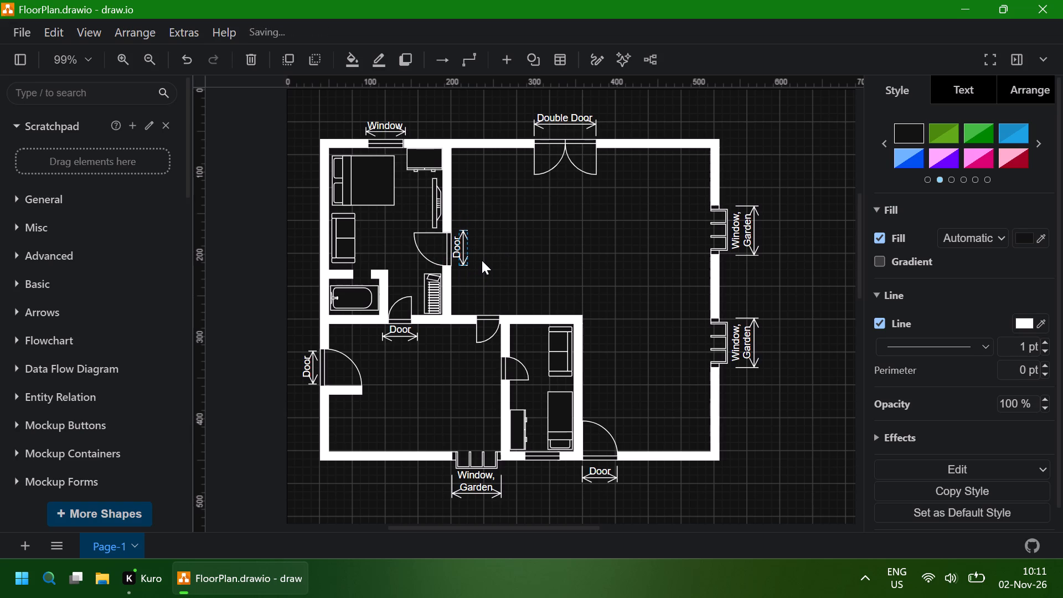
{"action": "key", "text": "Down"}
{"action": "key", "text": "Down"}
{"action": "key", "text": "Down"}
{"action": "key", "text": "Down"}
{"action": "key", "text": "Down"}
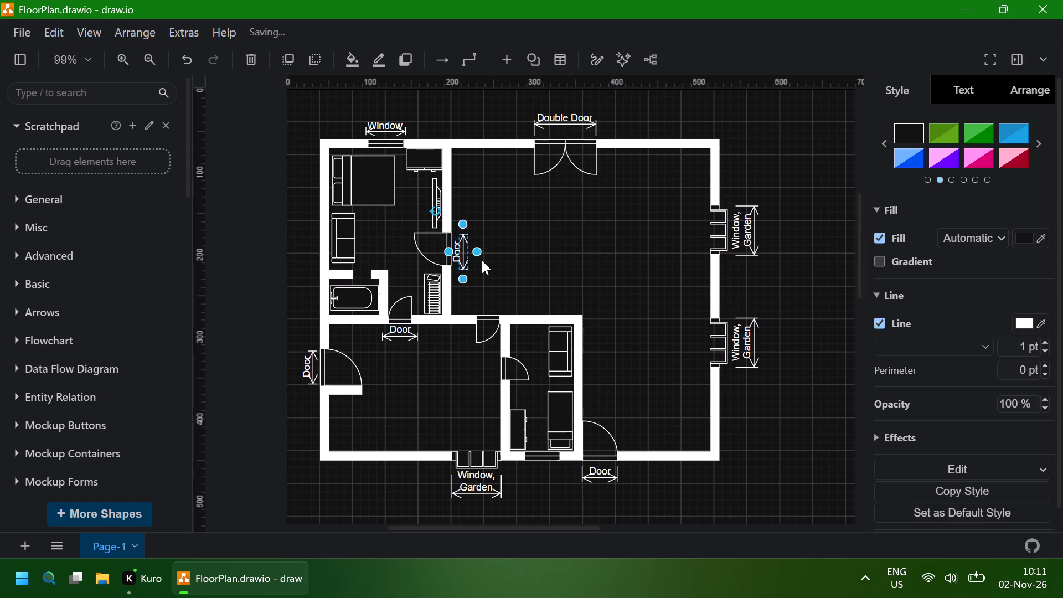
{"action": "key", "text": "Down"}
{"action": "key", "text": "Right"}
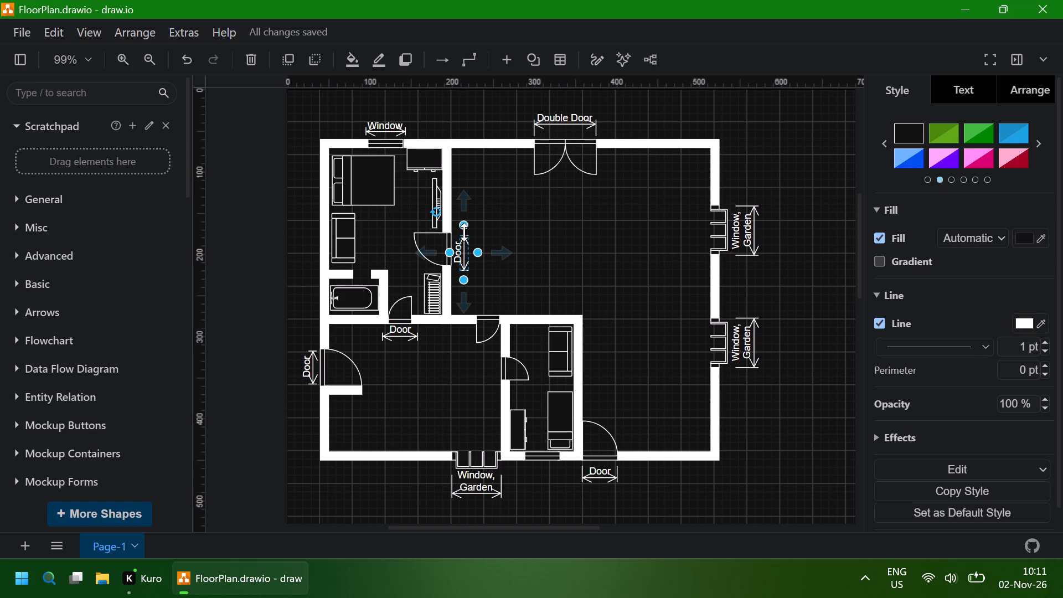
{"action": "left_click", "coordinate": [434, 212]}
{"action": "key", "text": "Left"}
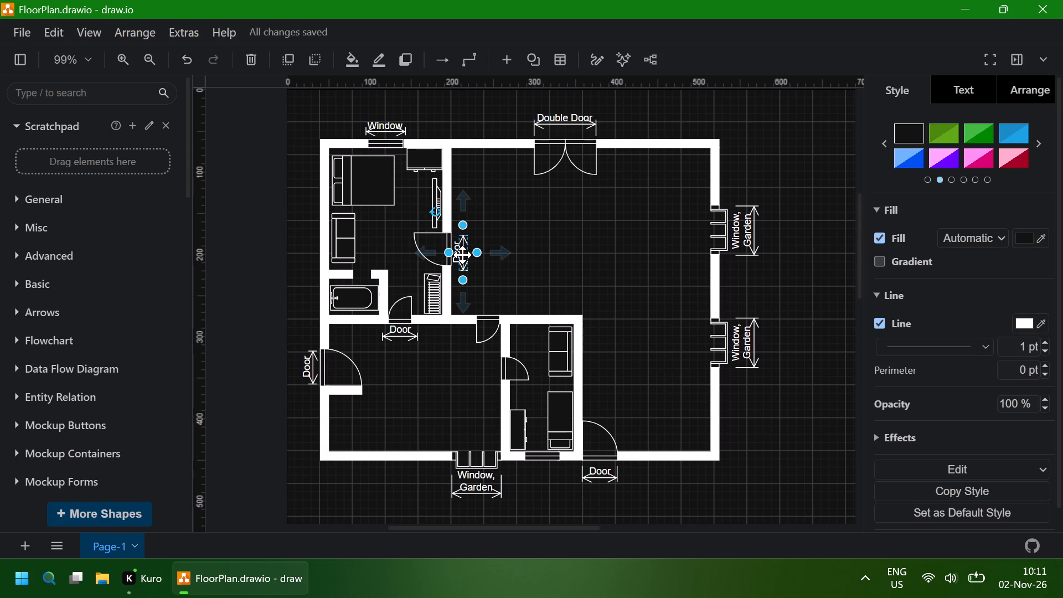
Duplicate the vertical Door label and place the copy inside the bedroom, just beside the sofa.
{"action": "key", "text": "ctrl+d"}
{"action": "left_click_drag", "start_coordinate": [469, 261], "coordinate": [368, 238]}
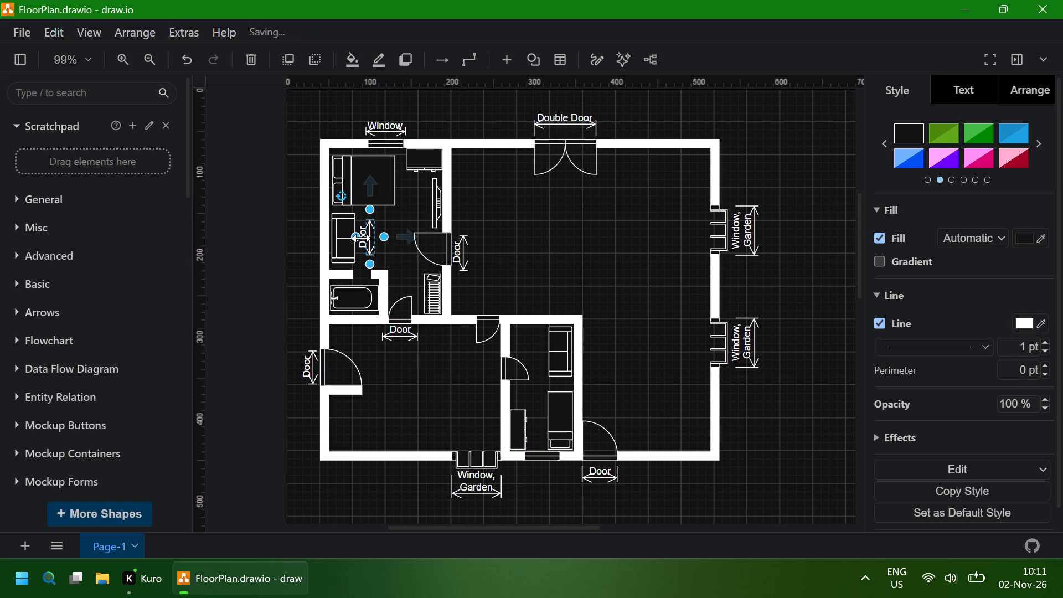
Change the text of the copied Door label beside the bedroom sofa to "Couch".
{"action": "double_click", "coordinate": [362, 238]}
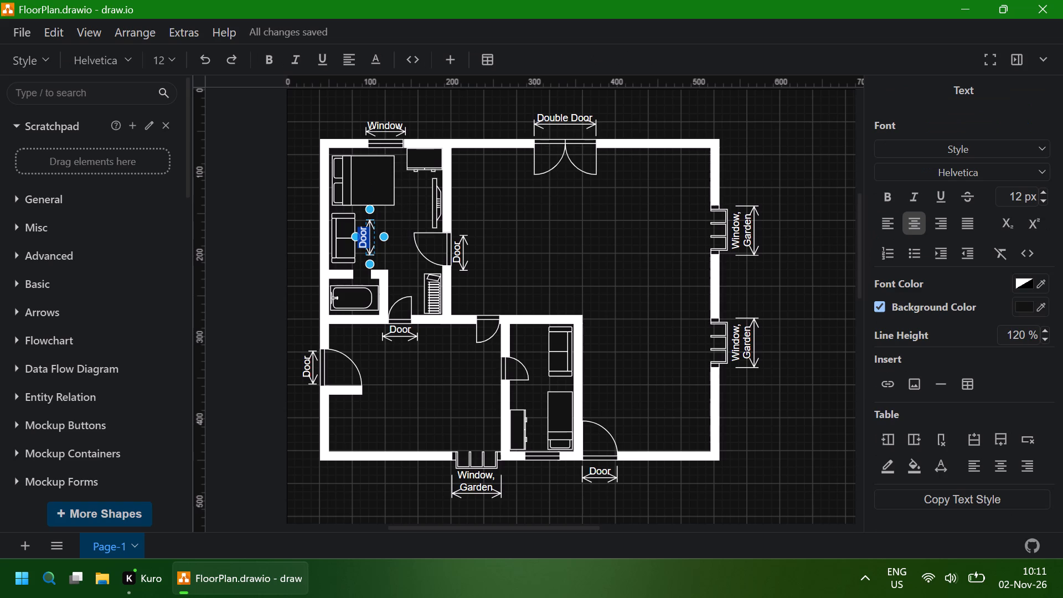
{"action": "type", "text": "Couch"}
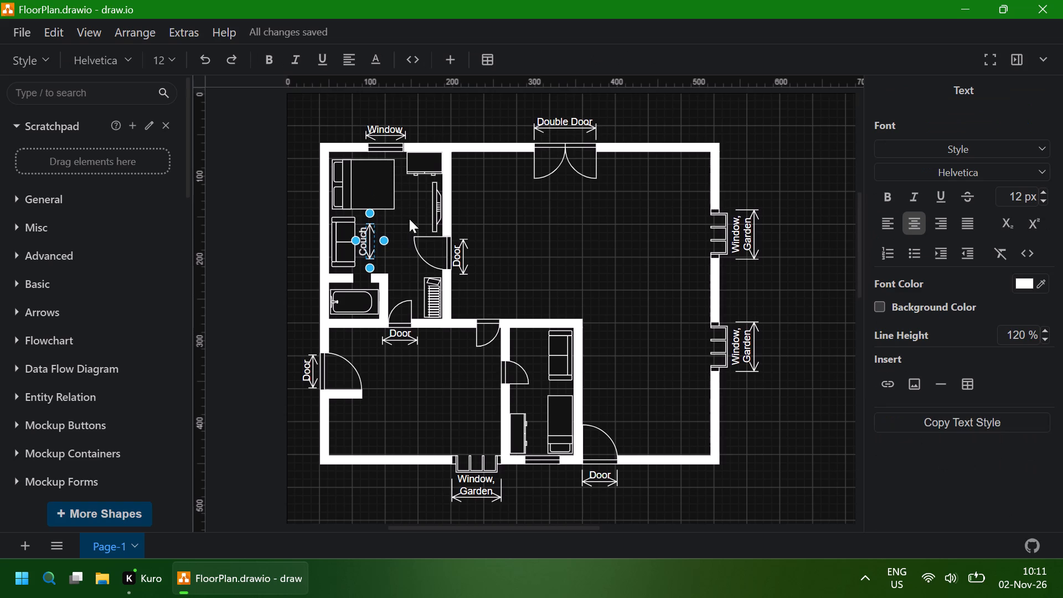
{"action": "left_click", "coordinate": [507, 249]}
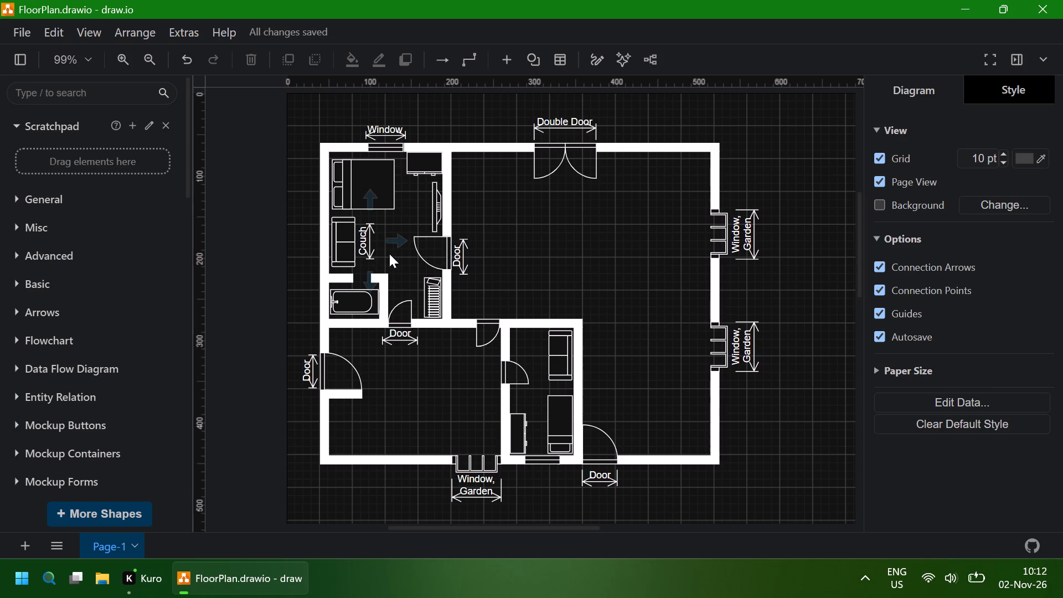
Collapse the Couch label's thickness to nothing so that only its text remains, without dimension arrows.
{"action": "left_click", "coordinate": [371, 240]}
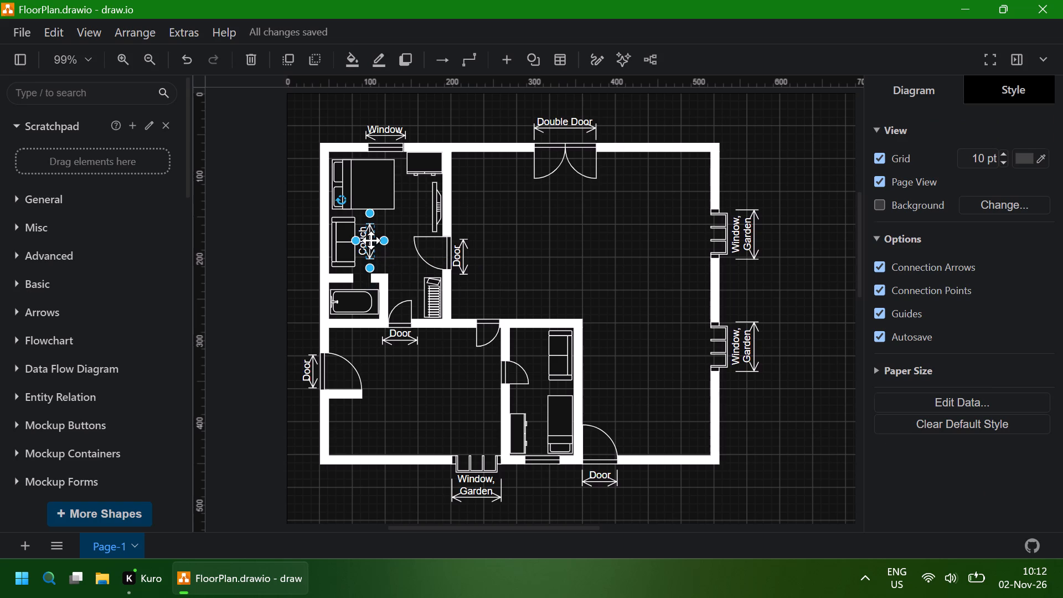
{"action": "left_click_drag", "start_coordinate": [358, 240], "coordinate": [360, 240]}
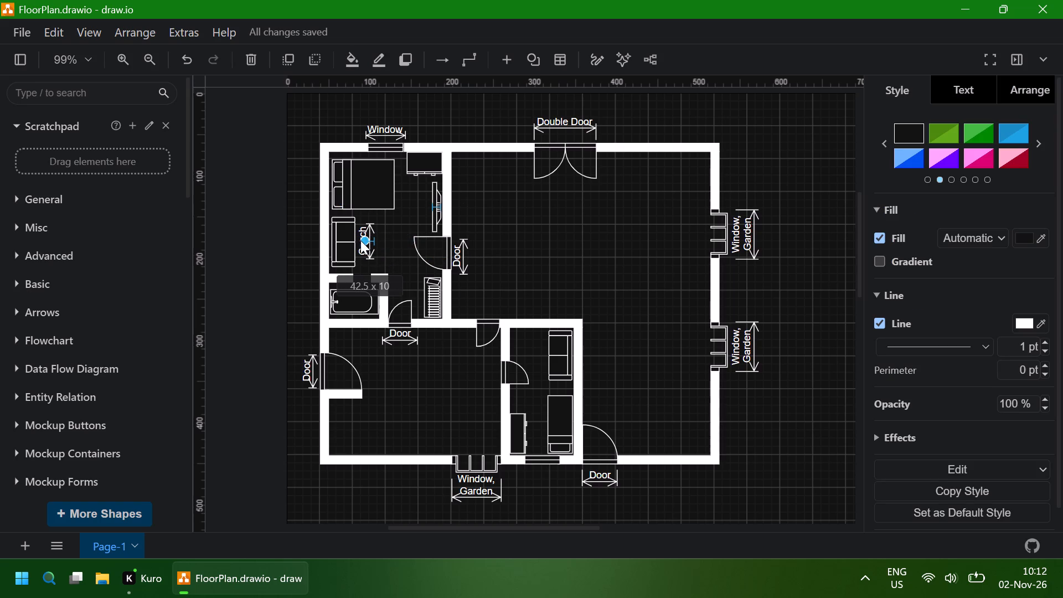
{"action": "left_click_drag", "start_coordinate": [360, 240], "coordinate": [370, 240]}
{"action": "left_click", "coordinate": [539, 250]}
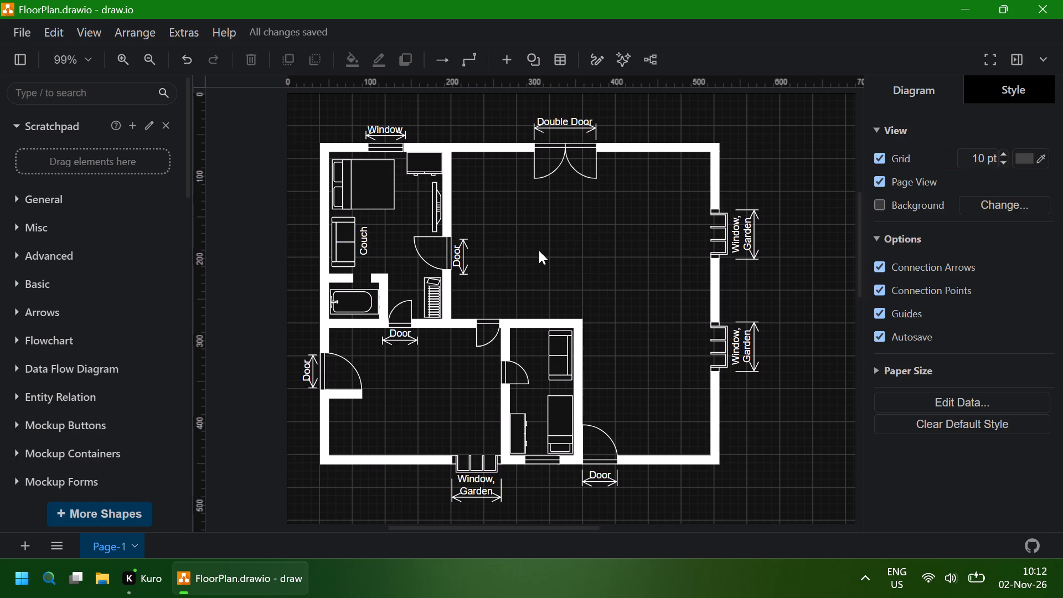
Collapse the vertical Door label beside the bedroom door to text only and nudge it up three steps to centre it on the opening.
{"action": "left_click", "coordinate": [458, 256]}
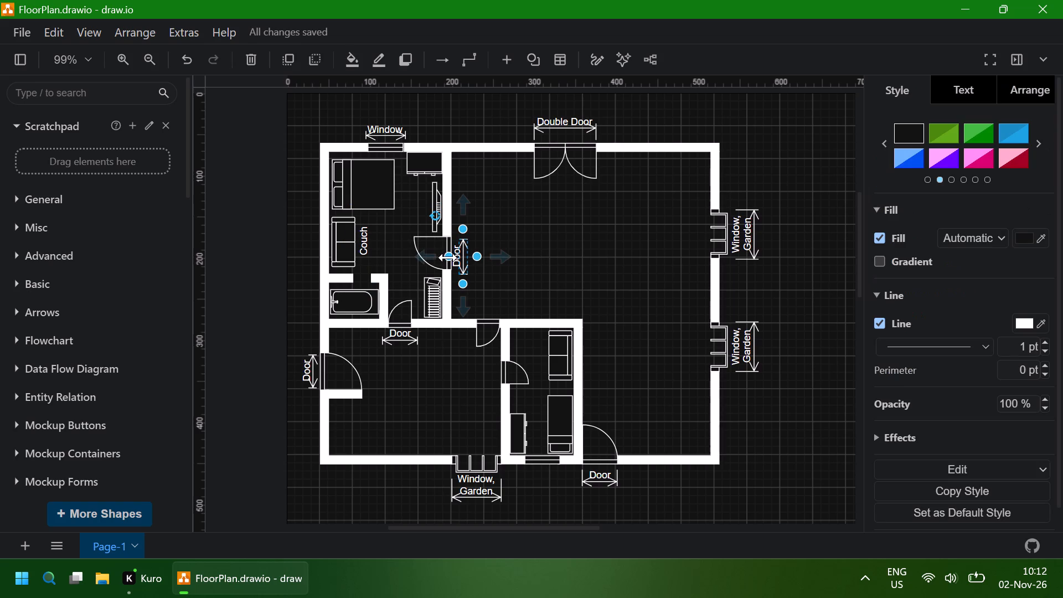
{"action": "left_click_drag", "start_coordinate": [448, 257], "coordinate": [458, 257]}
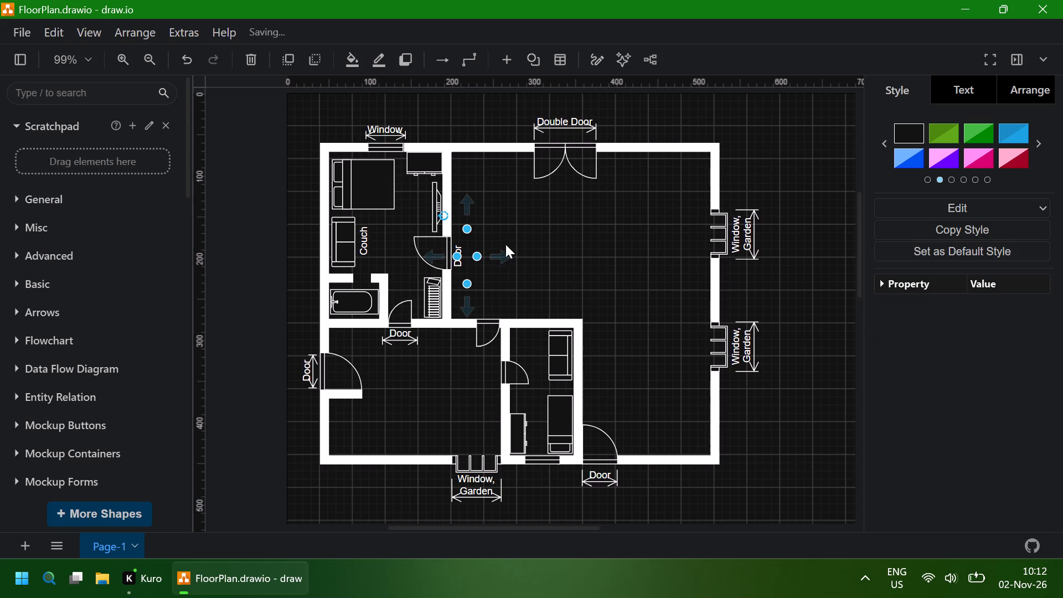
{"action": "left_click", "coordinate": [514, 242]}
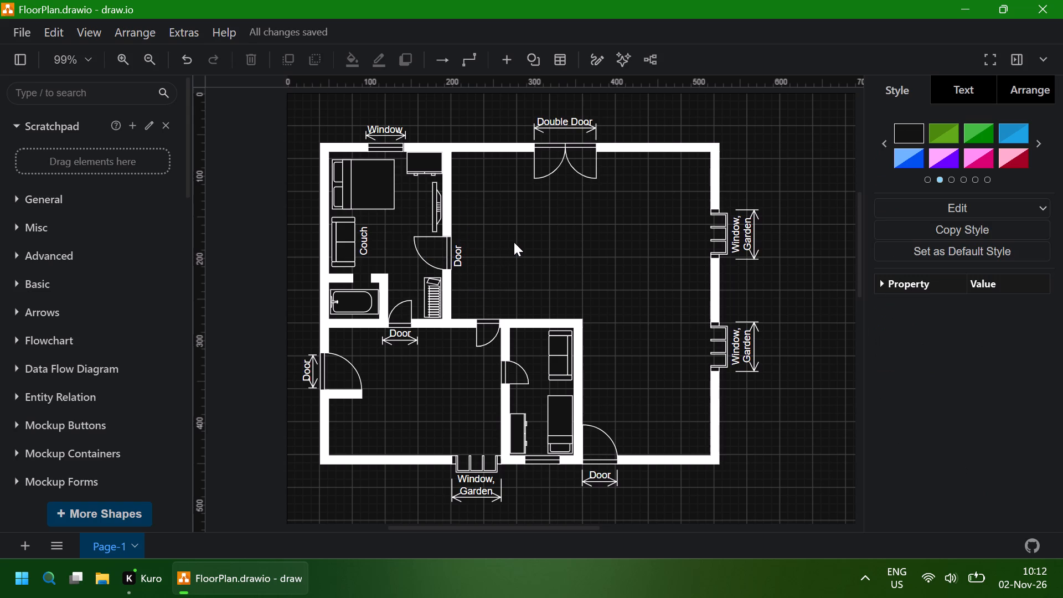
{"action": "left_click", "coordinate": [461, 255]}
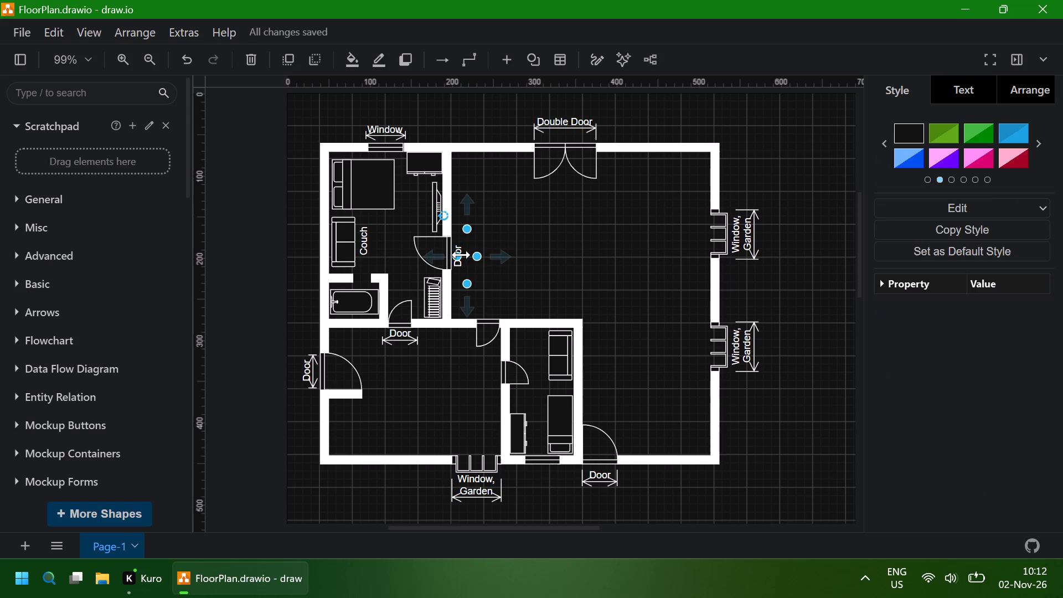
{"action": "key", "text": "Up"}
{"action": "key", "text": "Up"}
{"action": "key", "text": "Up"}
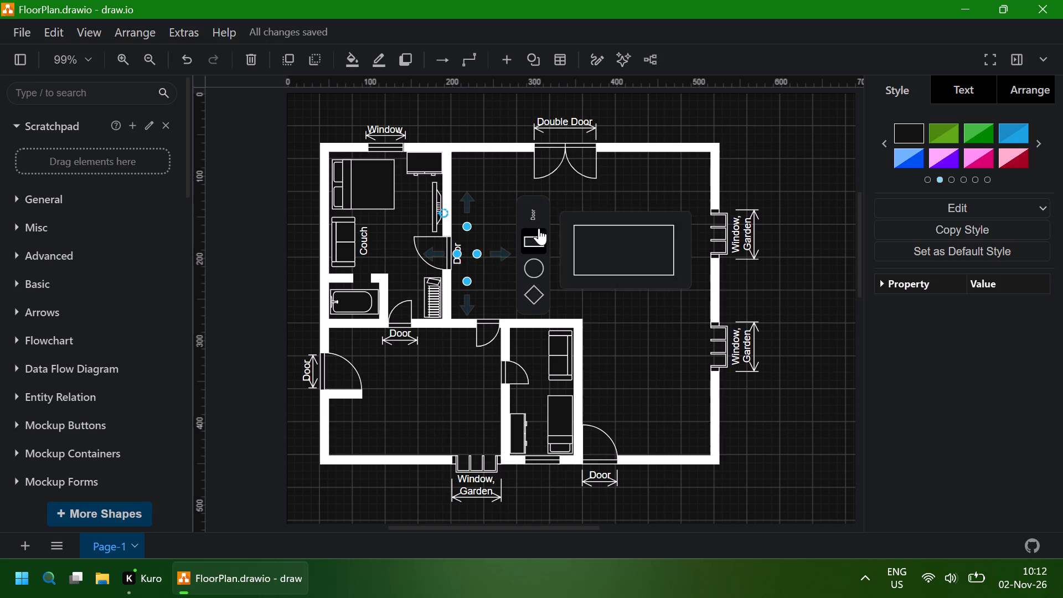
{"action": "left_click", "coordinate": [539, 228]}
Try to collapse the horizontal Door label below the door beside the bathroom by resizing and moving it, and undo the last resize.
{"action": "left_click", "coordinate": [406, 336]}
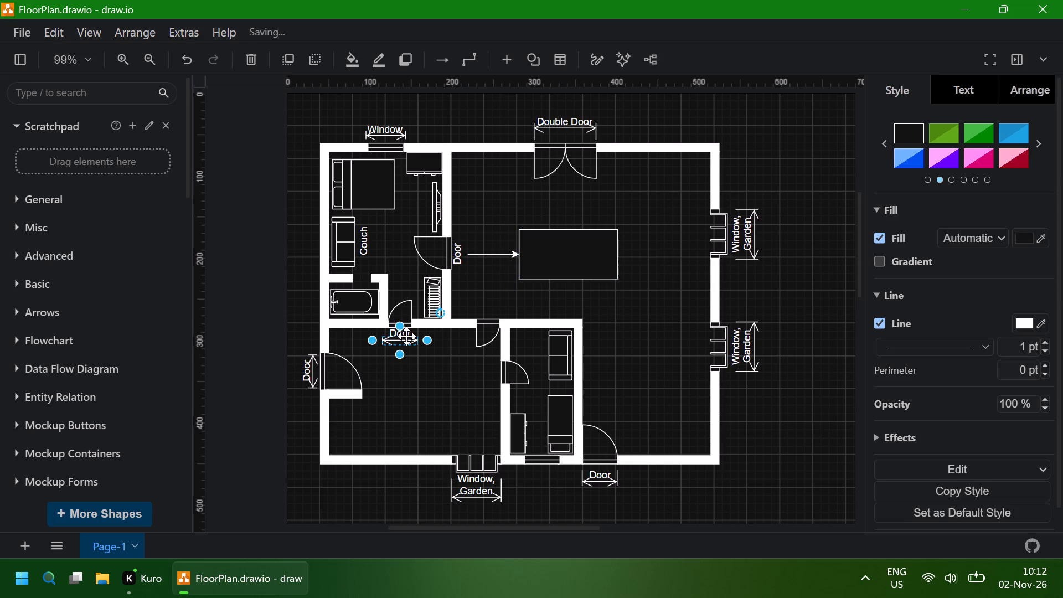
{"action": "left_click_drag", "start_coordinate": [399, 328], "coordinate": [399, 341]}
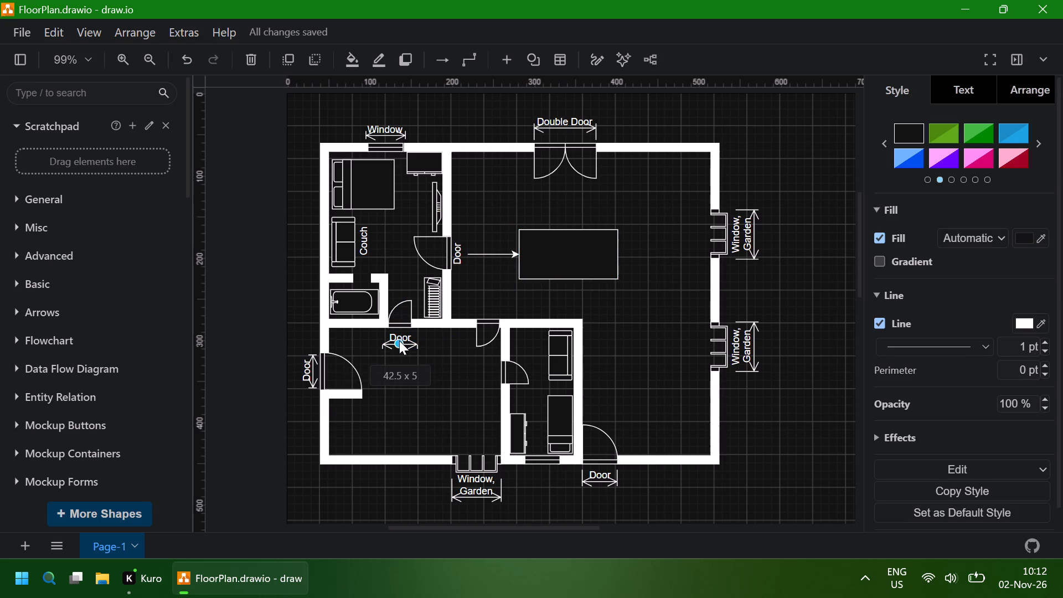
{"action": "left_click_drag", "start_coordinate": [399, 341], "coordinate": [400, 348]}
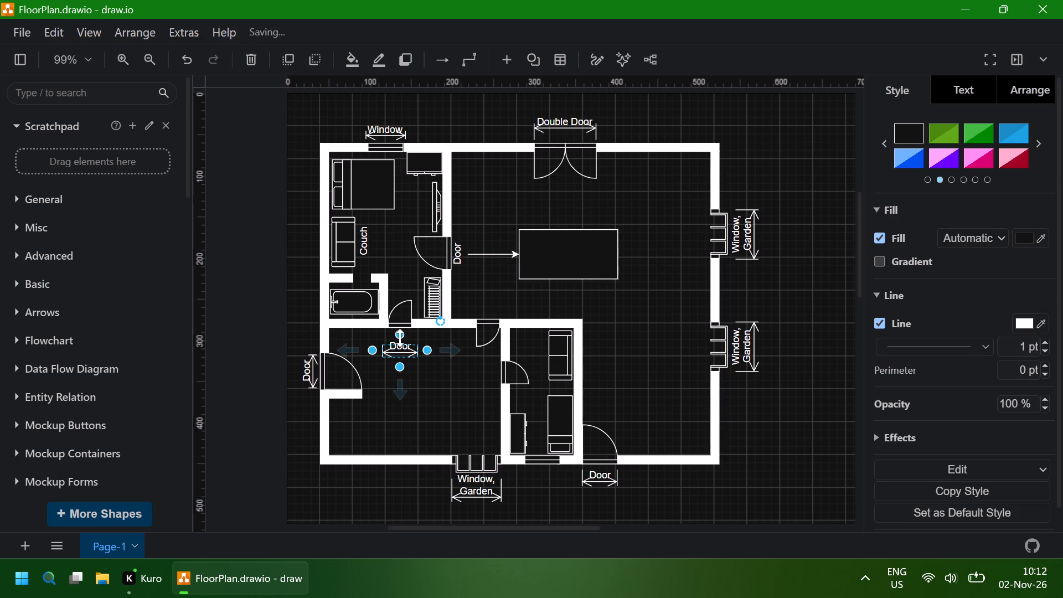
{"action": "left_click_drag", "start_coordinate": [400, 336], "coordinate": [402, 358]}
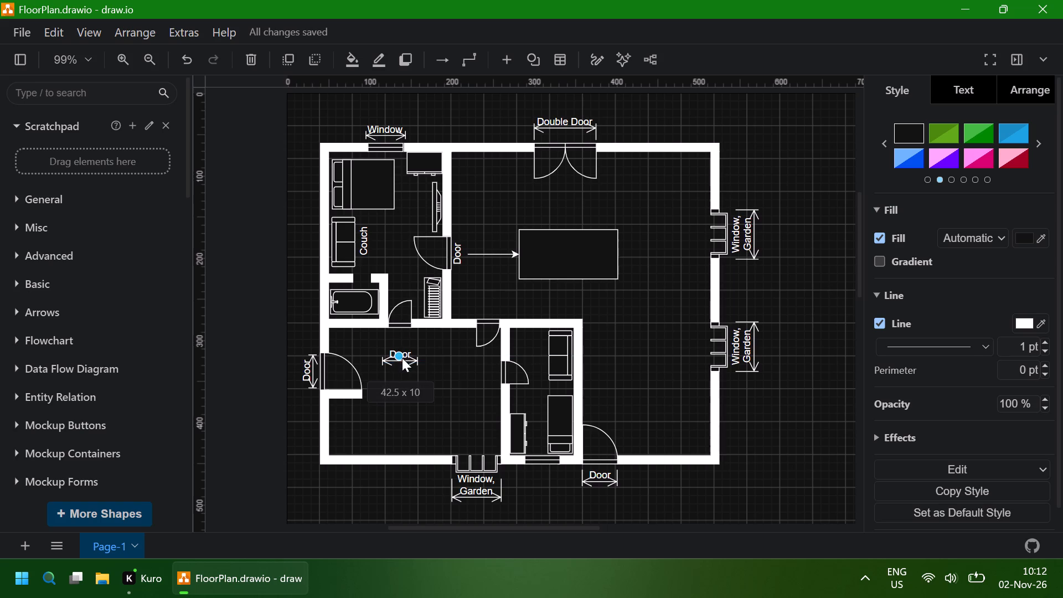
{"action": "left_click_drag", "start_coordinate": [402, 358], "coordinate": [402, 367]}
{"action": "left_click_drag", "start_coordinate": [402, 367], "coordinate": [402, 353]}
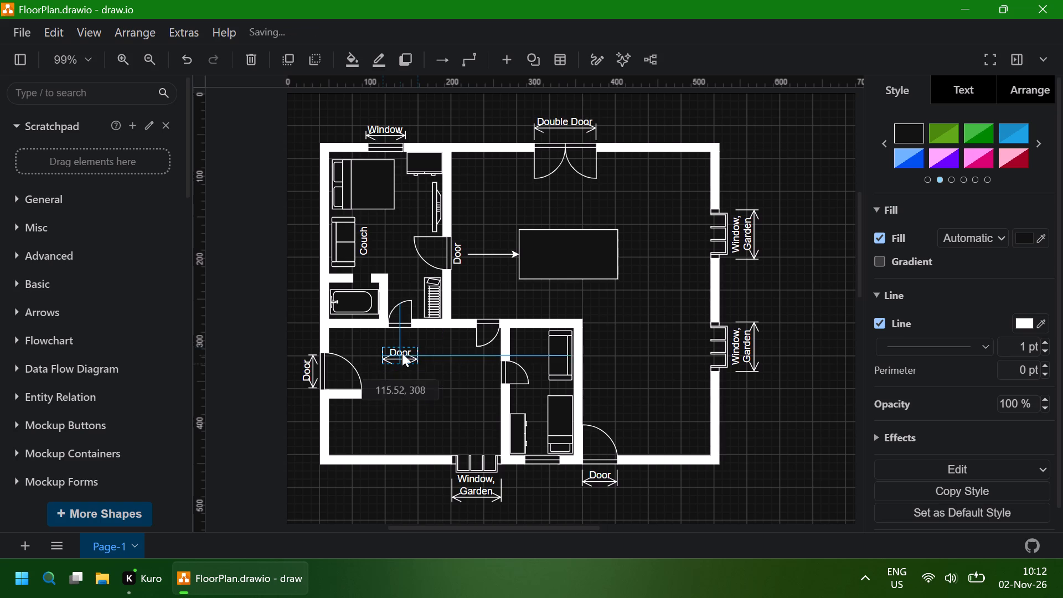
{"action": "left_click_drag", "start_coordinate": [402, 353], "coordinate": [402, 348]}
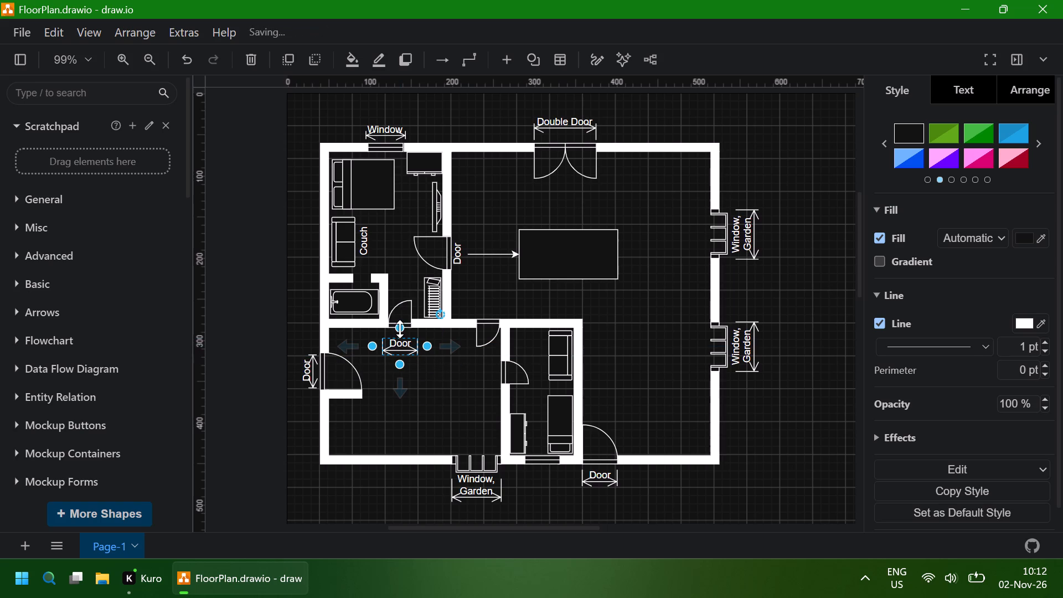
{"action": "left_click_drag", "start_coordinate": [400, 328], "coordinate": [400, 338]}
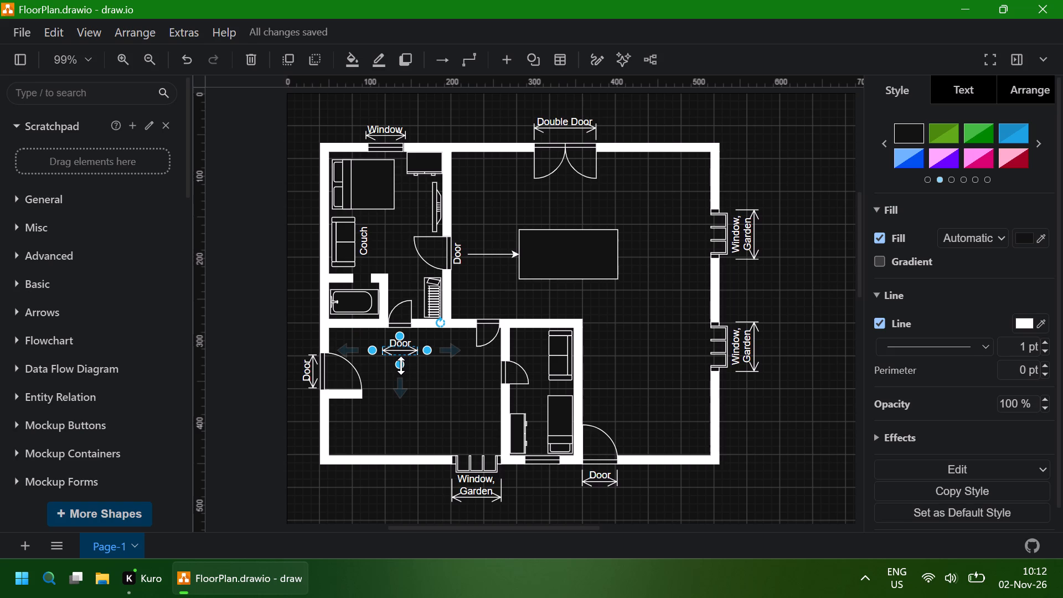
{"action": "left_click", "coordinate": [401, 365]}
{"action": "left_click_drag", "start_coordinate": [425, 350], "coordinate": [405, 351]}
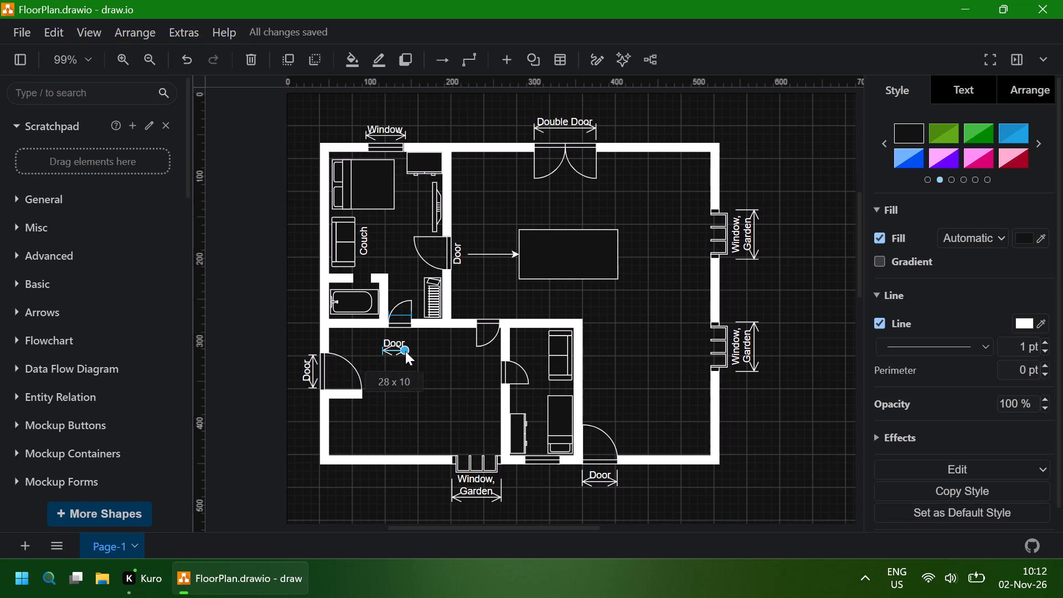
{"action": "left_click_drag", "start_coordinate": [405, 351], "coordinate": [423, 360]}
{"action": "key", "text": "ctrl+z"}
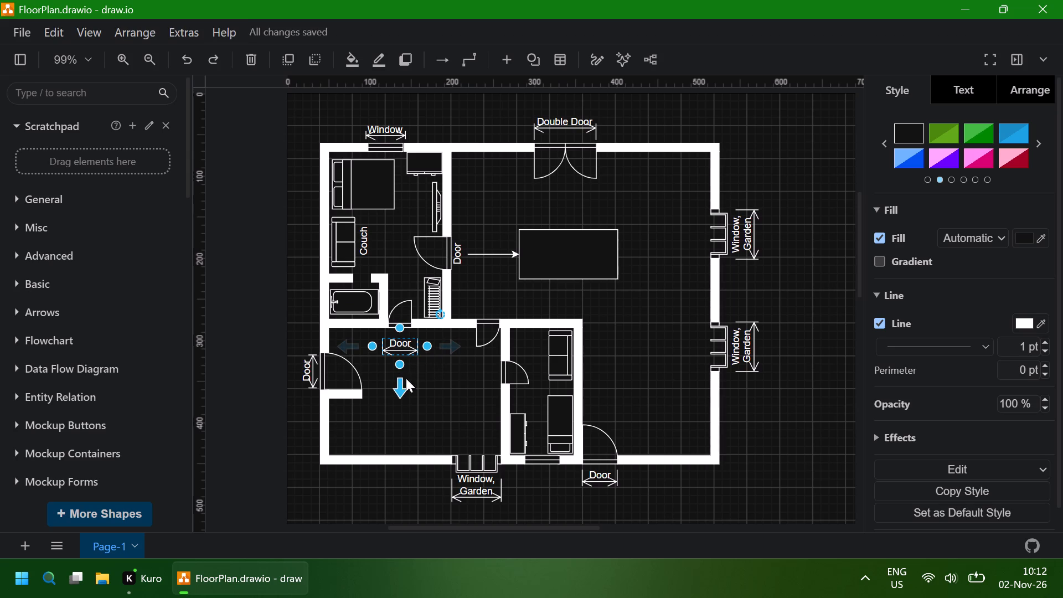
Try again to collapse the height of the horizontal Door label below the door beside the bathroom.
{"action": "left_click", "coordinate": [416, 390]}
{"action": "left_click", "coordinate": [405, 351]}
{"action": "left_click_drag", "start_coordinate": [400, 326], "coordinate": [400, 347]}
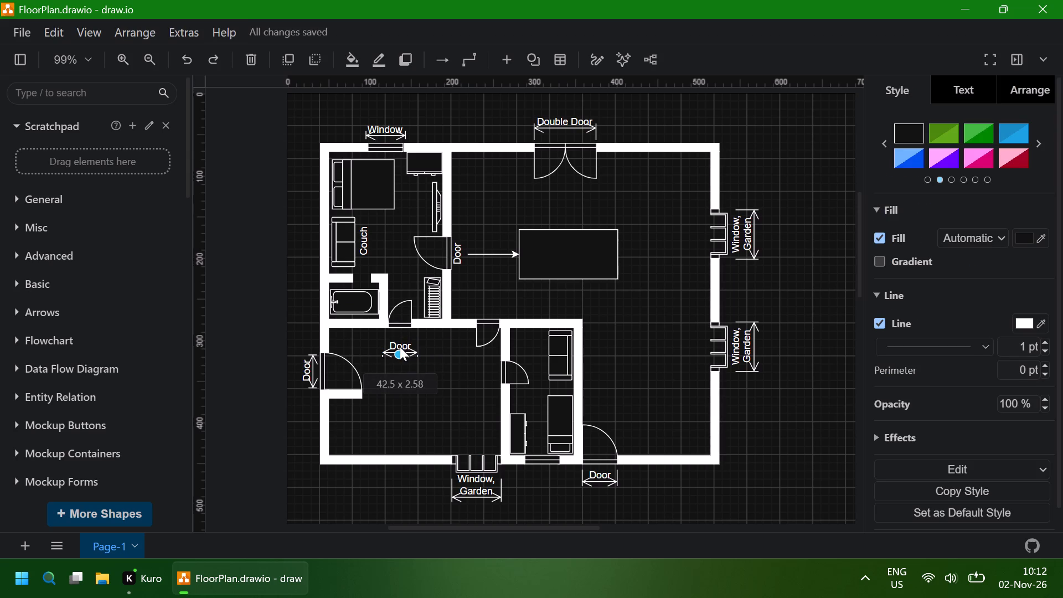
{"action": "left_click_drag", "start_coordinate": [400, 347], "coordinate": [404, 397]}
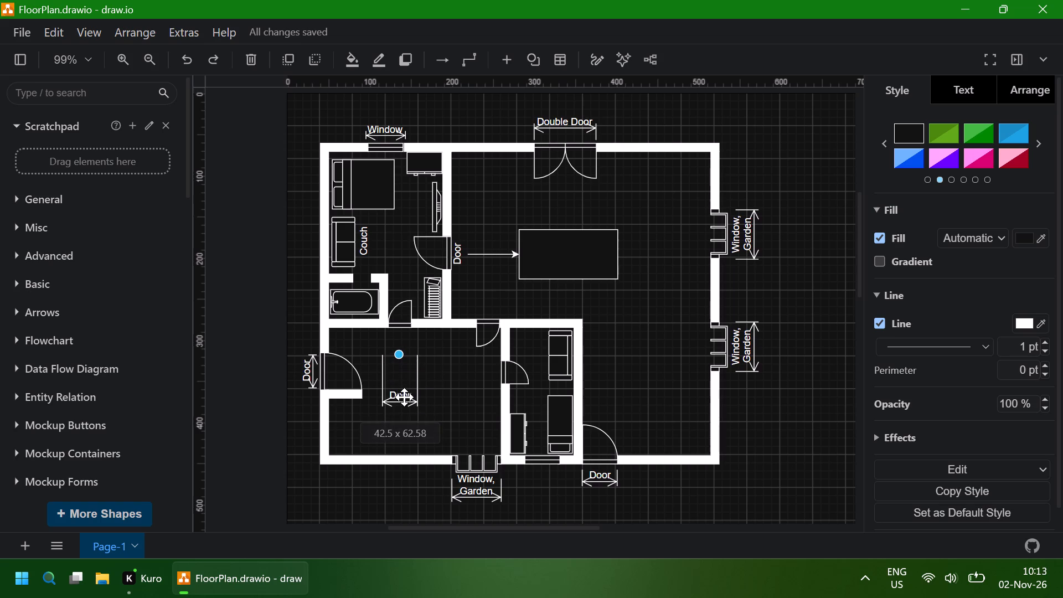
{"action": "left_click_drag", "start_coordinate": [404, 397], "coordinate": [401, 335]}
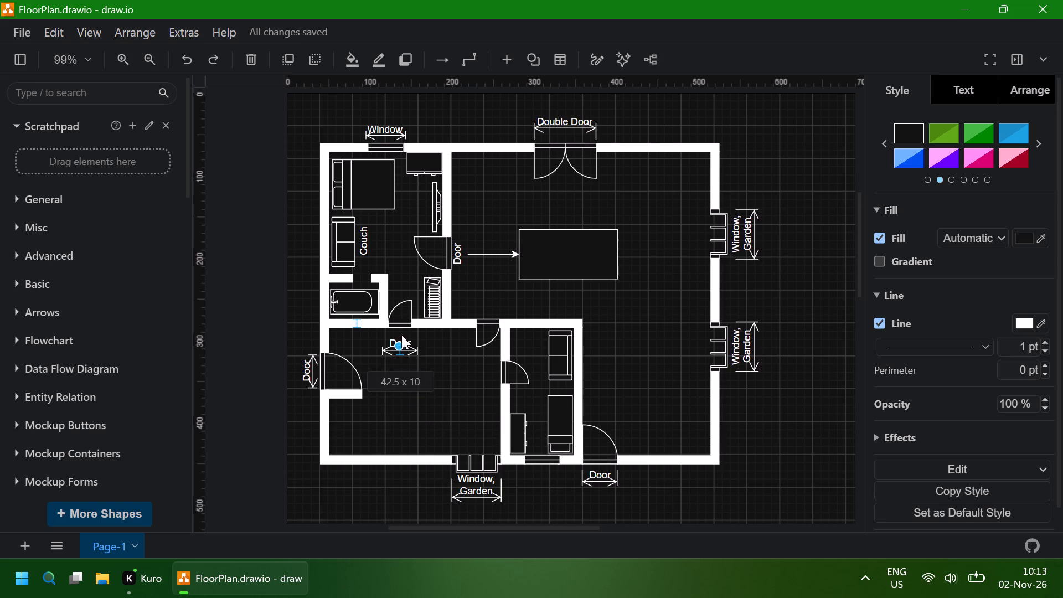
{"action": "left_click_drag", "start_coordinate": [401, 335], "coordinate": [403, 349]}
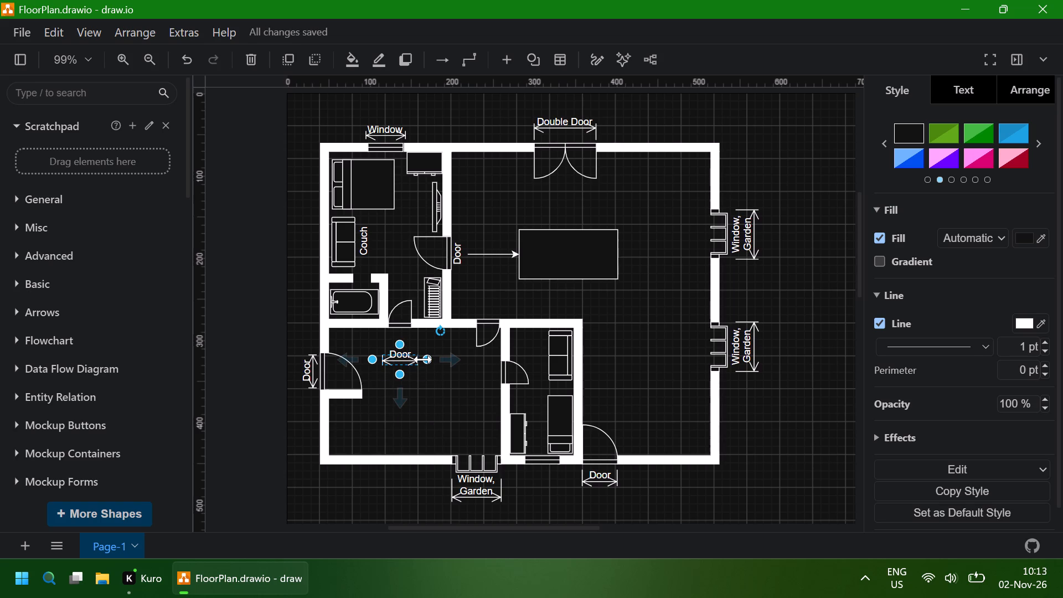
Delete the stray rectangle in the large room and the arrow connecting it to the Door label.
{"action": "left_click", "coordinate": [585, 244]}
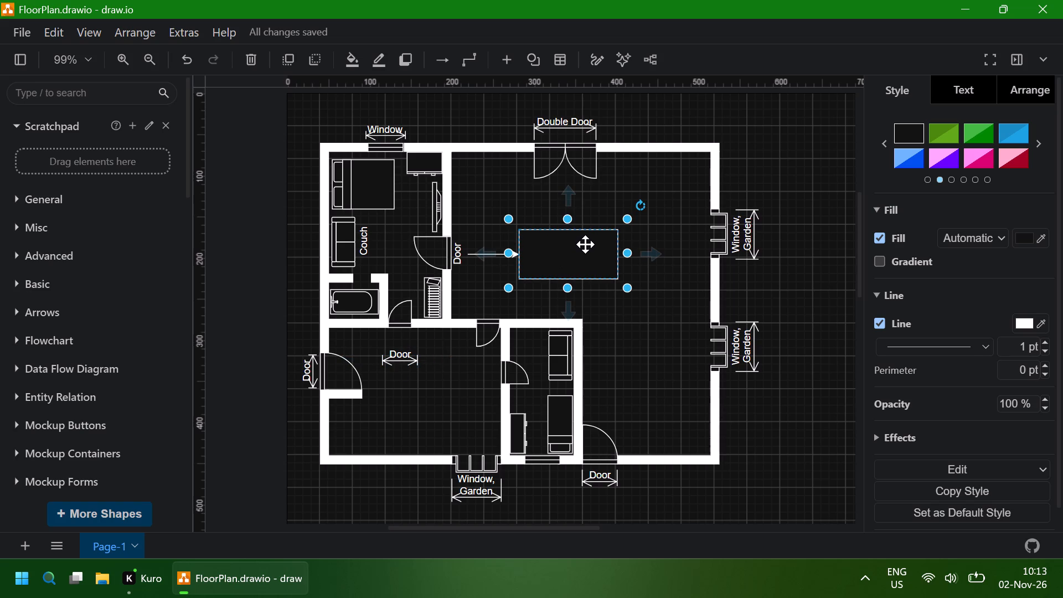
{"action": "key", "text": "BackSpace"}
{"action": "left_click", "coordinate": [509, 255]}
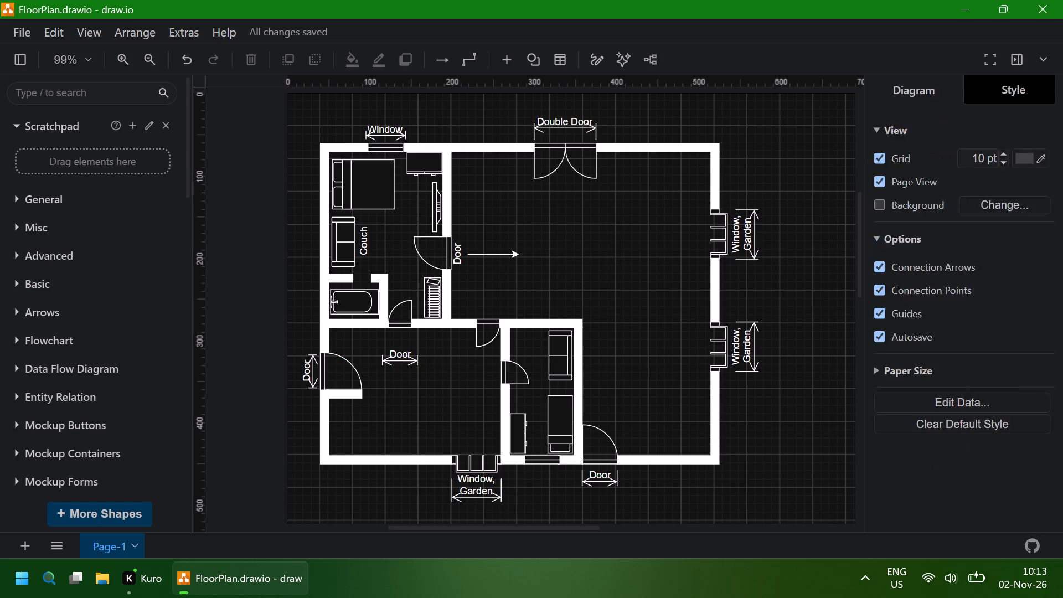
{"action": "key", "text": "BackSpace"}
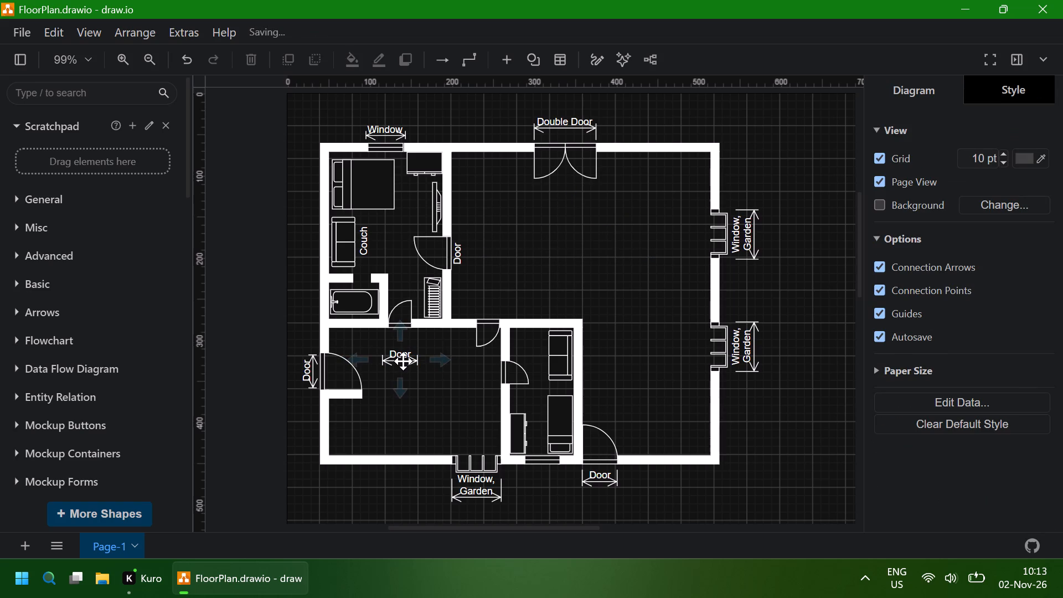
Delete the horizontal Door label with dimension arrows below the door beside the bathroom.
{"action": "left_click", "coordinate": [403, 361]}
{"action": "key", "text": "BackSpace"}
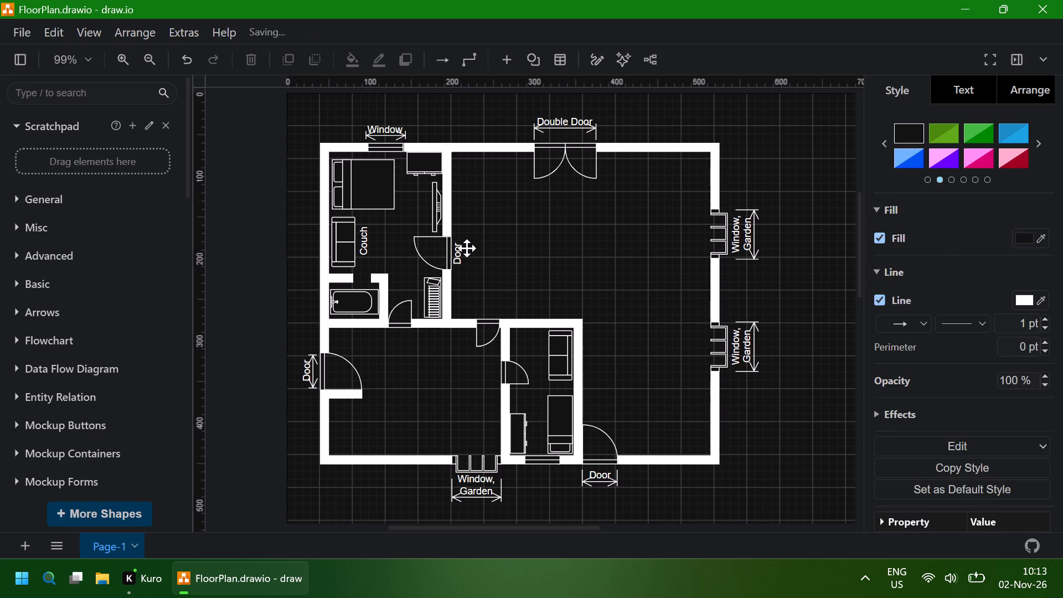
Duplicate the arrowless vertical Door label and move the copy below the door beside the bathroom.
{"action": "left_click", "coordinate": [463, 253]}
{"action": "key", "text": "ctrl+d"}
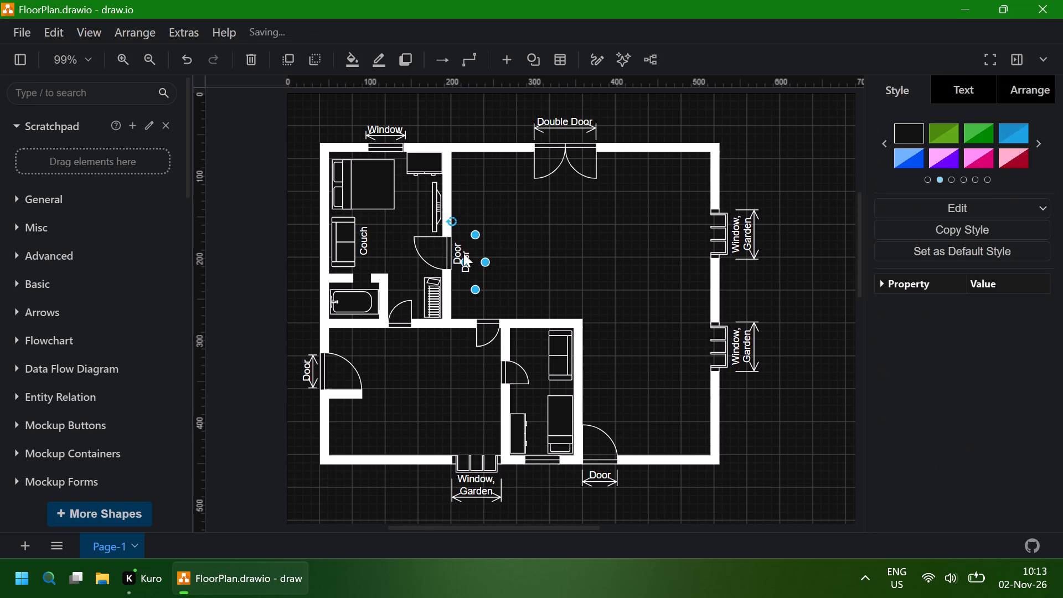
{"action": "left_click_drag", "start_coordinate": [469, 271], "coordinate": [417, 357]}
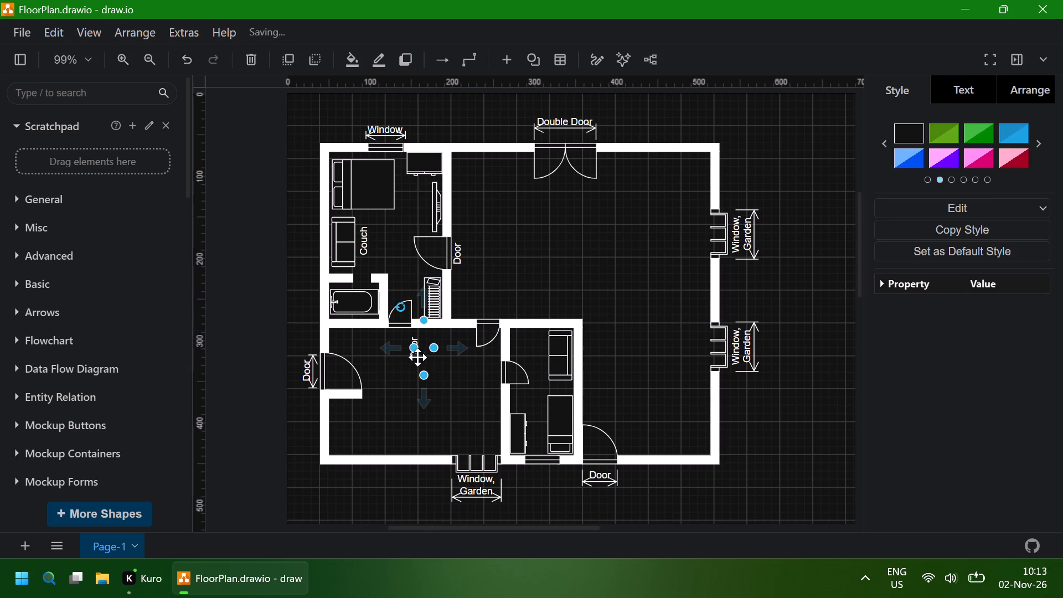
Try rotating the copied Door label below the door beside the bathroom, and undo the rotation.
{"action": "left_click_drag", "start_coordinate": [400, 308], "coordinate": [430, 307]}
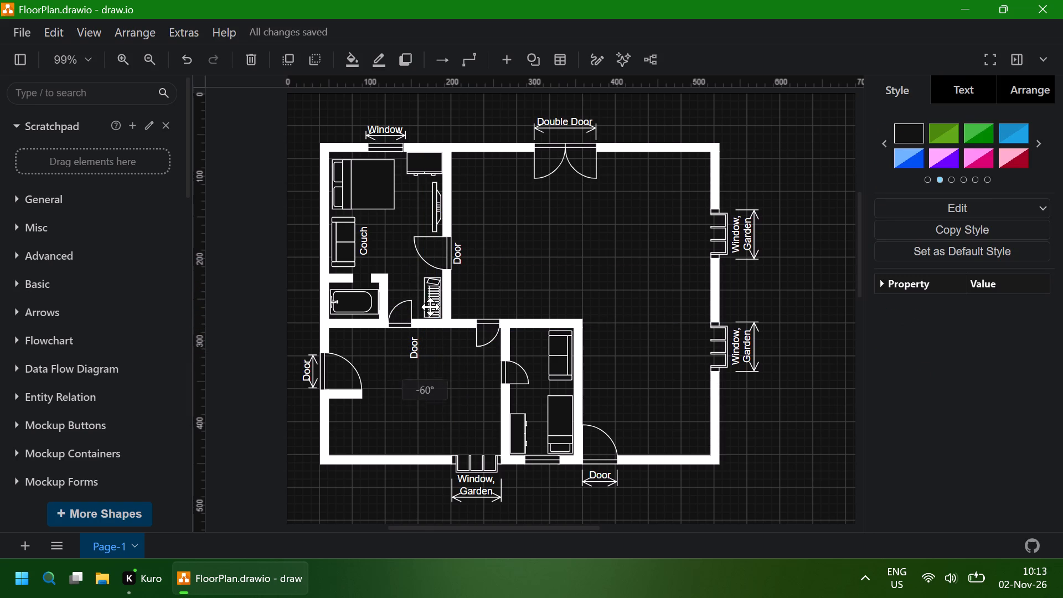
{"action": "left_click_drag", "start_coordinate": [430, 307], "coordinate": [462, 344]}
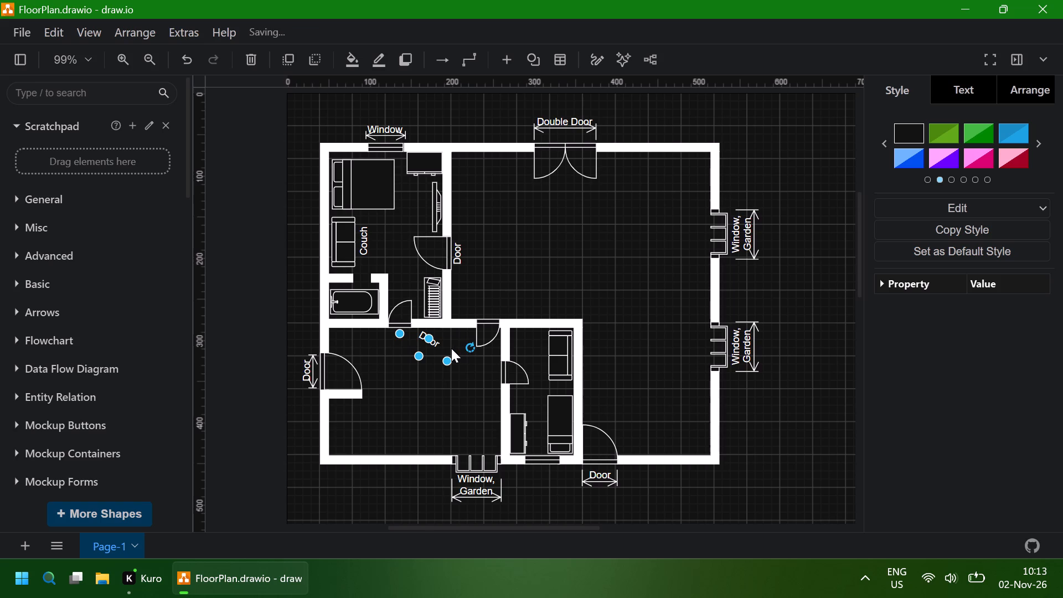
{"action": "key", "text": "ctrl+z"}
Rotate the copied Door label below the door beside the bathroom until its text reads horizontally.
{"action": "left_click_drag", "start_coordinate": [399, 308], "coordinate": [413, 306]}
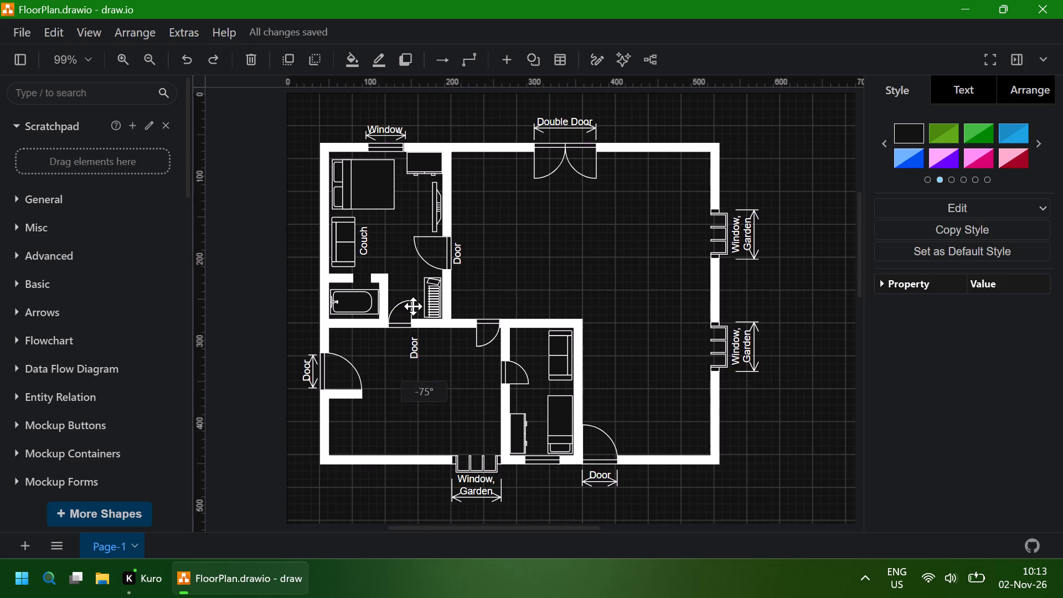
{"action": "left_click_drag", "start_coordinate": [413, 306], "coordinate": [452, 339]}
{"action": "left_click_drag", "start_coordinate": [452, 339], "coordinate": [453, 349]}
{"action": "left_click_drag", "start_coordinate": [453, 349], "coordinate": [453, 336]}
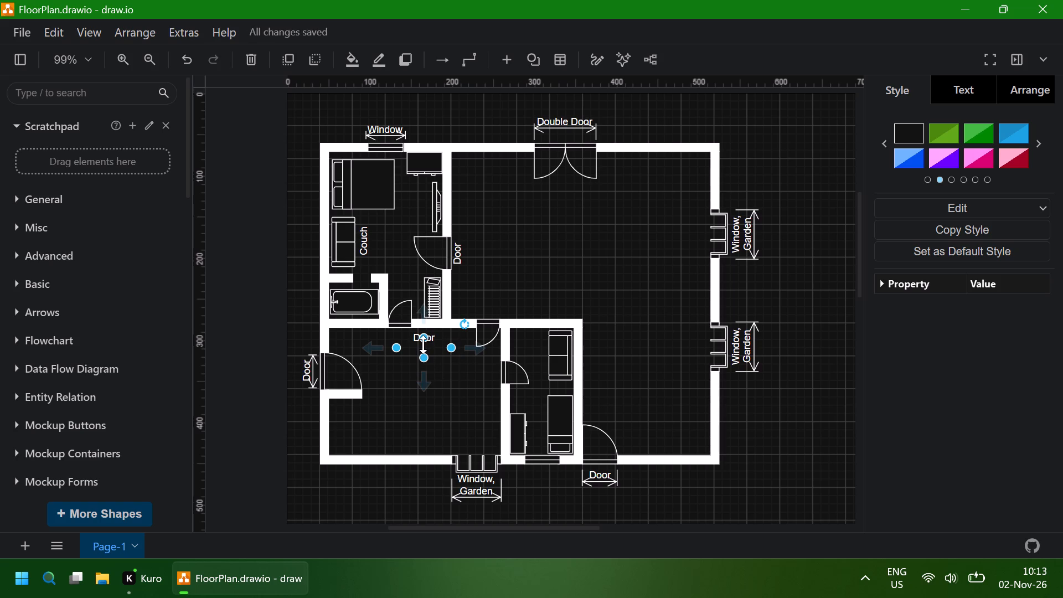
Nudge the horizontal Door label left until it is centred beneath the door beside the bathroom.
{"action": "key", "text": "Left"}
{"action": "key", "text": "Left"}
{"action": "key", "text": "Left"}
{"action": "key", "text": "Left"}
{"action": "key", "text": "Left"}
{"action": "key", "text": "Left"}
{"action": "key", "text": "Left"}
{"action": "key", "text": "Left"}
{"action": "key", "text": "Left"}
{"action": "key", "text": "Left"}
{"action": "key", "text": "Left"}
{"action": "key", "text": "Left"}
{"action": "key", "text": "Left"}
{"action": "key", "text": "Left"}
{"action": "key", "text": "Left"}
{"action": "key", "text": "Left"}
{"action": "key", "text": "Left"}
{"action": "key", "text": "Left"}
{"action": "key", "text": "Left"}
{"action": "key", "text": "Left"}
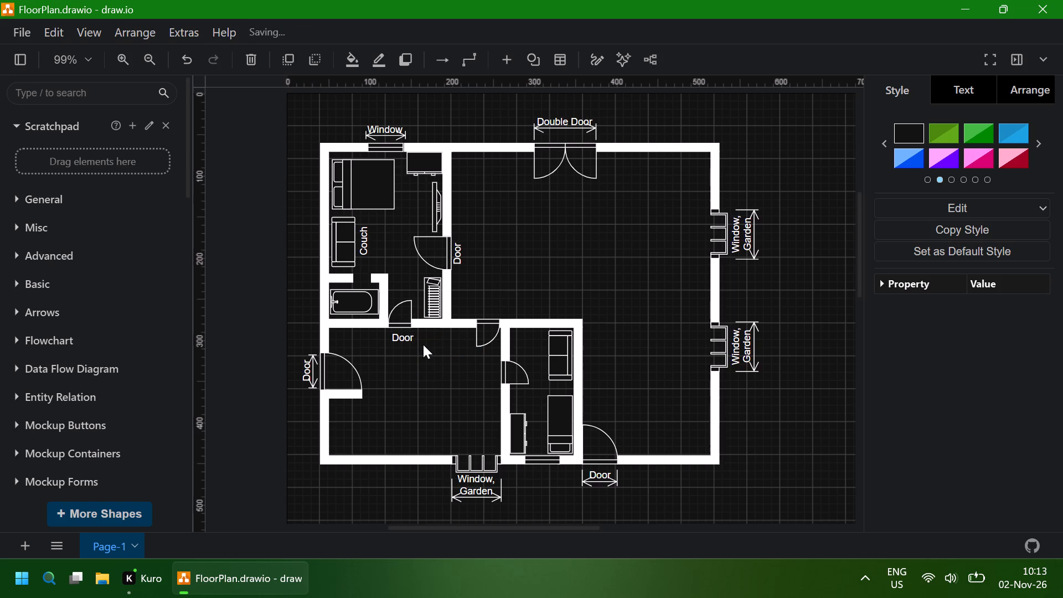
{"action": "key", "text": "Left"}
{"action": "key", "text": "Left"}
{"action": "key", "text": "Left"}
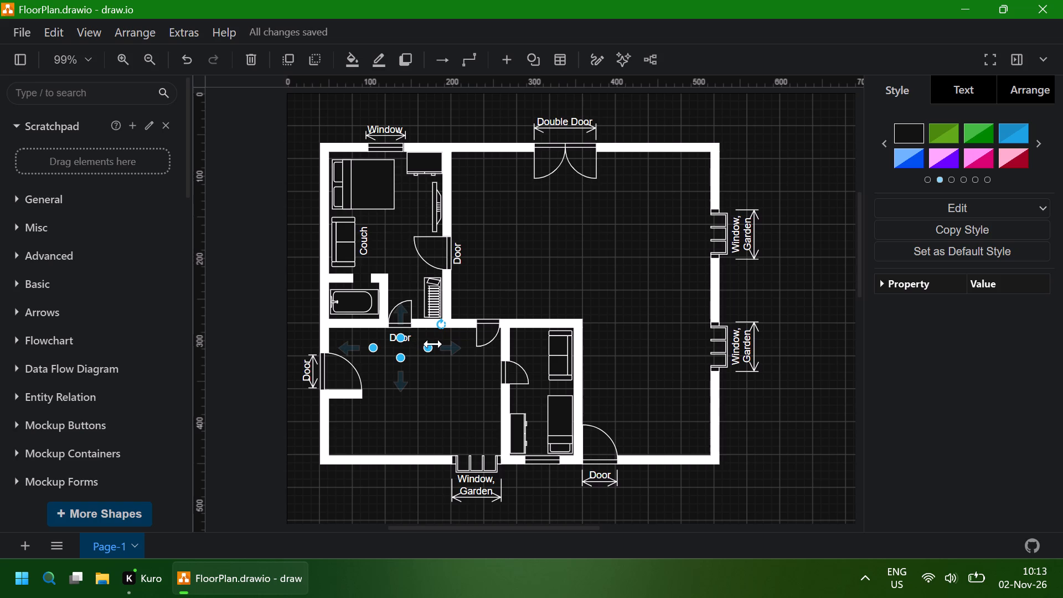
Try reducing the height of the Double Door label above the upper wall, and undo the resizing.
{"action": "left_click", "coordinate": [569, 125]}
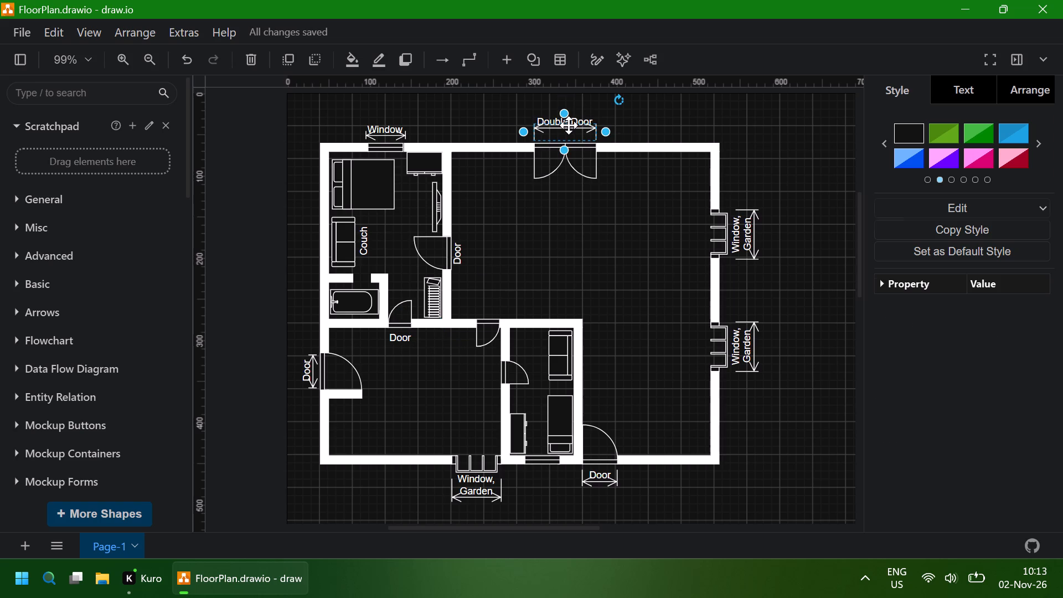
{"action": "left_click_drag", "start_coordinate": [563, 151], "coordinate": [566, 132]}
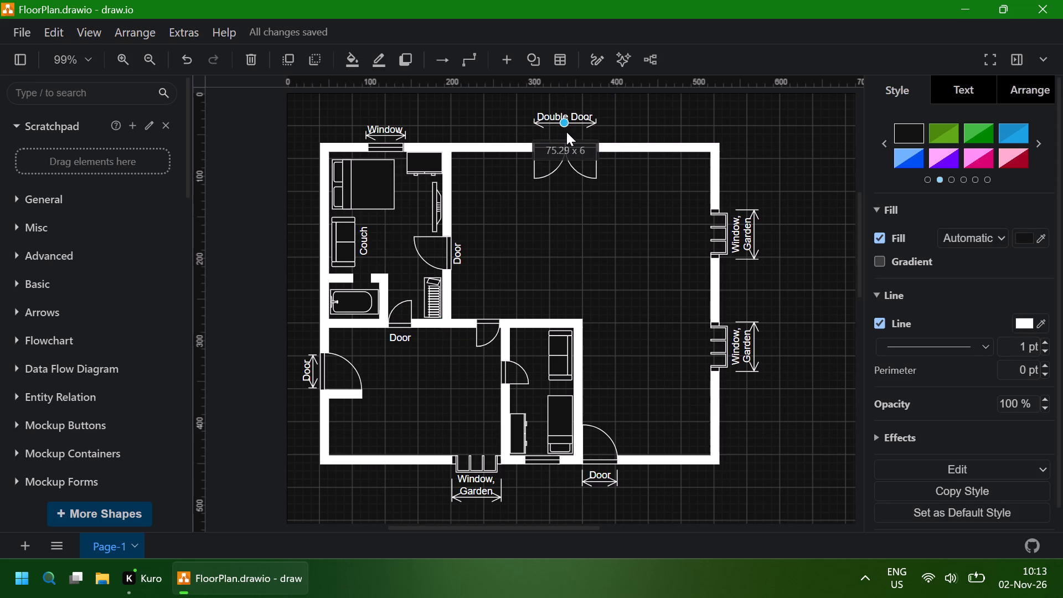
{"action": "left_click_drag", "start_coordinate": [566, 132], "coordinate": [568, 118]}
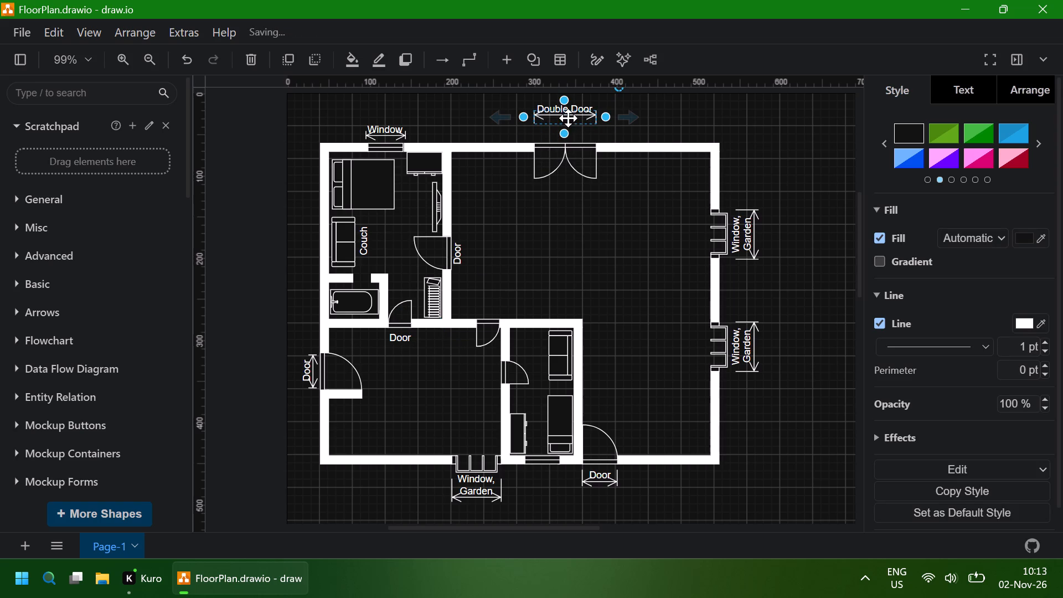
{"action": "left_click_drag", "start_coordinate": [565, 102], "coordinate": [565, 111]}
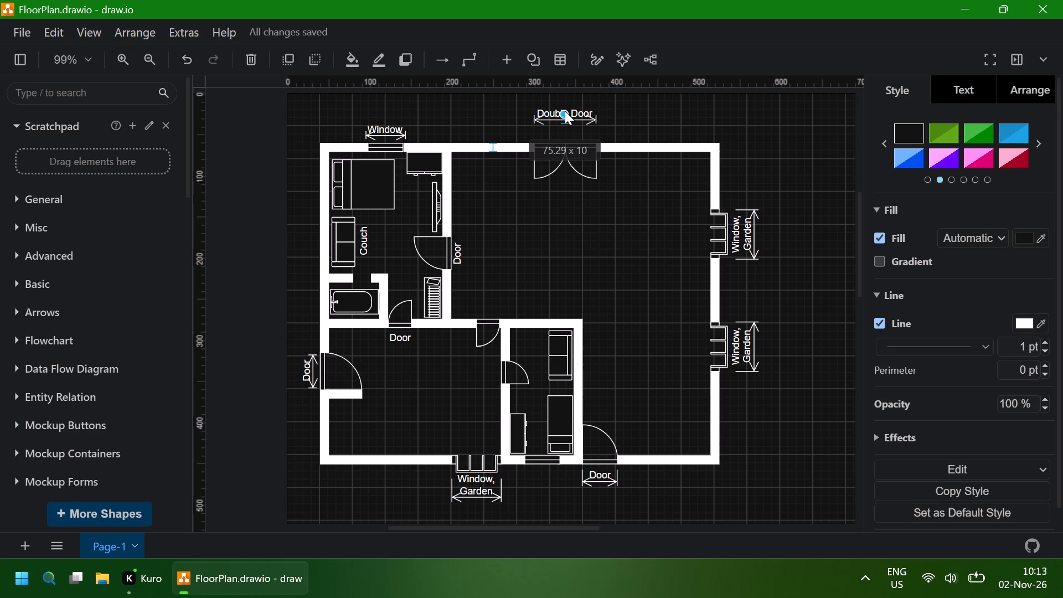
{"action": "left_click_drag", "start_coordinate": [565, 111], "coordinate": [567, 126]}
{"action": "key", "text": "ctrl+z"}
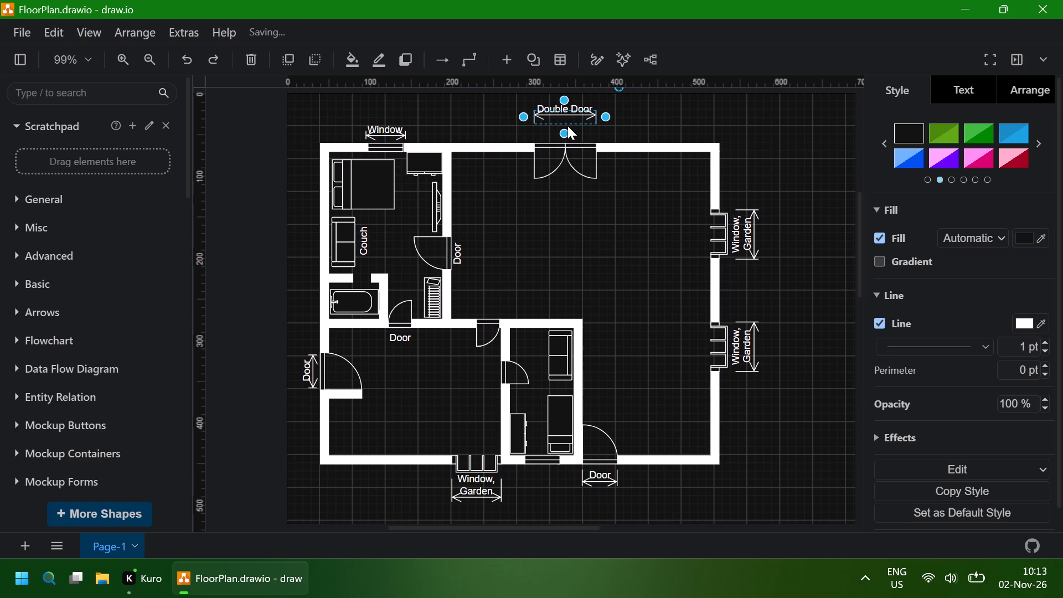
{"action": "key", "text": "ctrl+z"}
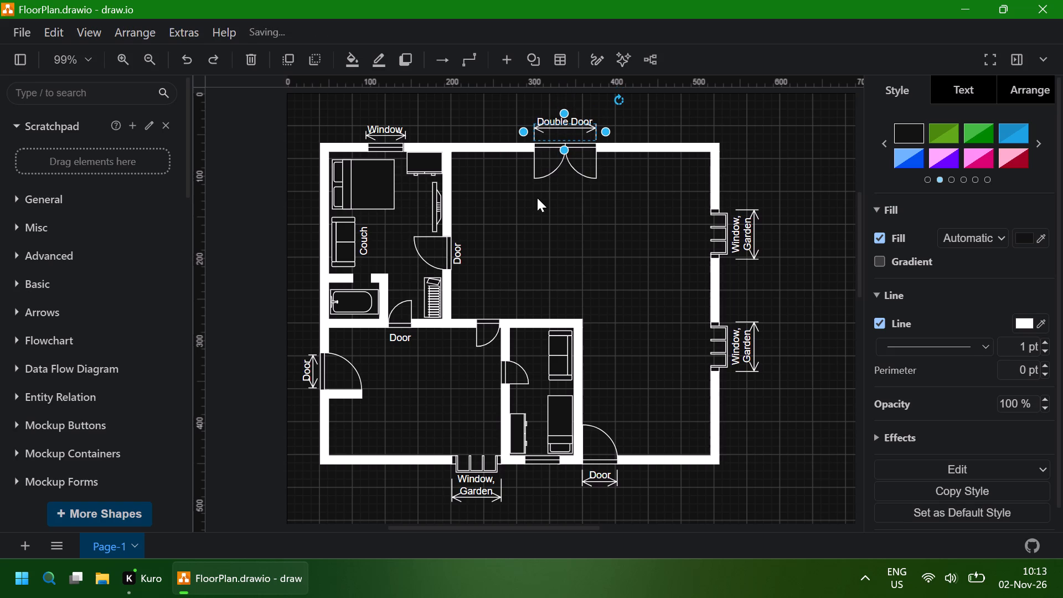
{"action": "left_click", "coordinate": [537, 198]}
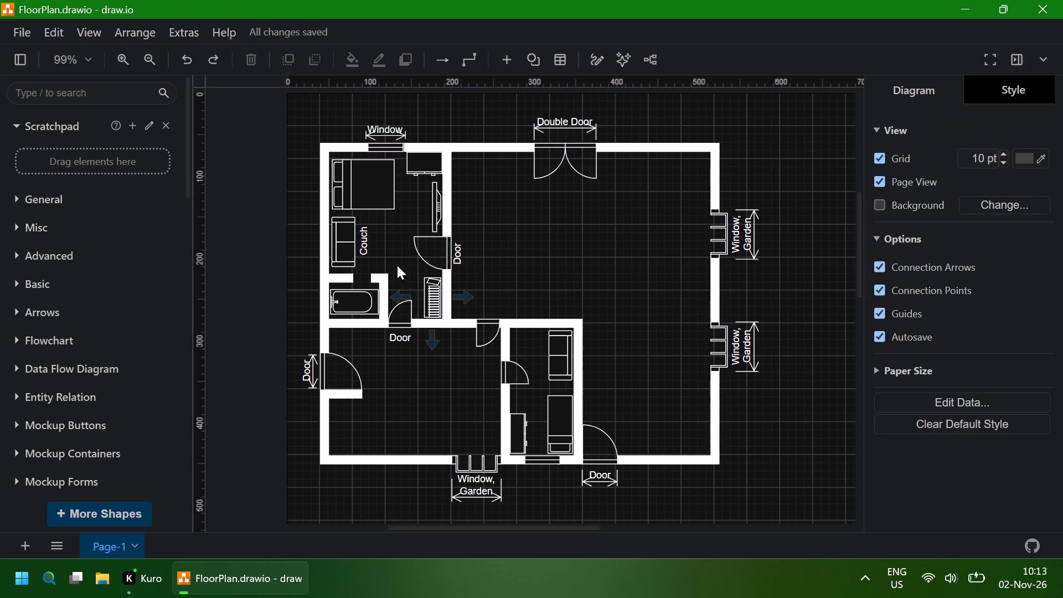
Duplicate the horizontal Door label below the bathroom-side door and move the copy beside the television in the bedroom.
{"action": "left_click", "coordinate": [401, 338]}
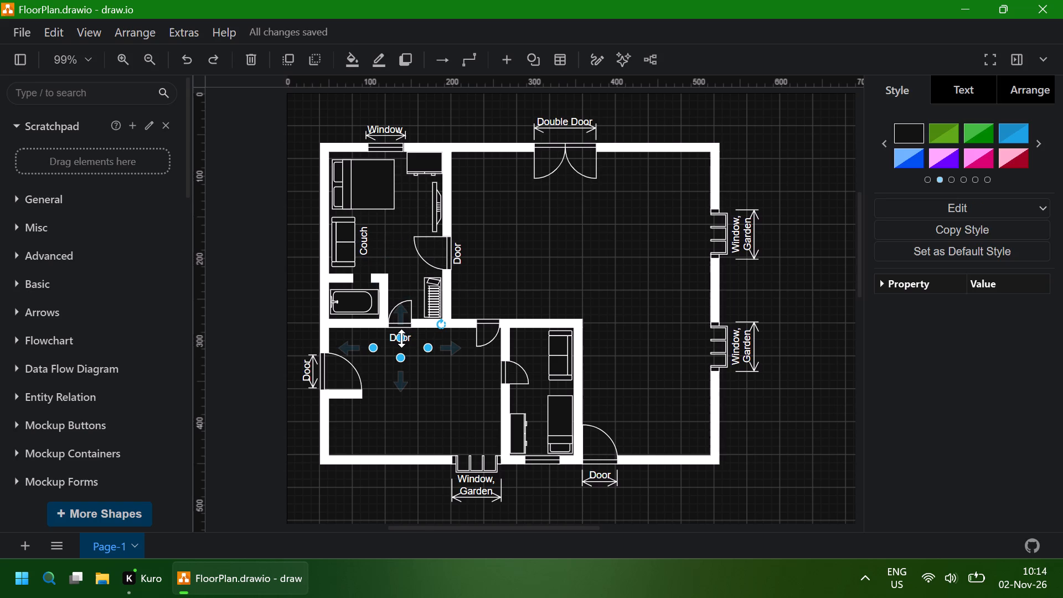
{"action": "key", "text": "ctrl+d"}
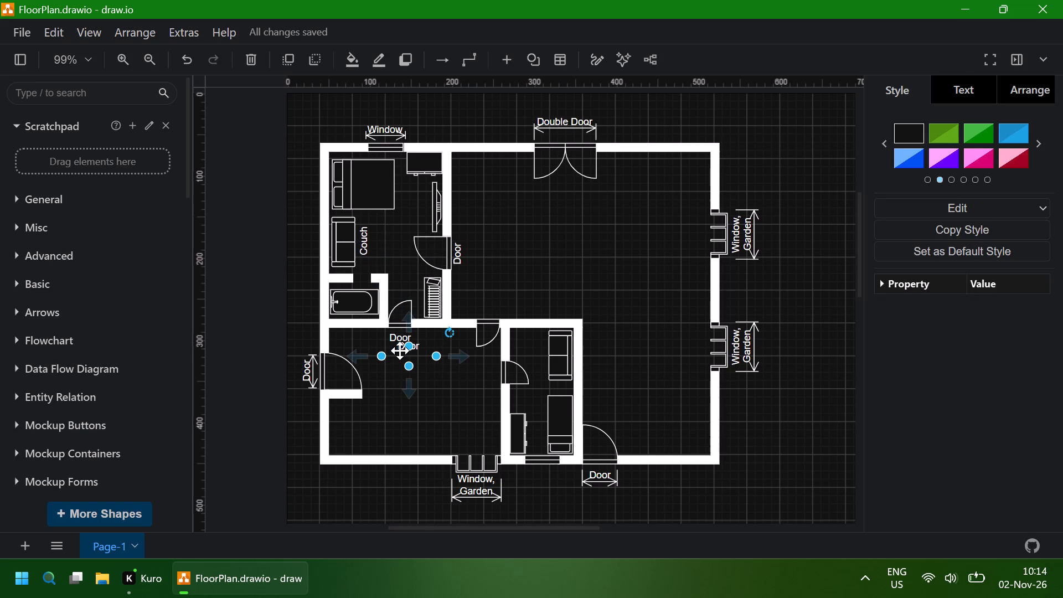
{"action": "left_click_drag", "start_coordinate": [400, 350], "coordinate": [411, 212]}
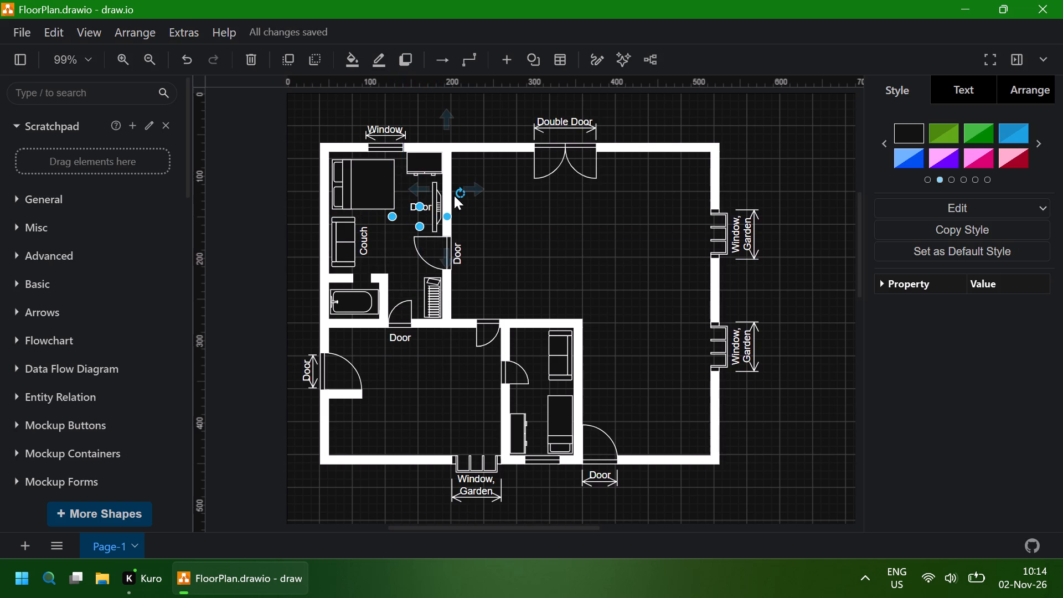
Rotate the copied Door label beside the bedroom television by 90° so its text runs vertically.
{"action": "left_click_drag", "start_coordinate": [457, 193], "coordinate": [450, 234]}
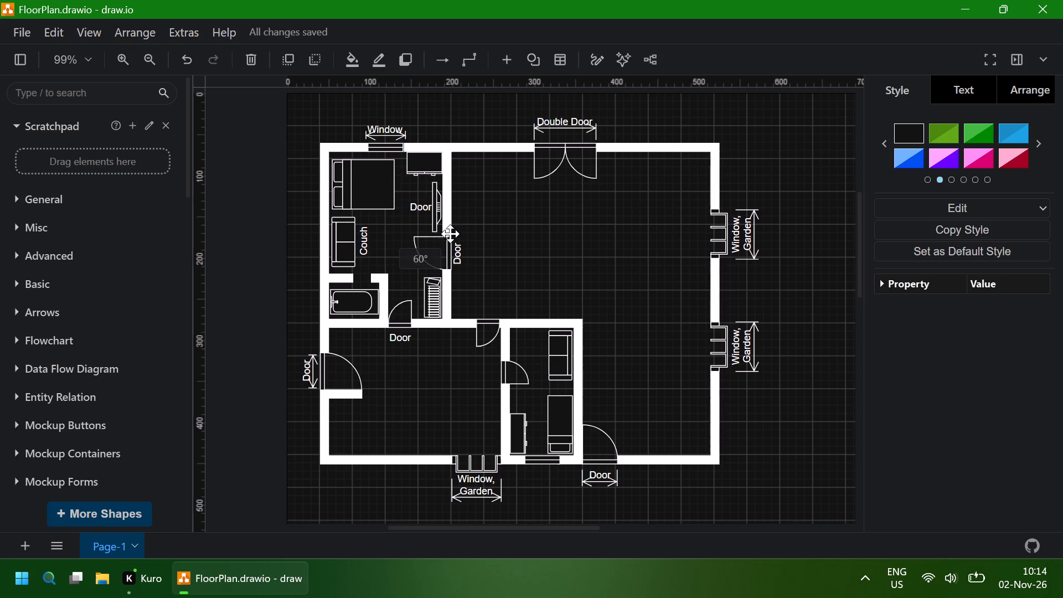
{"action": "left_click_drag", "start_coordinate": [450, 234], "coordinate": [413, 253]}
{"action": "left_click_drag", "start_coordinate": [413, 253], "coordinate": [416, 253]}
{"action": "left_click_drag", "start_coordinate": [416, 253], "coordinate": [417, 246]}
{"action": "left_click_drag", "start_coordinate": [417, 246], "coordinate": [432, 241]}
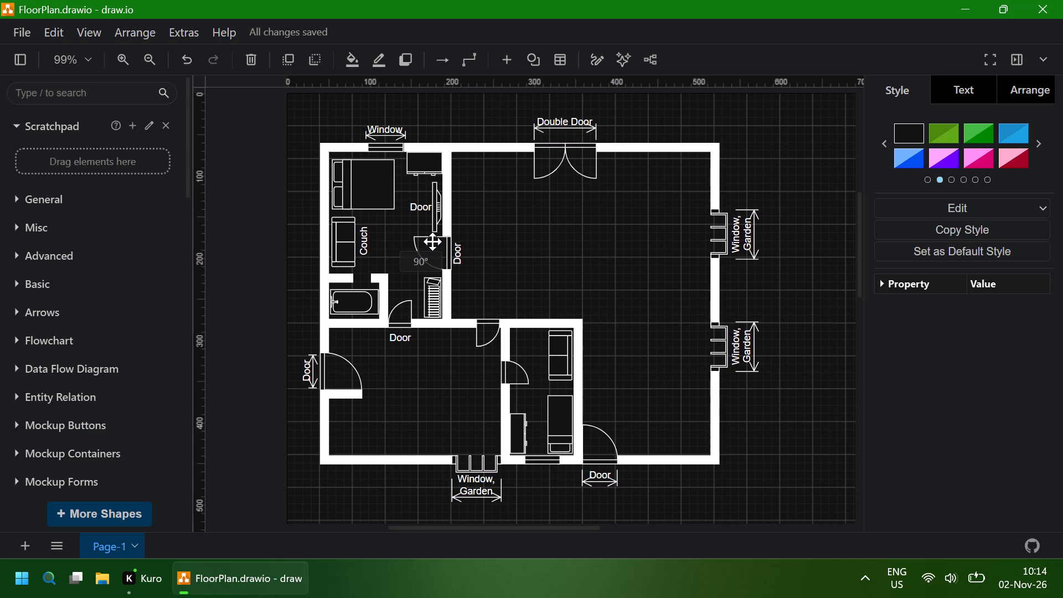
{"action": "left_click_drag", "start_coordinate": [432, 241], "coordinate": [433, 241]}
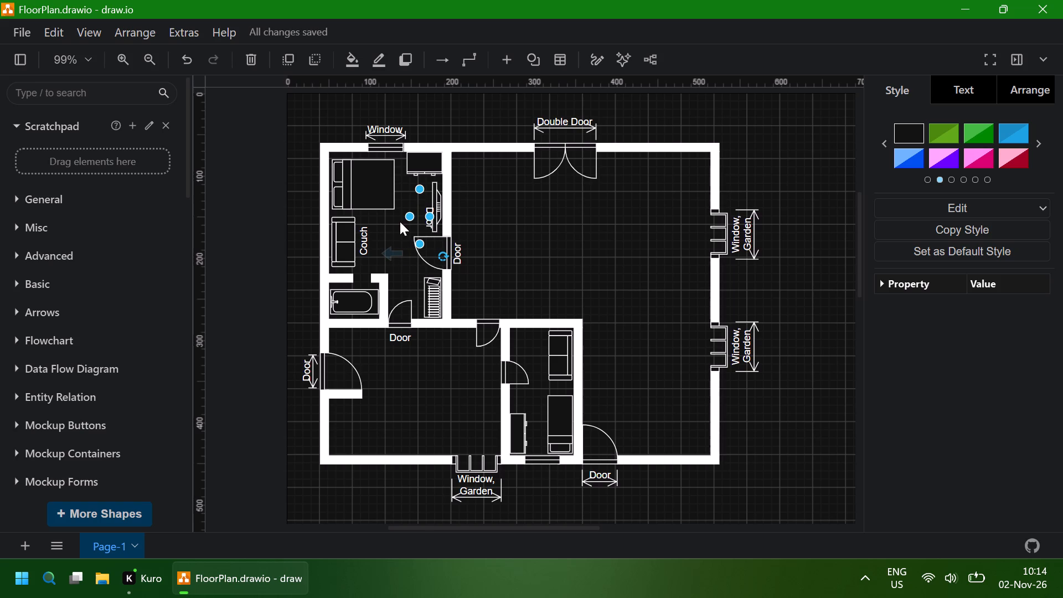
Nudge the vertical Door label copy up and left so it sits alongside the bedroom television.
{"action": "key", "text": "Up"}
{"action": "key", "text": "Up"}
{"action": "key", "text": "Up"}
{"action": "key", "text": "Up"}
{"action": "key", "text": "Up"}
{"action": "key", "text": "Up"}
{"action": "key", "text": "Up"}
{"action": "key", "text": "Up"}
{"action": "key", "text": "Up"}
{"action": "key", "text": "Up"}
{"action": "key", "text": "Up"}
{"action": "key", "text": "Up"}
{"action": "key", "text": "Up"}
{"action": "key", "text": "Up"}
{"action": "key", "text": "Up"}
{"action": "key", "text": "Up"}
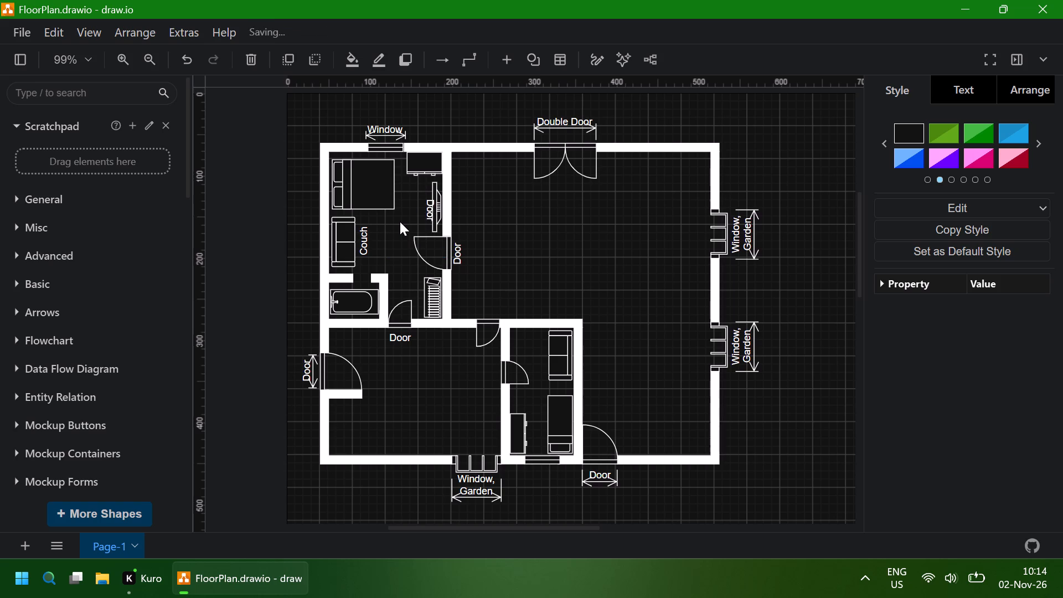
{"action": "key", "text": "Left"}
{"action": "key", "text": "Left"}
{"action": "key", "text": "Left"}
{"action": "key", "text": "Left"}
{"action": "key", "text": "Left"}
{"action": "key", "text": "Left"}
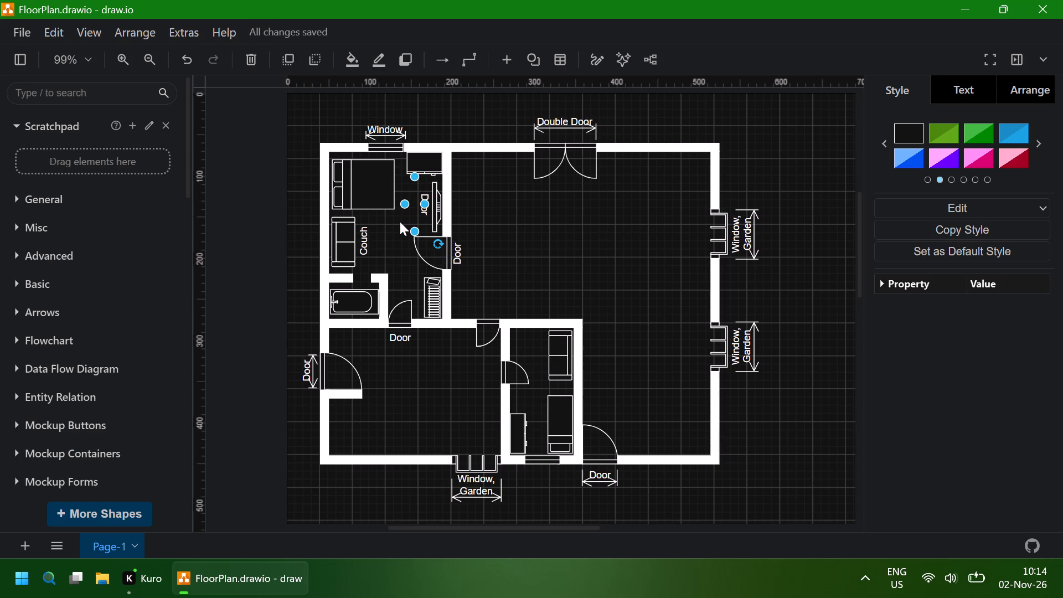
{"action": "key", "text": "Up"}
{"action": "key", "text": "Up"}
{"action": "key", "text": "Up"}
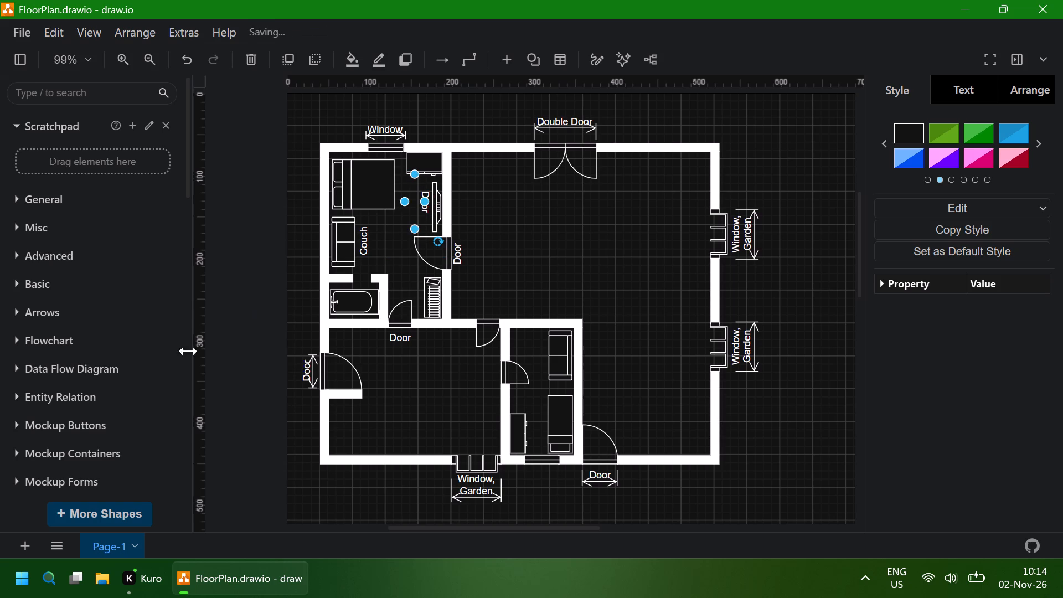
Look through the Floorplans shape library to check the names of the furnishing shapes.
{"action": "scroll", "coordinate": [107, 378], "scroll_direction": "down", "scroll_amount": 5}
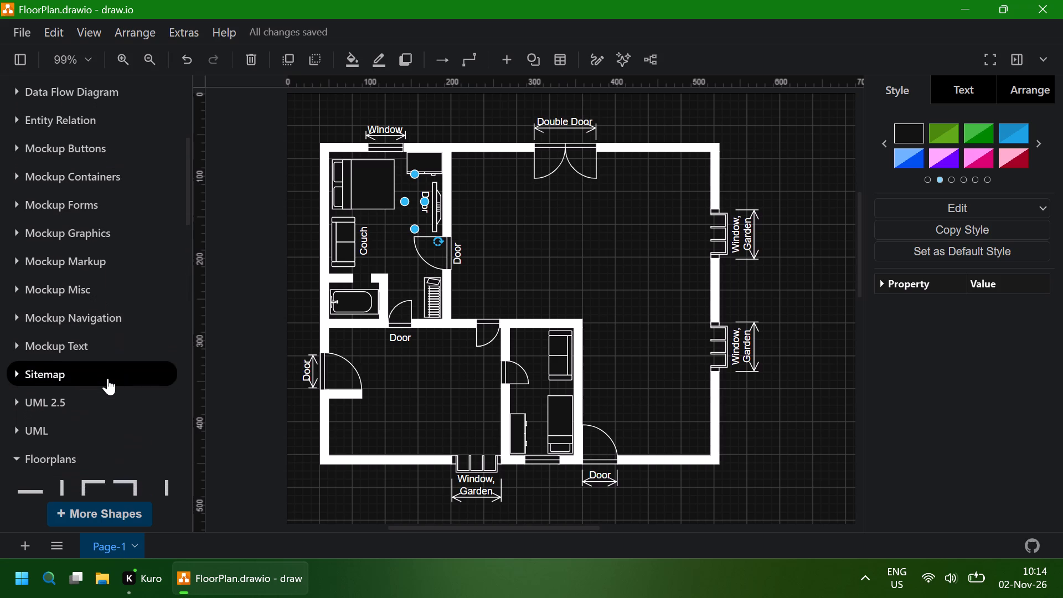
{"action": "scroll", "coordinate": [107, 378], "scroll_direction": "down", "scroll_amount": 3}
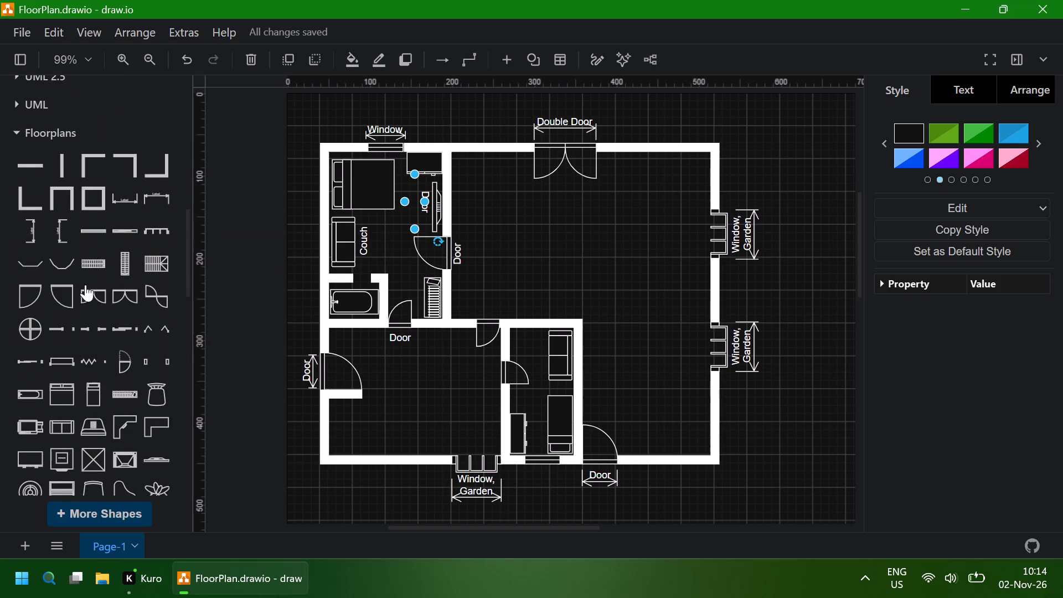
{"action": "scroll", "coordinate": [76, 425], "scroll_direction": "down", "scroll_amount": 1}
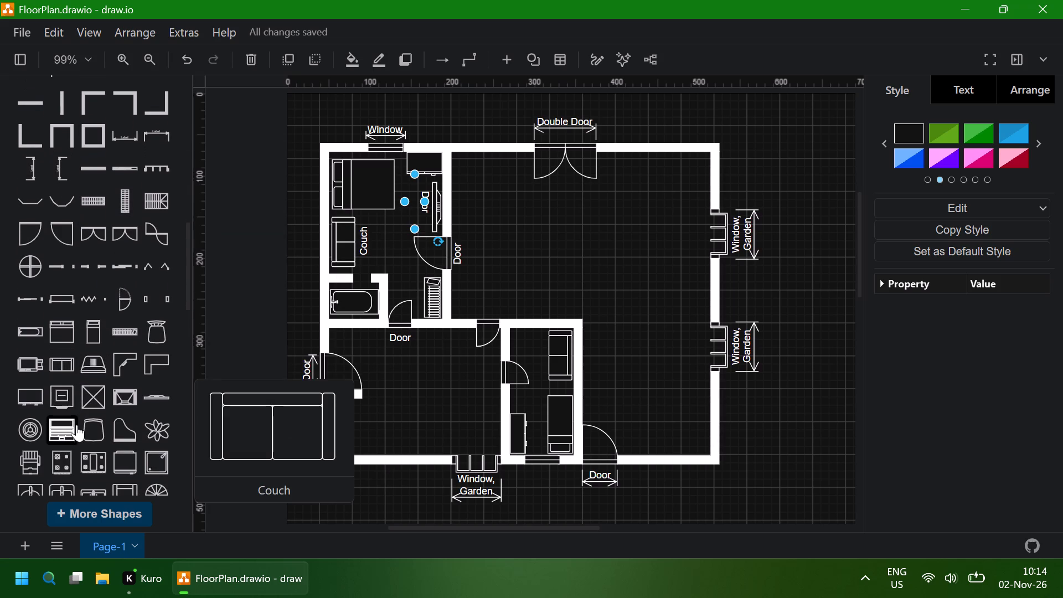
{"action": "scroll", "coordinate": [87, 452], "scroll_direction": "down", "scroll_amount": 1}
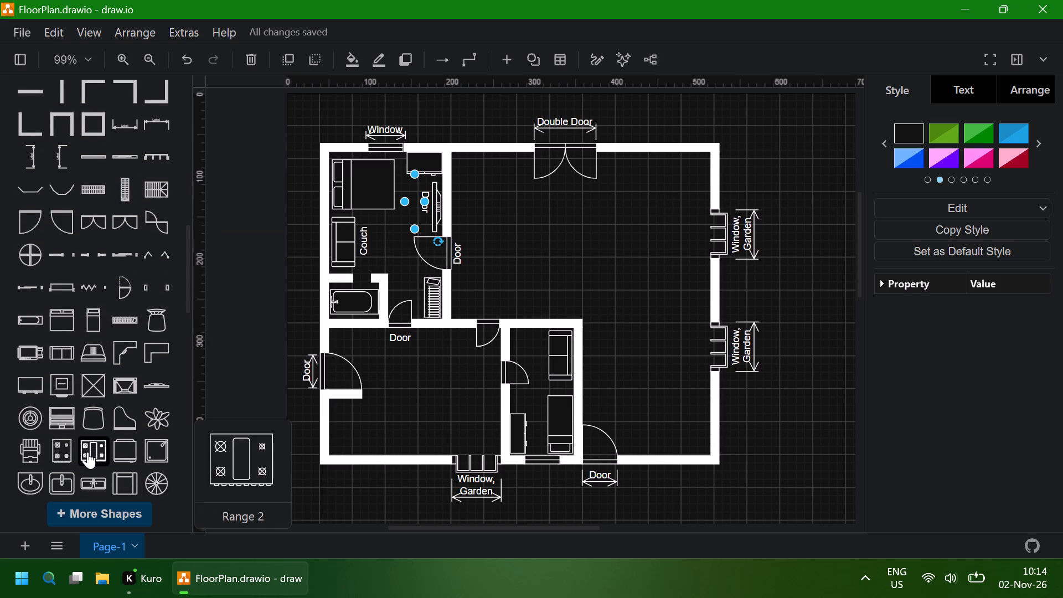
{"action": "scroll", "coordinate": [87, 452], "scroll_direction": "down", "scroll_amount": 1}
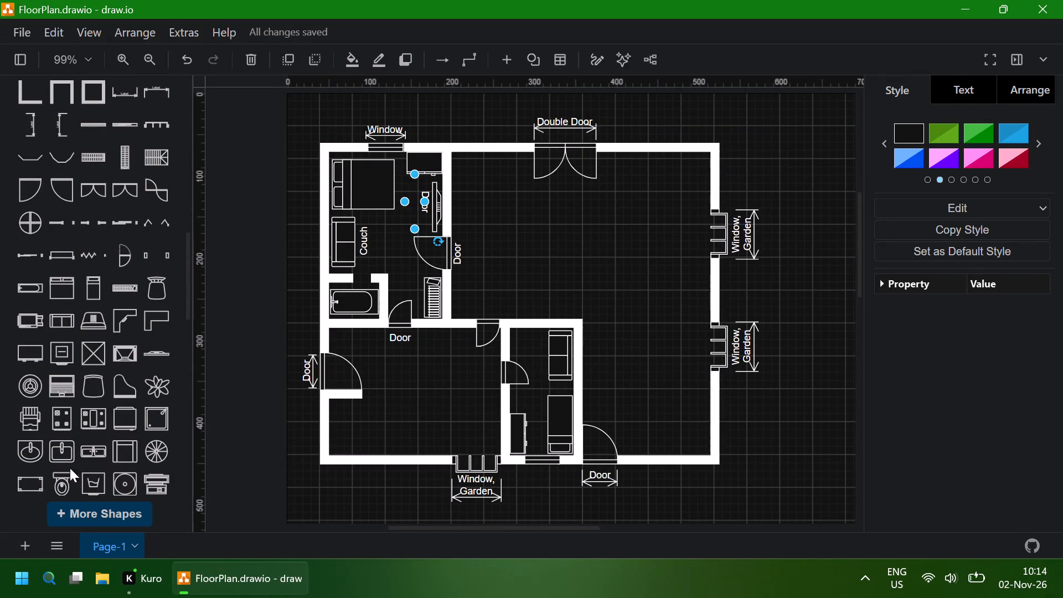
{"action": "scroll", "coordinate": [54, 475], "scroll_direction": "down", "scroll_amount": 1}
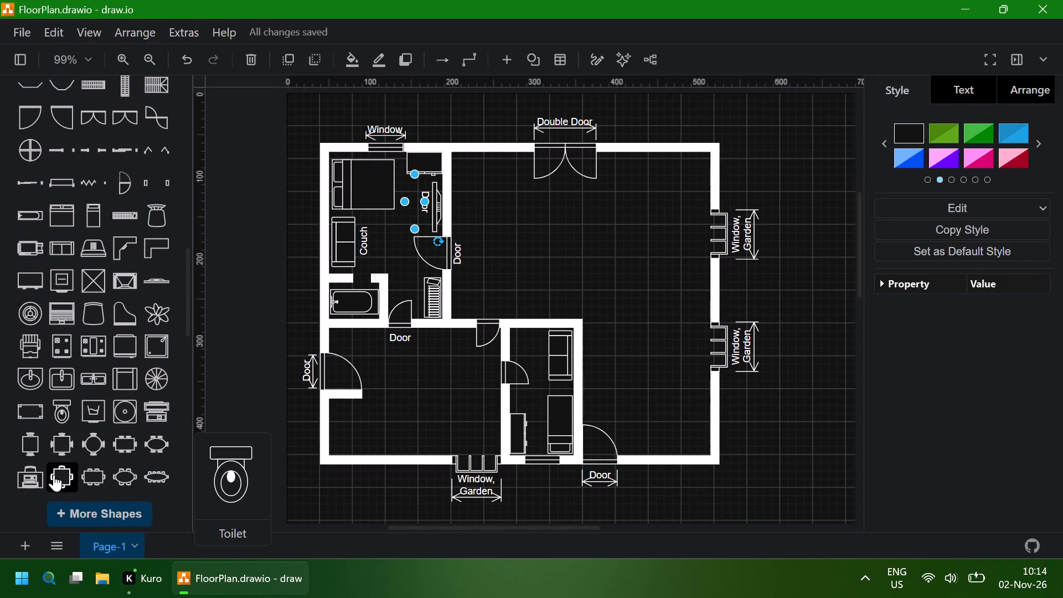
{"action": "scroll", "coordinate": [54, 475], "scroll_direction": "down", "scroll_amount": 1}
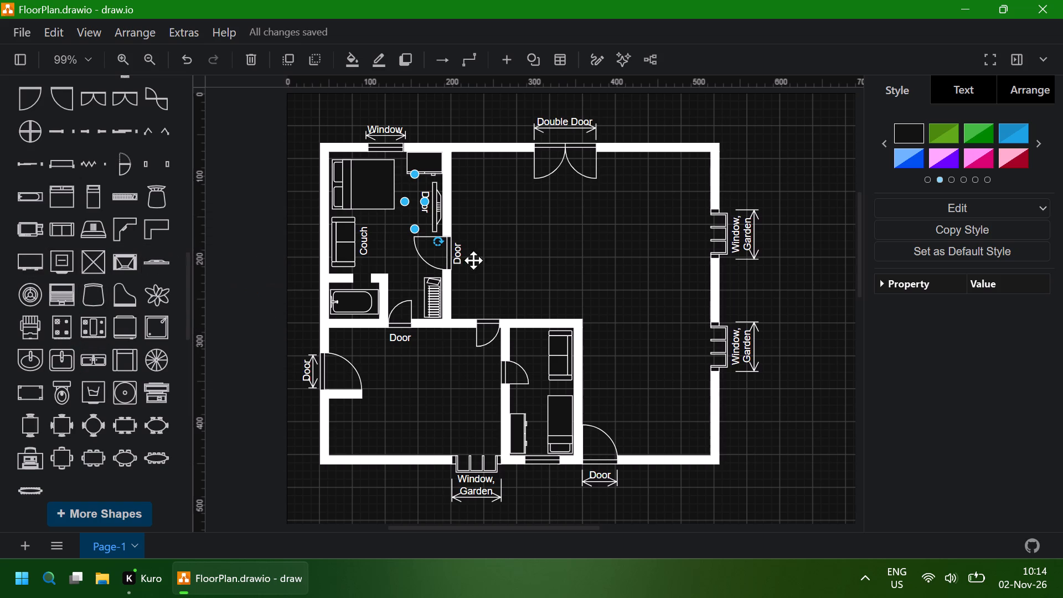
Change the text of the copied label beside the bedroom television to "Flat TV".
{"action": "left_click", "coordinate": [427, 210]}
{"action": "double_click", "coordinate": [426, 194]}
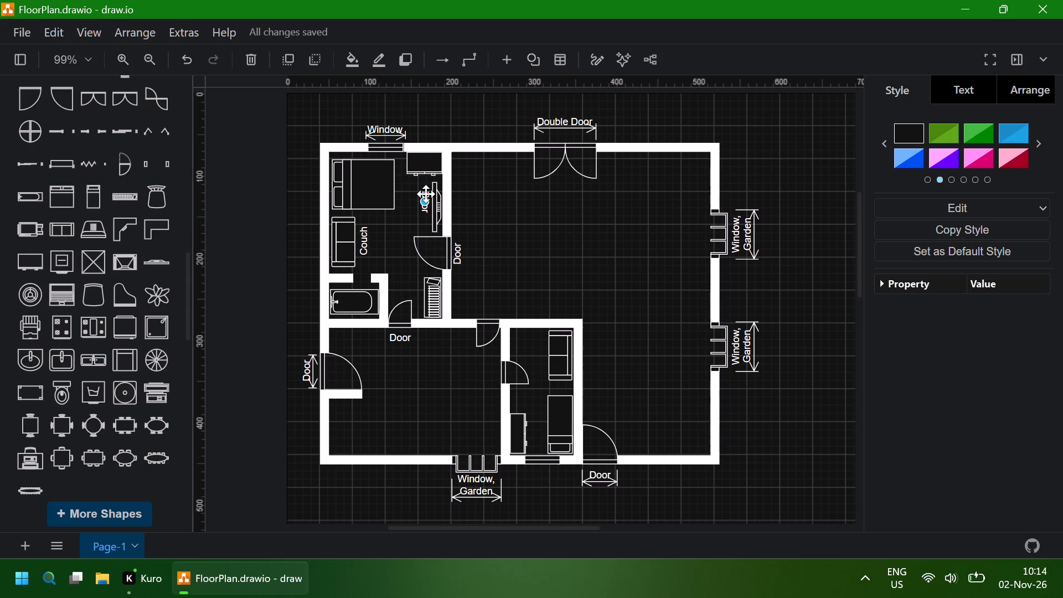
{"action": "type", "text": "Flat"}
{"action": "key", "text": "space"}
{"action": "type", "text": "TV"}
{"action": "left_click", "coordinate": [502, 225]}
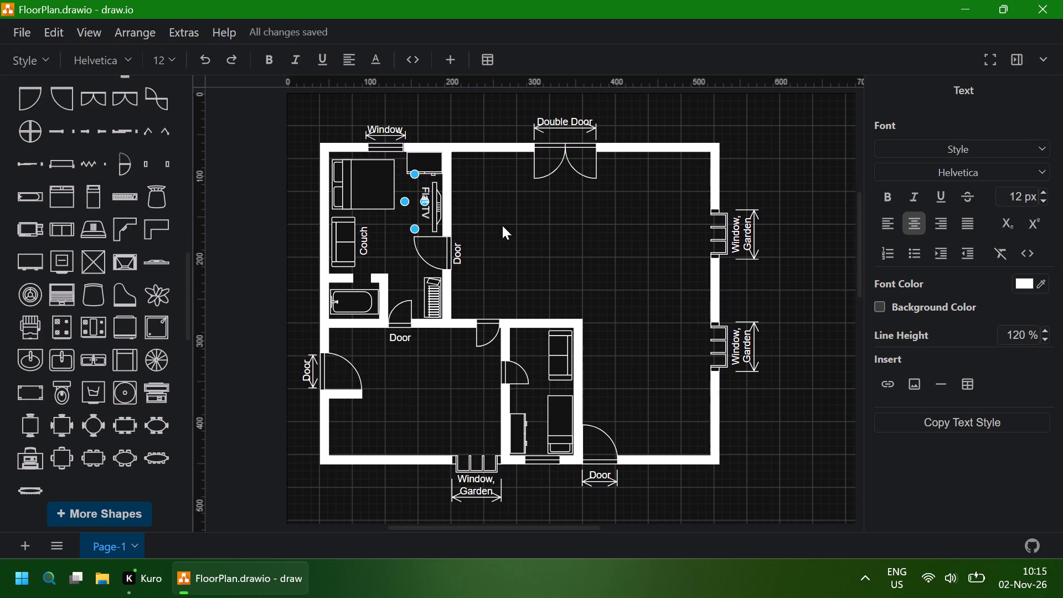
Nudge the Flat TV label slightly down to align it with the bedroom television.
{"action": "left_click", "coordinate": [421, 202]}
{"action": "key", "text": "Down"}
{"action": "key", "text": "Down"}
{"action": "key", "text": "Down"}
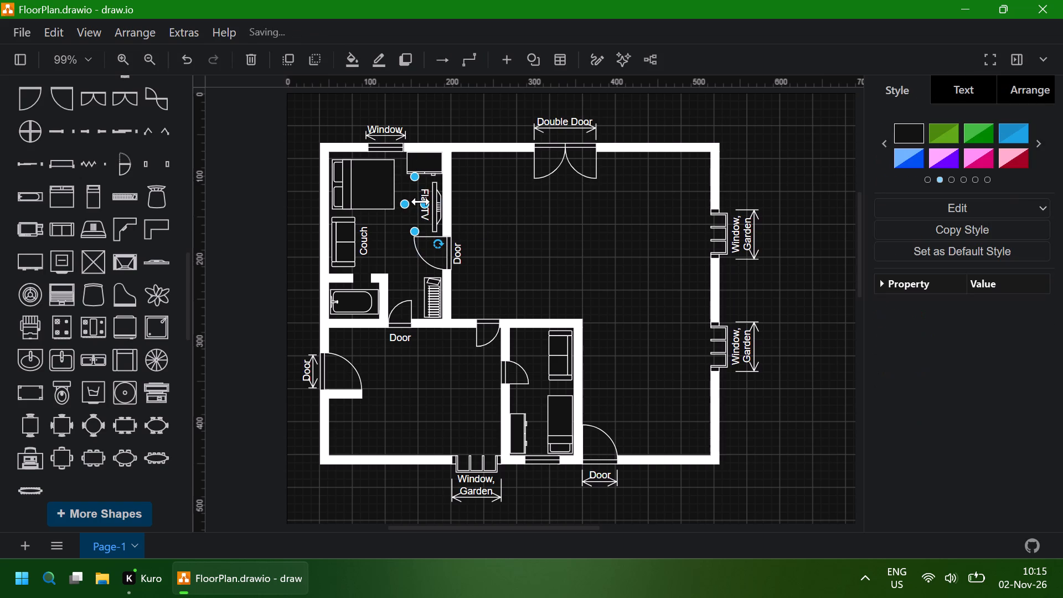
Nudge the Flat TV label slightly further down beside the bedroom television.
{"action": "key", "text": "Down"}
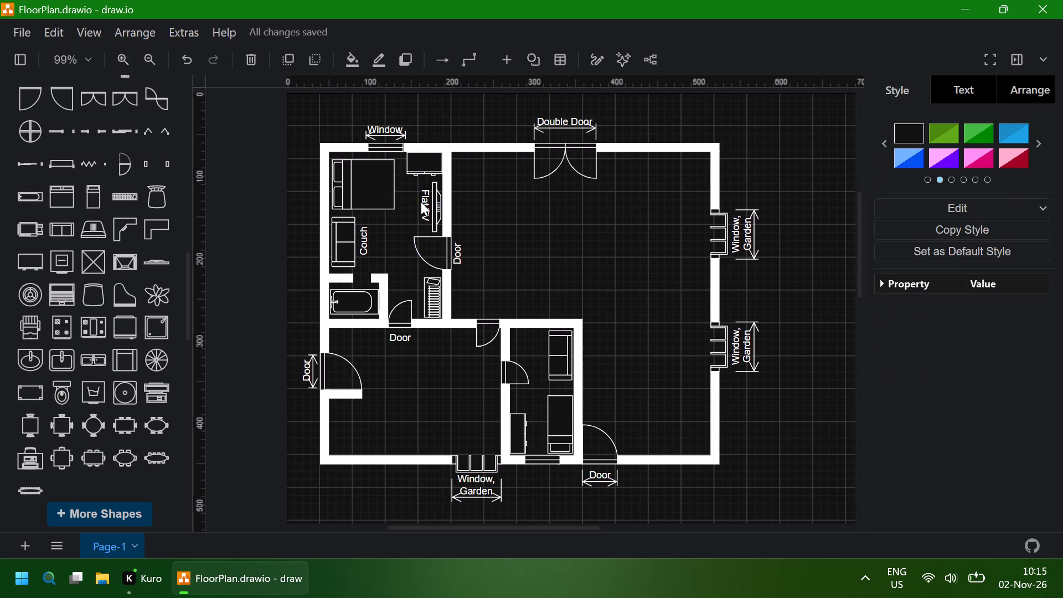
{"action": "left_click", "coordinate": [511, 202]}
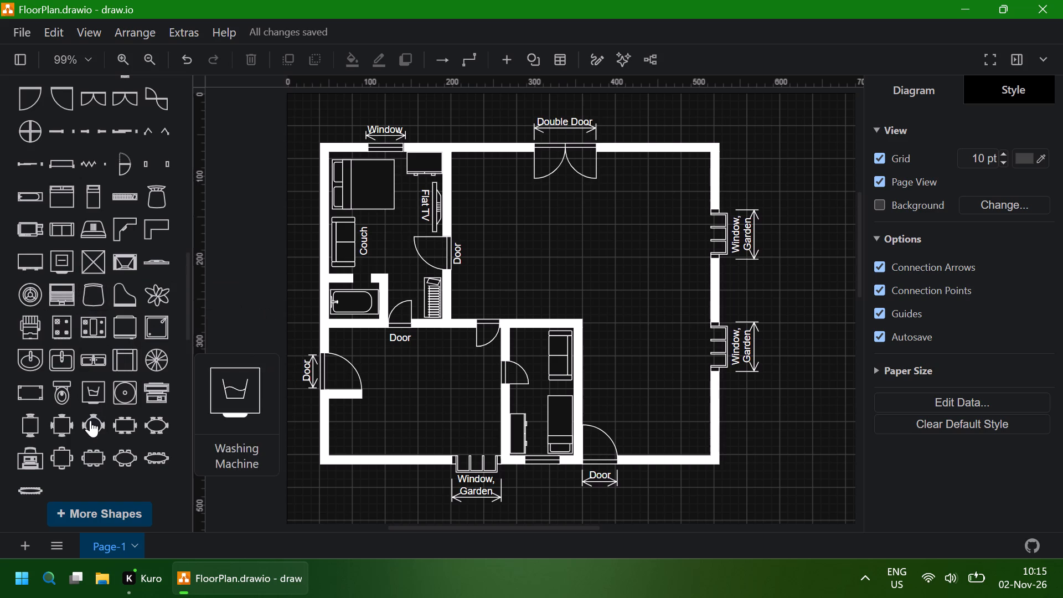
Duplicate the bedroom Couch label and place the copy over the double bed.
{"action": "scroll", "coordinate": [85, 408], "scroll_direction": "up", "scroll_amount": 1}
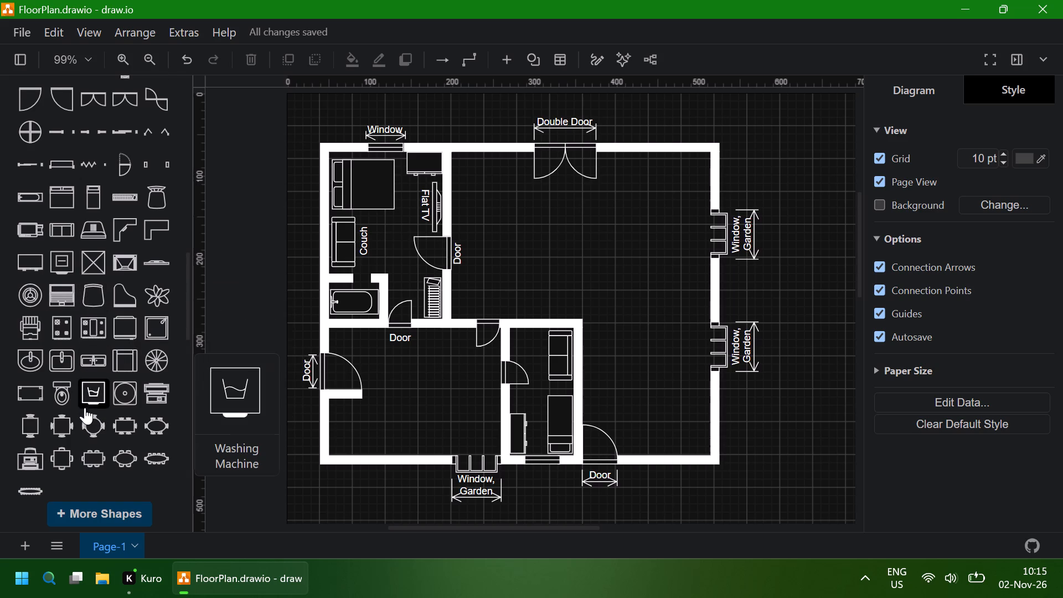
{"action": "scroll", "coordinate": [85, 408], "scroll_direction": "up", "scroll_amount": 1}
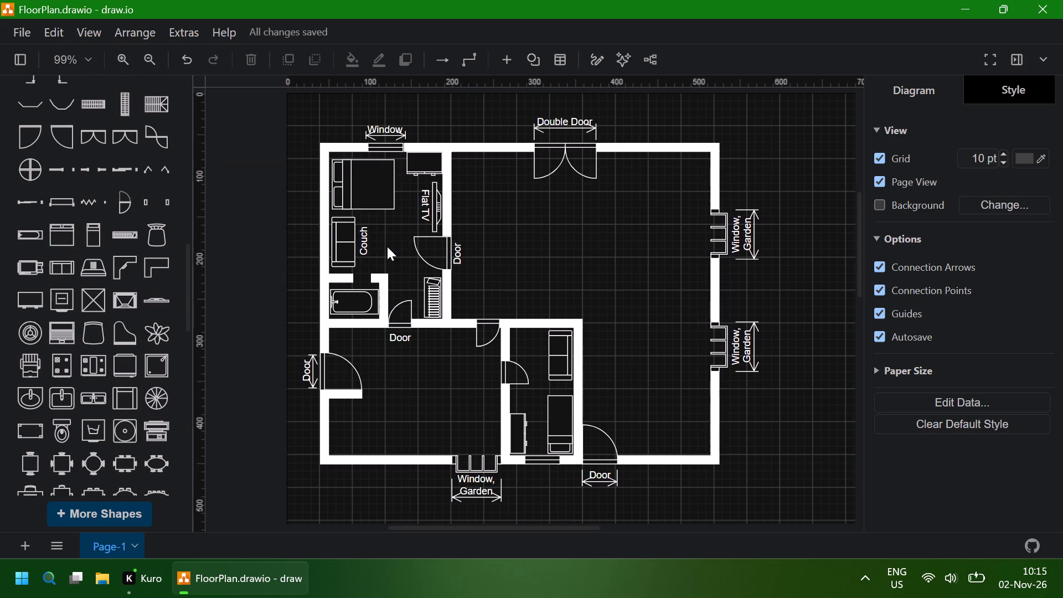
{"action": "left_click", "coordinate": [365, 242]}
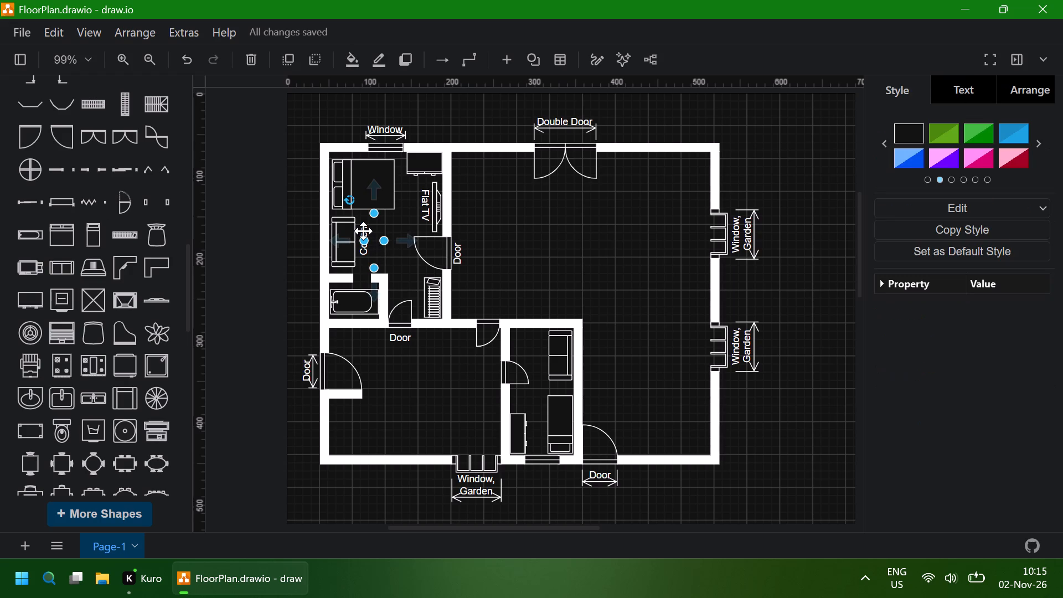
{"action": "key", "text": "ctrl+d"}
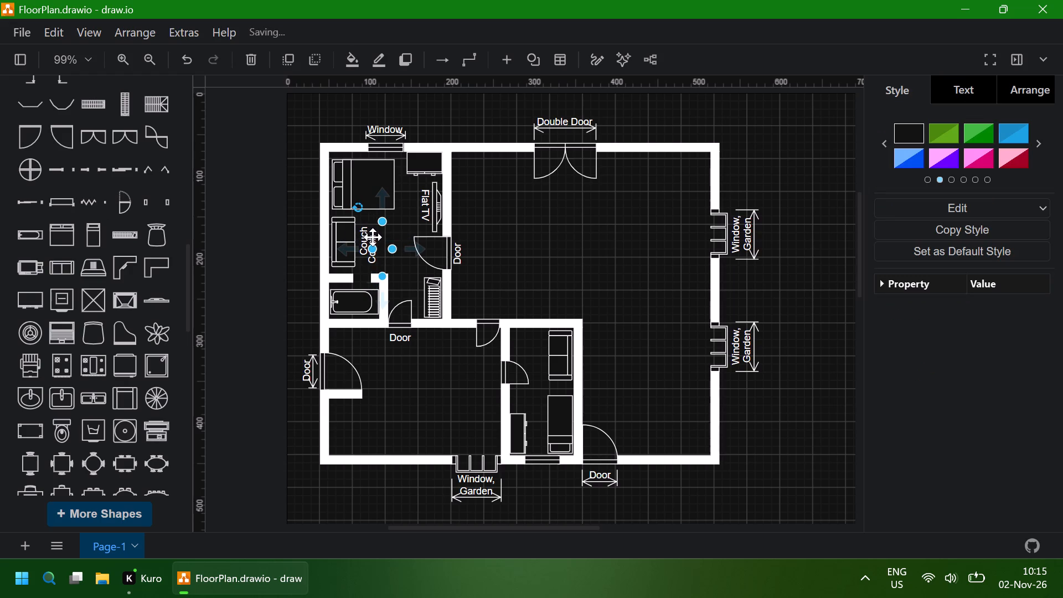
{"action": "left_click_drag", "start_coordinate": [373, 237], "coordinate": [370, 176]}
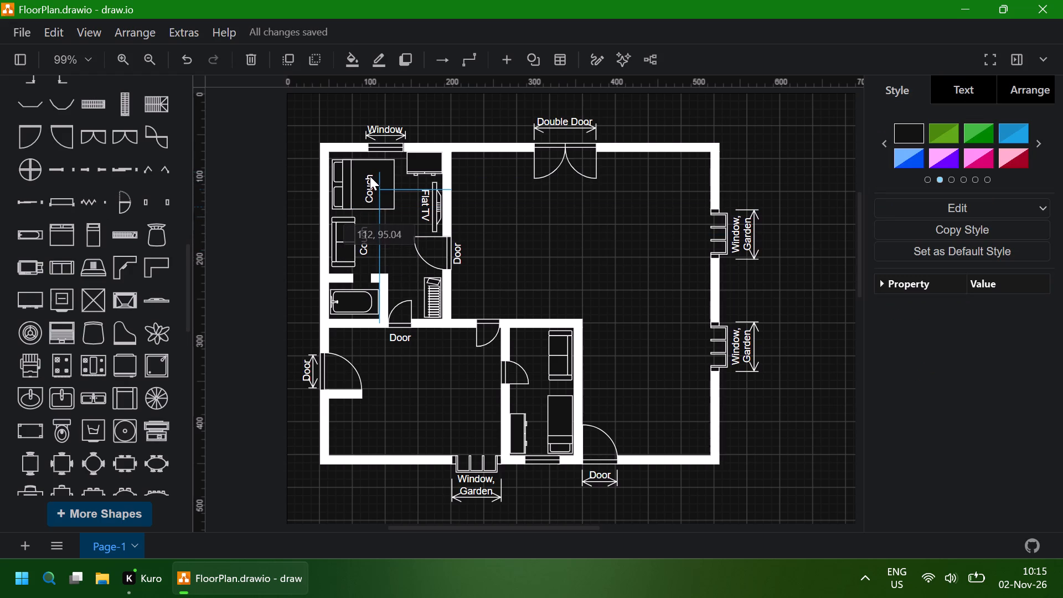
{"action": "left_click_drag", "start_coordinate": [370, 176], "coordinate": [370, 176]}
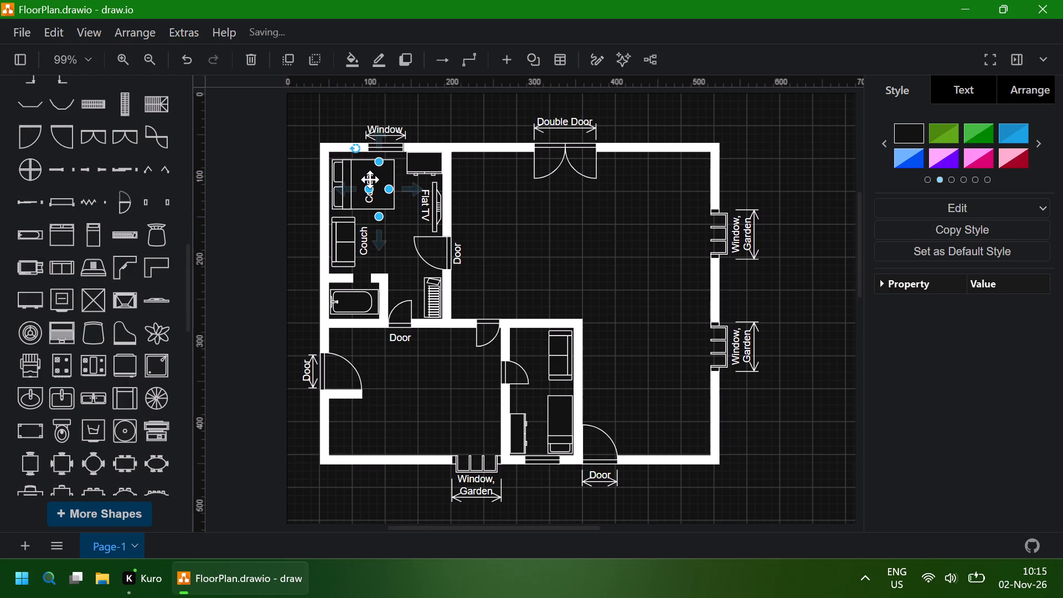
Change the text of the copied label on the double bed to "Bed, Double".
{"action": "double_click", "coordinate": [370, 178]}
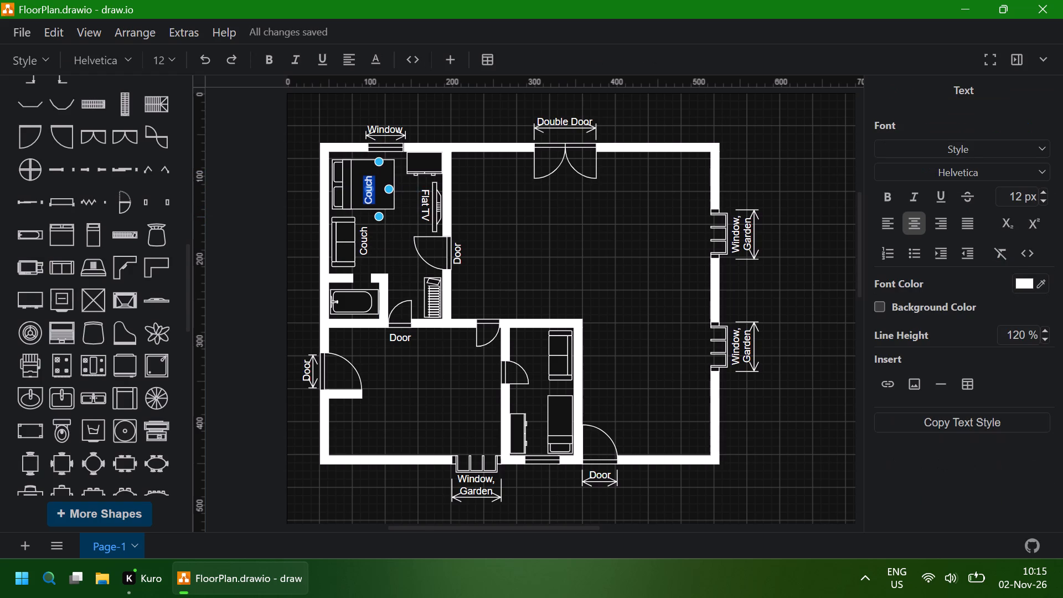
{"action": "type", "text": "Bed"}
{"action": "key", "text": "space"}
{"action": "key", "text": "BackSpace"}
{"action": "key", "text": "comma"}
{"action": "key", "text": "space"}
{"action": "type", "text": "Double"}
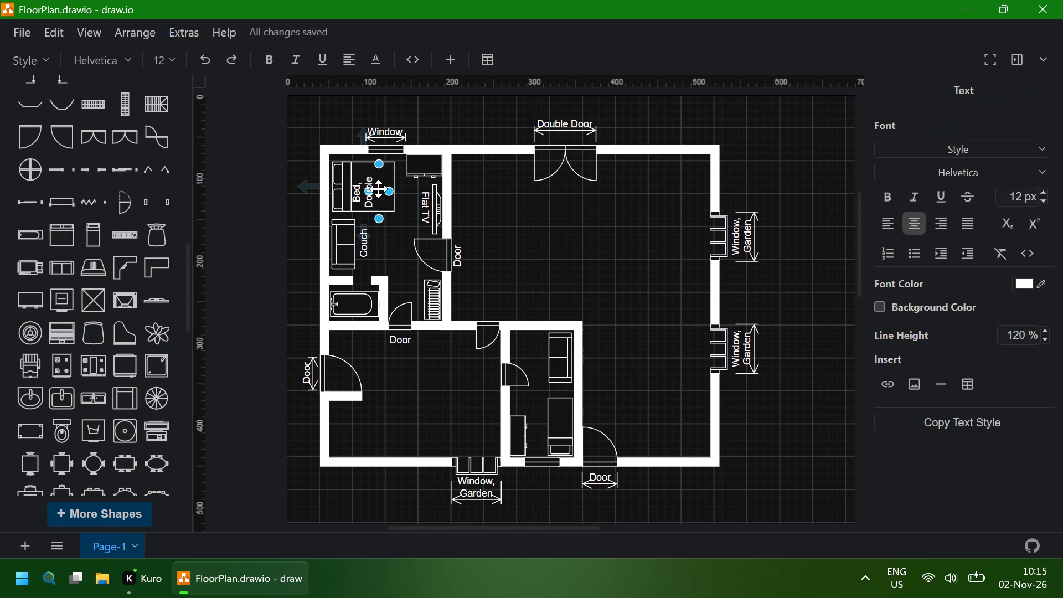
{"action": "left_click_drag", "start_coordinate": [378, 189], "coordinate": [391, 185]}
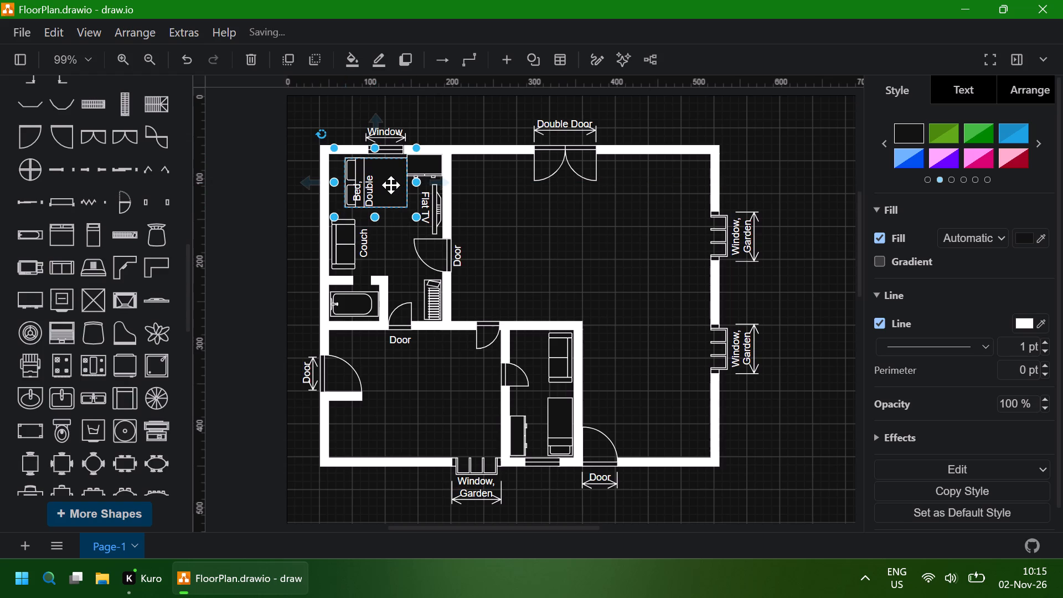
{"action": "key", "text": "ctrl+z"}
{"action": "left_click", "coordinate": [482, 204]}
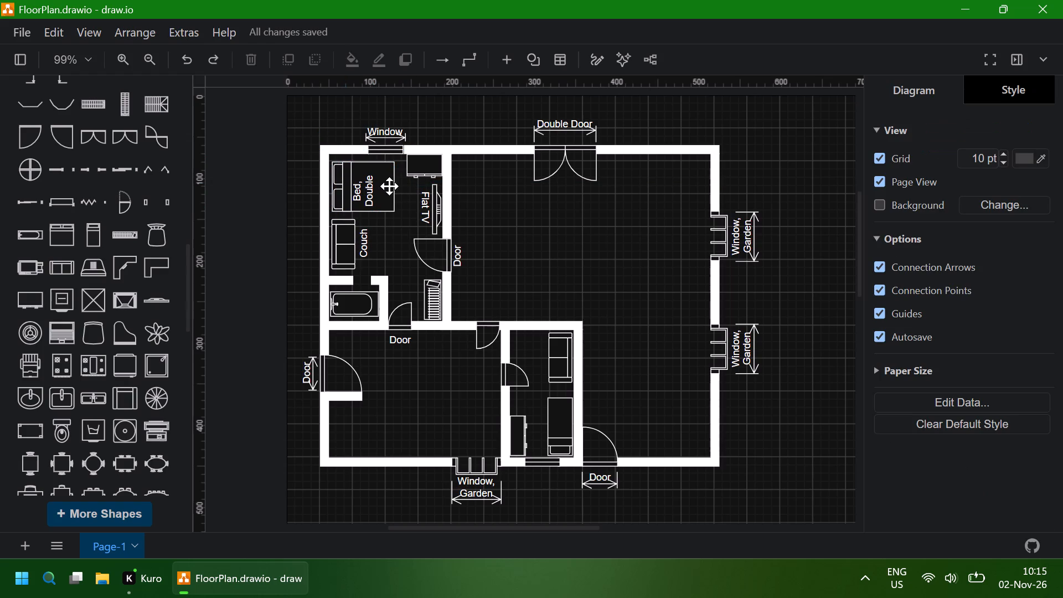
Nudge the "Bed, Double" label right and slightly up so it sits centred on the bed's mattress area.
{"action": "left_click", "coordinate": [364, 189]}
{"action": "key", "text": "Right"}
{"action": "key", "text": "Right"}
{"action": "key", "text": "Right"}
{"action": "key", "text": "Right"}
{"action": "key", "text": "Right"}
{"action": "key", "text": "Right"}
{"action": "key", "text": "Right"}
{"action": "key", "text": "Right"}
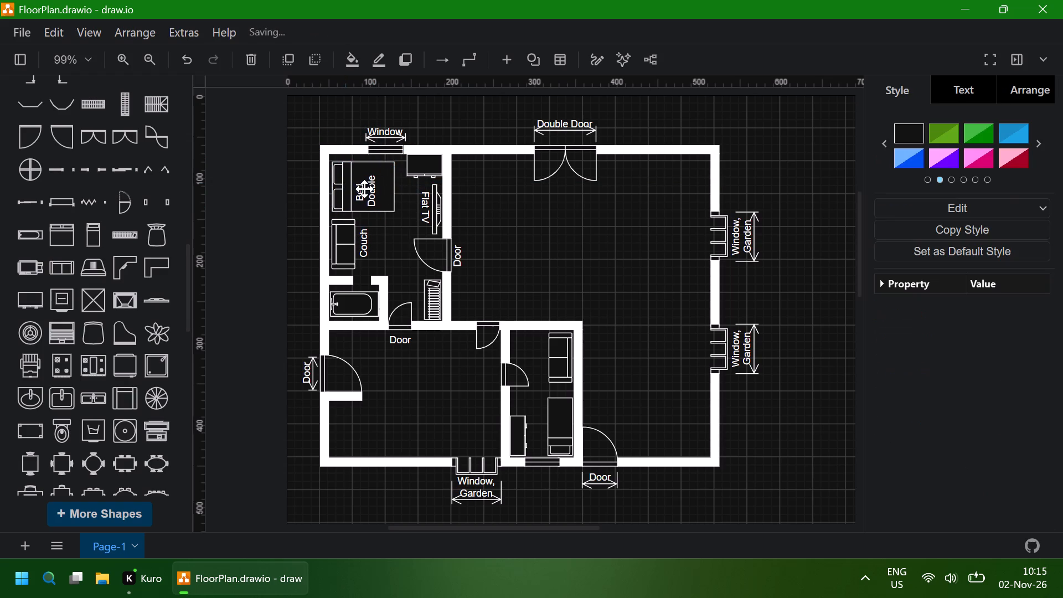
{"action": "key", "text": "Right"}
{"action": "key", "text": "Up"}
{"action": "key", "text": "Up"}
{"action": "key", "text": "Up"}
{"action": "key", "text": "Up"}
{"action": "key", "text": "Left"}
{"action": "key", "text": "Left"}
{"action": "key", "text": "Left"}
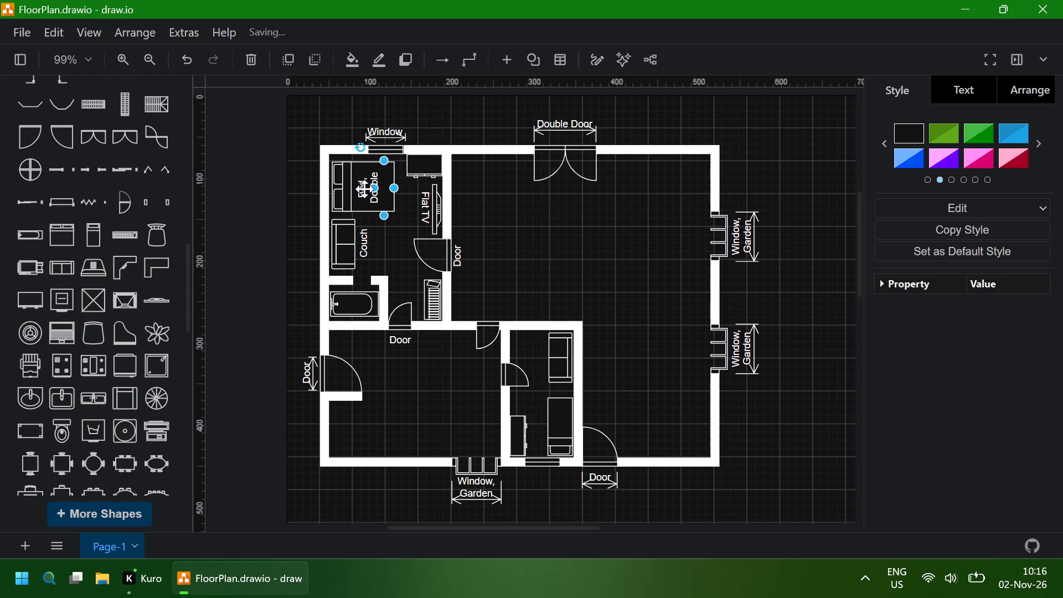
{"action": "left_click", "coordinate": [494, 210]}
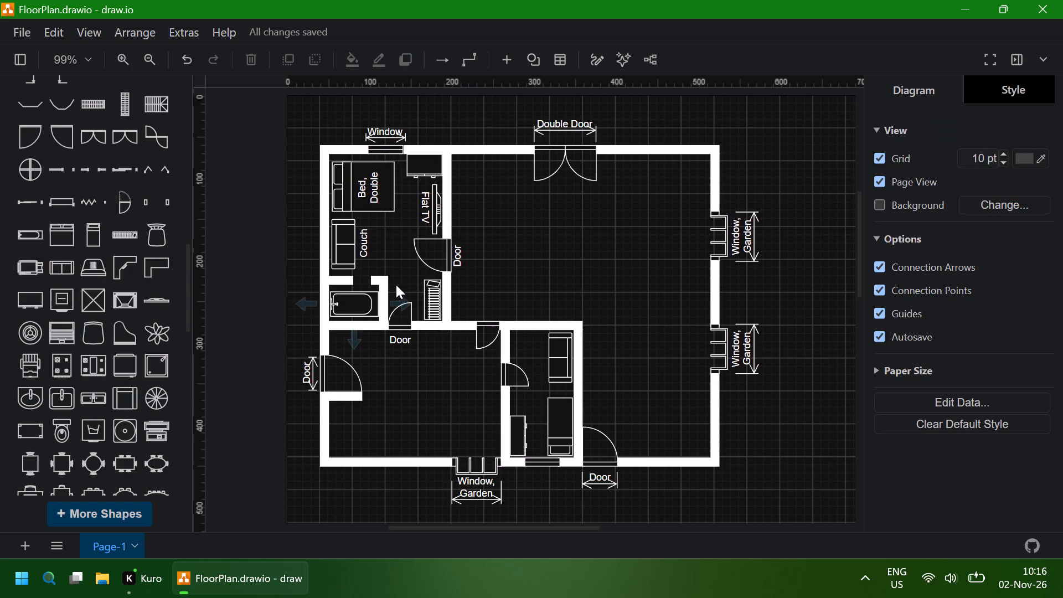
Duplicate the horizontal Door label beneath the small door beside the bathroom and place the copy over the bathtub.
{"action": "left_click", "coordinate": [396, 341]}
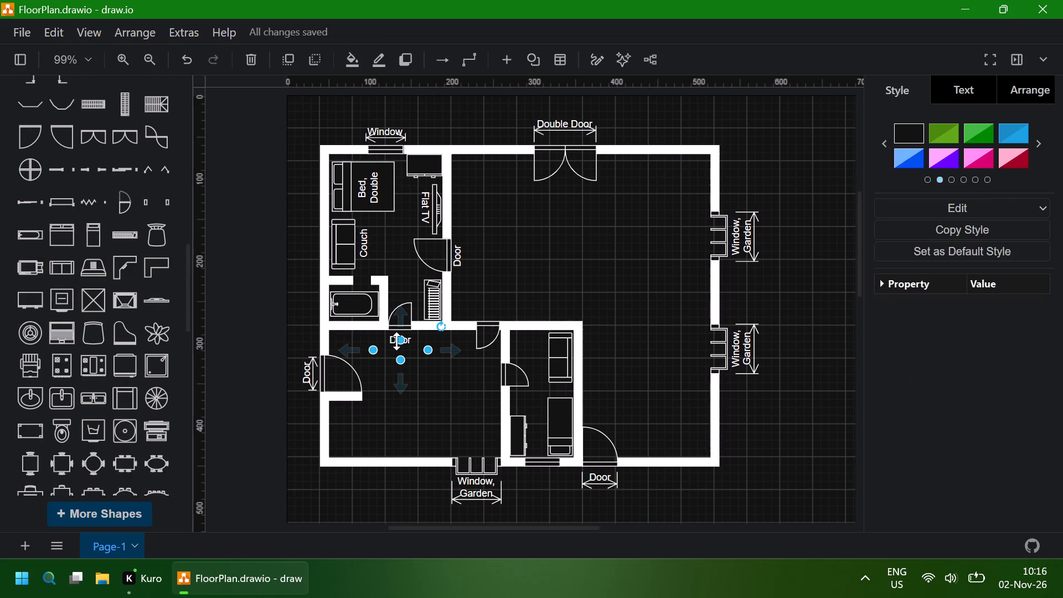
{"action": "key", "text": "ctrl+d"}
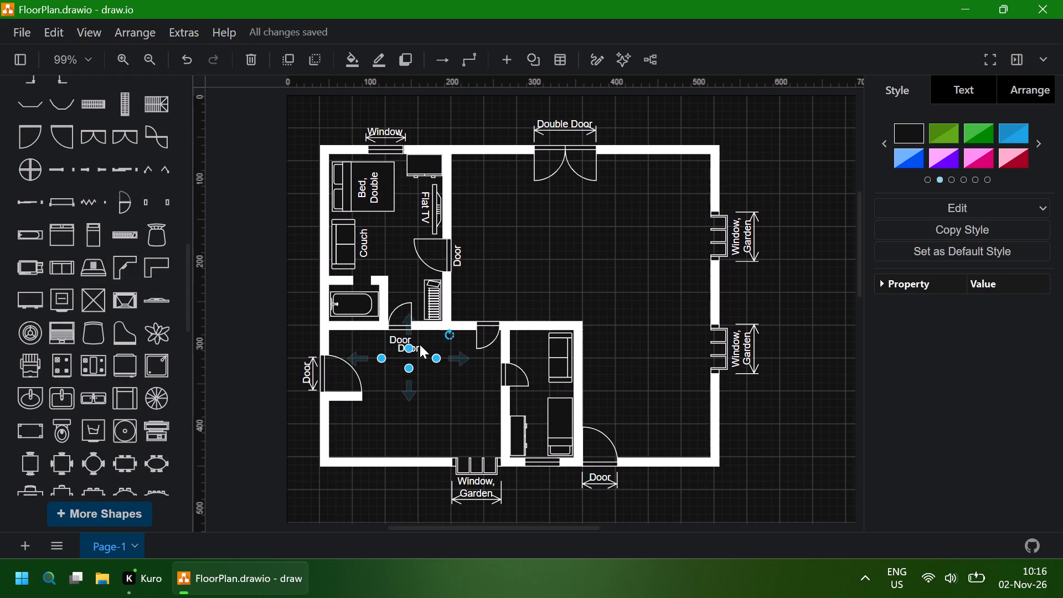
{"action": "left_click", "coordinate": [420, 344]}
{"action": "left_click", "coordinate": [417, 350]}
{"action": "left_click_drag", "start_coordinate": [417, 350], "coordinate": [362, 307]}
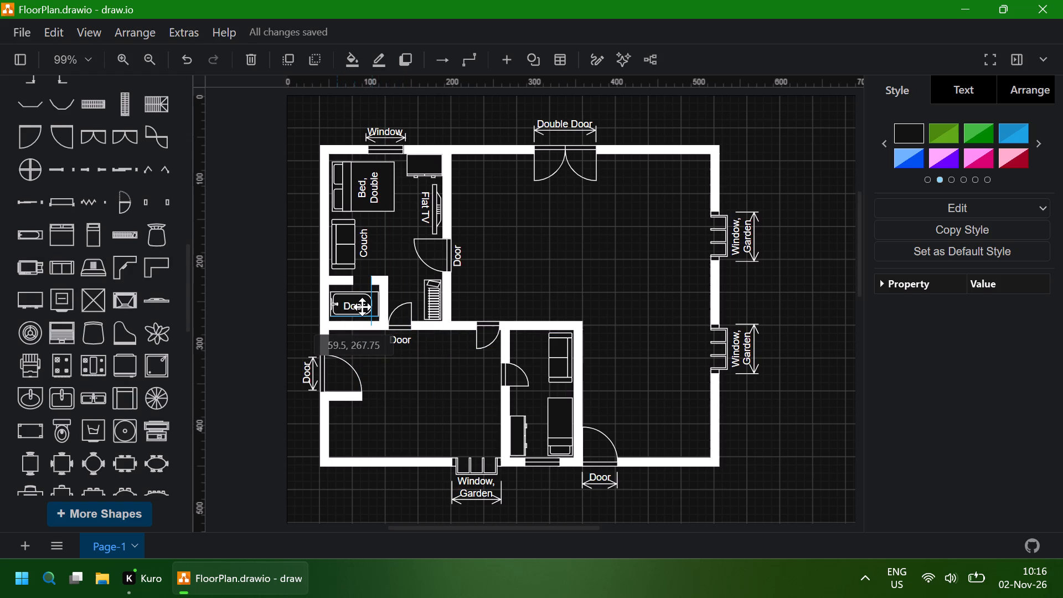
{"action": "left_click_drag", "start_coordinate": [362, 307], "coordinate": [358, 304]}
Change the text of the copied Door label on the bathtub to "Bath tab".
{"action": "double_click", "coordinate": [355, 297]}
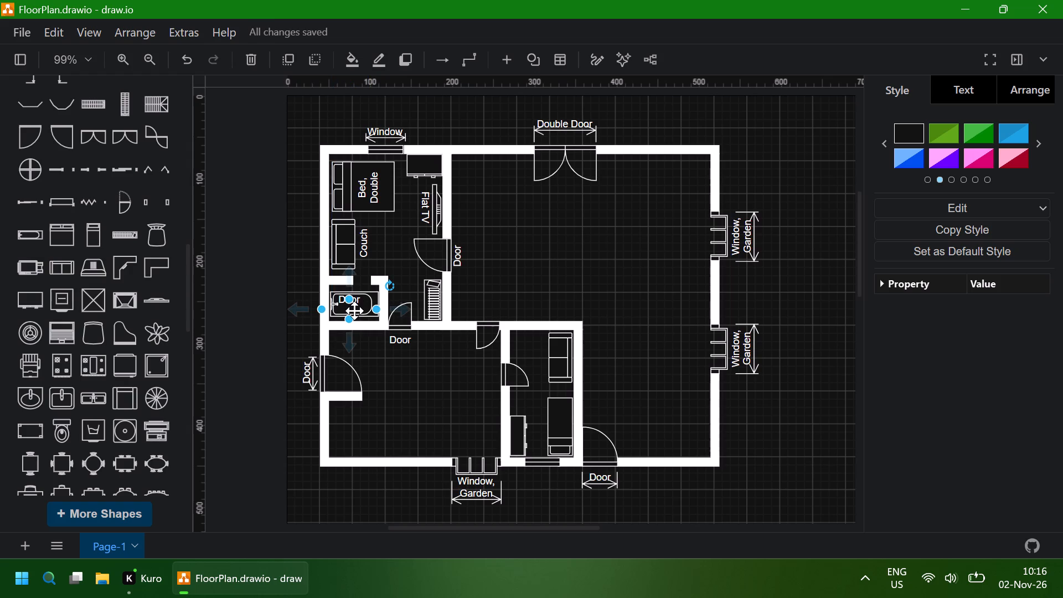
{"action": "double_click", "coordinate": [354, 310]}
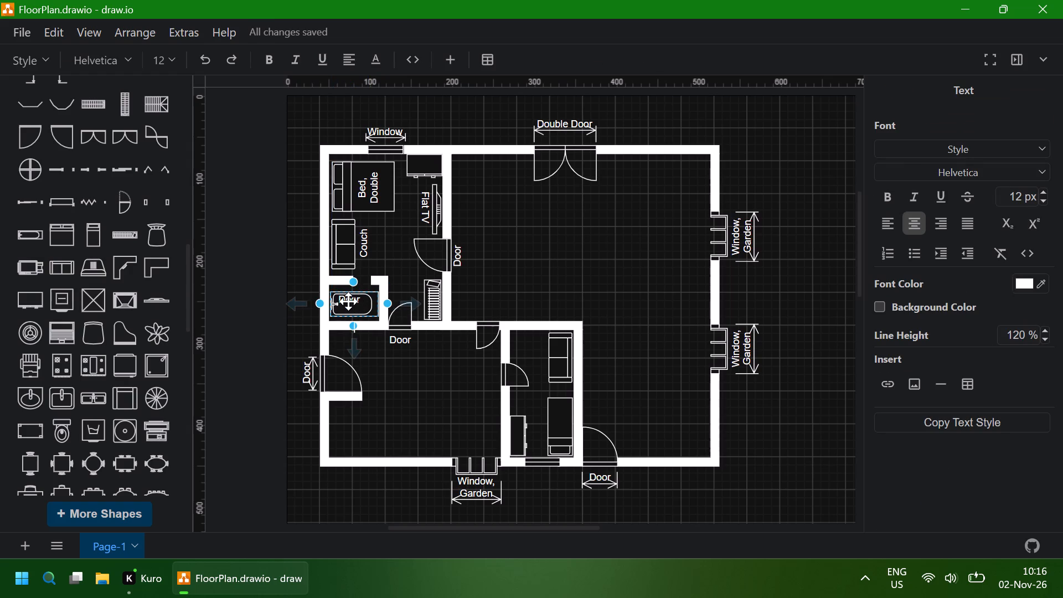
{"action": "double_click", "coordinate": [348, 301]}
{"action": "double_click", "coordinate": [357, 298]}
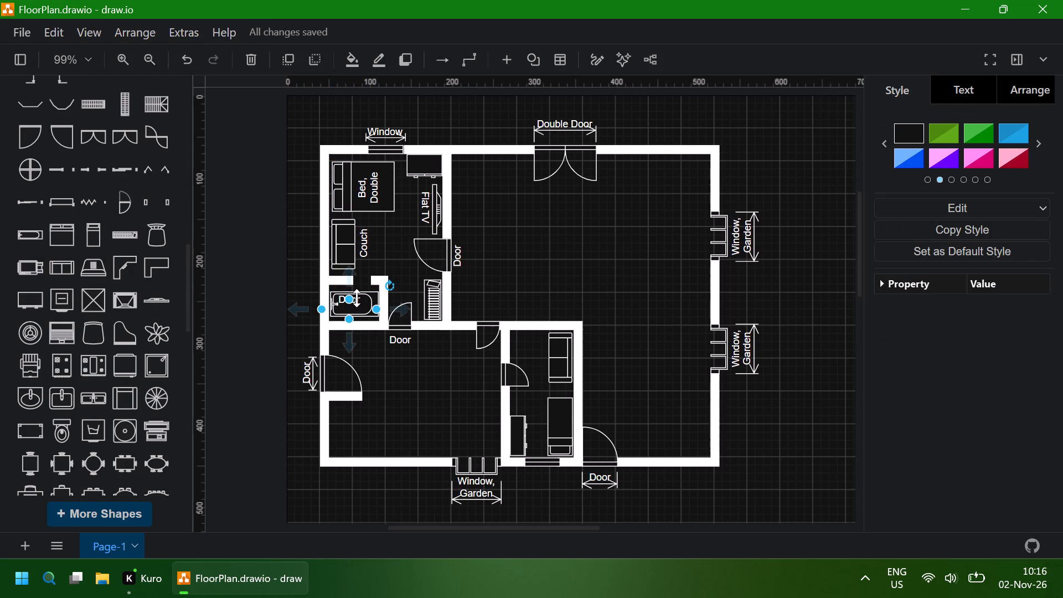
{"action": "left_click", "coordinate": [522, 287]}
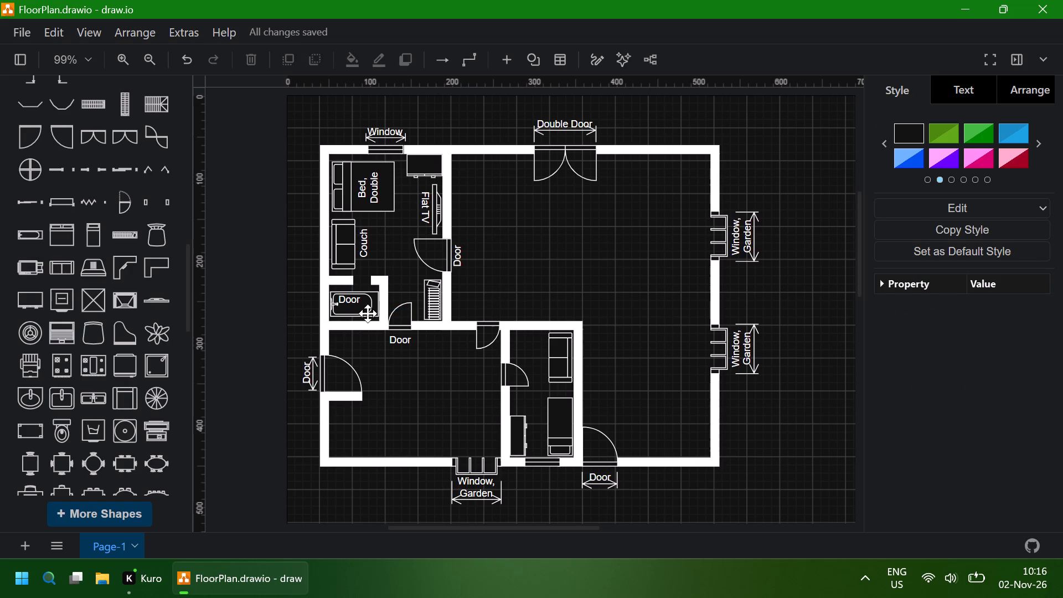
{"action": "double_click", "coordinate": [350, 300]}
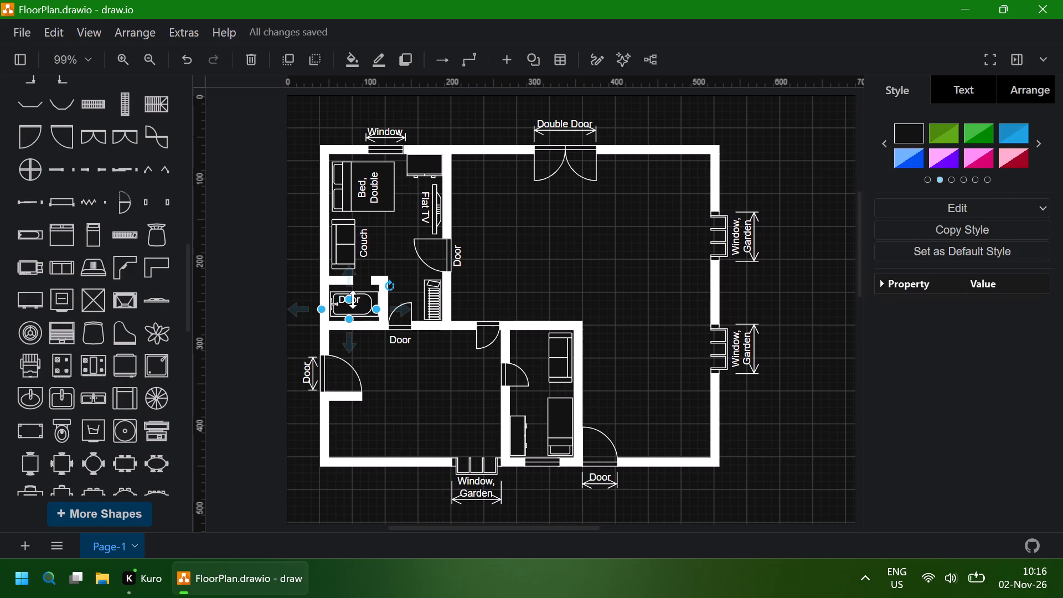
{"action": "double_click", "coordinate": [356, 300]}
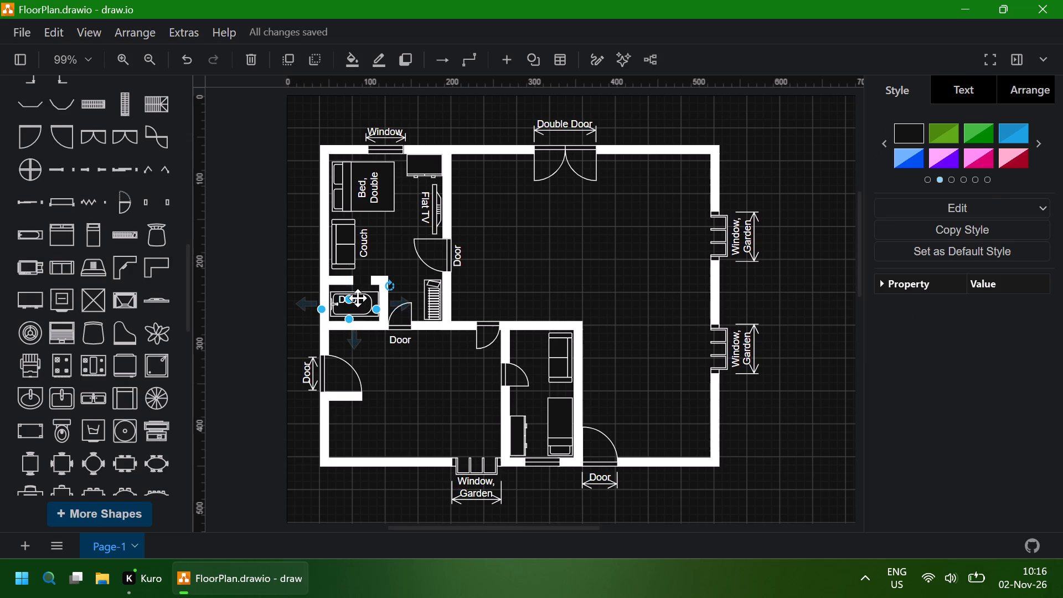
{"action": "left_click", "coordinate": [358, 298]}
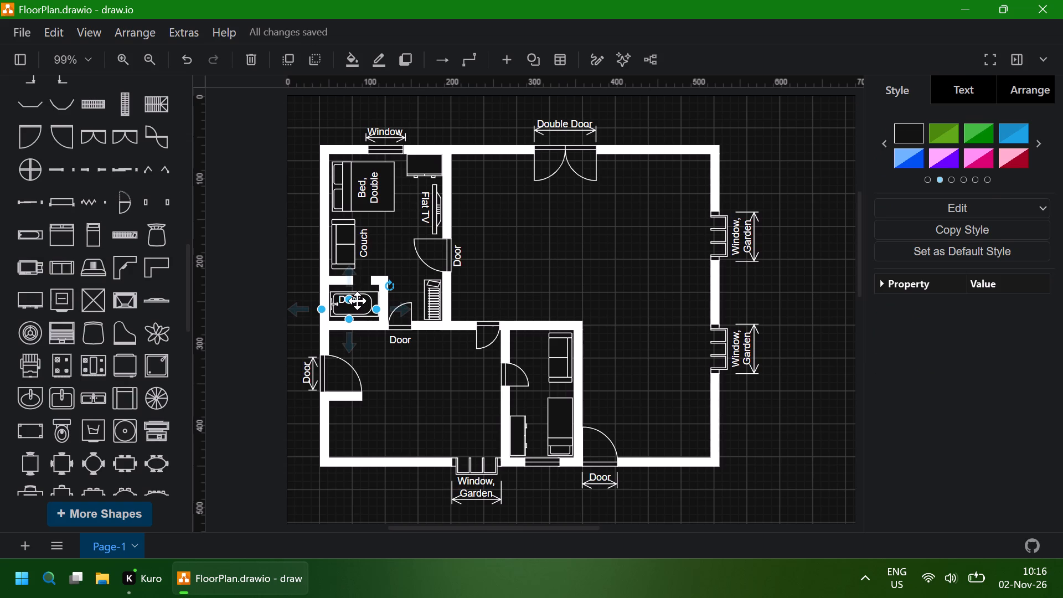
{"action": "double_click", "coordinate": [358, 300]}
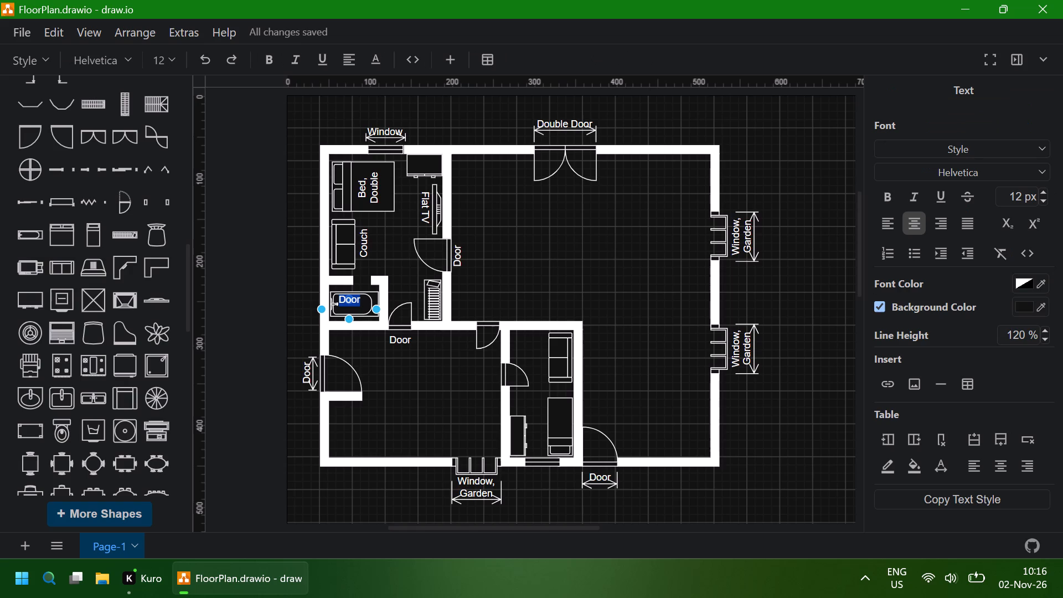
{"action": "type", "text": "Bath"}
{"action": "key", "text": "space"}
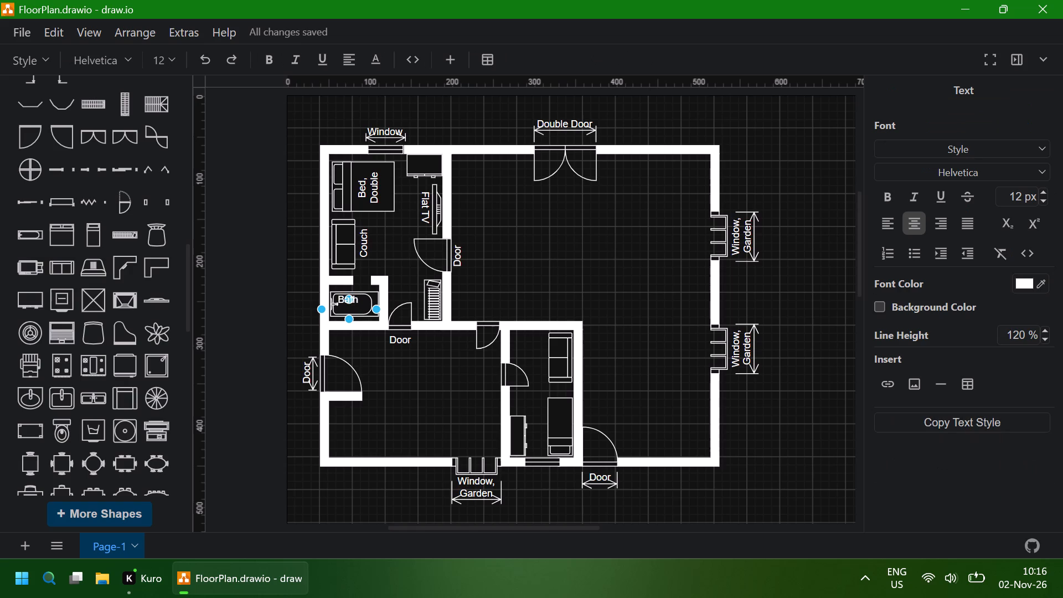
{"action": "type", "text": "tab"}
Set the font size of the "Bath tab" label on the bathtub to 9.
{"action": "key", "text": "ctrl+a"}
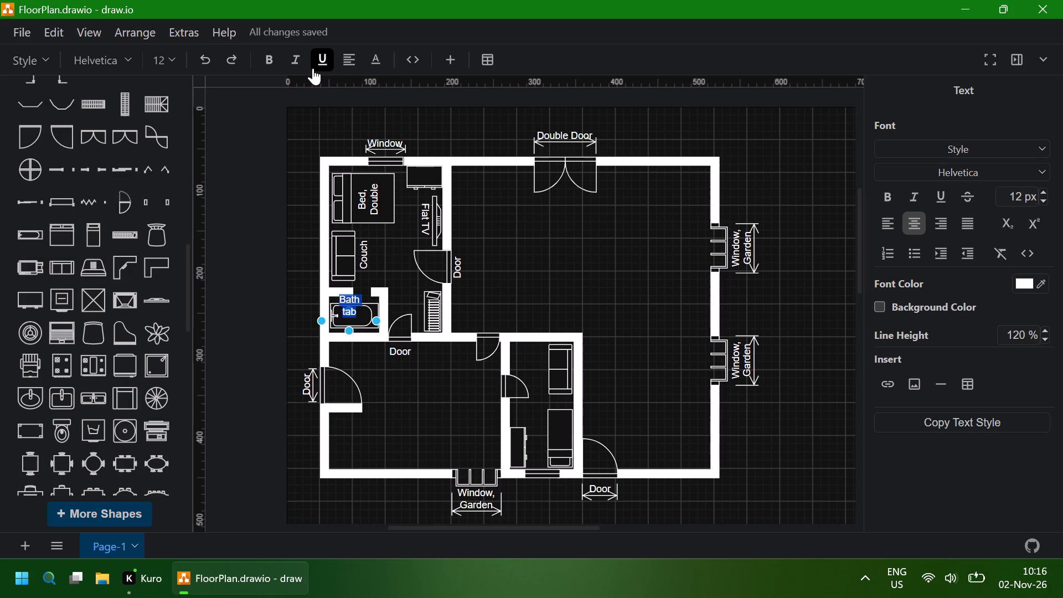
{"action": "left_click", "coordinate": [174, 61]}
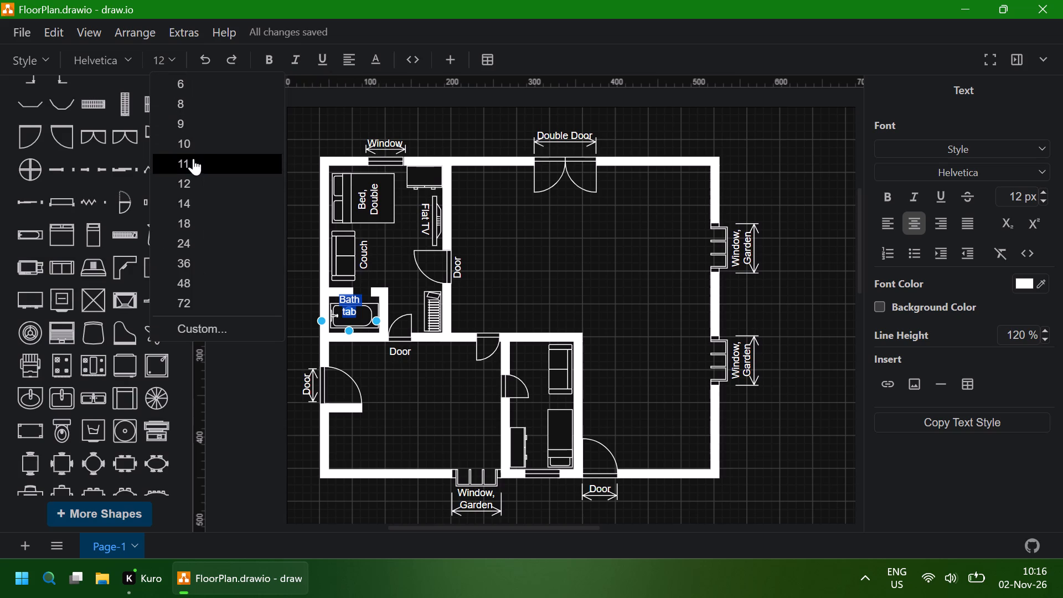
{"action": "left_click", "coordinate": [179, 125]}
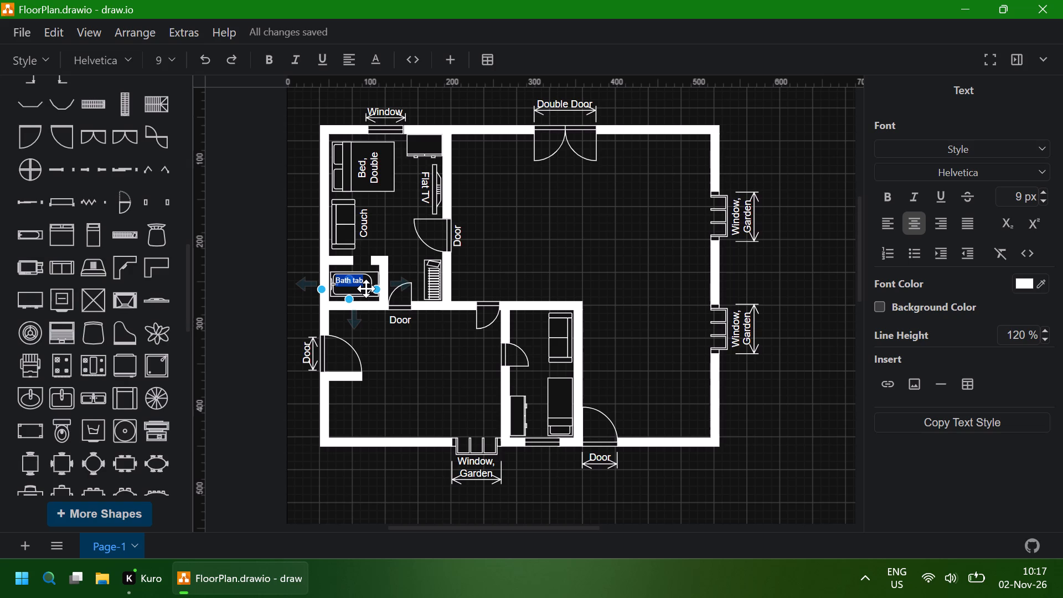
Nudge the "Bath tab" label down and right so it sits centred inside the bathtub.
{"action": "left_click_drag", "start_coordinate": [366, 288], "coordinate": [370, 302]}
{"action": "key", "text": "ctrl+z"}
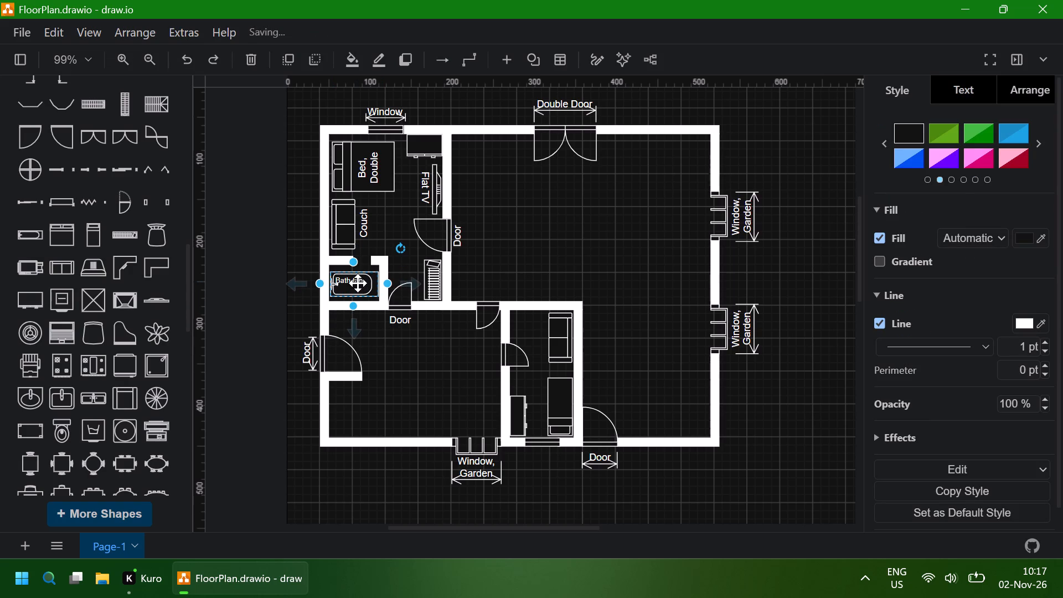
{"action": "left_click", "coordinate": [358, 279]}
{"action": "key", "text": "Down"}
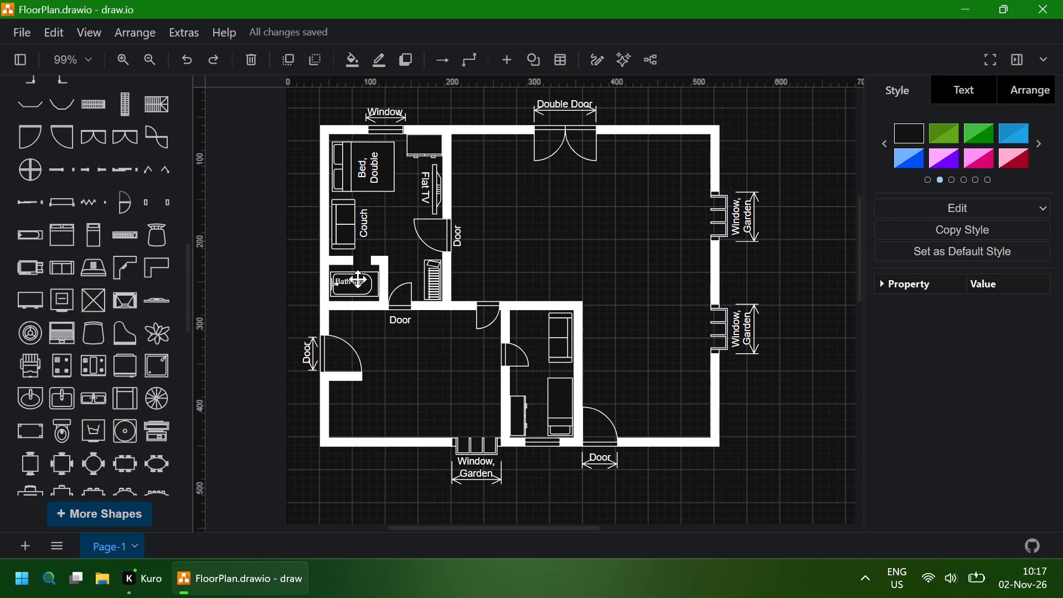
{"action": "key", "text": "Down"}
{"action": "key", "text": "Down"}
{"action": "key", "text": "Right"}
{"action": "key", "text": "Right"}
{"action": "key", "text": "Right"}
{"action": "key", "text": "Right"}
{"action": "key", "text": "Right"}
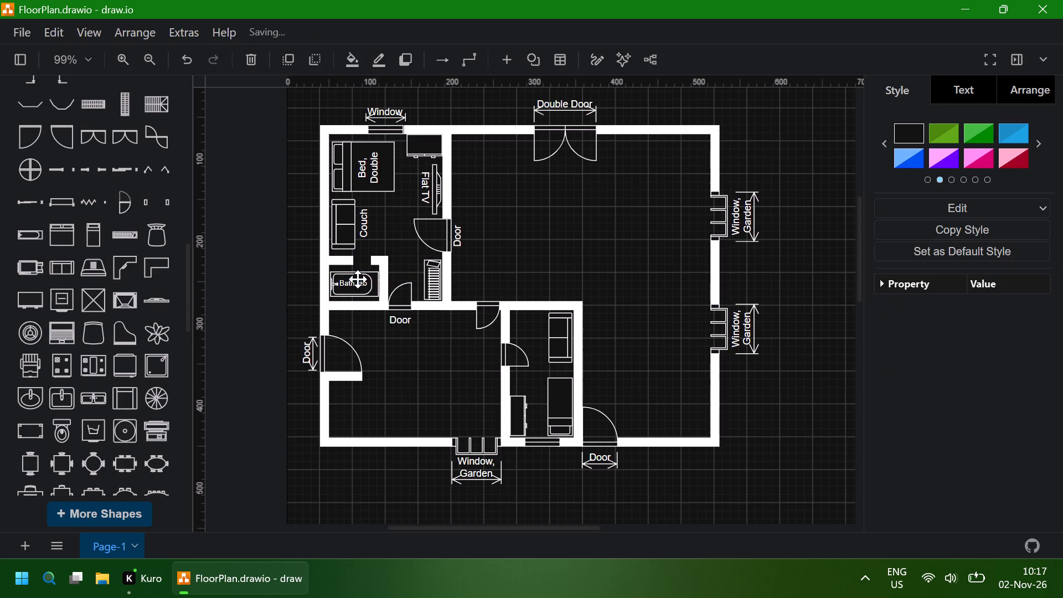
{"action": "key", "text": "Right"}
{"action": "key", "text": "Down"}
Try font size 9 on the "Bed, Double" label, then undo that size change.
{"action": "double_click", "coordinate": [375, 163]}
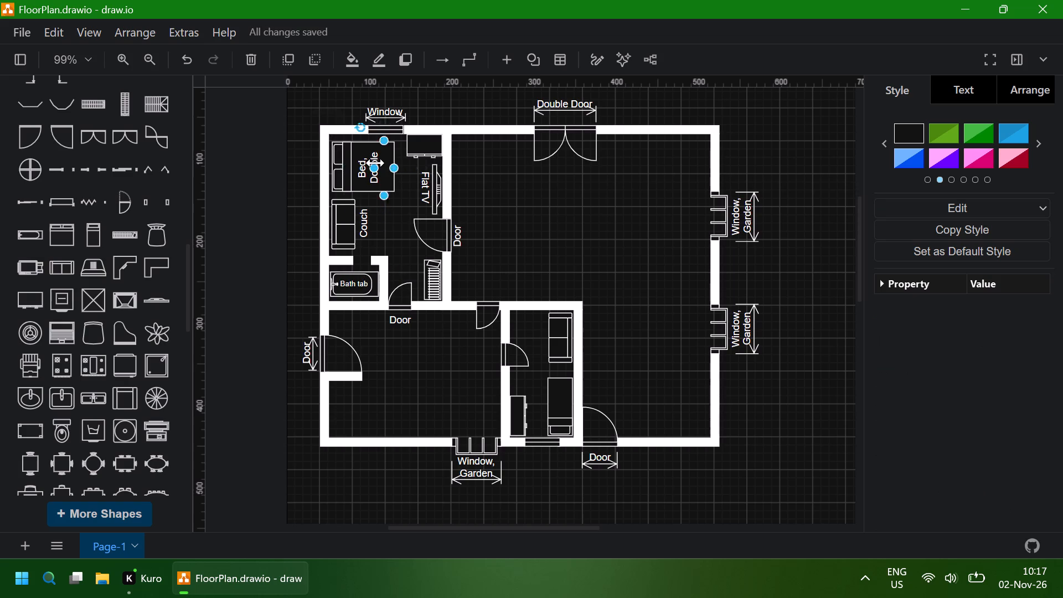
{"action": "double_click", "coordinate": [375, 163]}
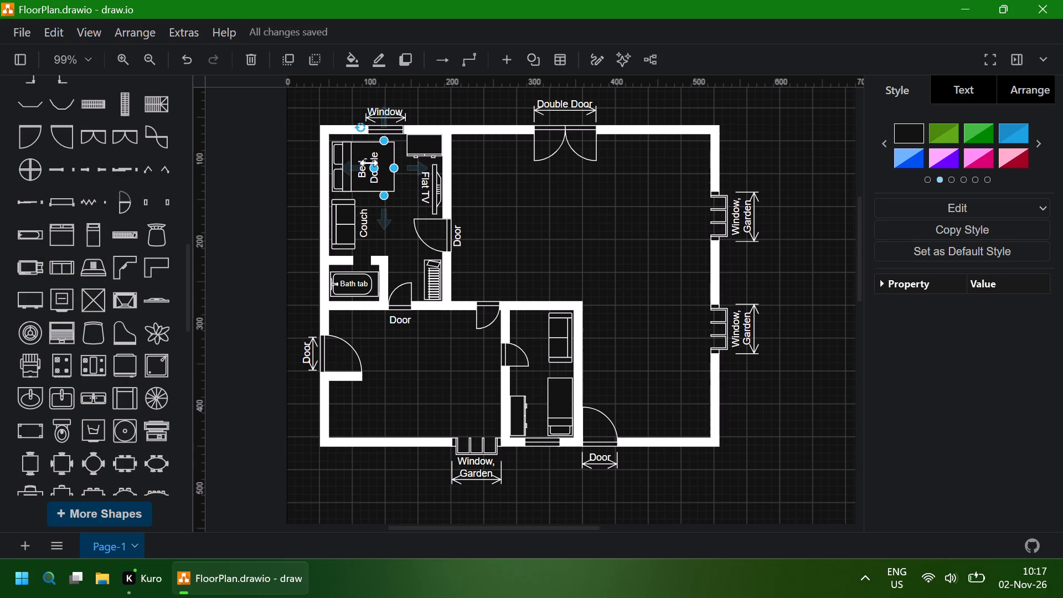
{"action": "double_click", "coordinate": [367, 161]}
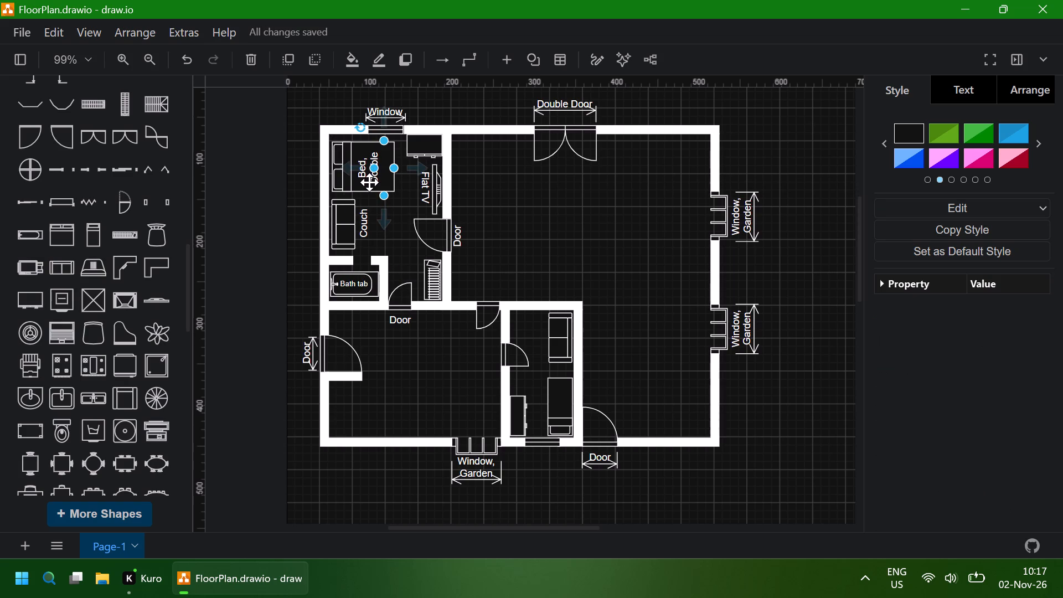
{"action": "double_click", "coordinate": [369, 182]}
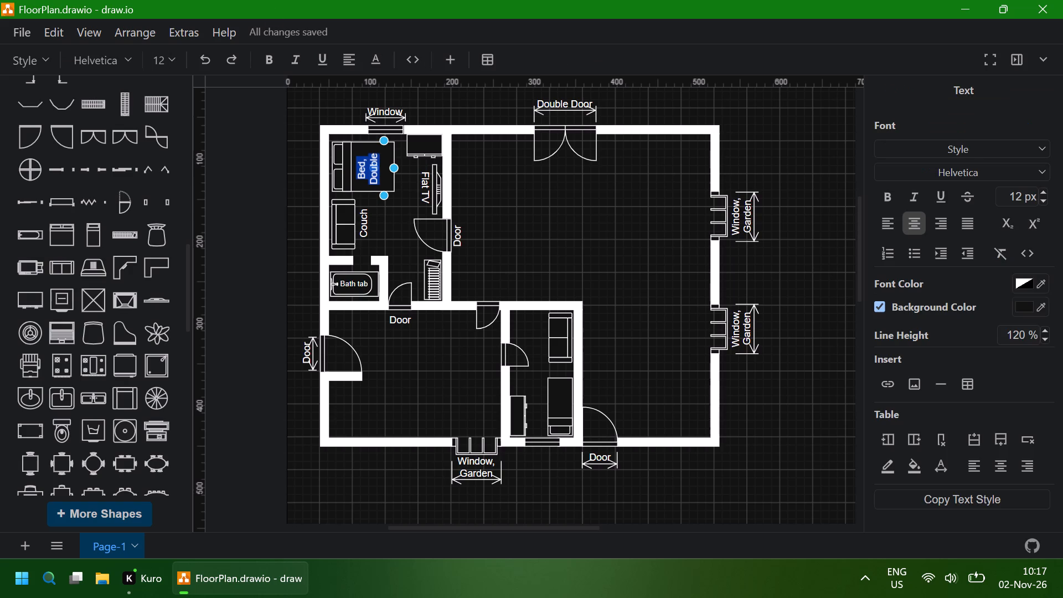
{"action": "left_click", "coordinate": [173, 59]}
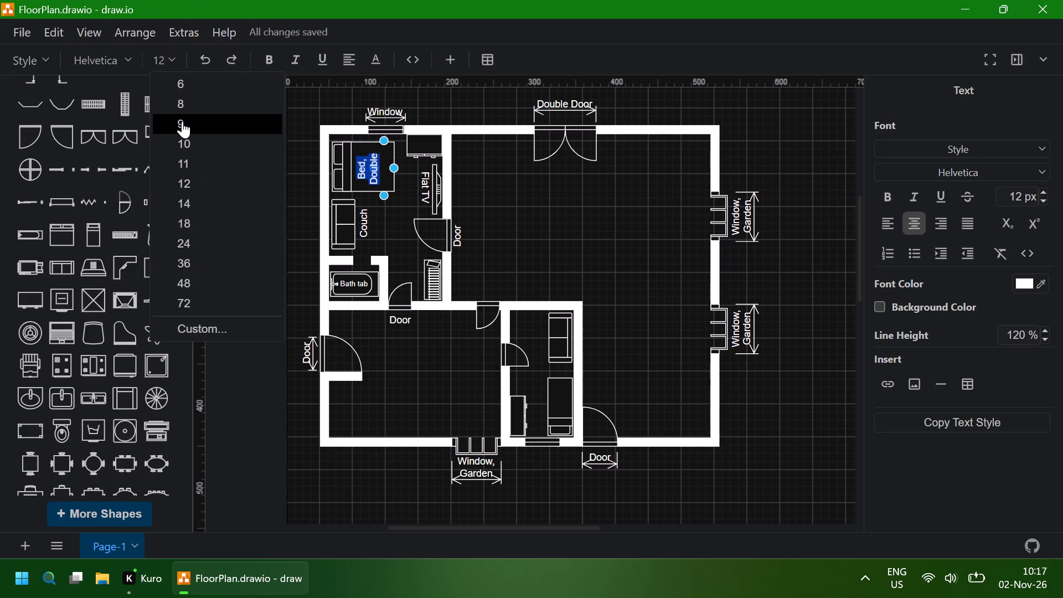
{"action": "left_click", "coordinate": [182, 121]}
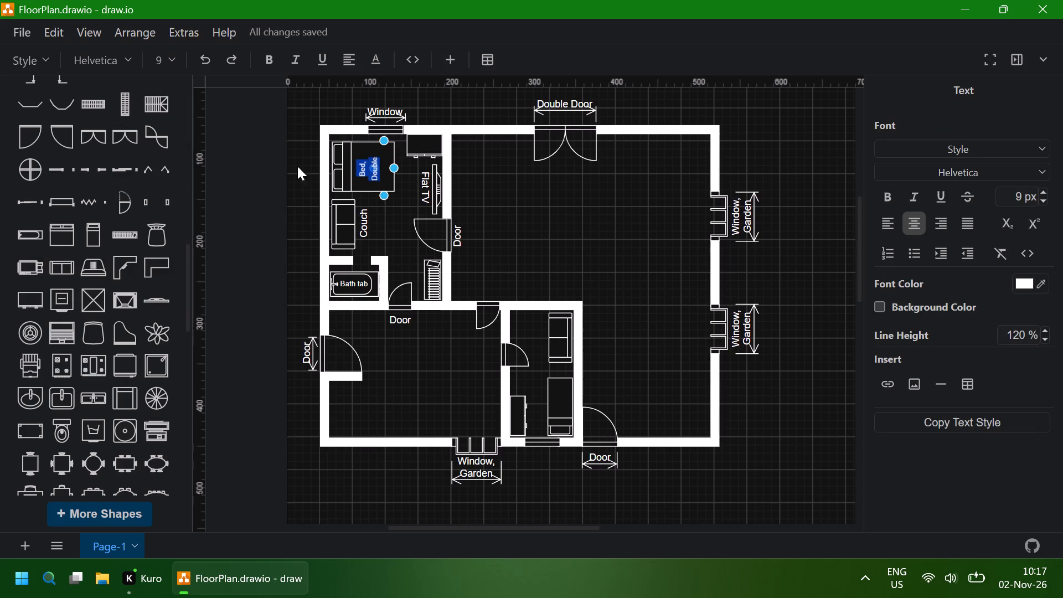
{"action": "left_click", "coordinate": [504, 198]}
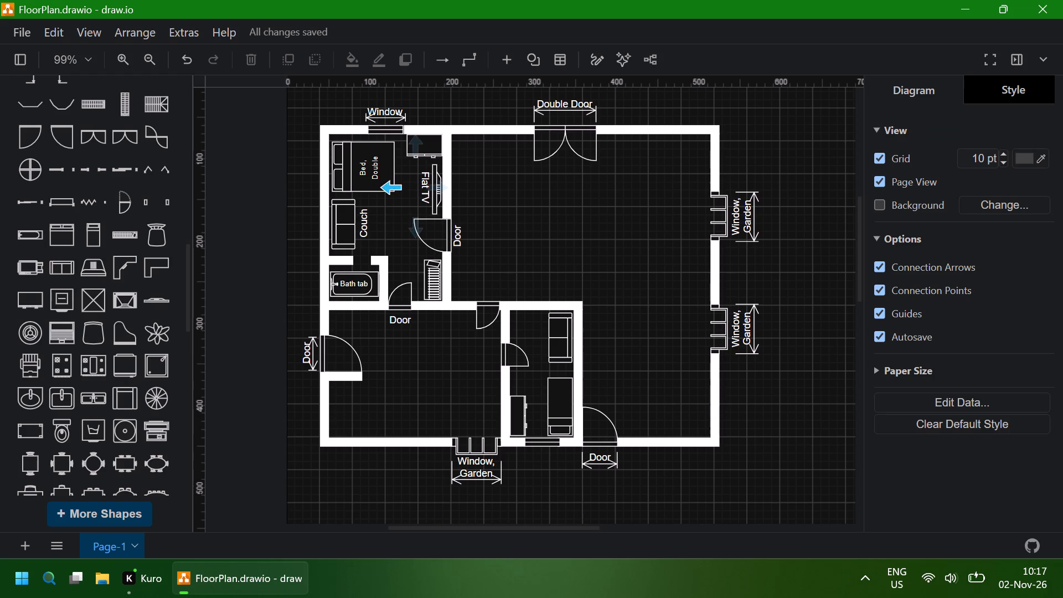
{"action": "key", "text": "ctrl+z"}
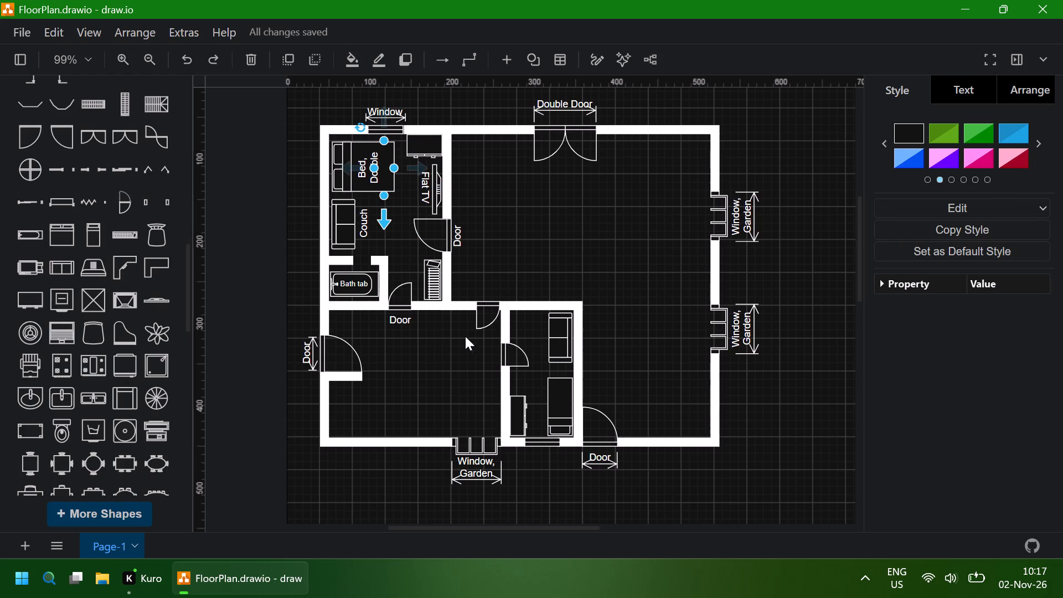
Set the font size of the "Flat TV" label to 10.
{"action": "double_click", "coordinate": [425, 185]}
{"action": "double_click", "coordinate": [425, 174]}
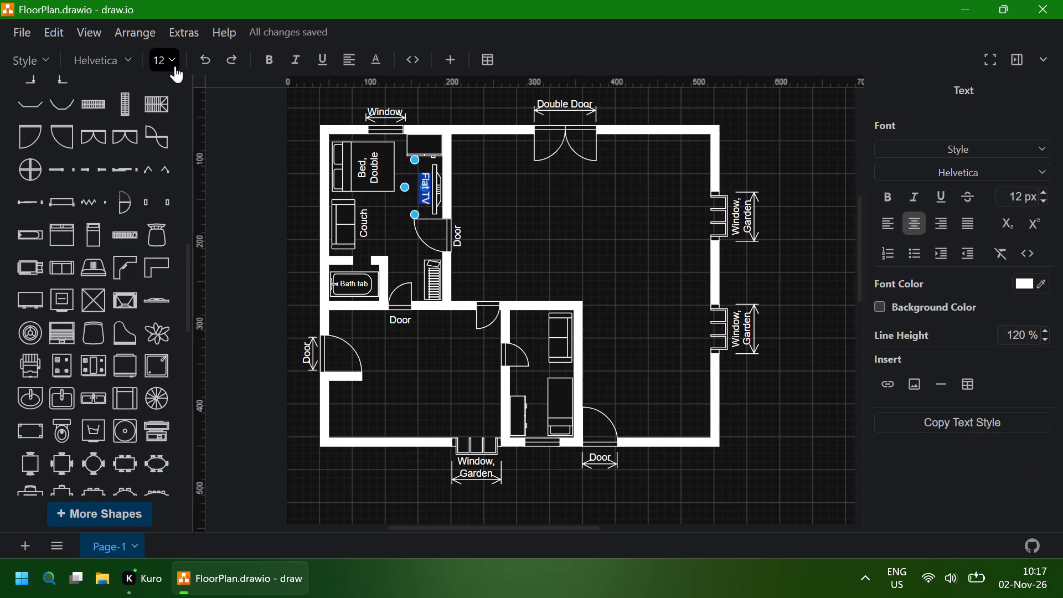
{"action": "left_click", "coordinate": [175, 61]}
{"action": "left_click", "coordinate": [188, 139]}
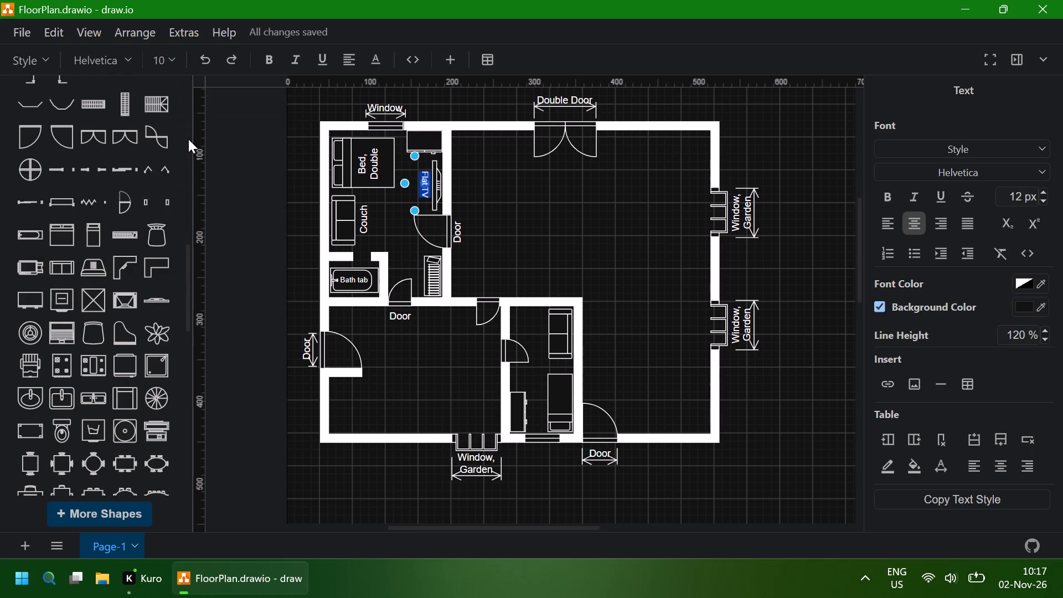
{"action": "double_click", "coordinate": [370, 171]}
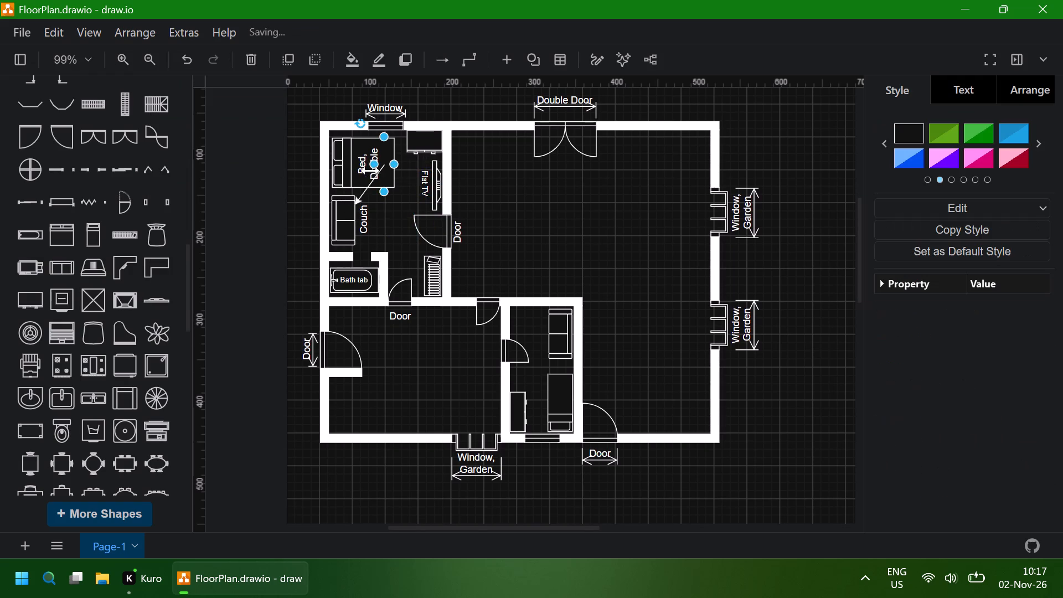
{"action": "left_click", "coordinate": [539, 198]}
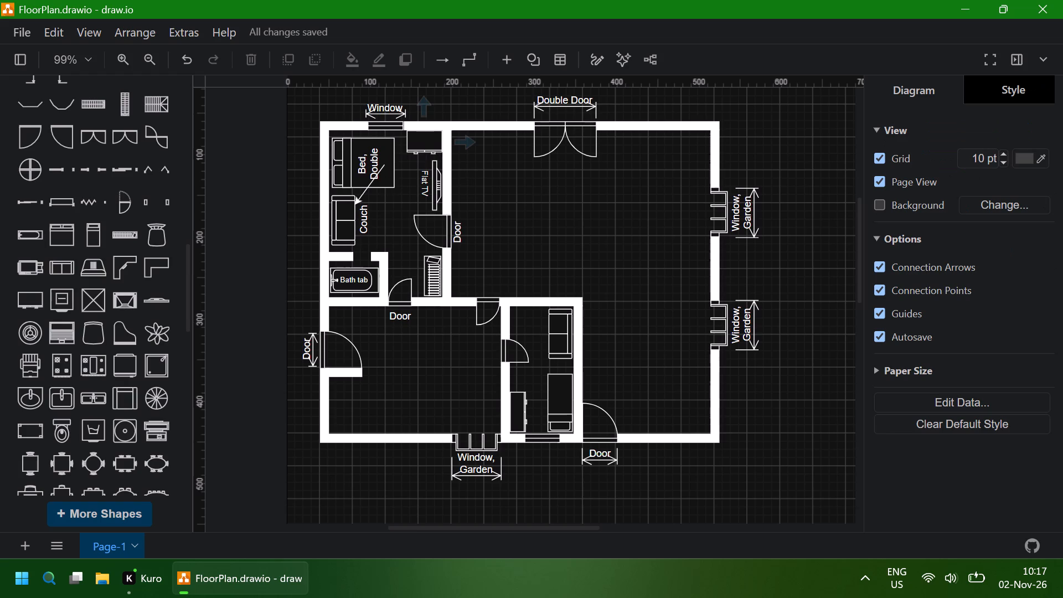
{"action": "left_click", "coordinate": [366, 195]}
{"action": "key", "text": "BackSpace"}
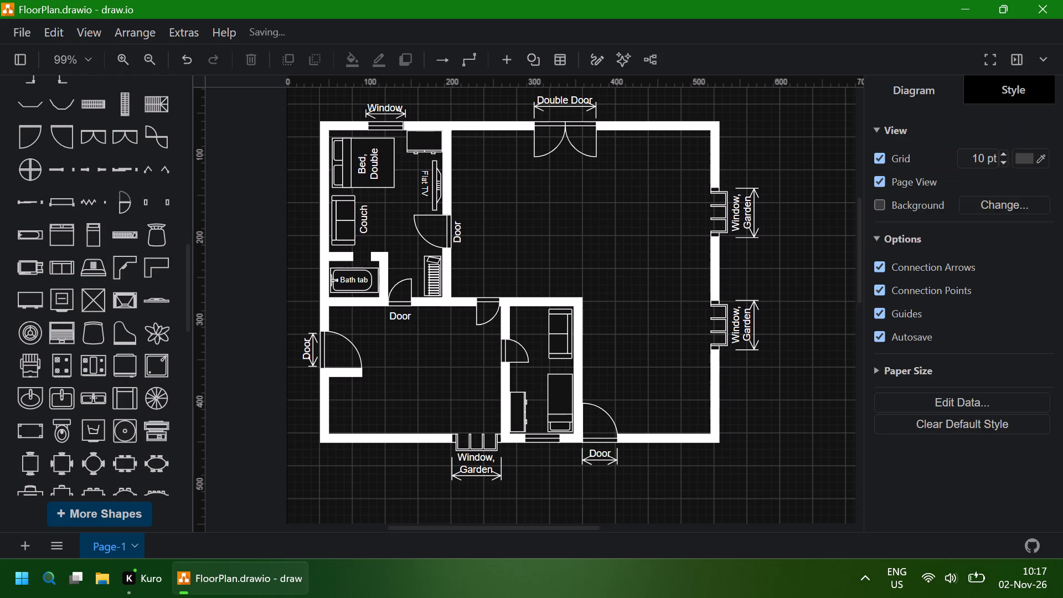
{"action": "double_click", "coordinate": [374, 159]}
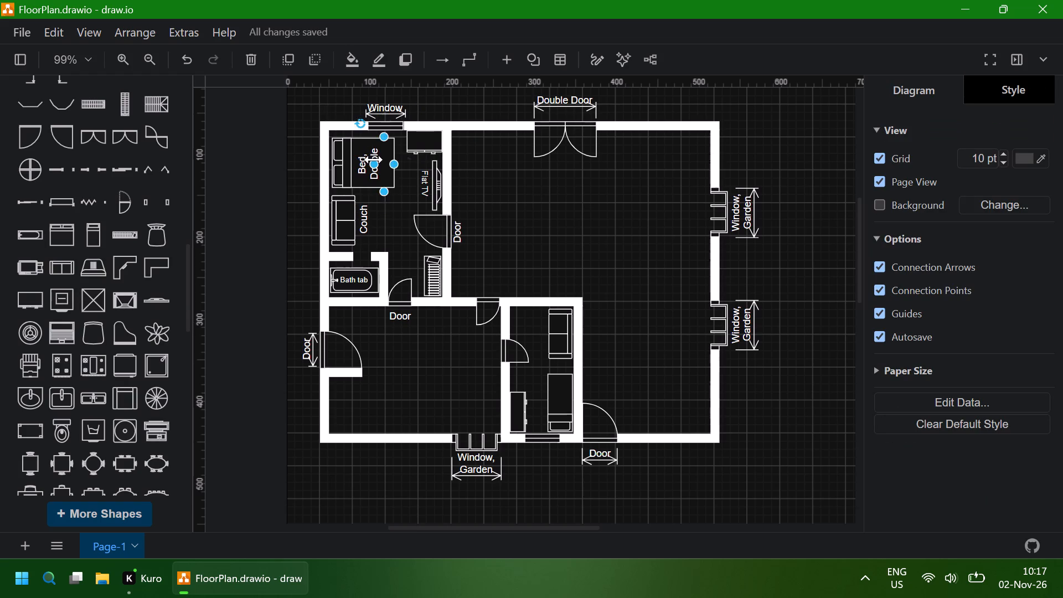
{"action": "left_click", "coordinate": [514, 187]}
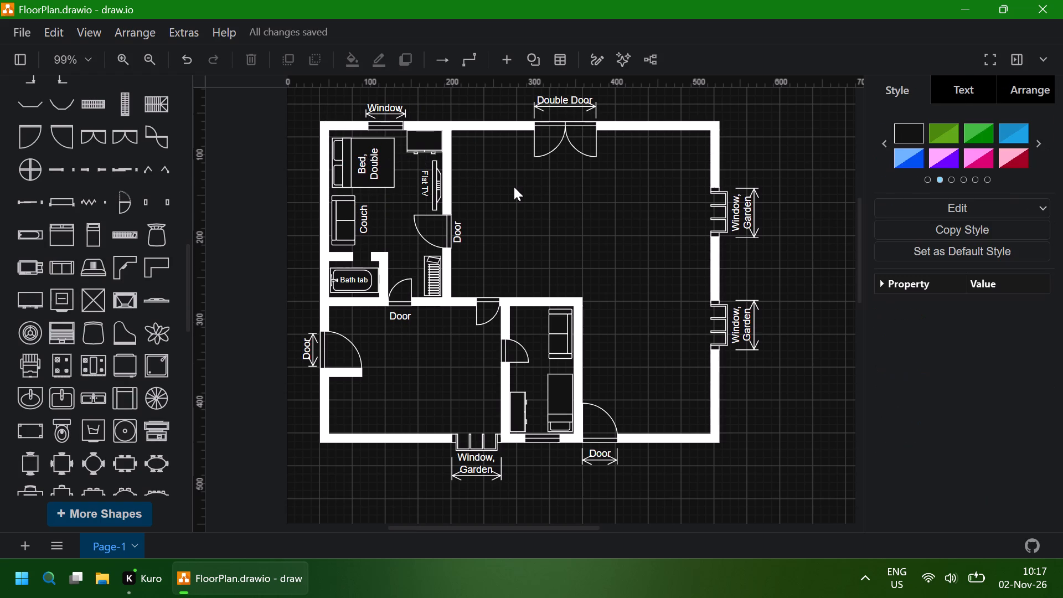
Set the font size of the "Couch" label beside the bedroom couch to 10.
{"action": "double_click", "coordinate": [365, 215]}
{"action": "double_click", "coordinate": [364, 210]}
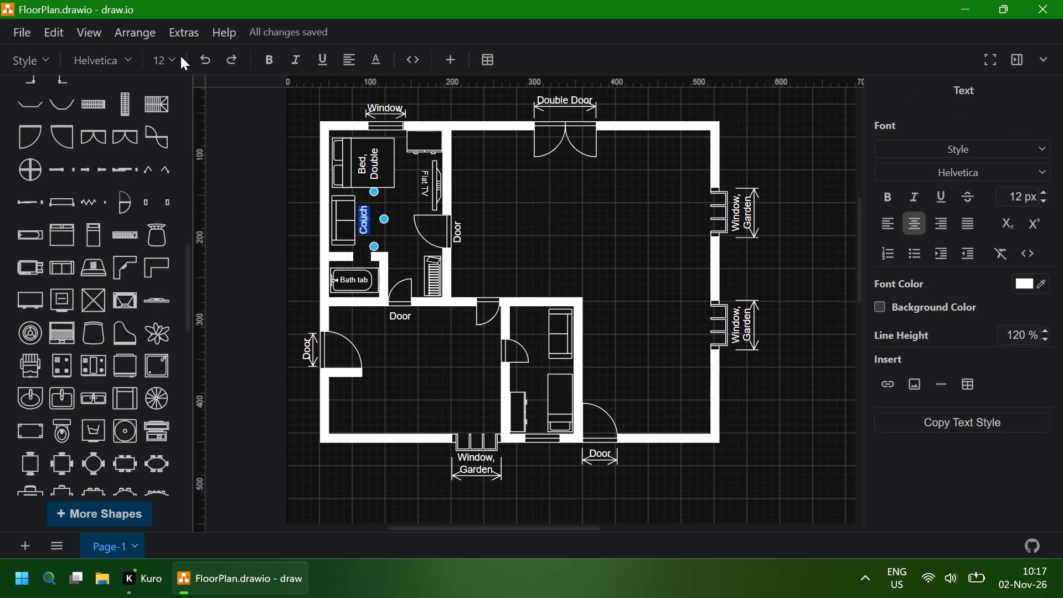
{"action": "left_click", "coordinate": [180, 56]}
{"action": "left_click", "coordinate": [177, 56]}
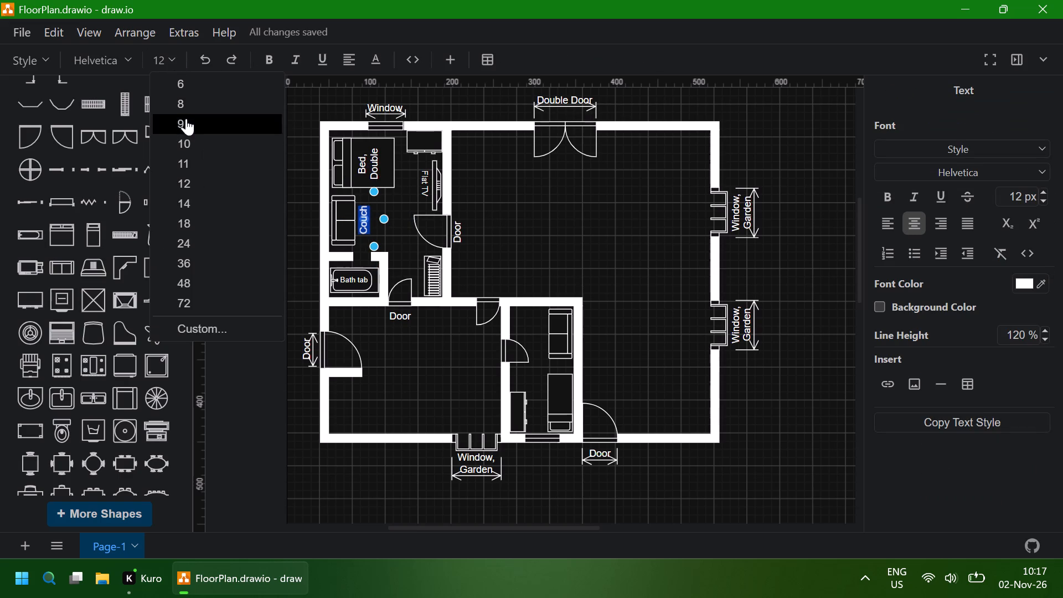
{"action": "left_click", "coordinate": [187, 139]}
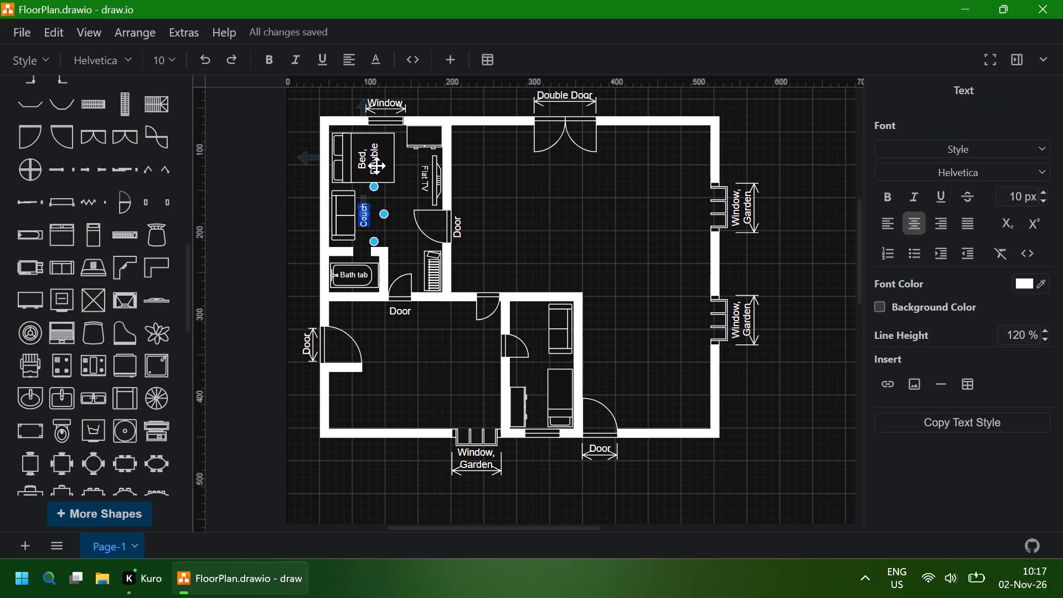
Set the font size of the "Bed, Double" label on the double bed to 10.
{"action": "double_click", "coordinate": [376, 166]}
{"action": "double_click", "coordinate": [372, 173]}
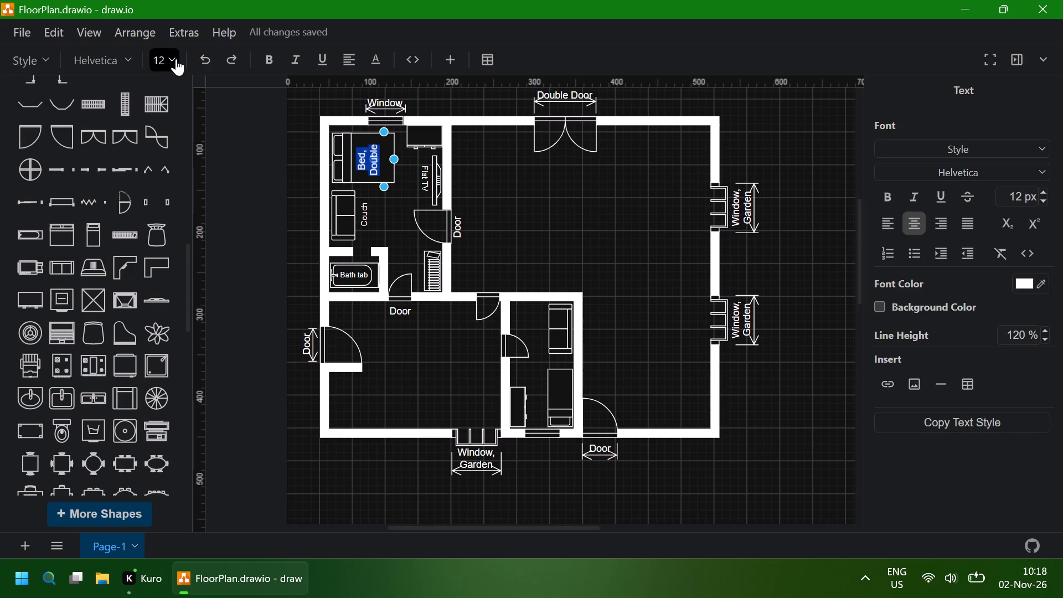
{"action": "left_click", "coordinate": [176, 59]}
{"action": "left_click", "coordinate": [185, 142]}
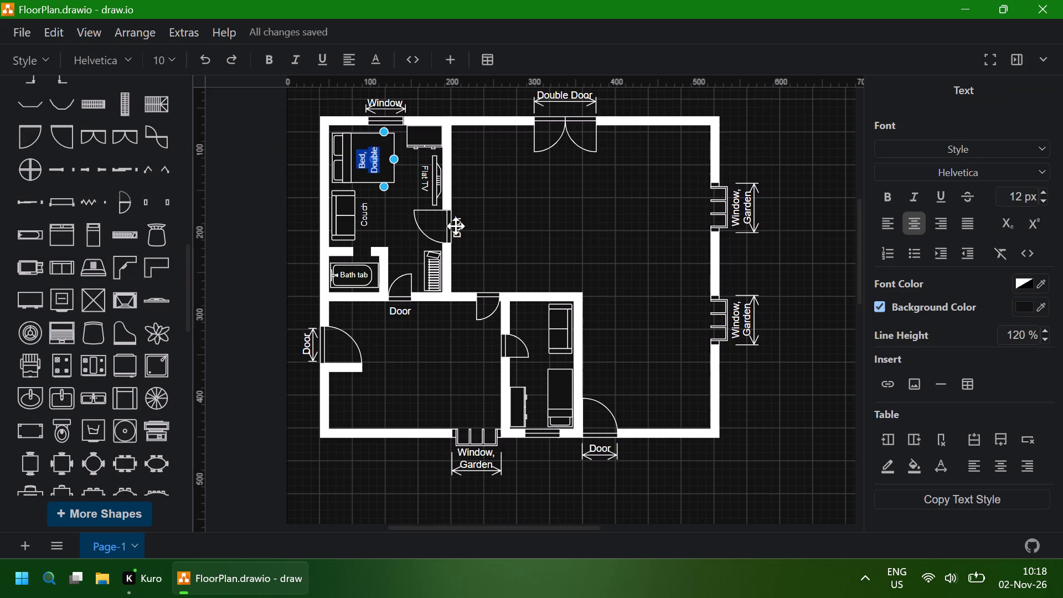
{"action": "left_click", "coordinate": [531, 225]}
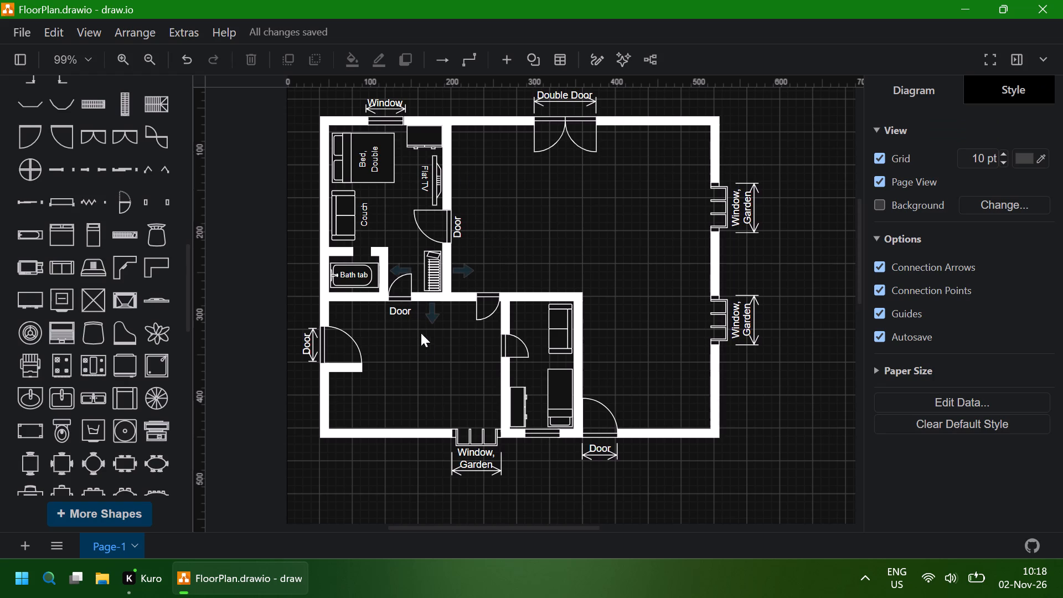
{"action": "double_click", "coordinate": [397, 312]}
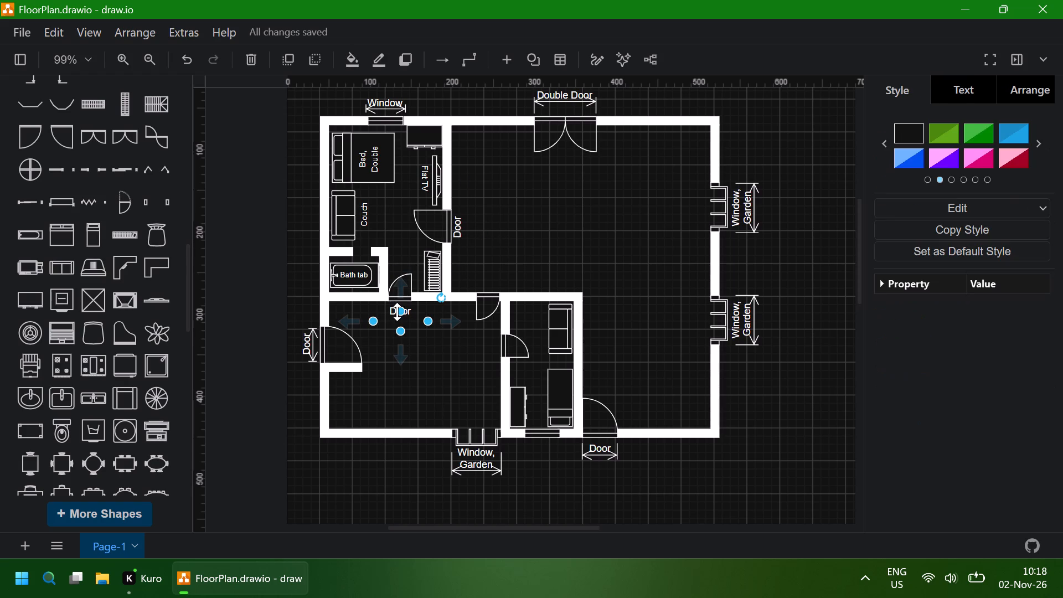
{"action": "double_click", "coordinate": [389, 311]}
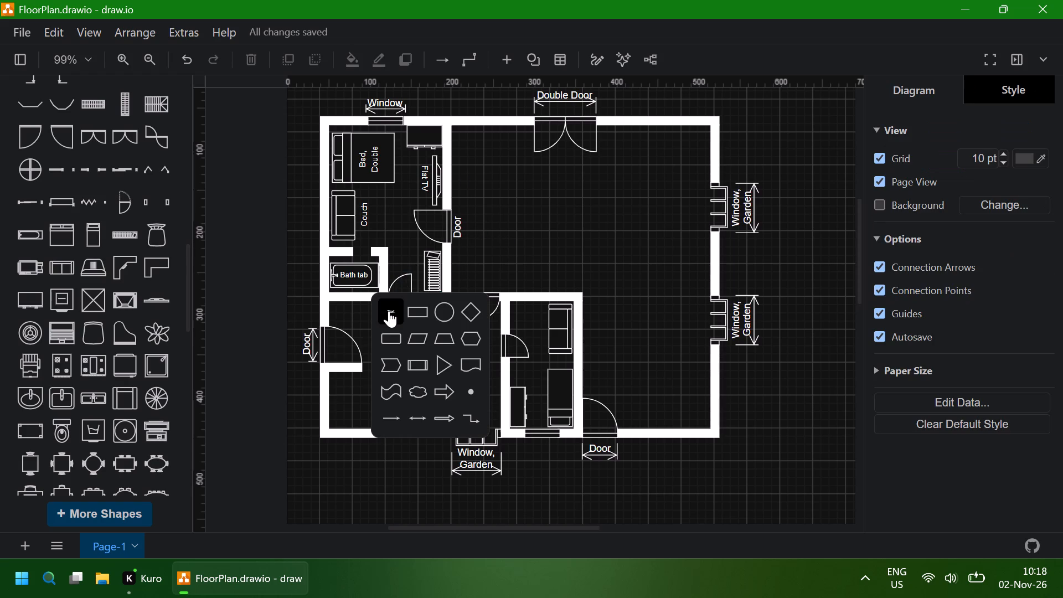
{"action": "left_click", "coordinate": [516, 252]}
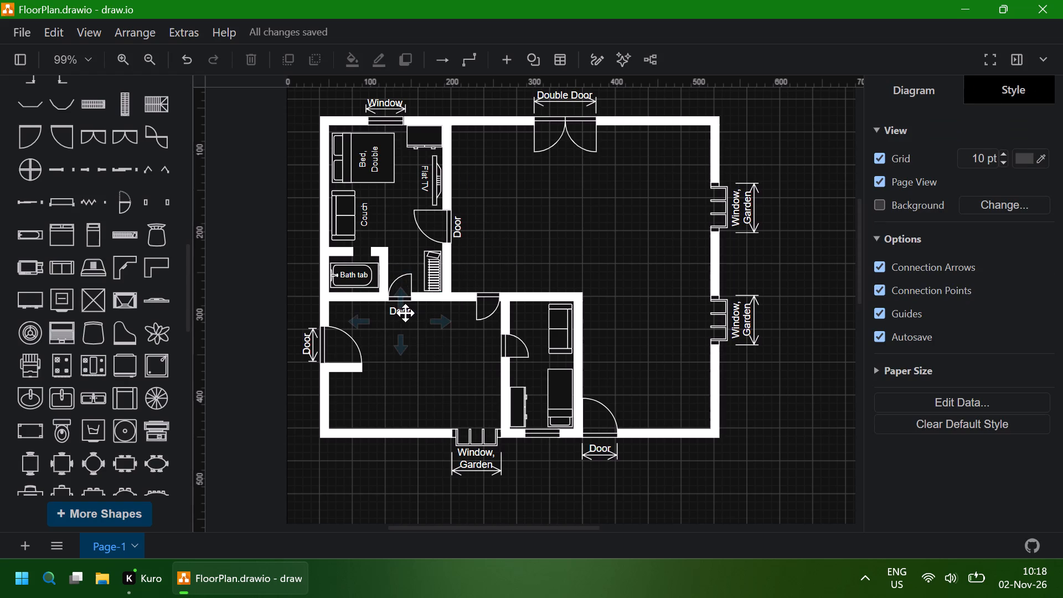
Set the font size of the Door label beneath the small door beside the bathroom to 10.
{"action": "double_click", "coordinate": [405, 312]}
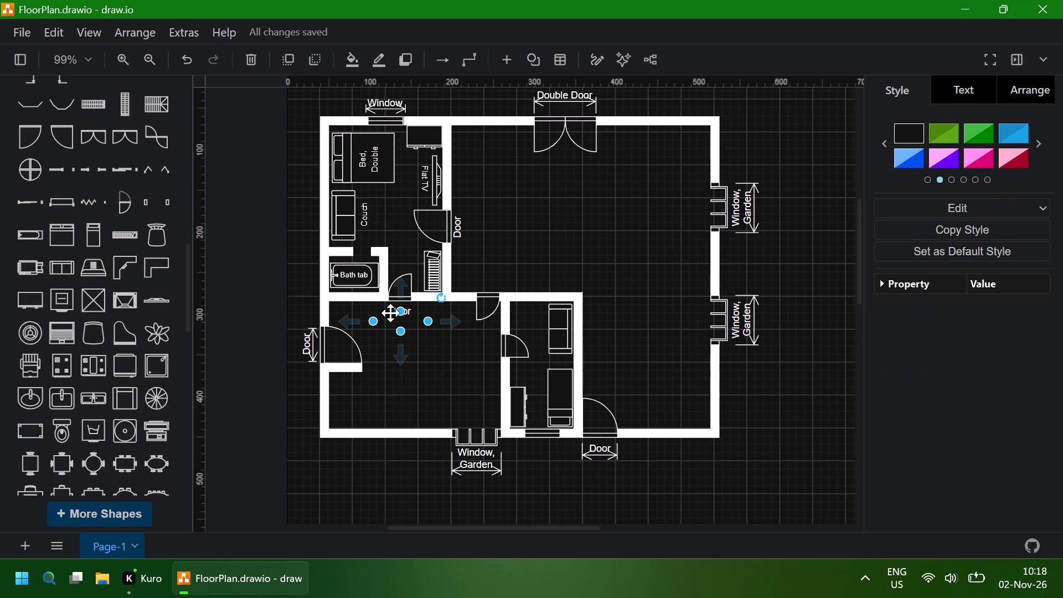
{"action": "double_click", "coordinate": [390, 313]}
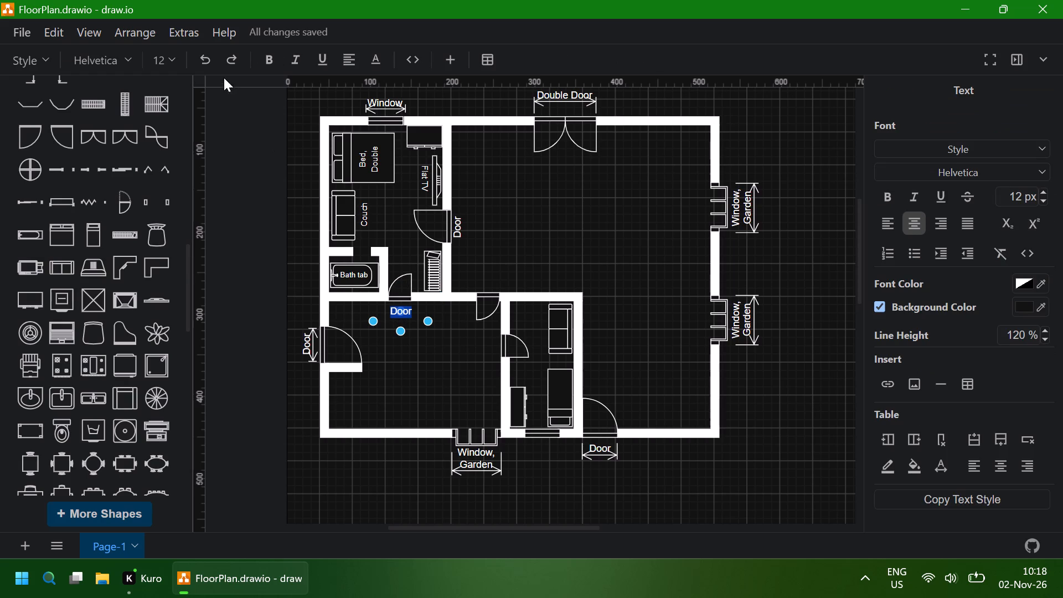
{"action": "left_click", "coordinate": [181, 59]}
{"action": "left_click", "coordinate": [177, 57]}
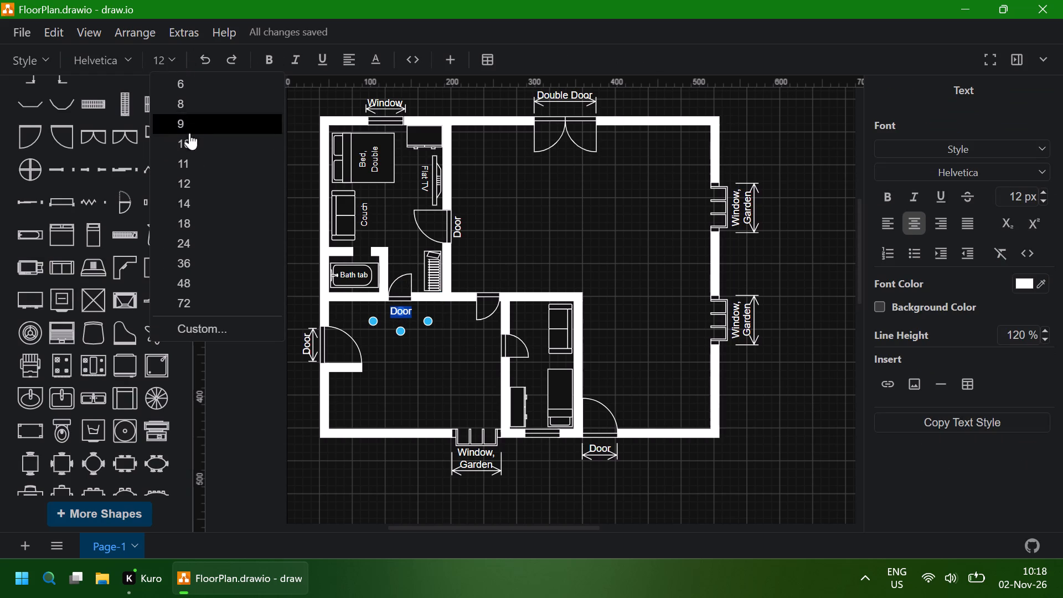
{"action": "left_click", "coordinate": [191, 147]}
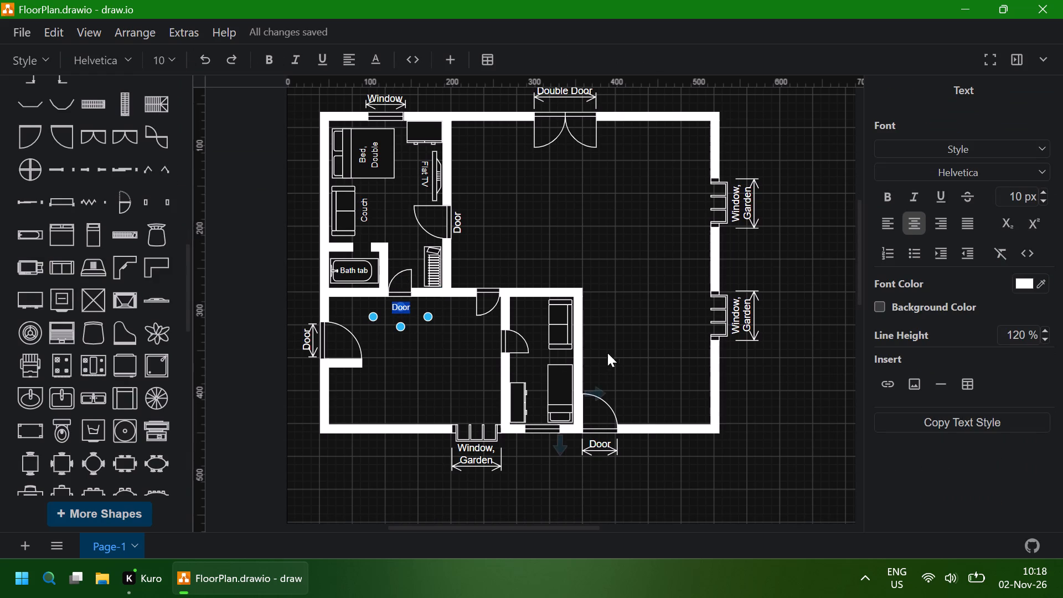
Set the font size of the Door label beside the bedroom's right-hand door to 10 and save the diagram.
{"action": "left_click", "coordinate": [629, 232]}
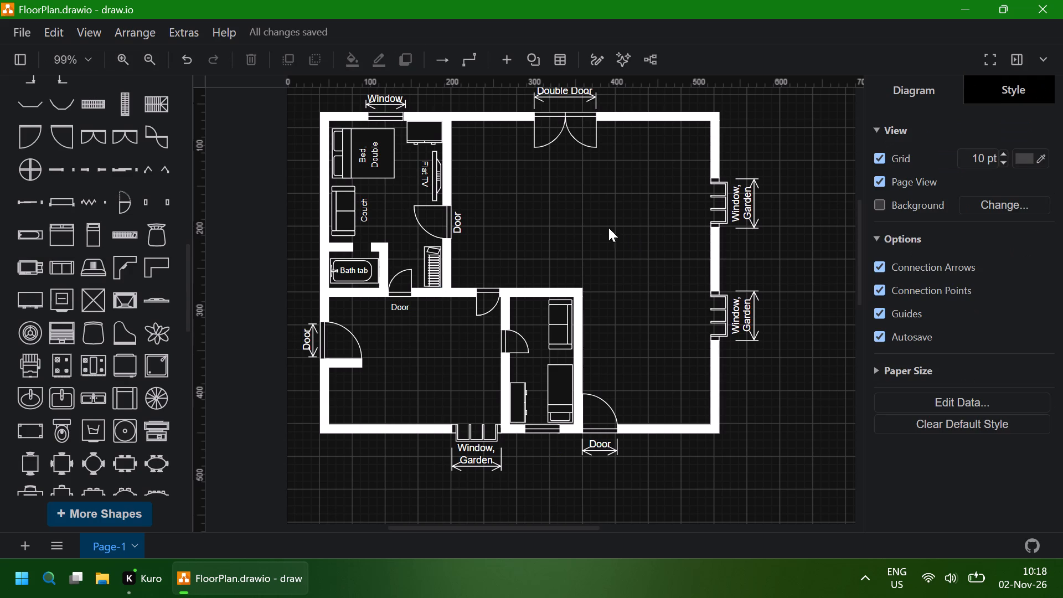
{"action": "double_click", "coordinate": [465, 221]}
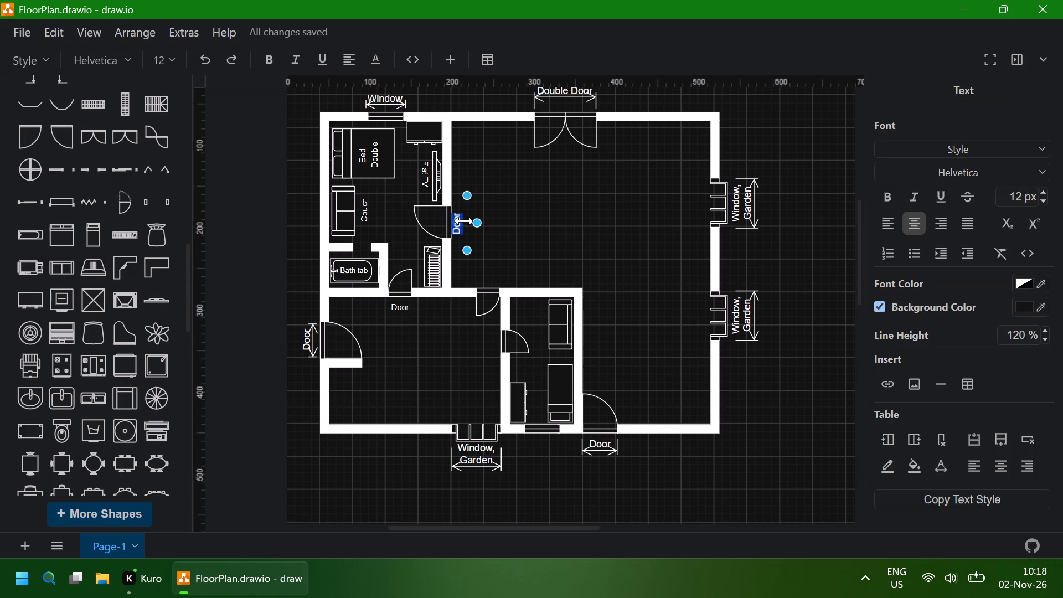
{"action": "left_click", "coordinate": [171, 57]}
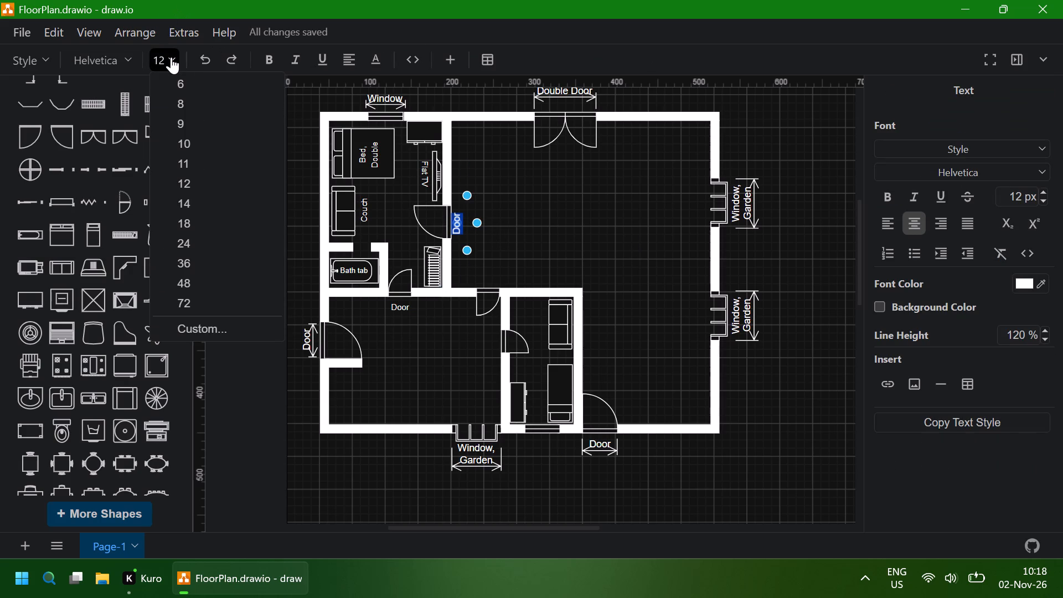
{"action": "left_click", "coordinate": [184, 138]}
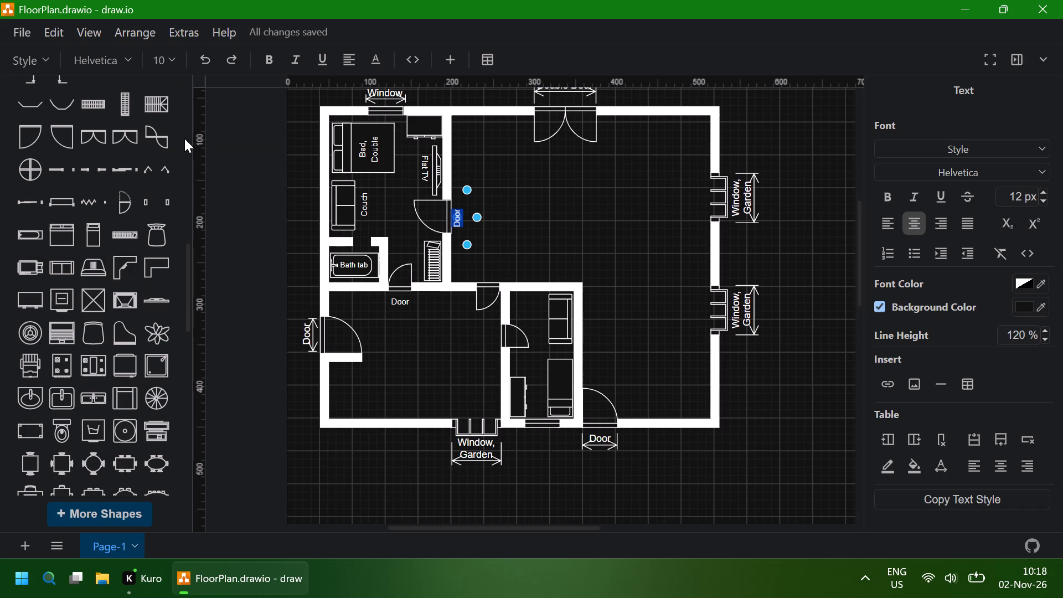
{"action": "key", "text": "ctrl+s"}
{"action": "left_click", "coordinate": [544, 215]}
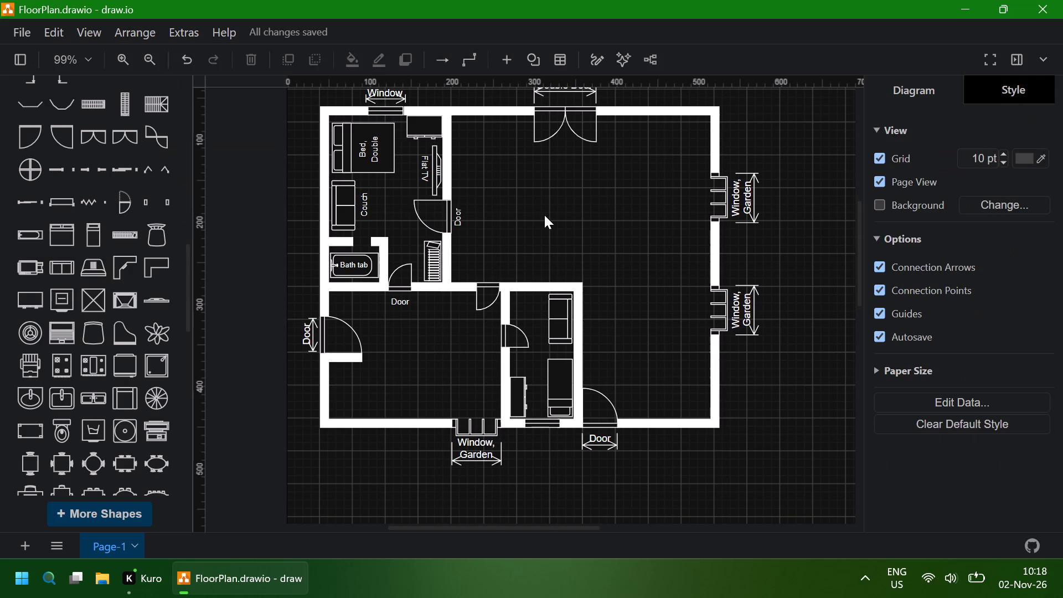
Nudge the "Bath tab" label 1 unit up and 1 unit right inside the bathtub.
{"action": "left_click", "coordinate": [350, 269]}
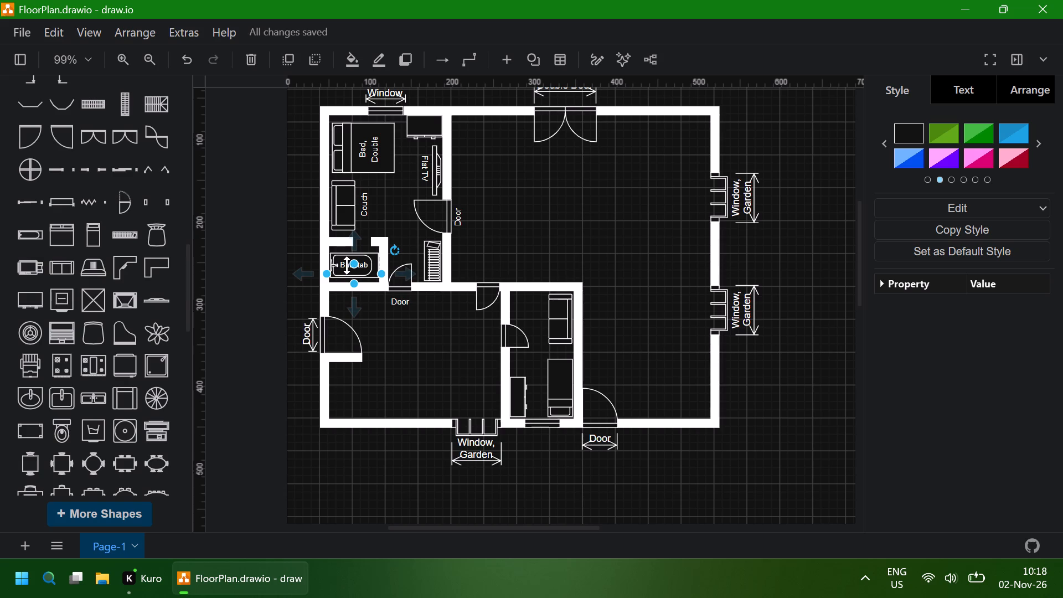
{"action": "left_click", "coordinate": [346, 265]}
{"action": "key", "text": "Up"}
{"action": "key", "text": "Up"}
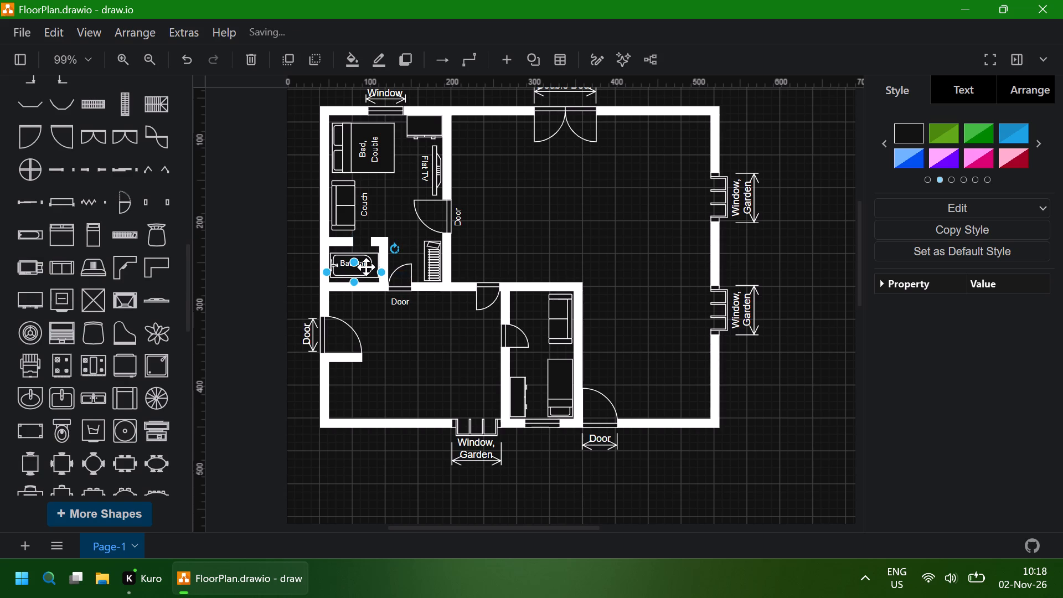
{"action": "key", "text": "Down"}
{"action": "key", "text": "Right"}
Duplicate the "Bath tab" label, place the copy on the bedroom dresser and change its text to "Dresser".
{"action": "key", "text": "ctrl+d"}
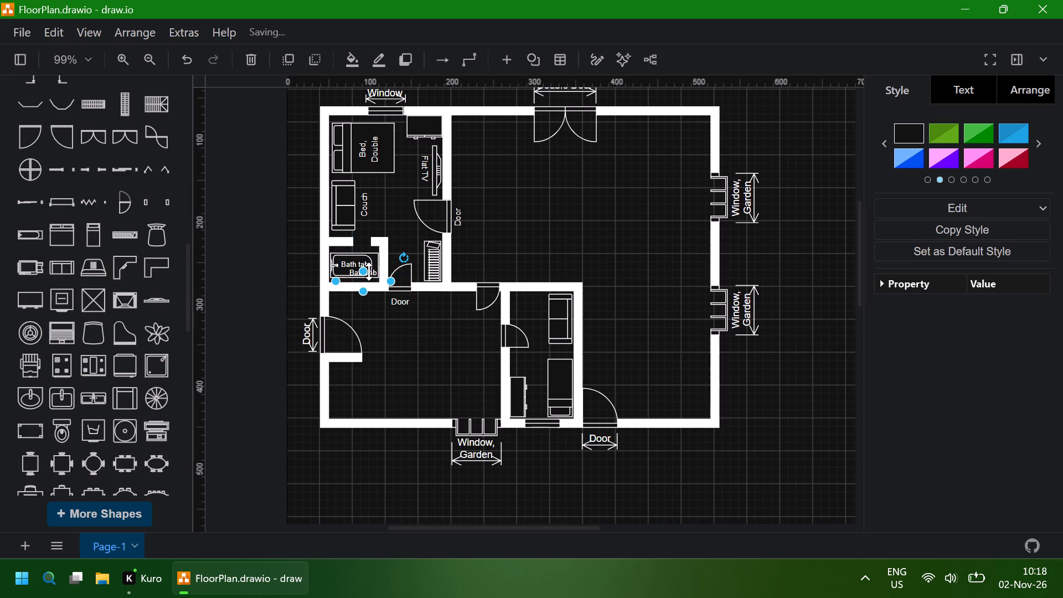
{"action": "left_click_drag", "start_coordinate": [374, 276], "coordinate": [400, 179]}
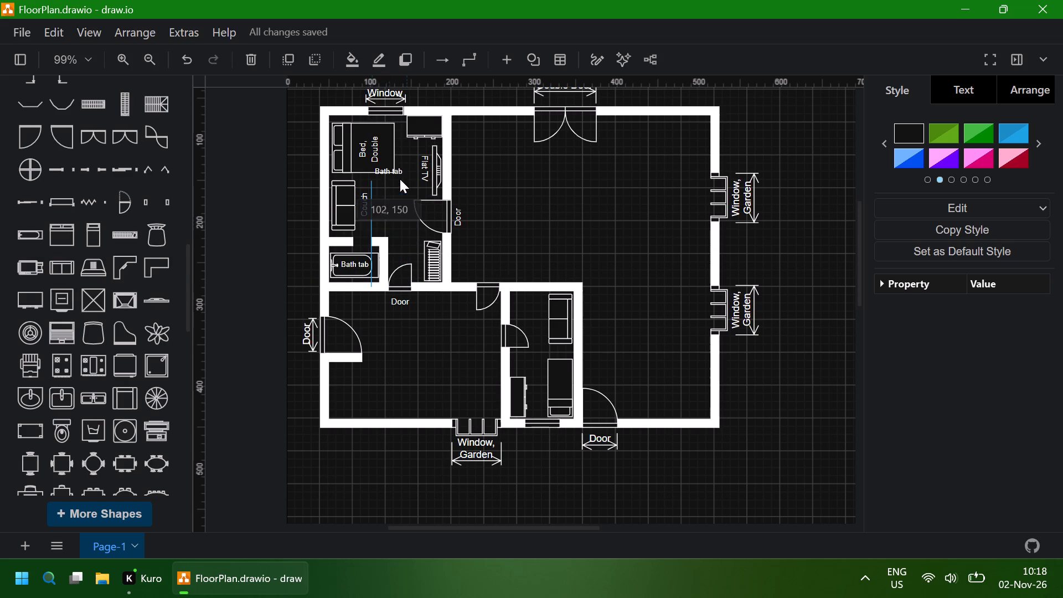
{"action": "left_click_drag", "start_coordinate": [400, 179], "coordinate": [429, 134]}
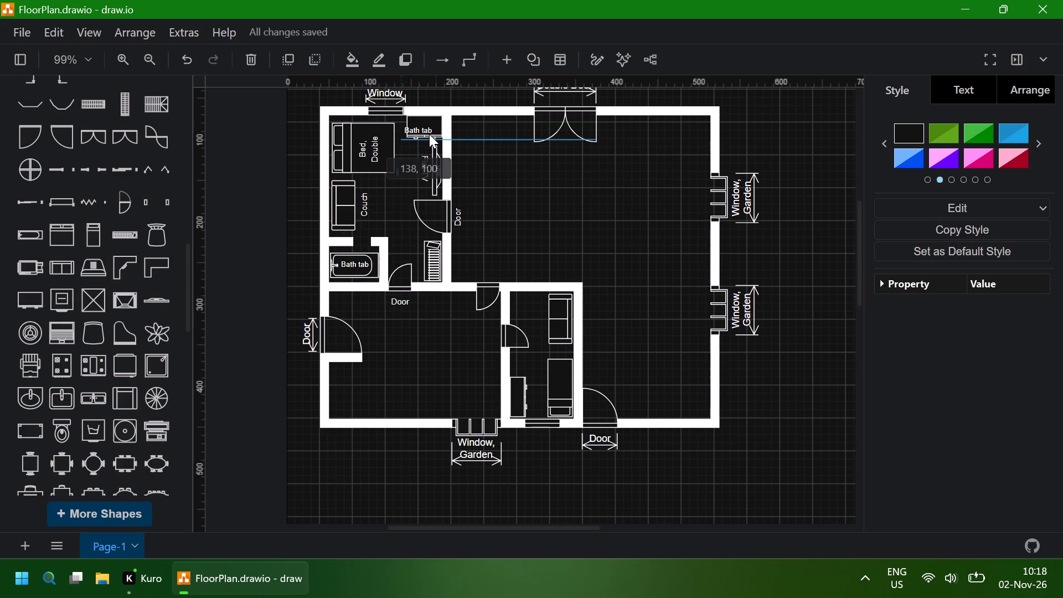
{"action": "left_click_drag", "start_coordinate": [429, 134], "coordinate": [436, 132]}
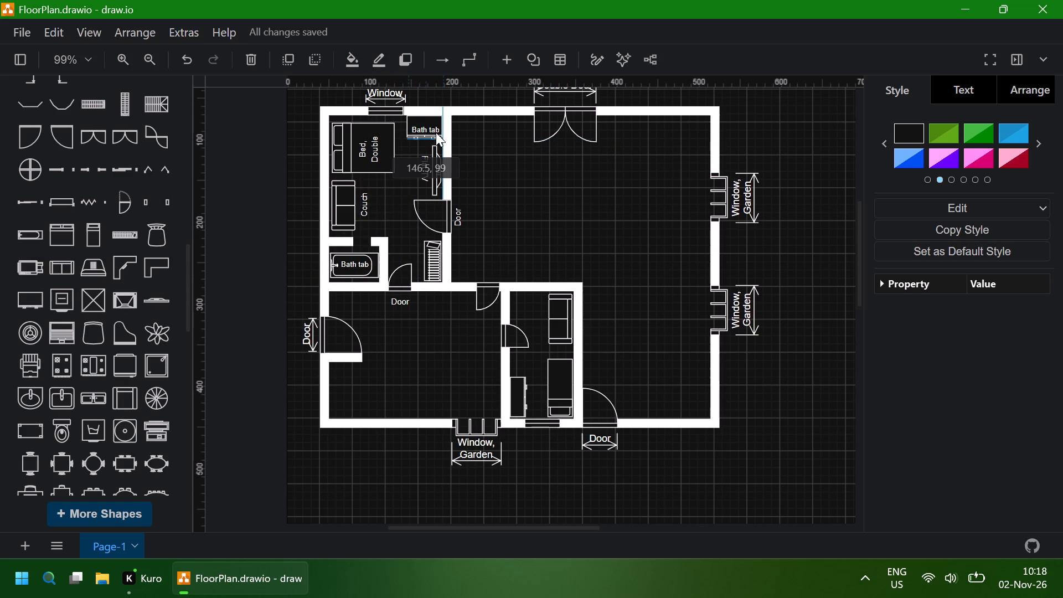
{"action": "left_click_drag", "start_coordinate": [436, 132], "coordinate": [435, 131]}
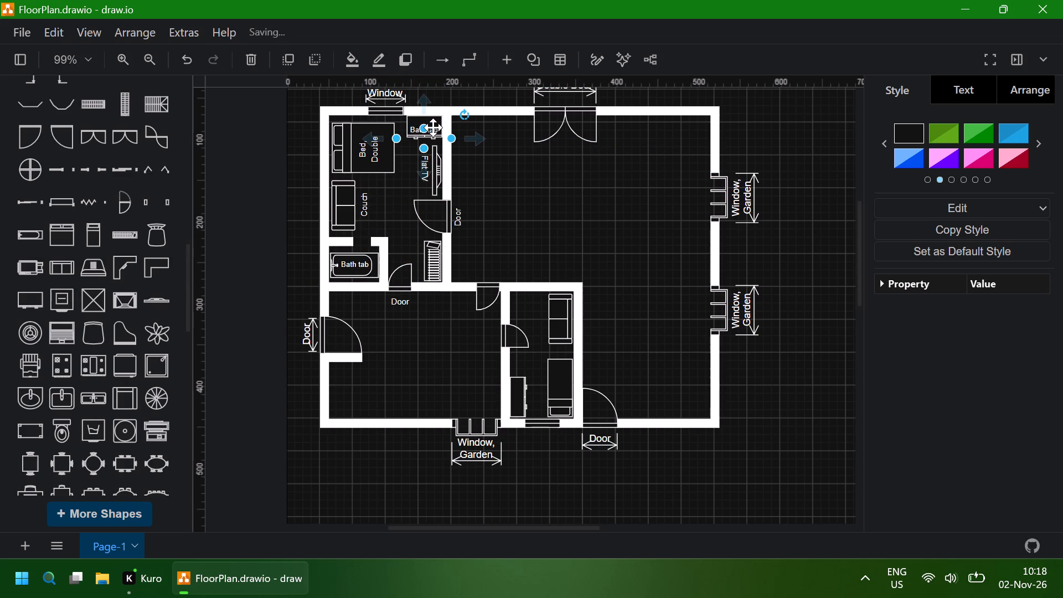
{"action": "double_click", "coordinate": [433, 127]}
{"action": "type", "text": "Dresser"}
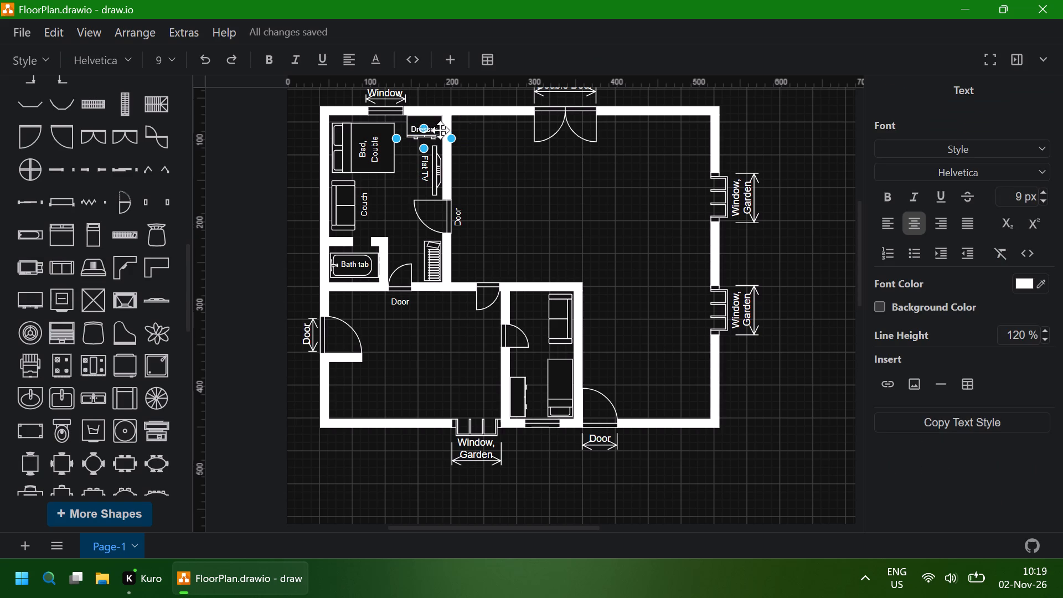
{"action": "left_click", "coordinate": [512, 154]}
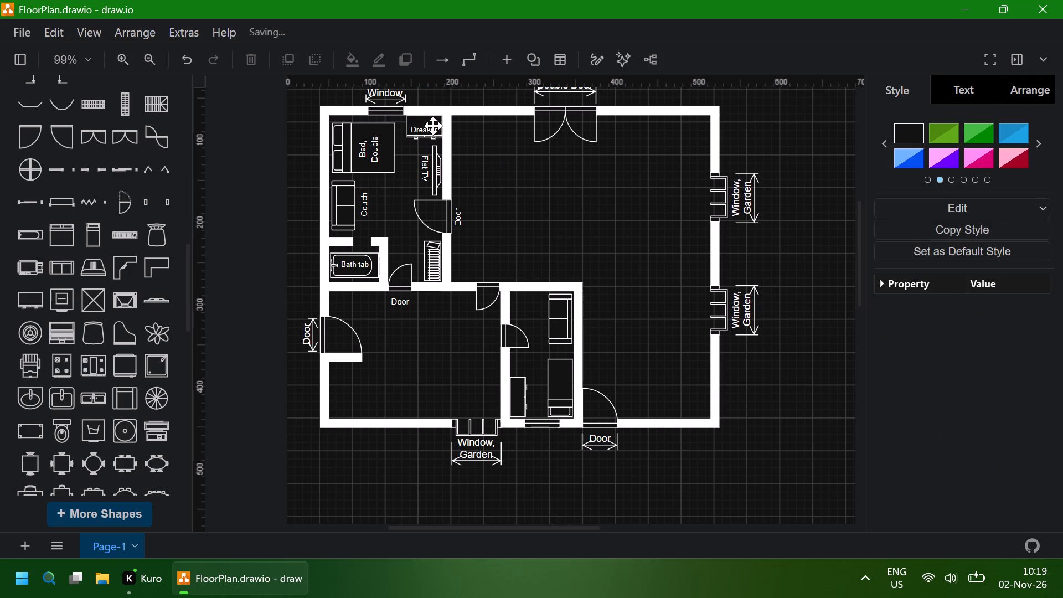
Nudge the "Dresser" label 4 units up so it sits inside the dresser outline.
{"action": "left_click", "coordinate": [425, 127]}
{"action": "key", "text": "Up"}
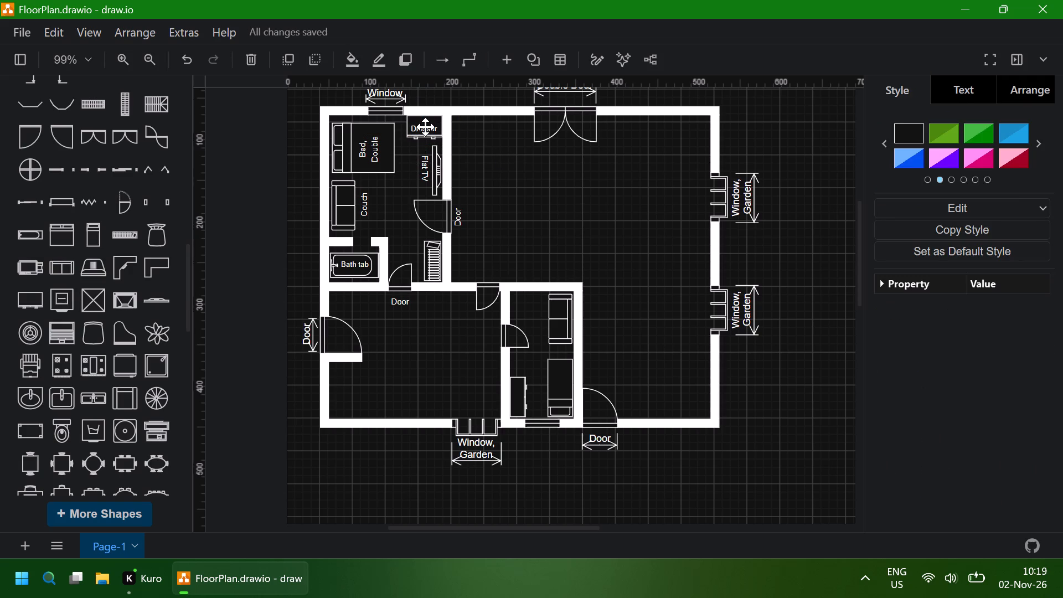
{"action": "key", "text": "Up"}
{"action": "key", "text": "Up"}
{"action": "key", "text": "Up"}
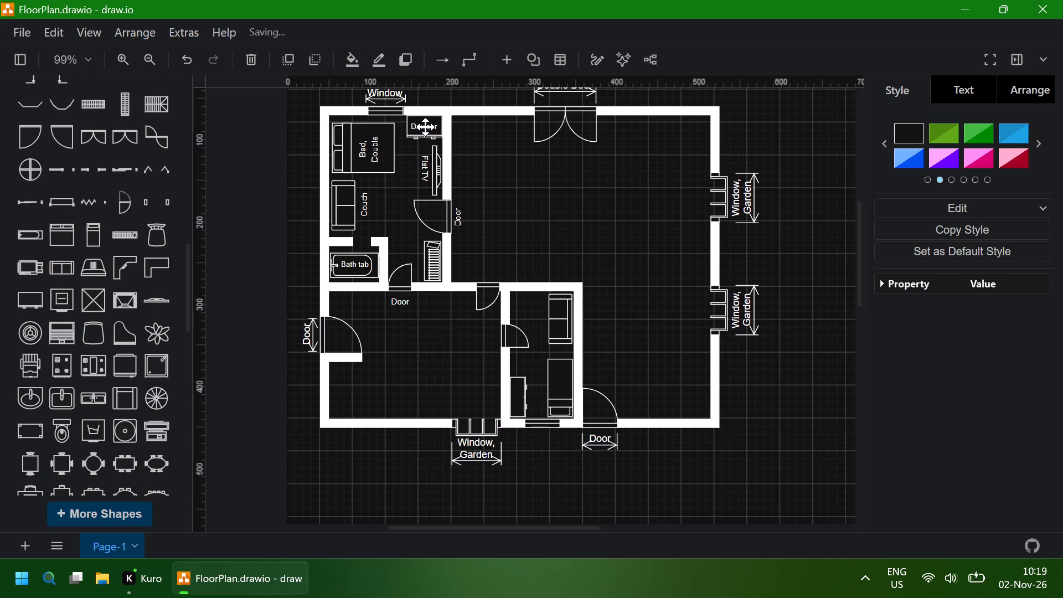
{"action": "left_click", "coordinate": [510, 163]}
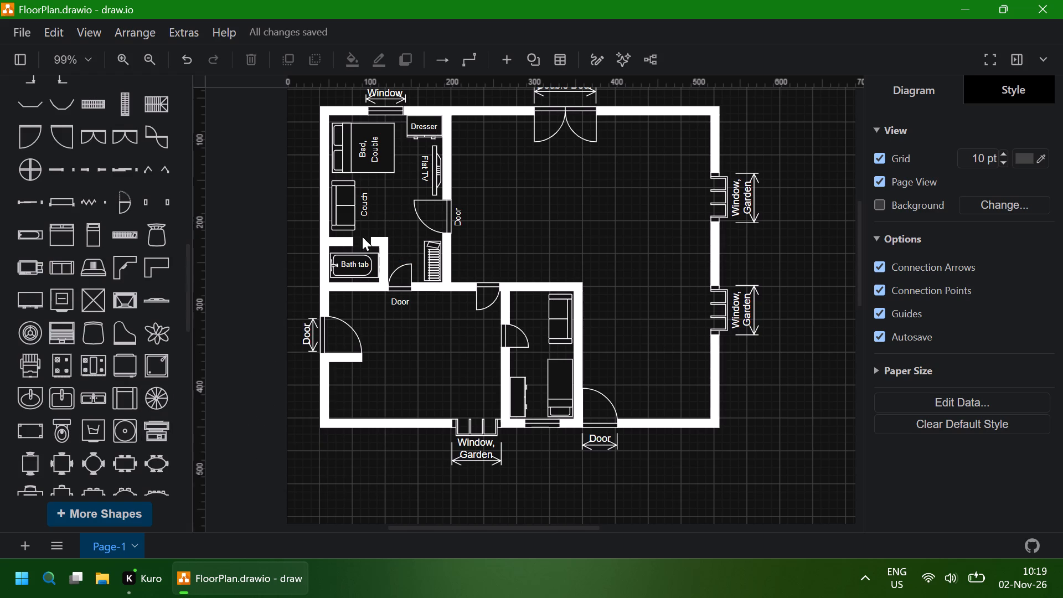
Duplicate the "Flat TV" label in the bedroom.
{"action": "left_click", "coordinate": [424, 166]}
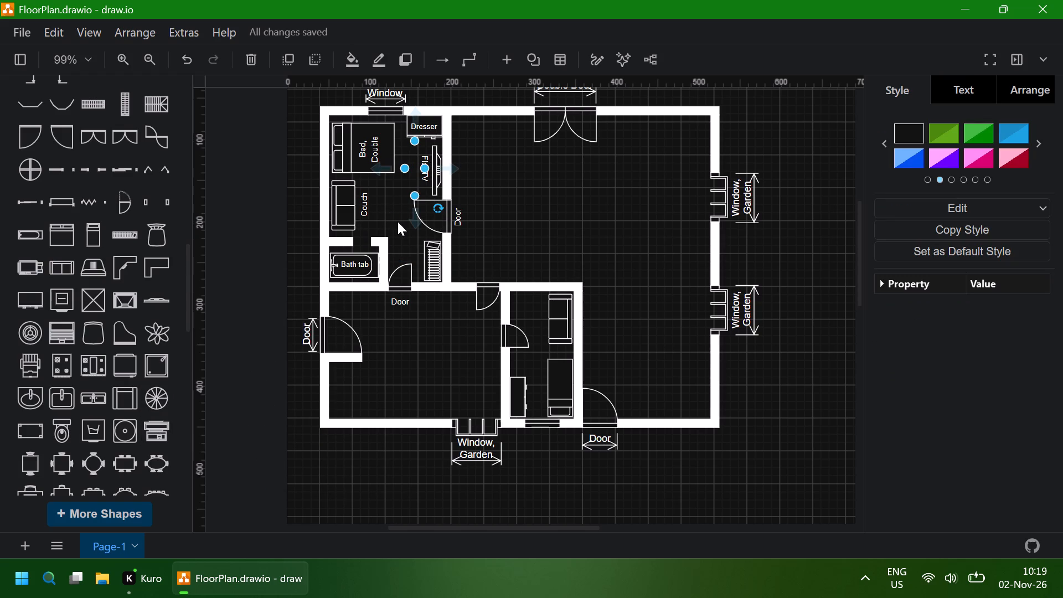
{"action": "key", "text": "ctrl+d"}
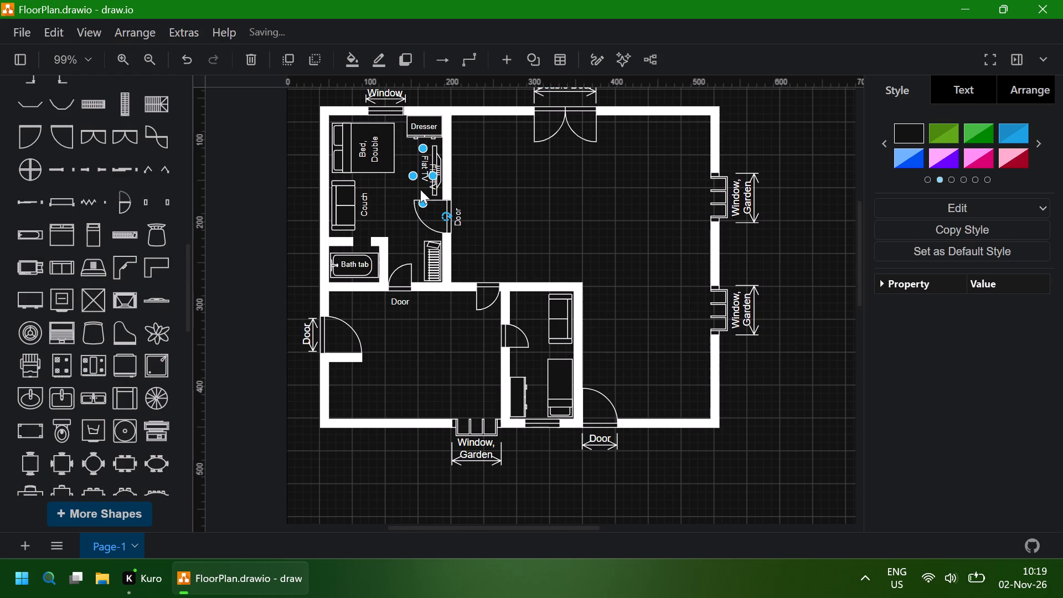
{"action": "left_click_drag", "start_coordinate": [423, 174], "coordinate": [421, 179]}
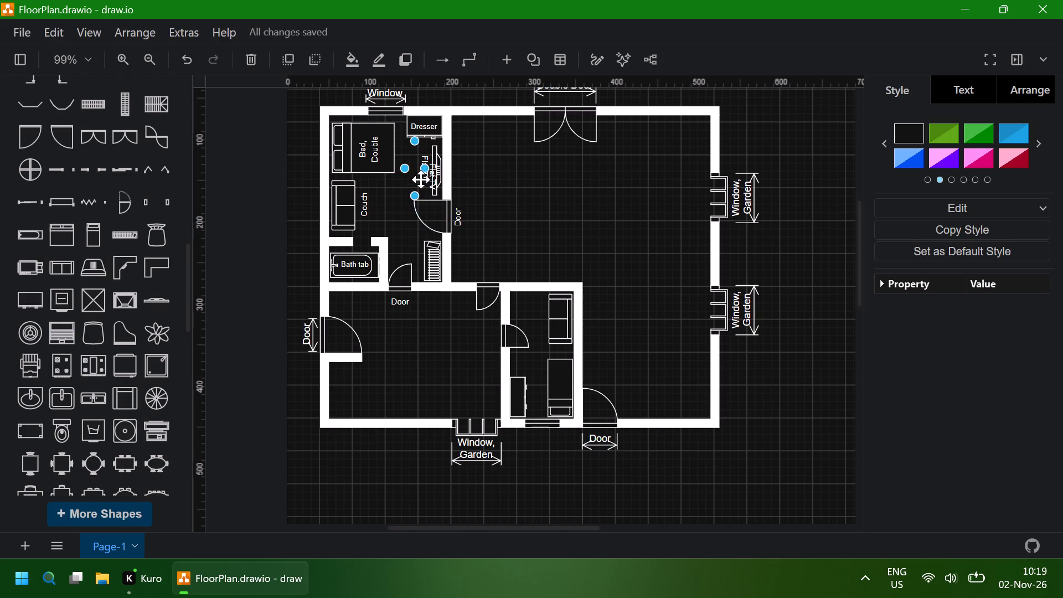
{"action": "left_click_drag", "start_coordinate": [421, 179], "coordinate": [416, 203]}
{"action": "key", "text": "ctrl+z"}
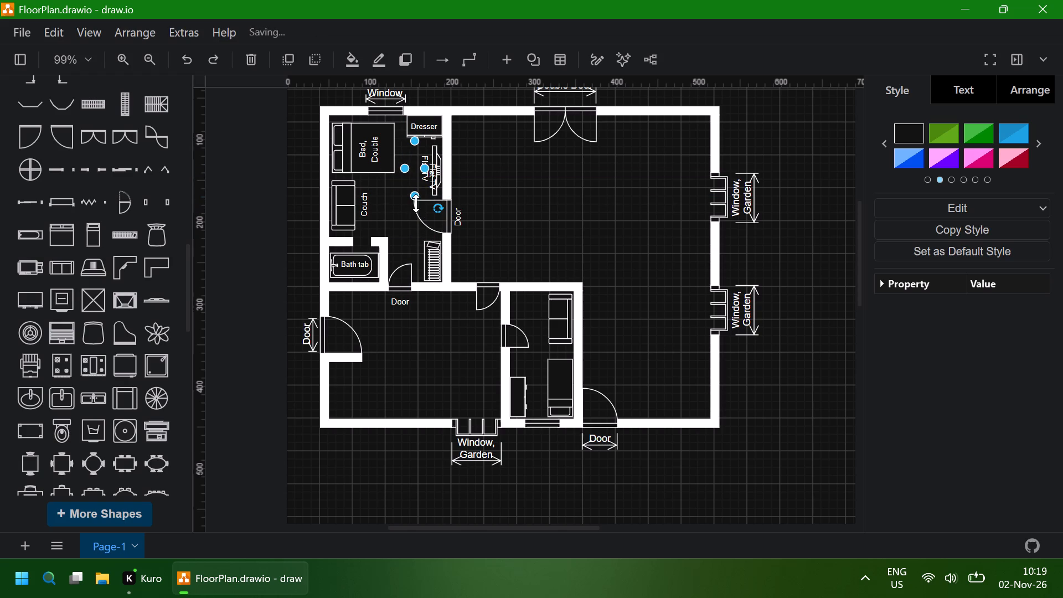
Move the duplicated "Flat TV" label beside the bookcase below the bedroom door and change its text to "Book case".
{"action": "left_click", "coordinate": [509, 186]}
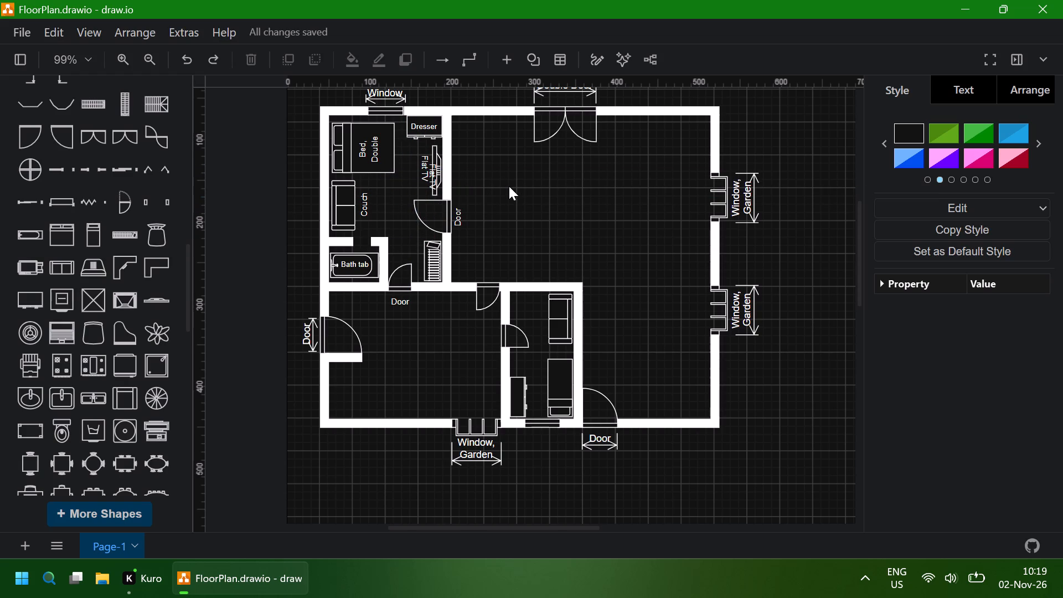
{"action": "left_click", "coordinate": [434, 176]}
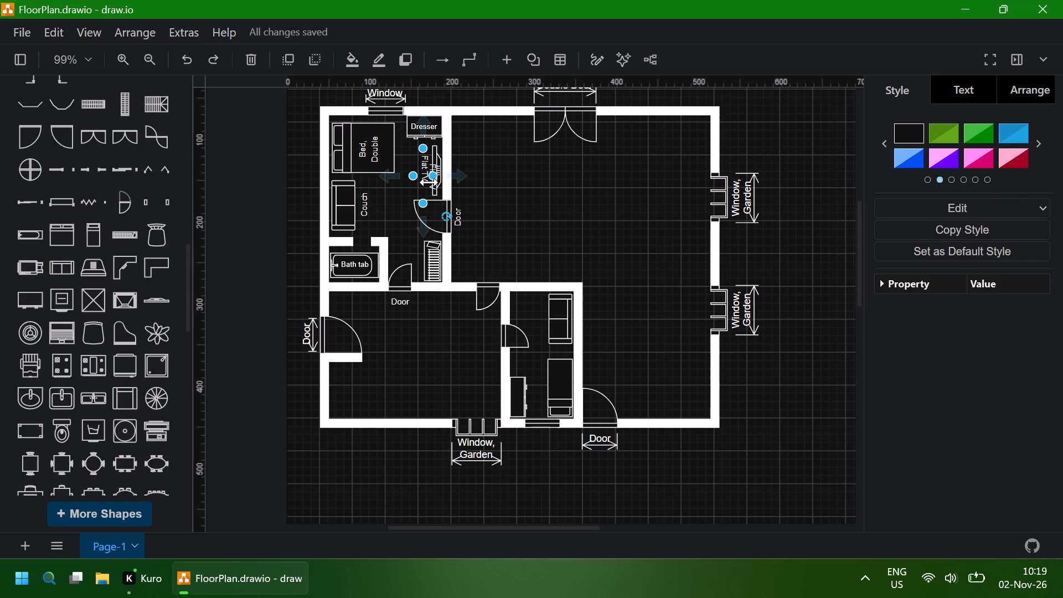
{"action": "left_click_drag", "start_coordinate": [429, 188], "coordinate": [411, 236]}
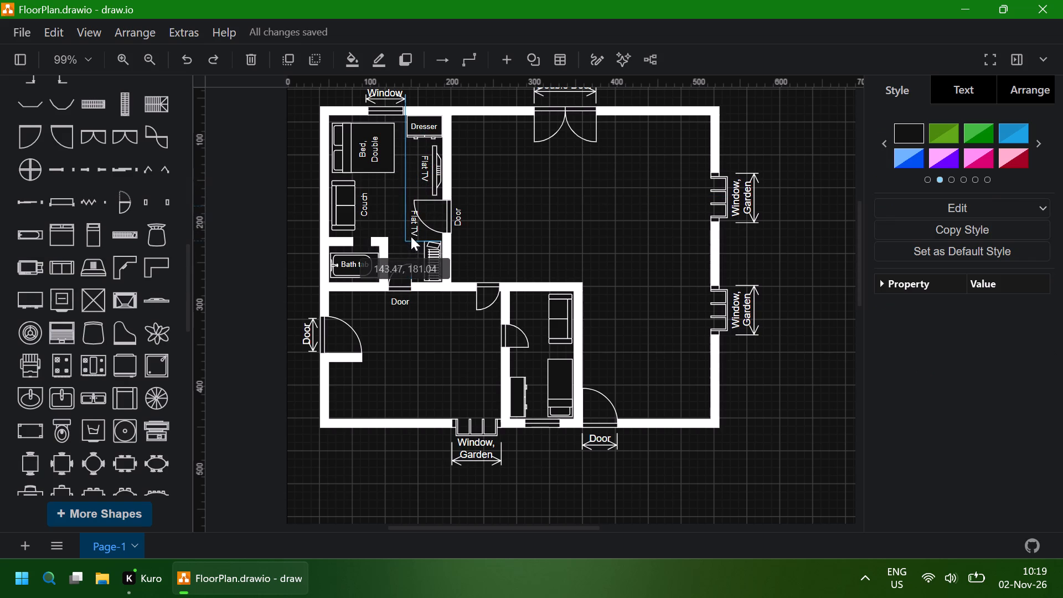
{"action": "left_click_drag", "start_coordinate": [411, 236], "coordinate": [415, 268]}
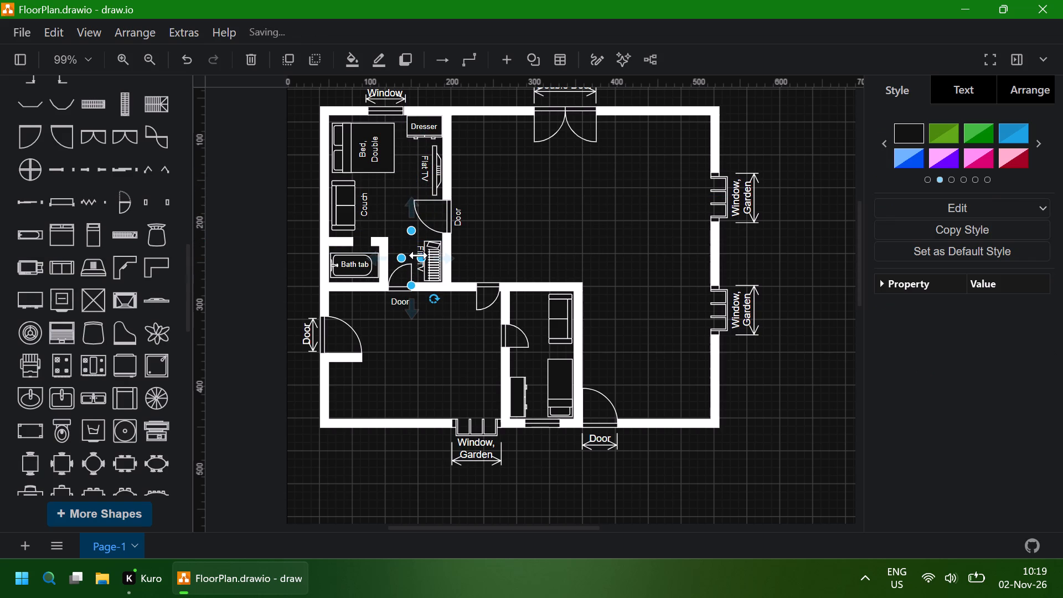
{"action": "double_click", "coordinate": [420, 250]}
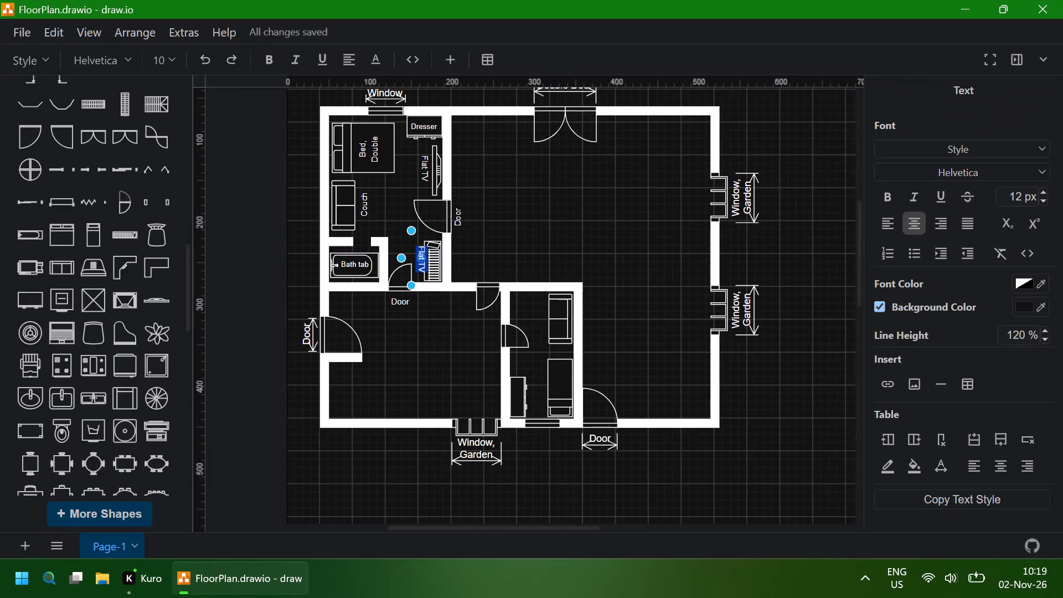
{"action": "type", "text": "Book case"}
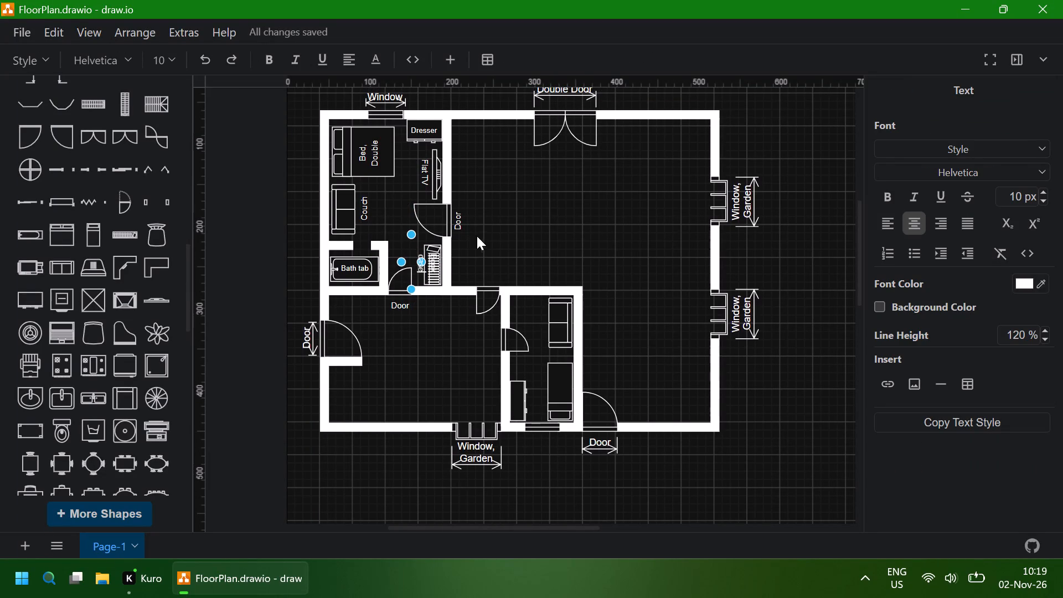
{"action": "left_click", "coordinate": [523, 249]}
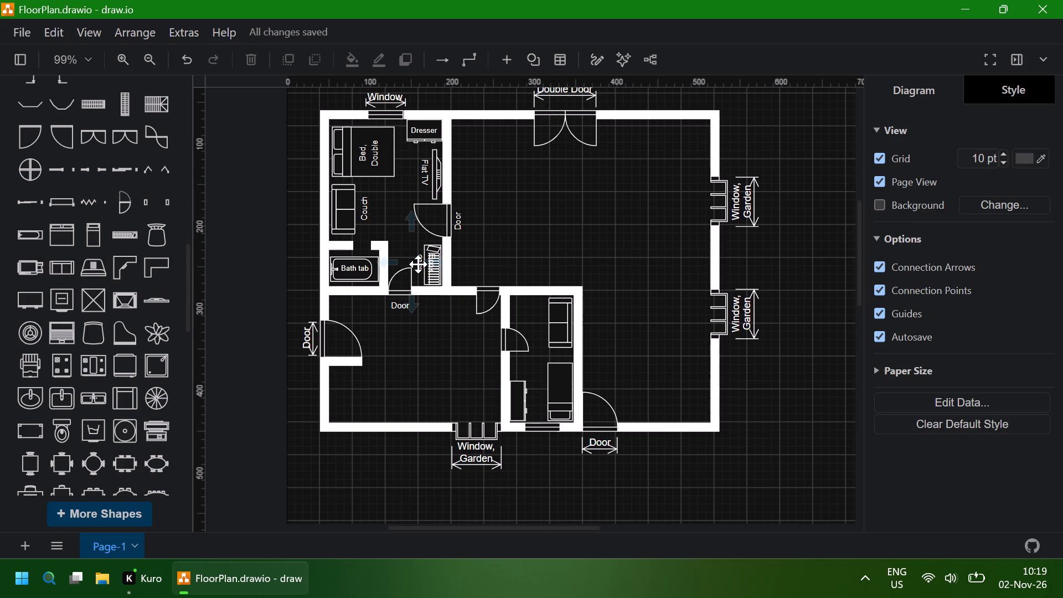
Lengthen the "Book case" label's text box upward so the text fits on one line.
{"action": "left_click", "coordinate": [417, 264]}
{"action": "left_click_drag", "start_coordinate": [409, 231], "coordinate": [408, 219]}
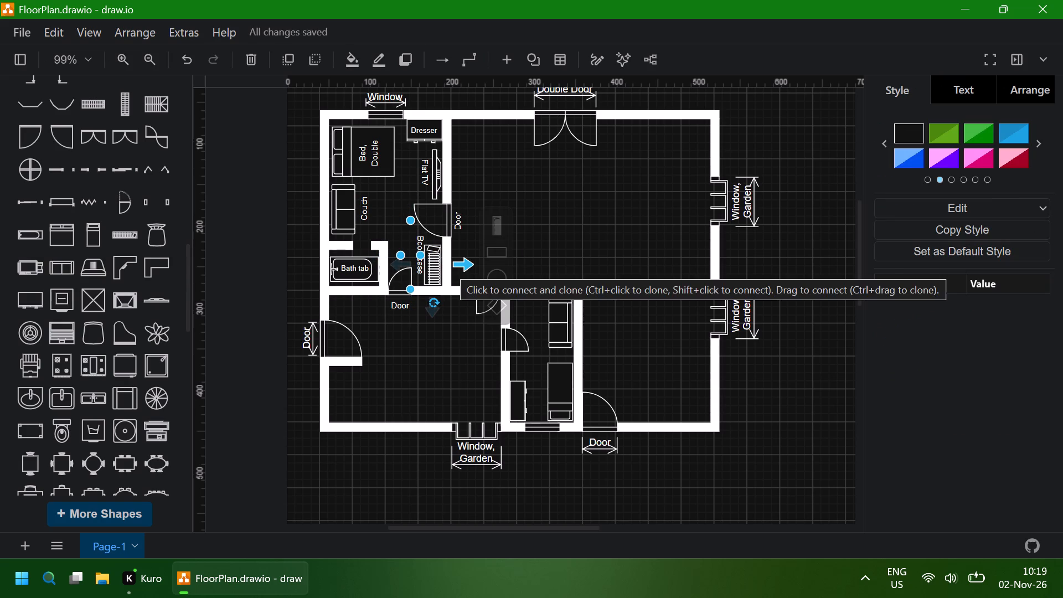
Nudge the "Book case" label 12 units down and 1 unit left to line it up alongside the bookcase.
{"action": "key", "text": "Down"}
{"action": "key", "text": "Down"}
{"action": "key", "text": "Down"}
{"action": "key", "text": "Down"}
{"action": "key", "text": "Down"}
{"action": "key", "text": "Down"}
{"action": "key", "text": "Down"}
{"action": "key", "text": "Down"}
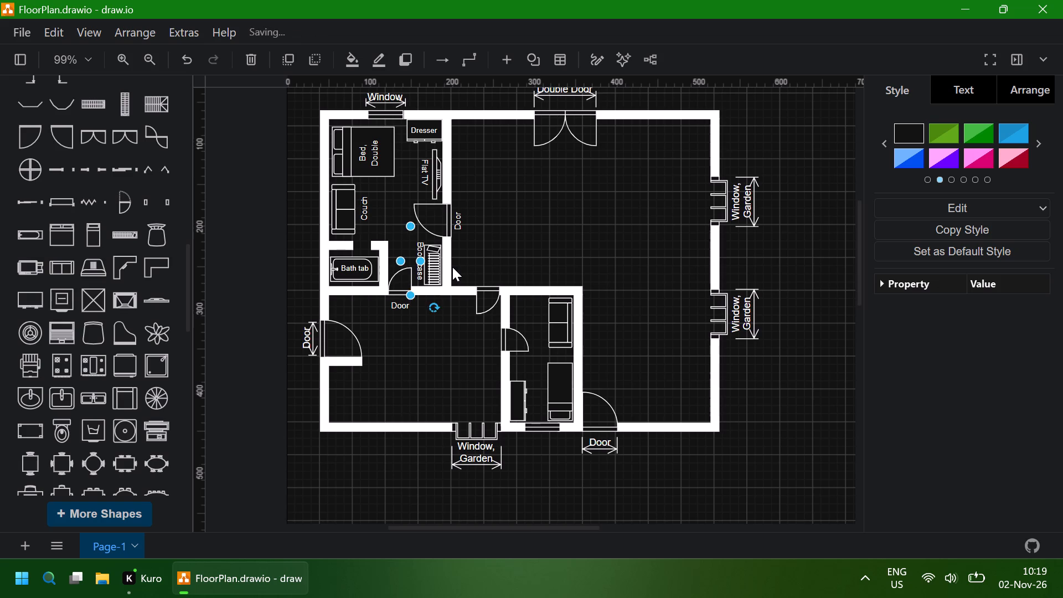
{"action": "key", "text": "Down"}
{"action": "key", "text": "Down"}
{"action": "key", "text": "Down"}
{"action": "key", "text": "Left"}
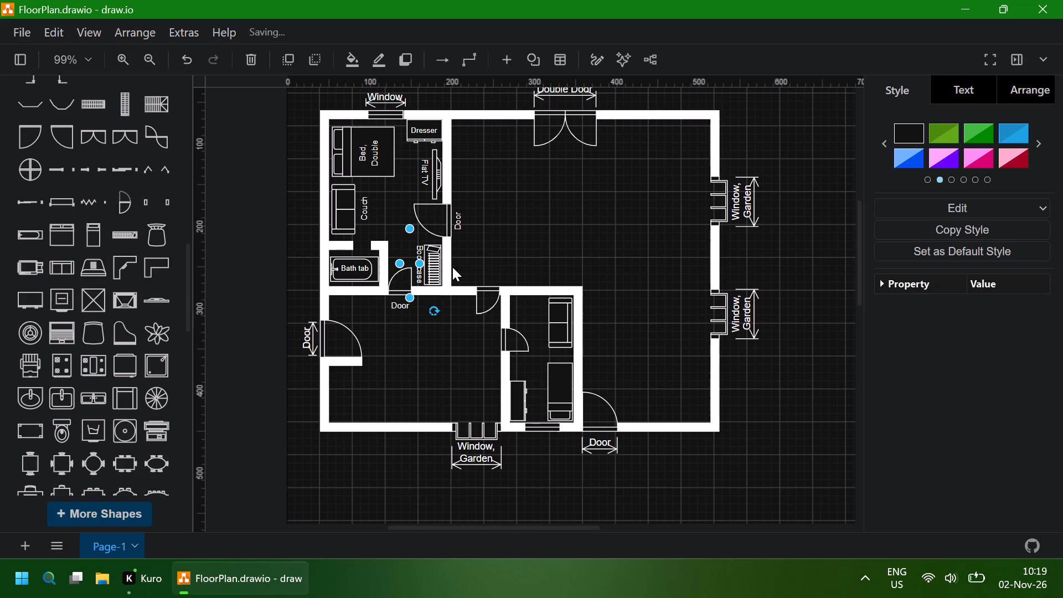
{"action": "key", "text": "Down"}
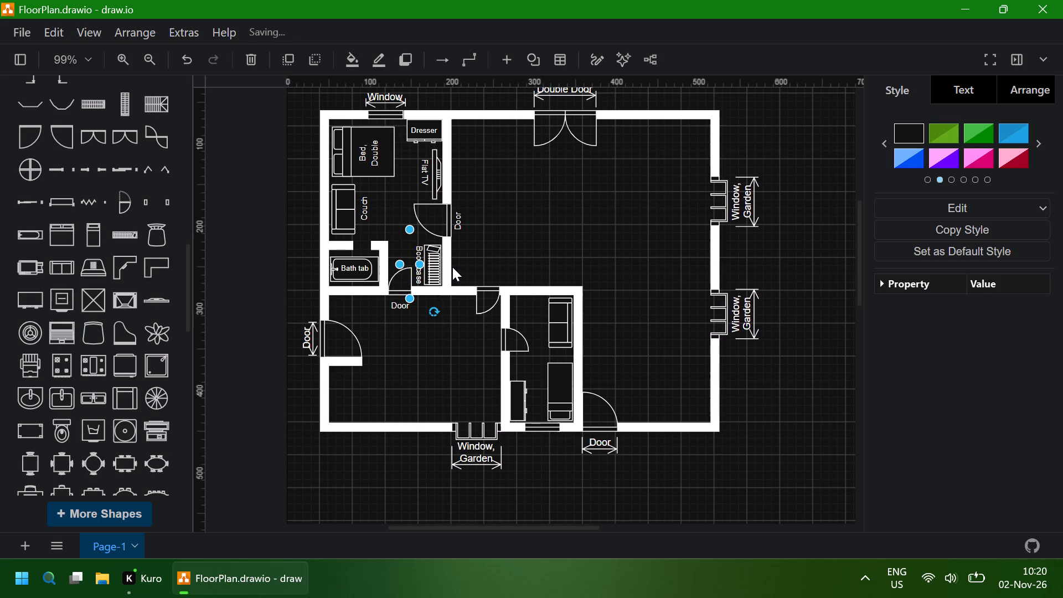
{"action": "left_click", "coordinate": [492, 245]}
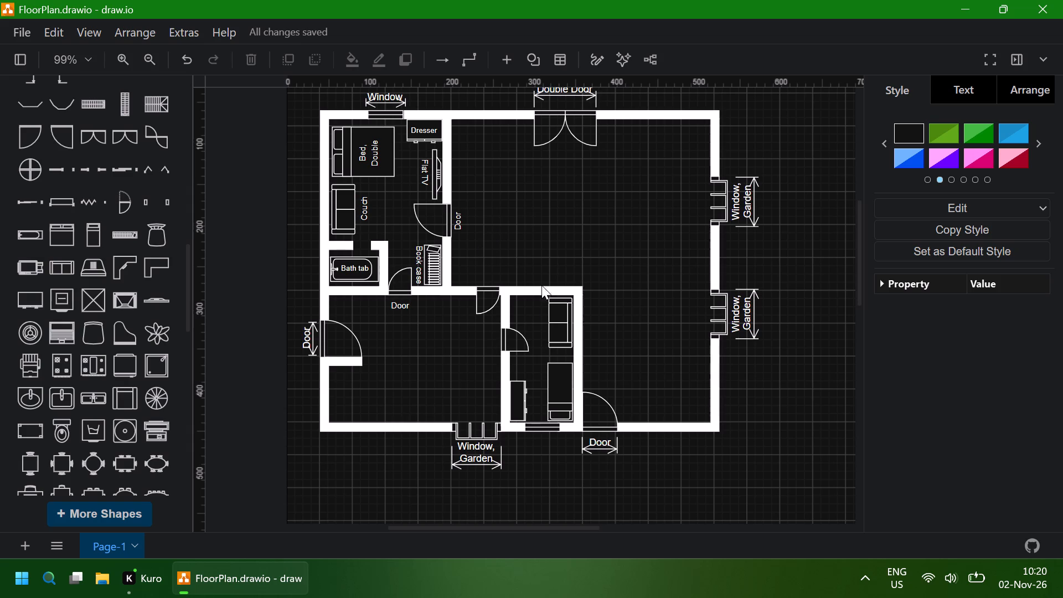
Duplicate the bedroom's "Couch" label and move the copy onto the couch in the small lower room.
{"action": "left_click", "coordinate": [363, 207]}
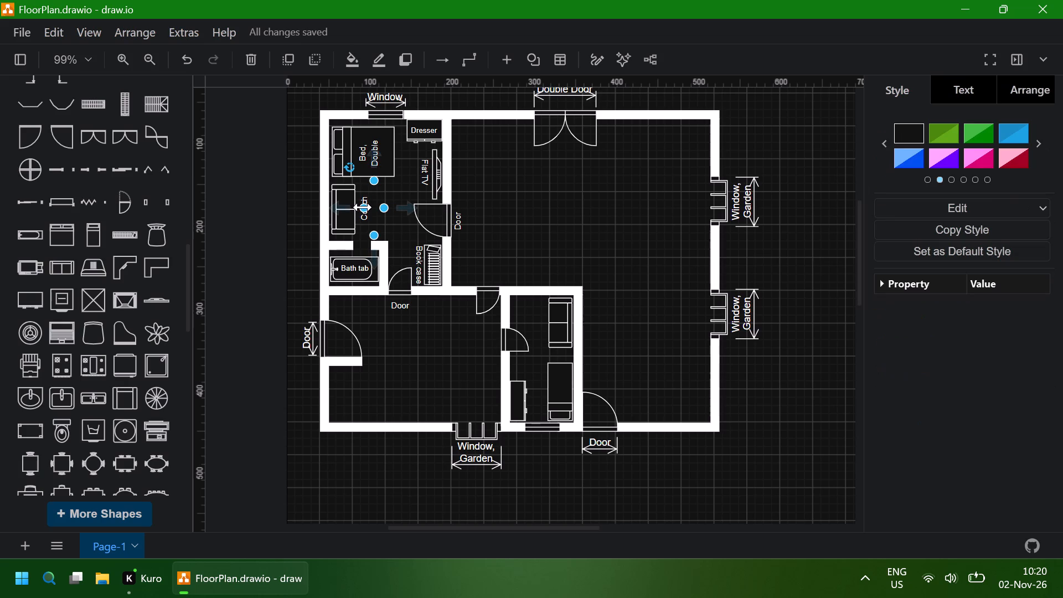
{"action": "key", "text": "ctrl+d"}
{"action": "left_click_drag", "start_coordinate": [373, 227], "coordinate": [545, 324]}
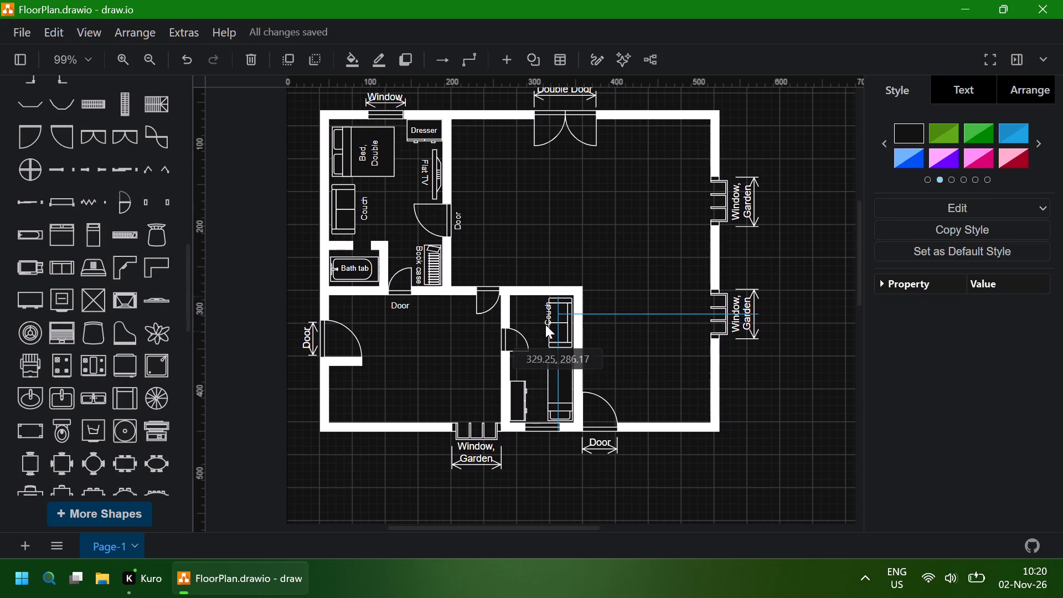
{"action": "left_click_drag", "start_coordinate": [545, 324], "coordinate": [539, 329]}
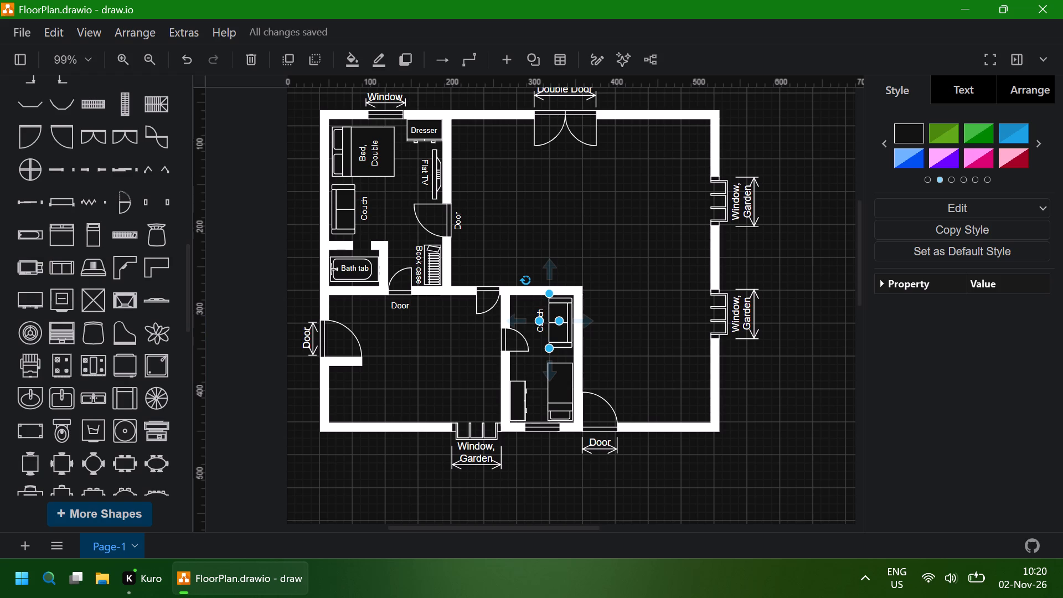
Rotate the copied "Couch" label in the small lower room to 90°.
{"action": "left_click_drag", "start_coordinate": [527, 282], "coordinate": [573, 349]}
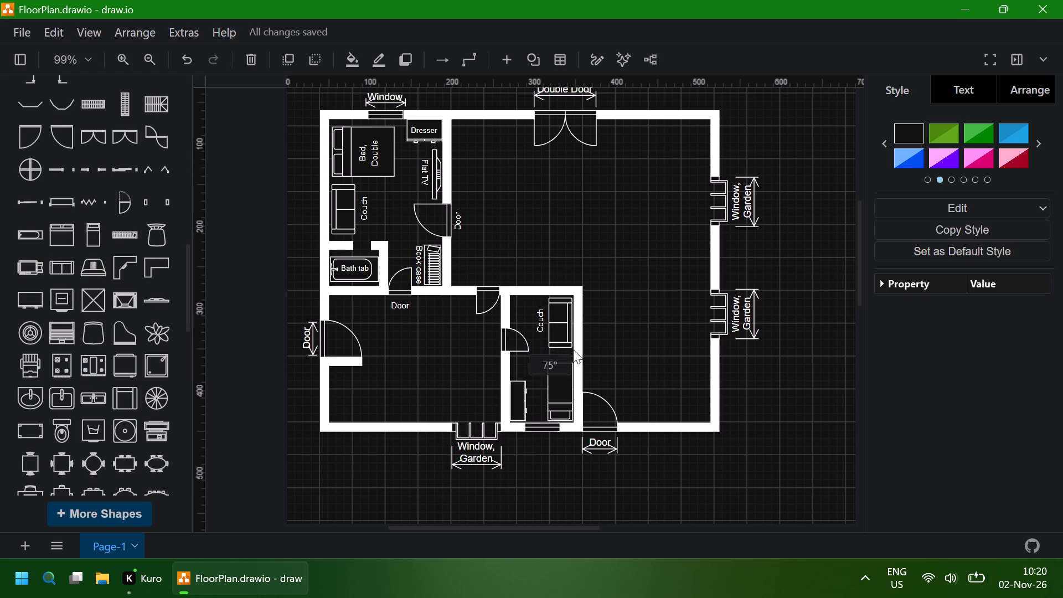
{"action": "left_click_drag", "start_coordinate": [573, 349], "coordinate": [563, 351]}
{"action": "left_click_drag", "start_coordinate": [563, 351], "coordinate": [563, 350]}
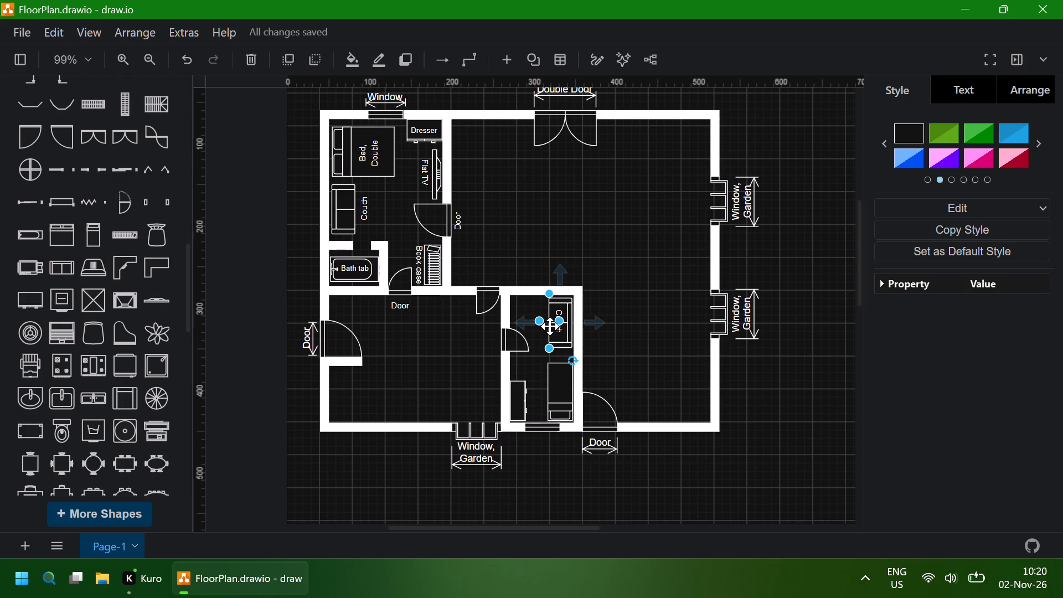
Nudge the rotated "Couch" label 20 units left so it sits clear beside the couch.
{"action": "key", "text": "Left"}
{"action": "key", "text": "Left"}
{"action": "key", "text": "Left"}
{"action": "key", "text": "Left"}
{"action": "key", "text": "Left"}
{"action": "key", "text": "Left"}
{"action": "key", "text": "Left"}
{"action": "key", "text": "Left"}
{"action": "key", "text": "Left"}
{"action": "key", "text": "Left"}
{"action": "key", "text": "Left"}
{"action": "key", "text": "Left"}
{"action": "key", "text": "Left"}
{"action": "key", "text": "Left"}
{"action": "key", "text": "Left"}
{"action": "key", "text": "Left"}
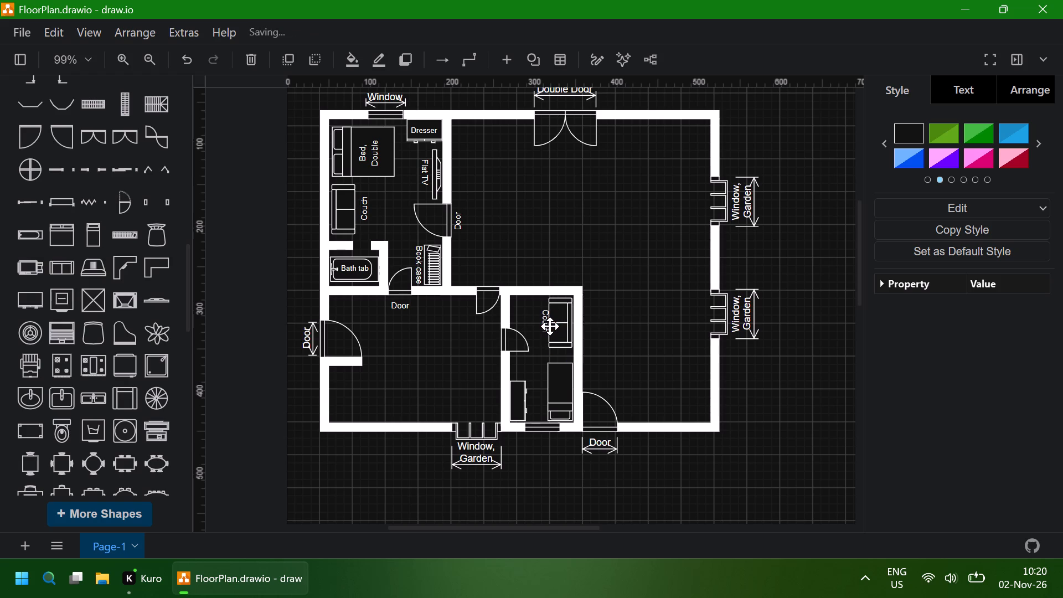
{"action": "key", "text": "Left"}
{"action": "key", "text": "Left"}
{"action": "key", "text": "Left"}
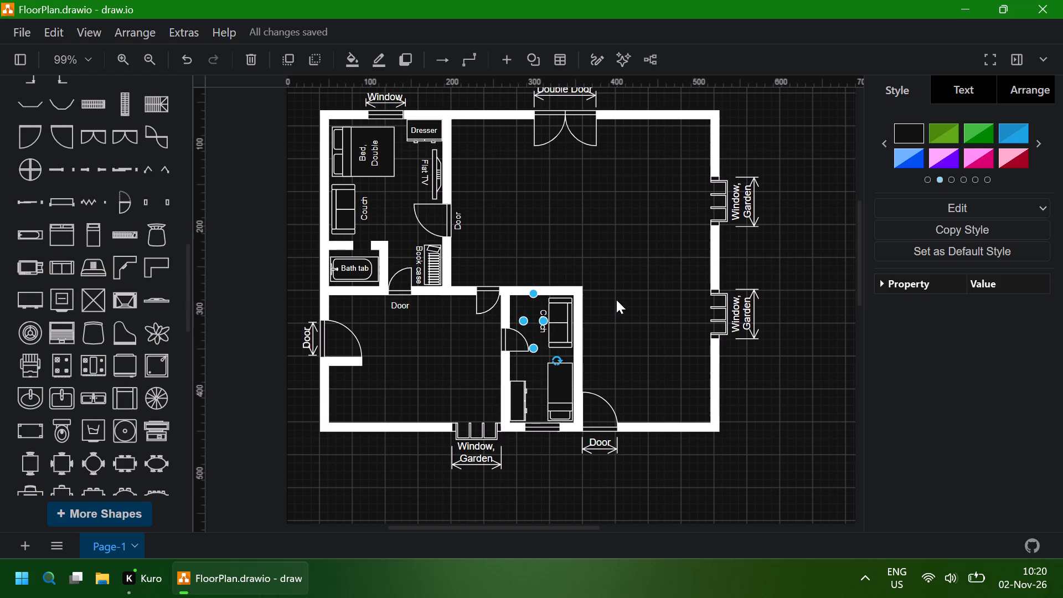
{"action": "key", "text": "Left"}
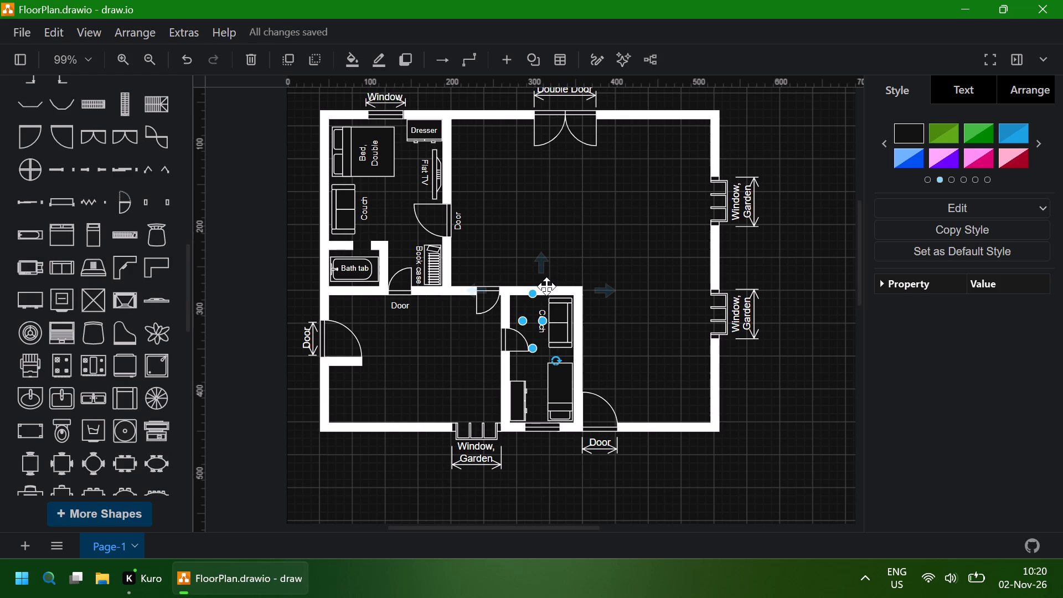
Duplicate the "Door" label below the bathroom and move the copy beside the small lower room's door.
{"action": "left_click", "coordinate": [390, 304]}
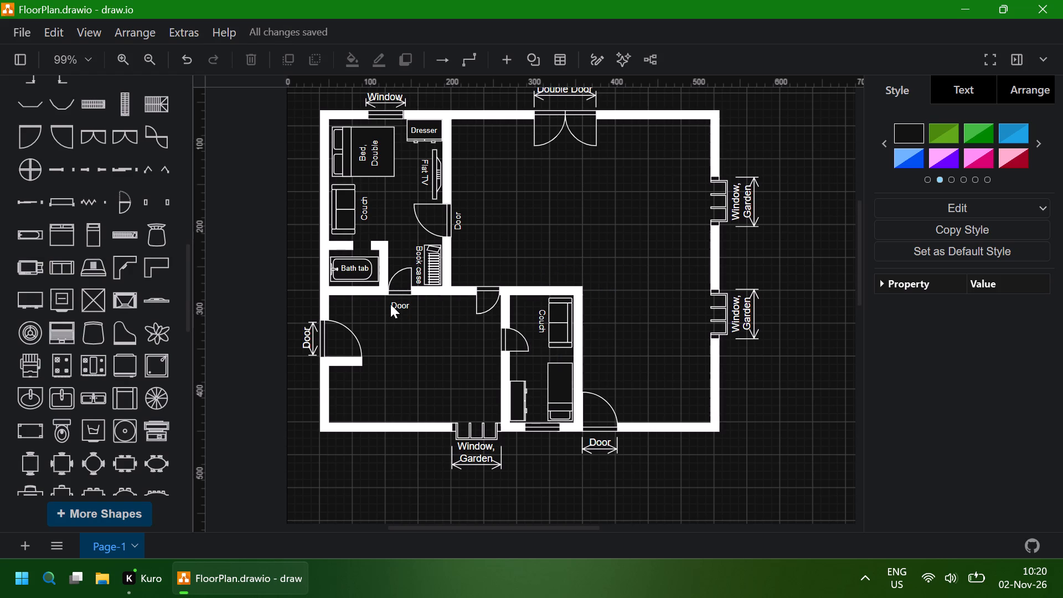
{"action": "left_click", "coordinate": [396, 304]}
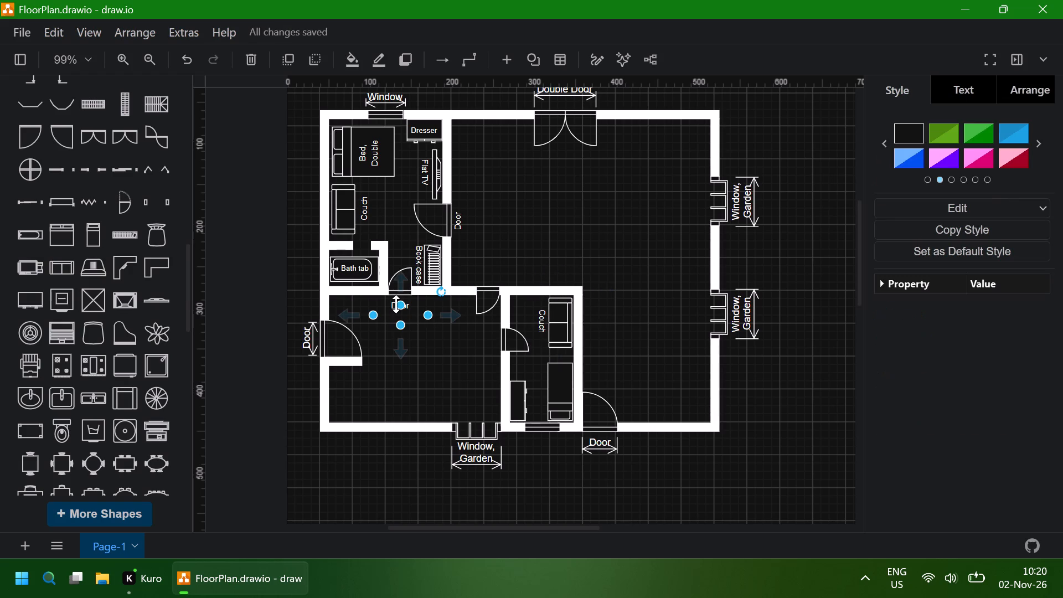
{"action": "key", "text": "ctrl+d"}
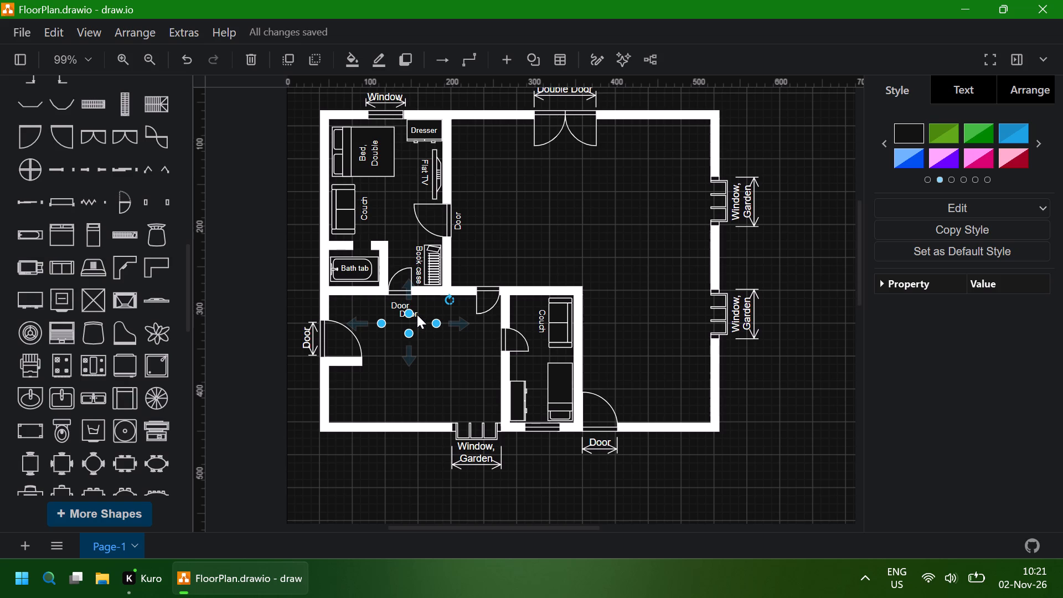
{"action": "left_click", "coordinate": [399, 319]}
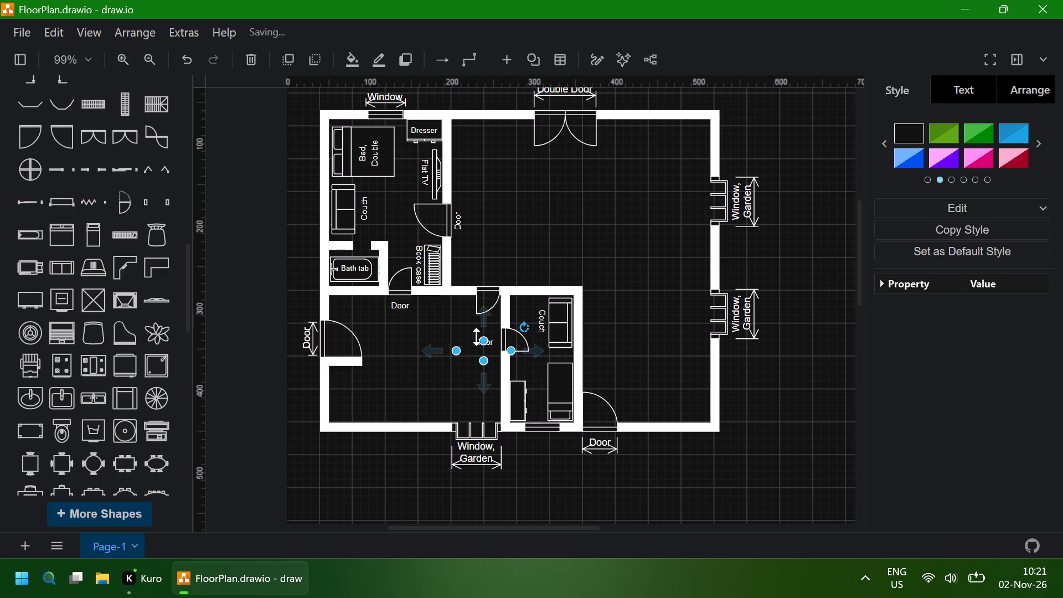
Rotate the copied "Door" label beside the small lower room's door to 90°.
{"action": "left_click_drag", "start_coordinate": [528, 329], "coordinate": [530, 347]}
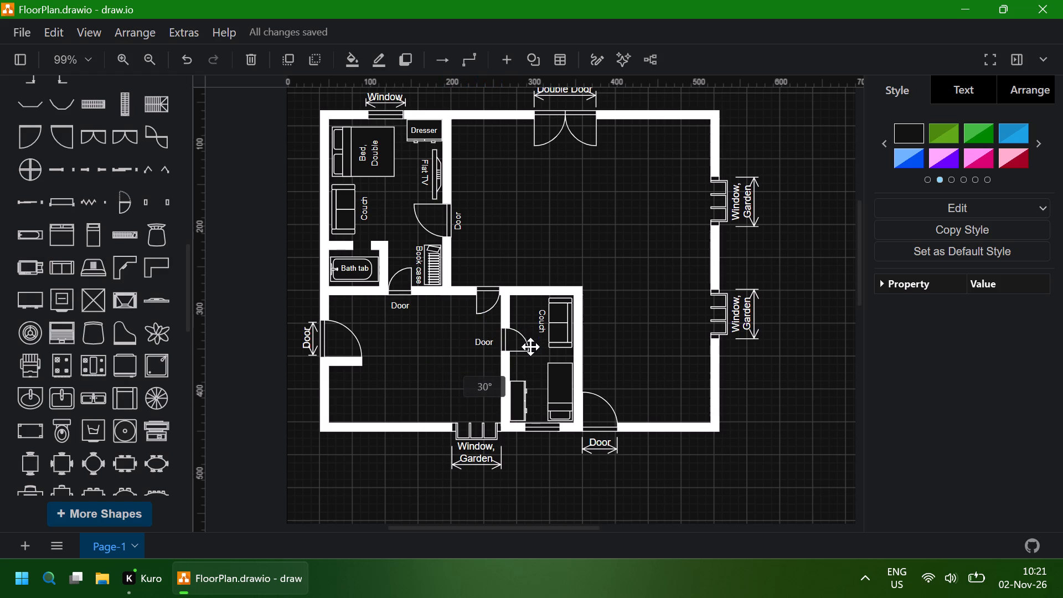
{"action": "left_click_drag", "start_coordinate": [530, 347], "coordinate": [504, 371]}
{"action": "left_click_drag", "start_coordinate": [504, 371], "coordinate": [497, 373]}
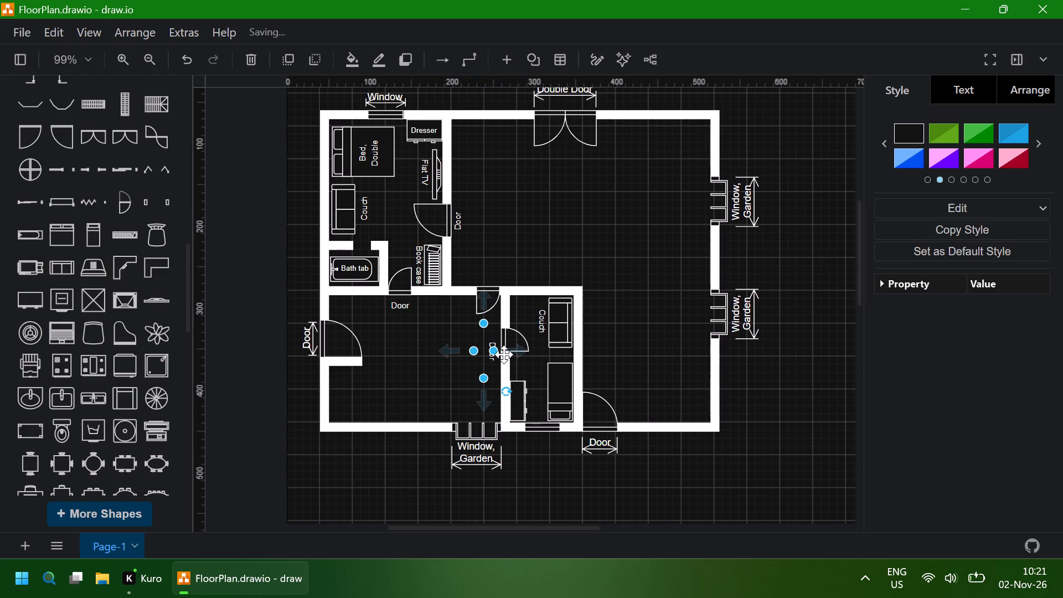
Nudge the rotated "Door" label 14 units up and 2 units right to line it up with the door.
{"action": "key", "text": "Up"}
{"action": "key", "text": "Up"}
{"action": "key", "text": "Up"}
{"action": "key", "text": "Up"}
{"action": "key", "text": "Up"}
{"action": "key", "text": "Up"}
{"action": "key", "text": "Up"}
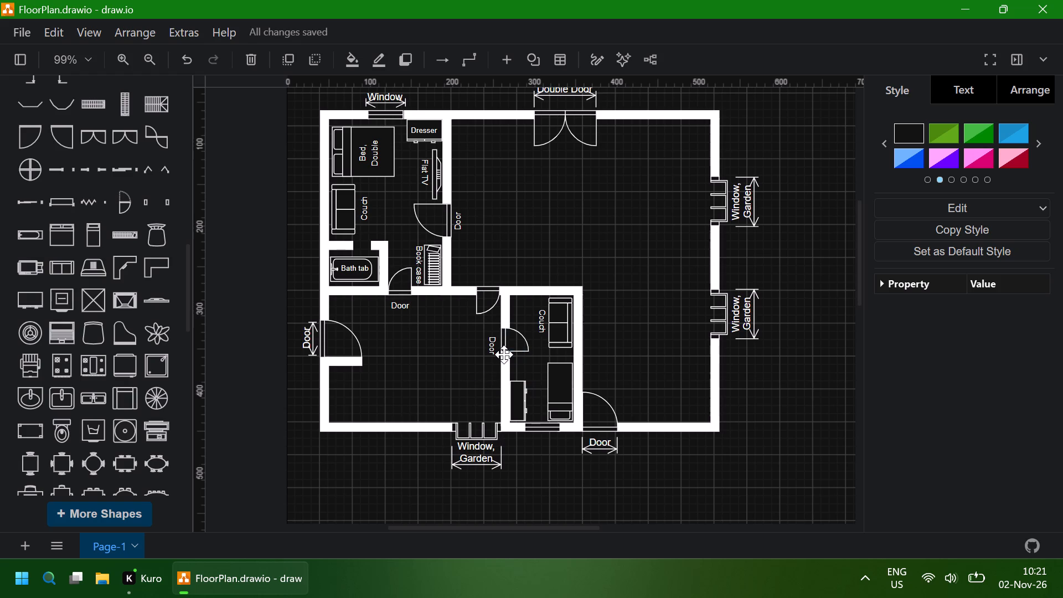
{"action": "key", "text": "Up"}
{"action": "key", "text": "Up"}
{"action": "key", "text": "Up"}
{"action": "key", "text": "Up"}
{"action": "key", "text": "Up"}
{"action": "key", "text": "Up"}
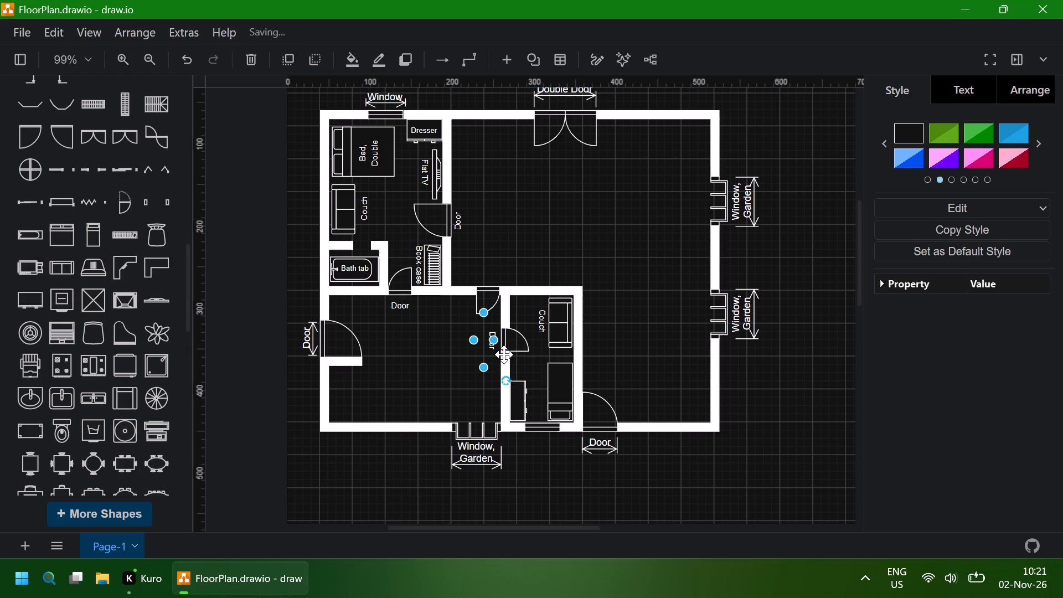
{"action": "key", "text": "Up"}
{"action": "key", "text": "Right"}
{"action": "key", "text": "Right"}
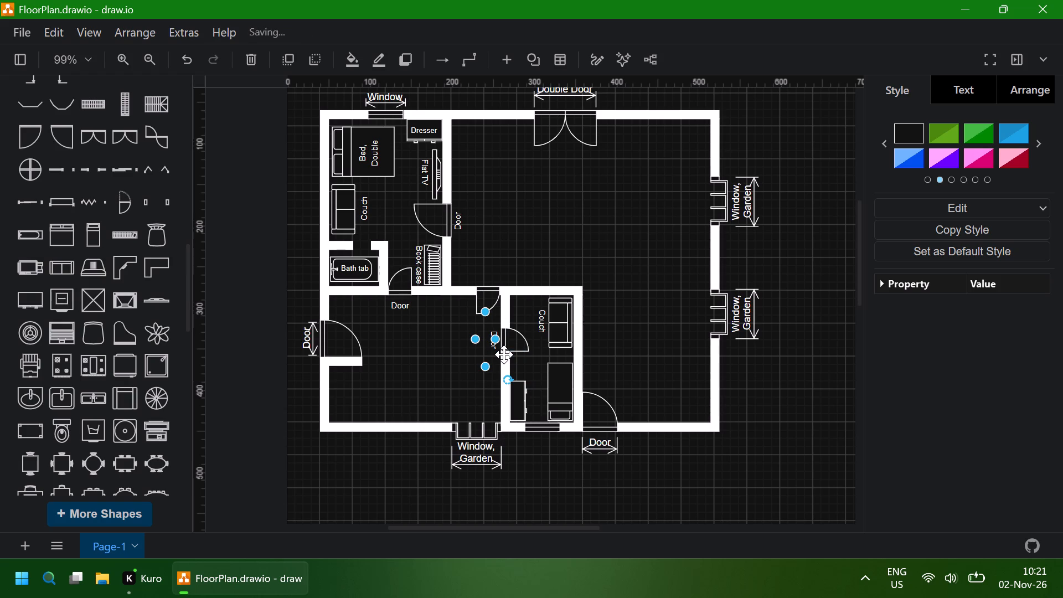
Select the entire floor plan and move it right and down on the page to leave space above it.
{"action": "scroll", "coordinate": [633, 233], "scroll_direction": "up", "scroll_amount": 2}
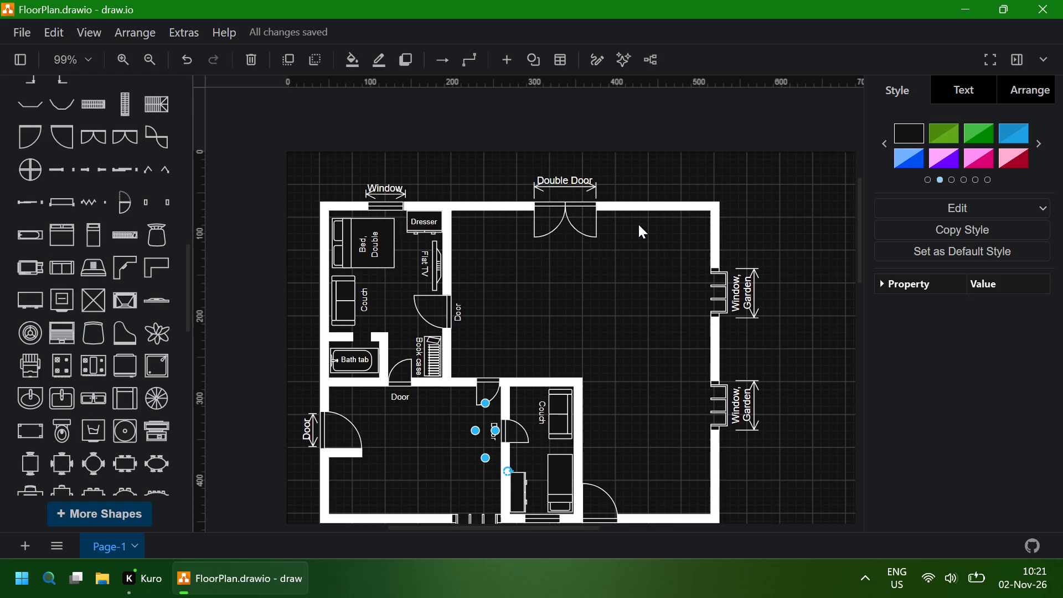
{"action": "key", "text": "ctrl+a"}
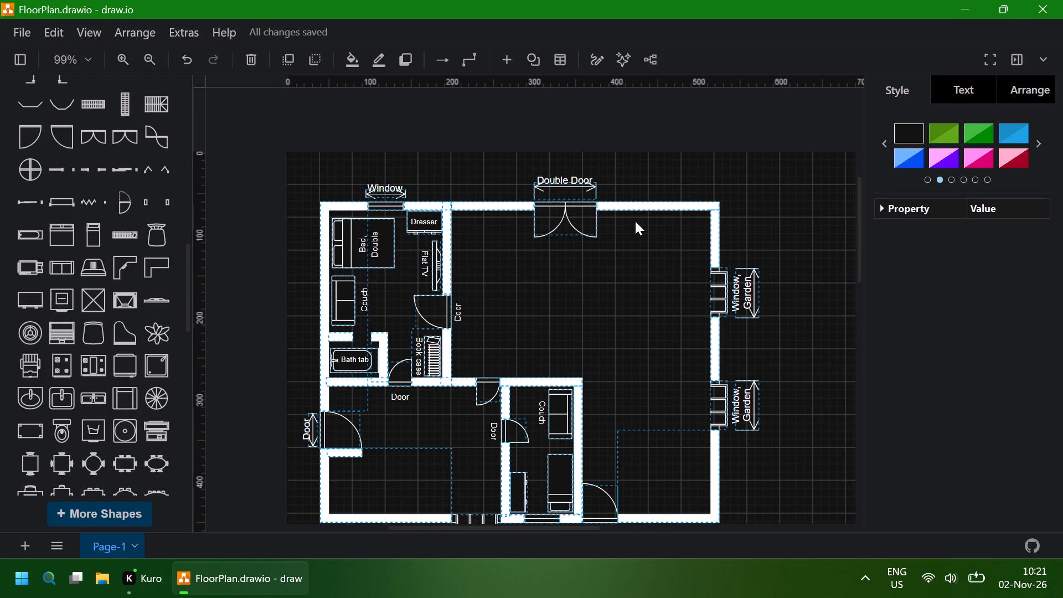
{"action": "left_click", "coordinate": [641, 204]}
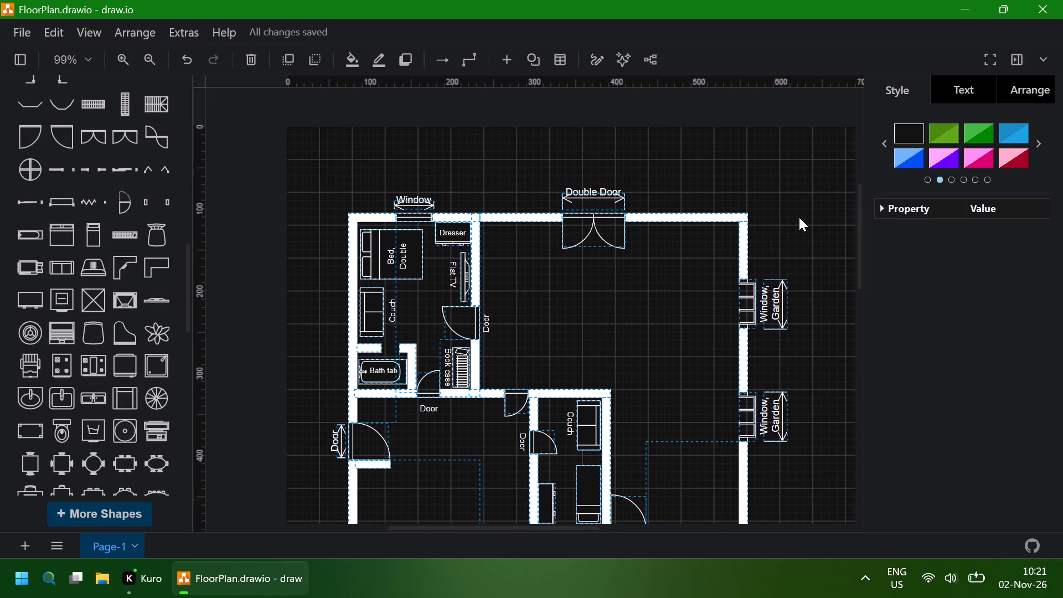
{"action": "scroll", "coordinate": [777, 224], "scroll_direction": "left", "scroll_amount": 1}
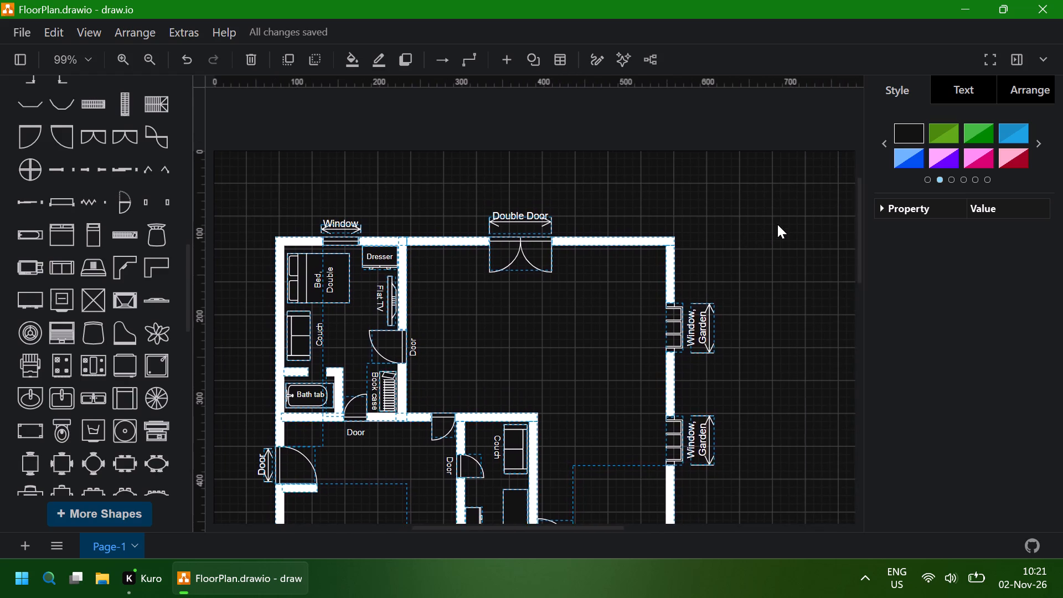
{"action": "scroll", "coordinate": [777, 224], "scroll_direction": "left", "scroll_amount": 3}
{"action": "scroll", "coordinate": [777, 224], "scroll_direction": "right", "scroll_amount": 3}
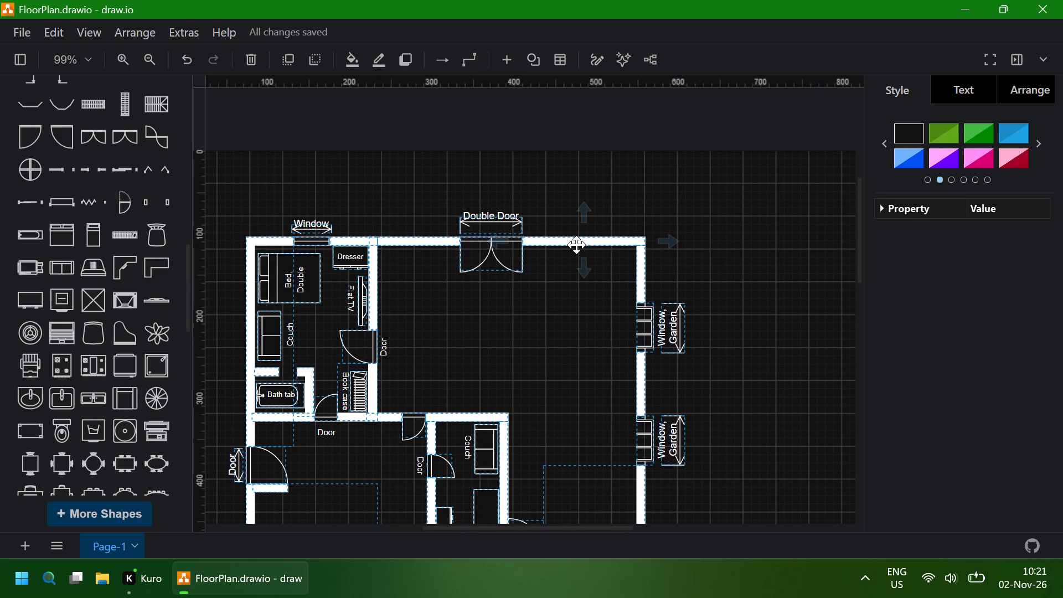
{"action": "left_click_drag", "start_coordinate": [576, 245], "coordinate": [651, 240]}
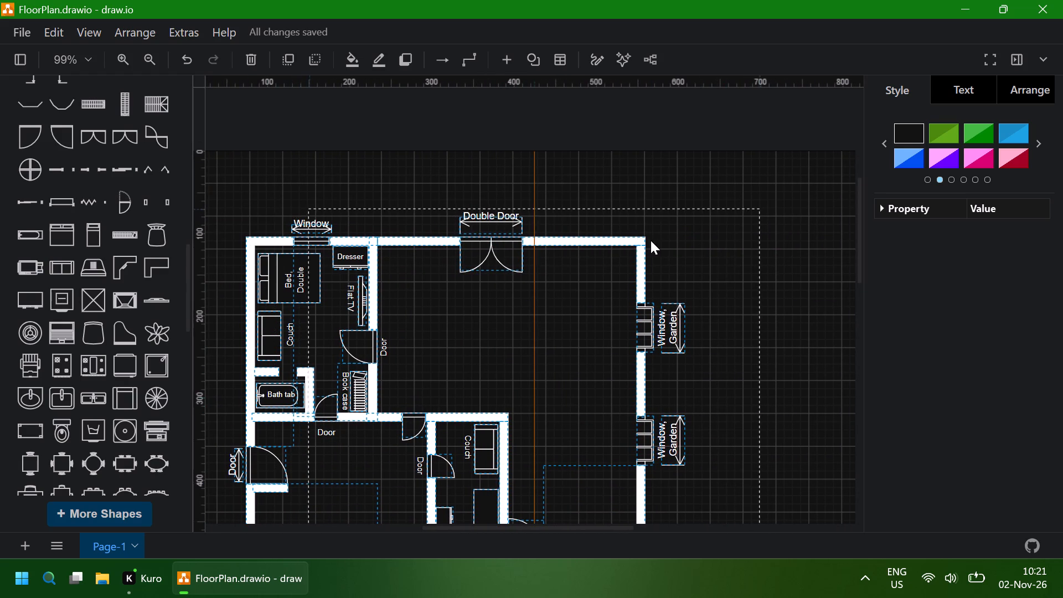
{"action": "left_click_drag", "start_coordinate": [651, 240], "coordinate": [663, 243]}
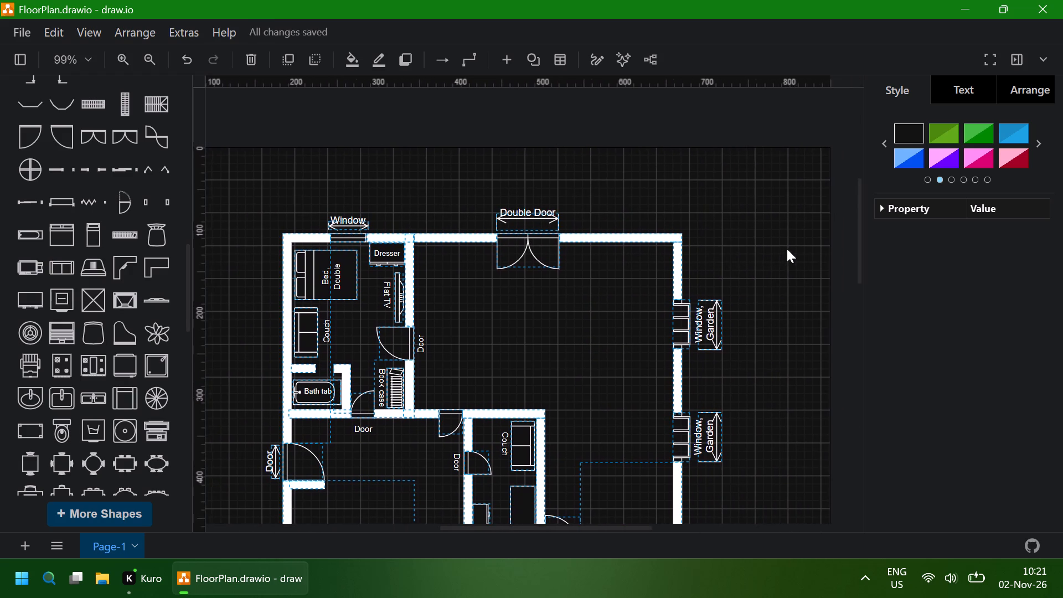
{"action": "scroll", "coordinate": [787, 249], "scroll_direction": "up", "scroll_amount": 1}
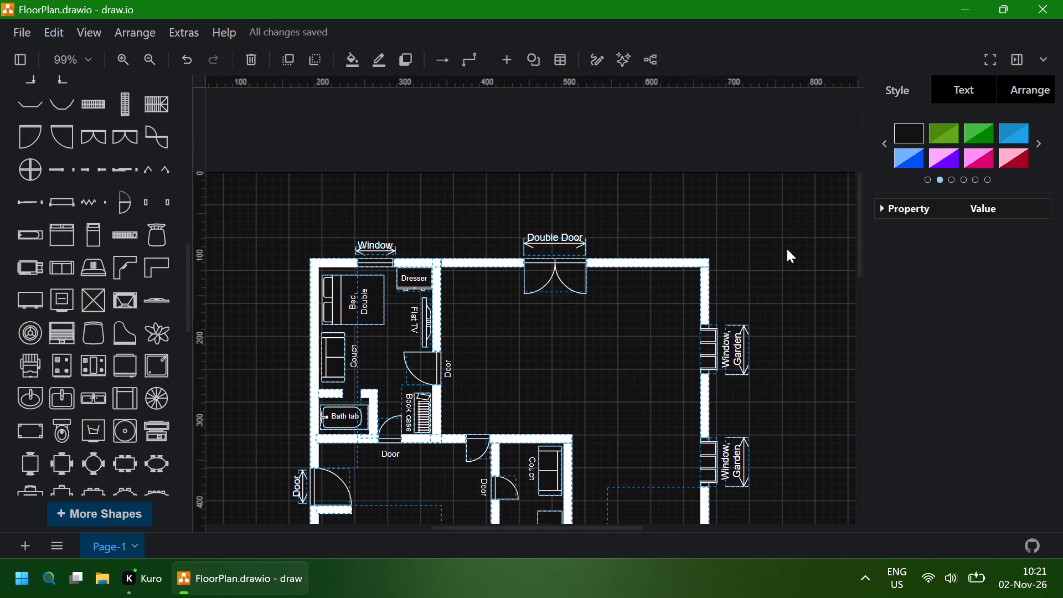
{"action": "scroll", "coordinate": [787, 249], "scroll_direction": "up", "scroll_amount": 1}
{"action": "left_click", "coordinate": [520, 208]}
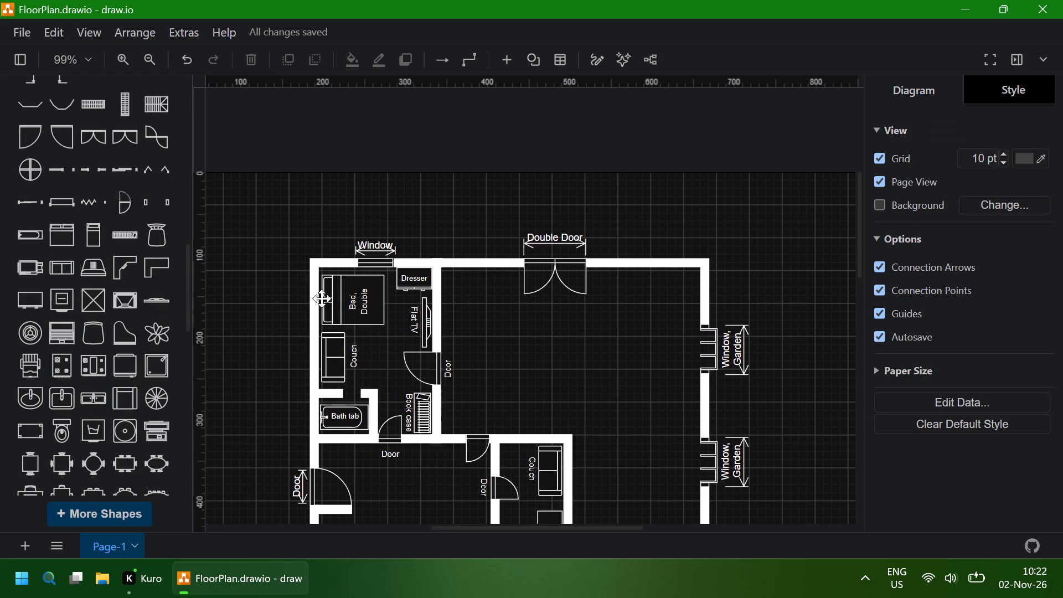
Duplicate the "Door" label below the bathroom and move the copy into the empty space above the "Double Door" label.
{"action": "left_click", "coordinate": [394, 453]}
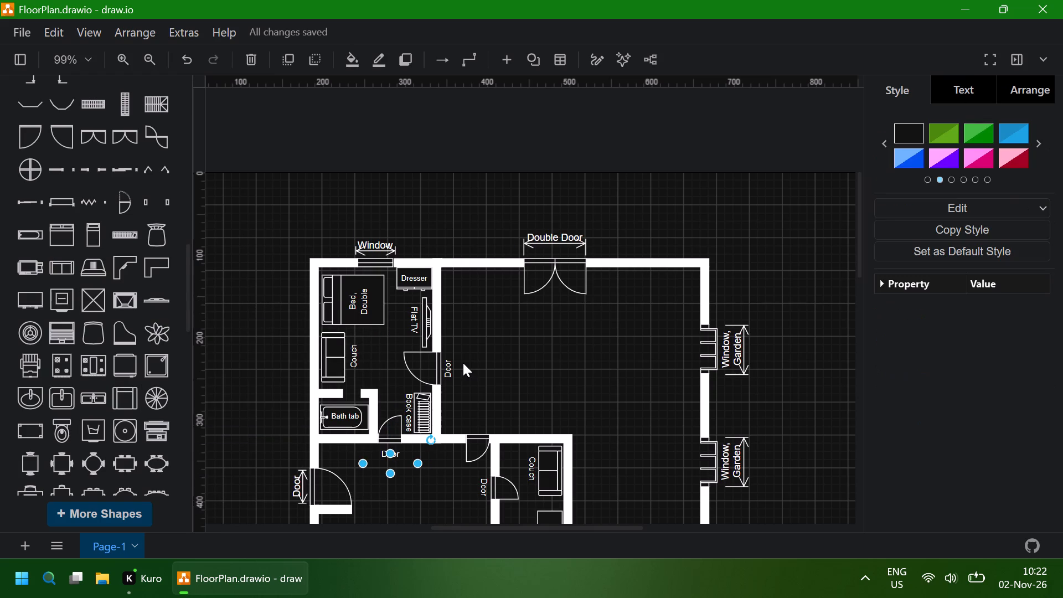
{"action": "key", "text": "ctrl+d"}
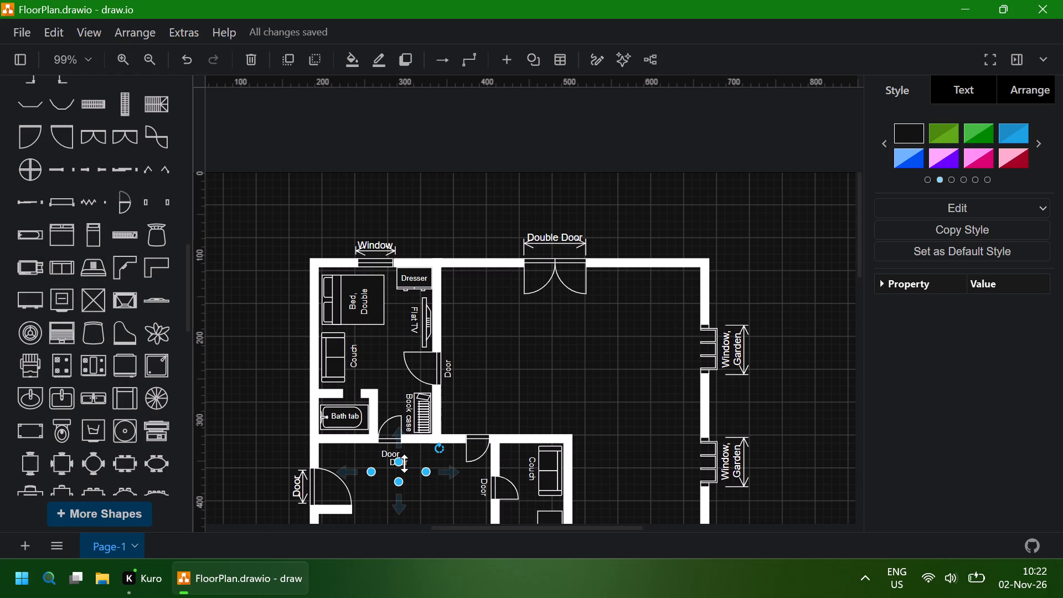
{"action": "left_click_drag", "start_coordinate": [407, 468], "coordinate": [441, 372]}
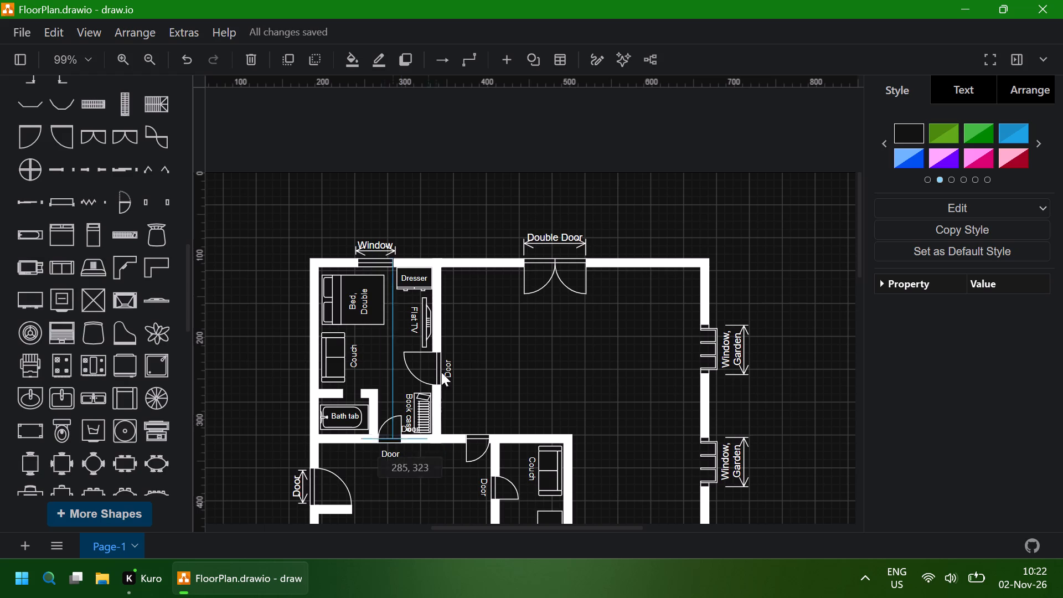
{"action": "left_click_drag", "start_coordinate": [441, 372], "coordinate": [517, 207]}
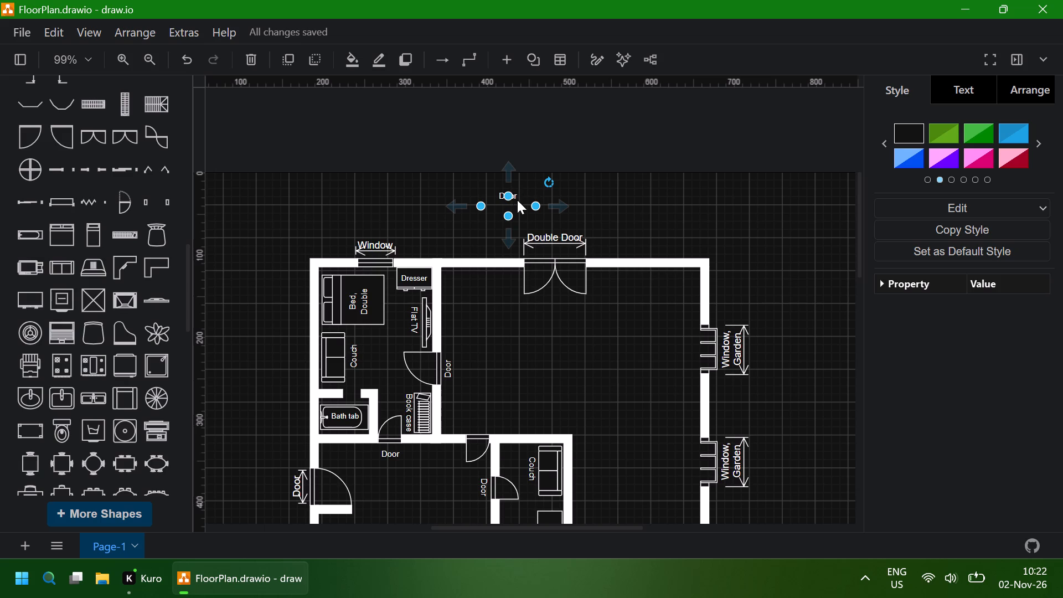
Change the copied label above "Double Door" to "FLOOR PLAN" and widen its text box so the title fits on one line.
{"action": "double_click", "coordinate": [500, 198]}
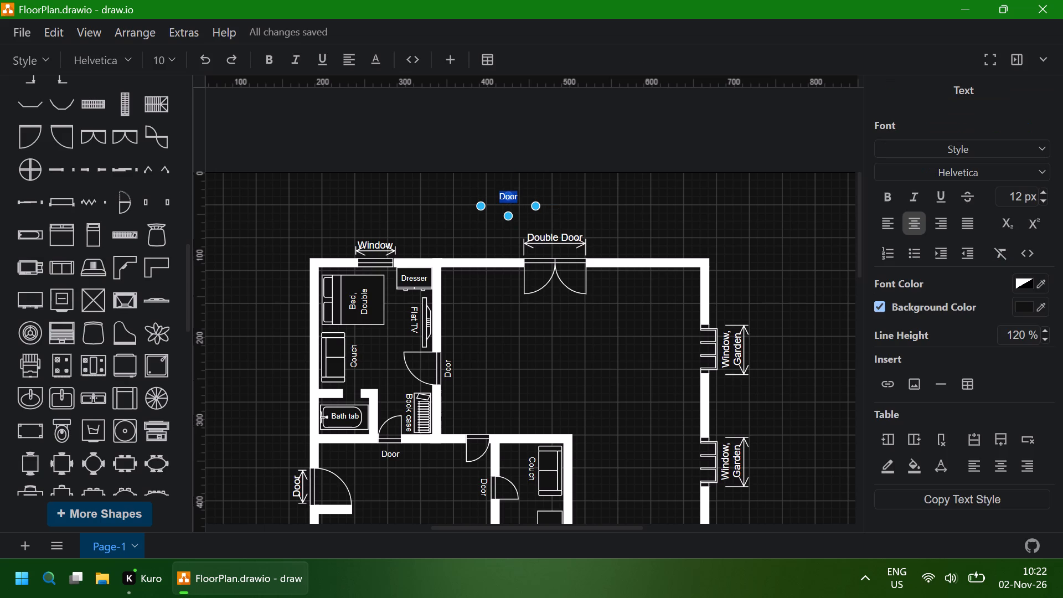
{"action": "type", "text": "FLOOR"}
{"action": "key", "text": "space"}
{"action": "type", "text": "PLAN"}
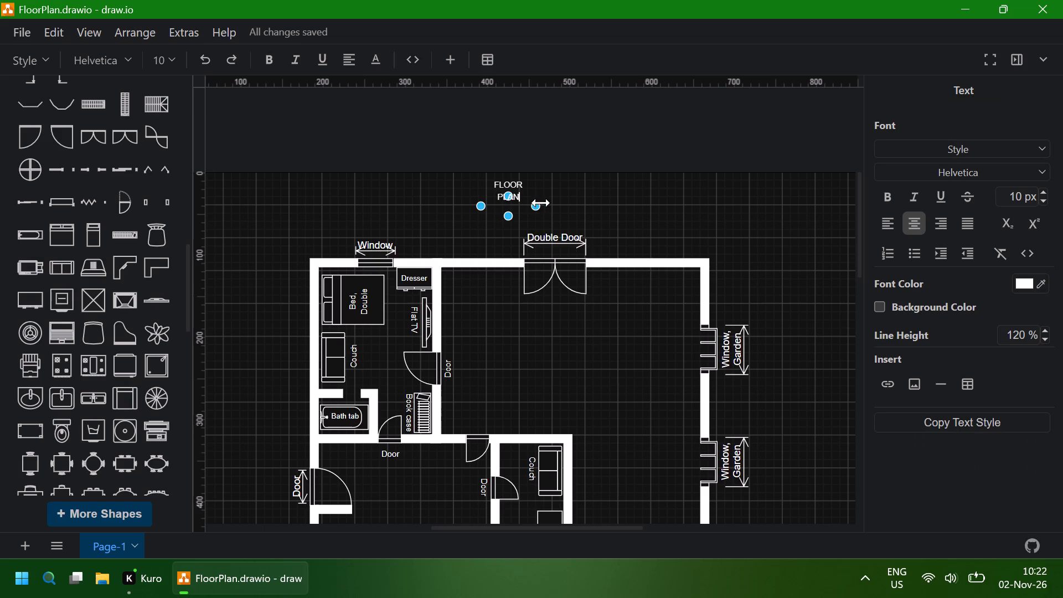
{"action": "left_click_drag", "start_coordinate": [535, 220], "coordinate": [565, 220]}
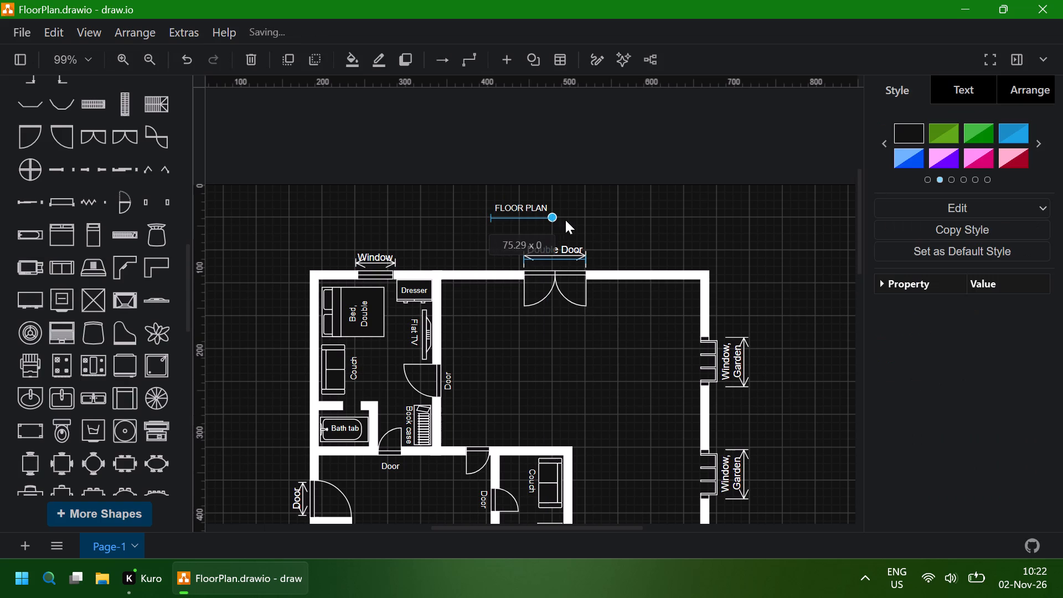
{"action": "left_click_drag", "start_coordinate": [565, 220], "coordinate": [598, 220]}
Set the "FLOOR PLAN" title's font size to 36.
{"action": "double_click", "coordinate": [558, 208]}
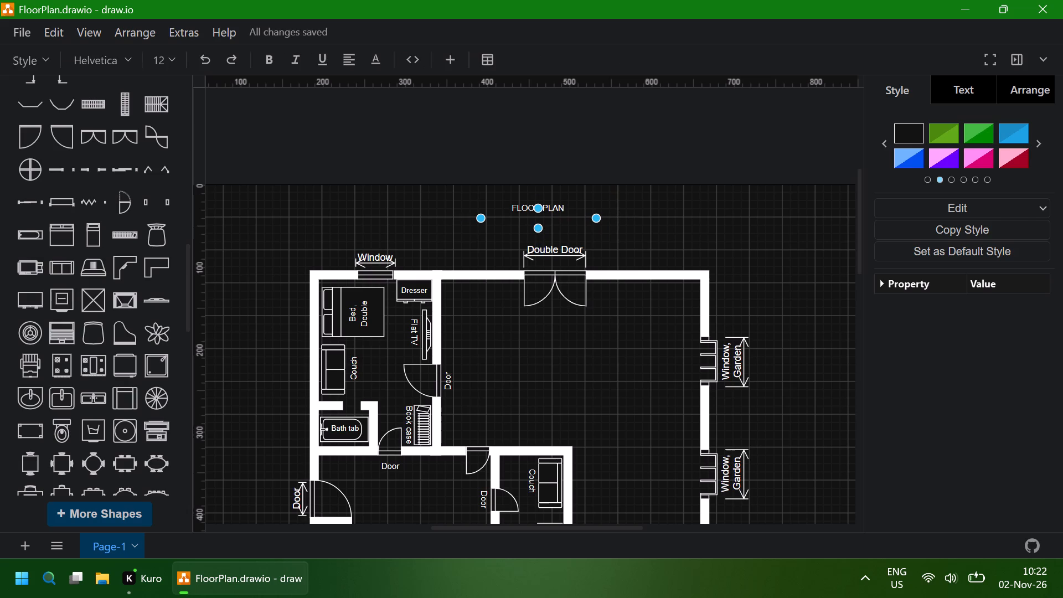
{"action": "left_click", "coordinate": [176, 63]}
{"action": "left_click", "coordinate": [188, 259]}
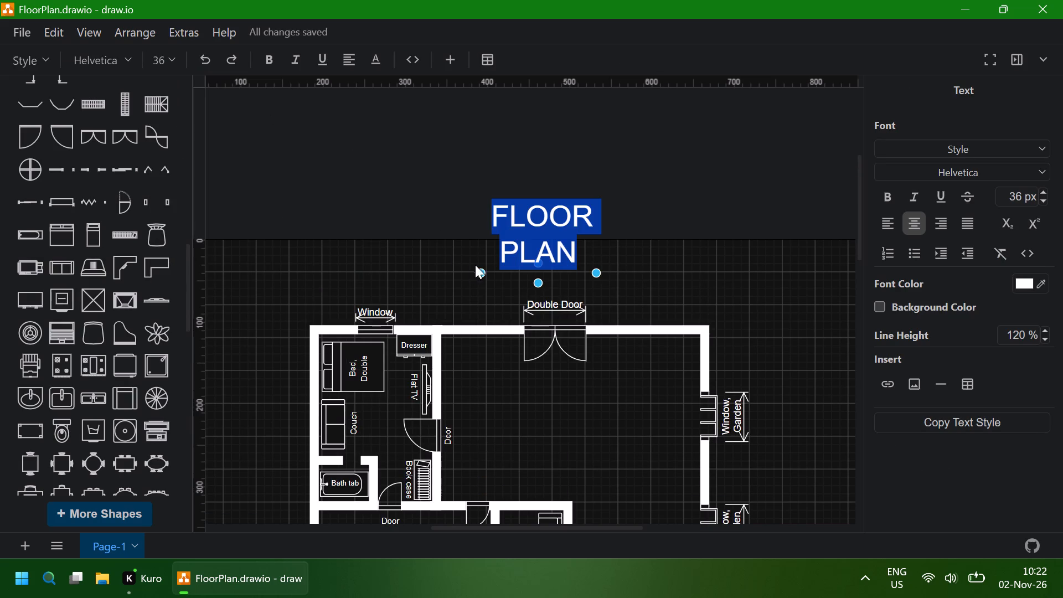
Widen the "FLOOR PLAN" text box on both sides until it spans past the plan's outer walls and the title fits on one line.
{"action": "left_click_drag", "start_coordinate": [479, 270], "coordinate": [412, 269]}
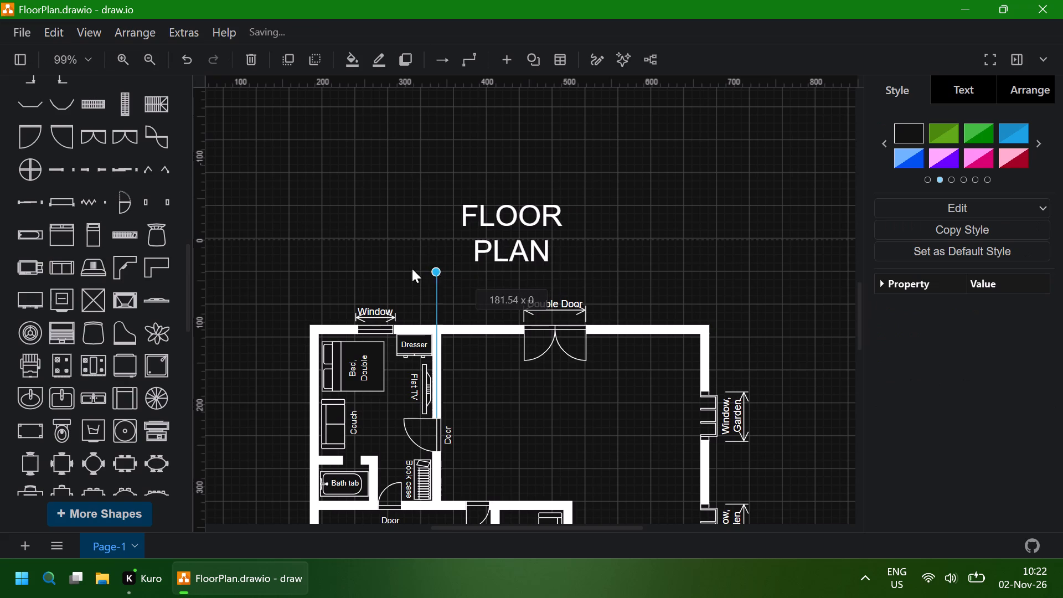
{"action": "left_click_drag", "start_coordinate": [412, 269], "coordinate": [391, 269]}
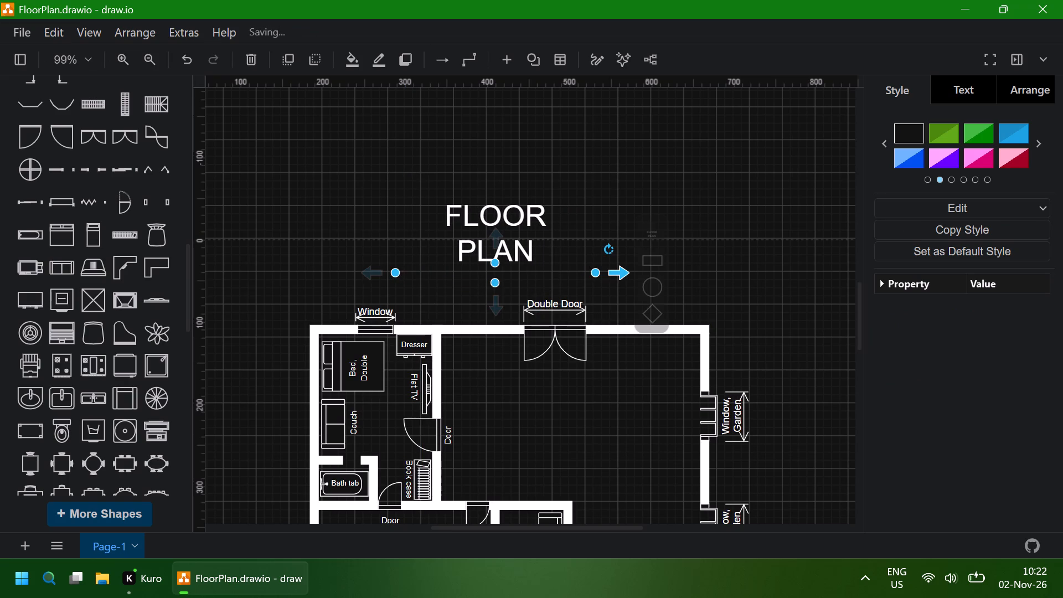
{"action": "left_click", "coordinate": [617, 272]}
{"action": "left_click", "coordinate": [517, 252]}
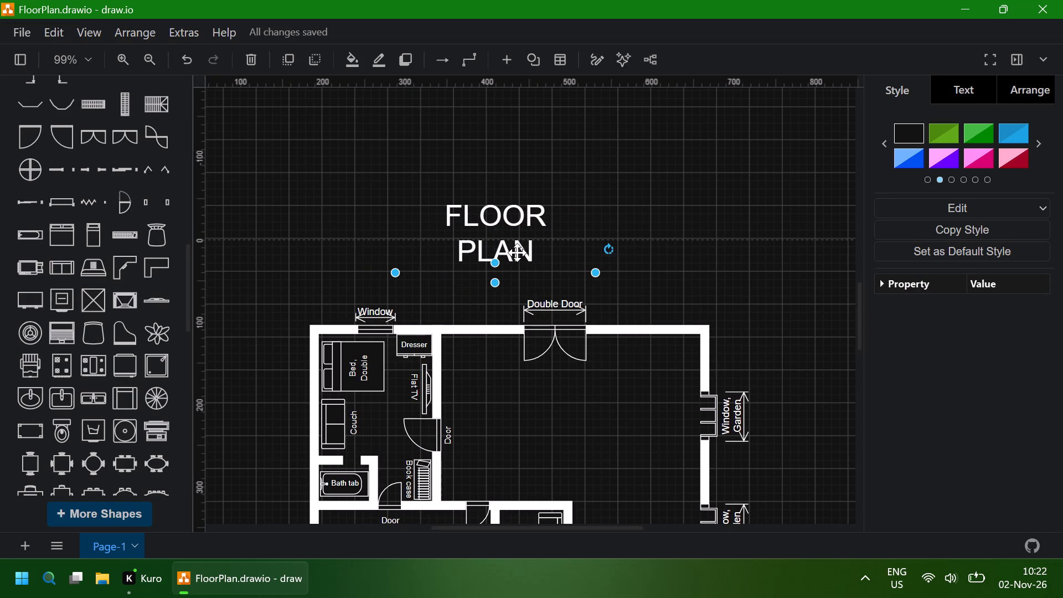
{"action": "left_click", "coordinate": [521, 220]}
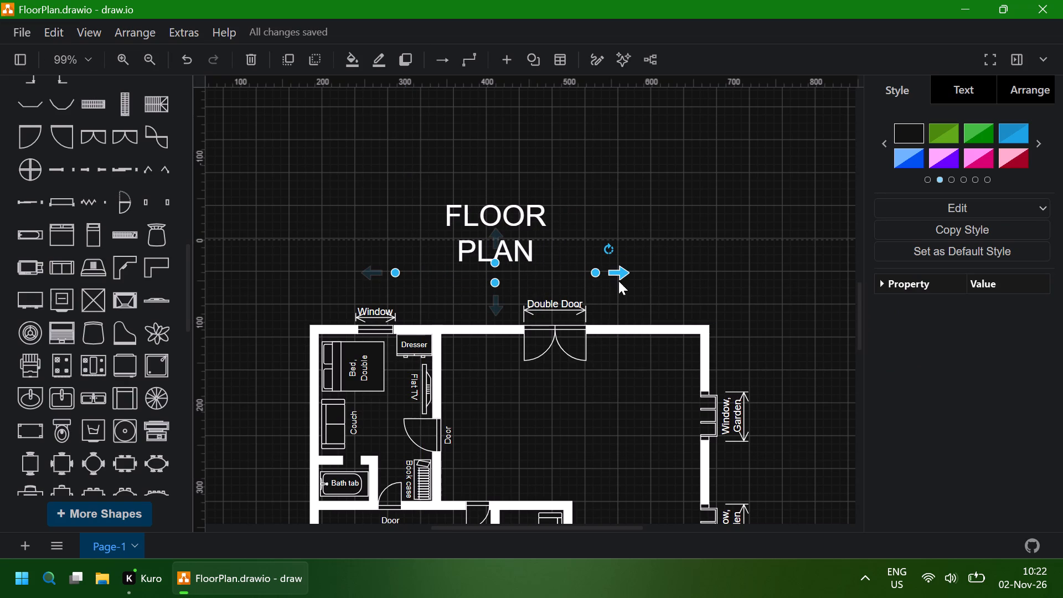
{"action": "left_click_drag", "start_coordinate": [598, 272], "coordinate": [694, 261]}
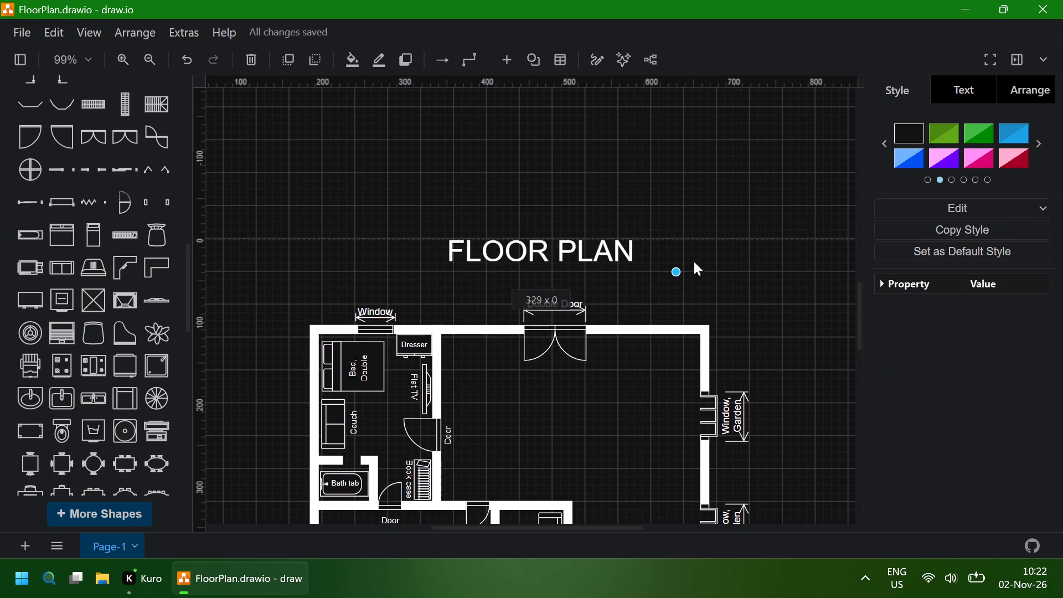
{"action": "left_click_drag", "start_coordinate": [694, 261], "coordinate": [788, 256]}
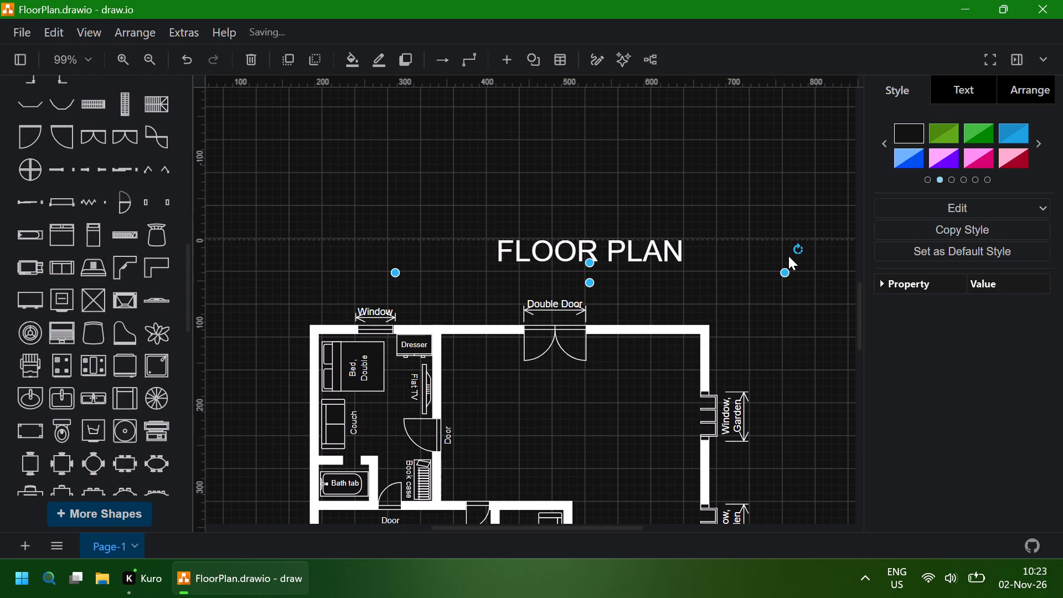
{"action": "left_click_drag", "start_coordinate": [395, 274], "coordinate": [320, 281]}
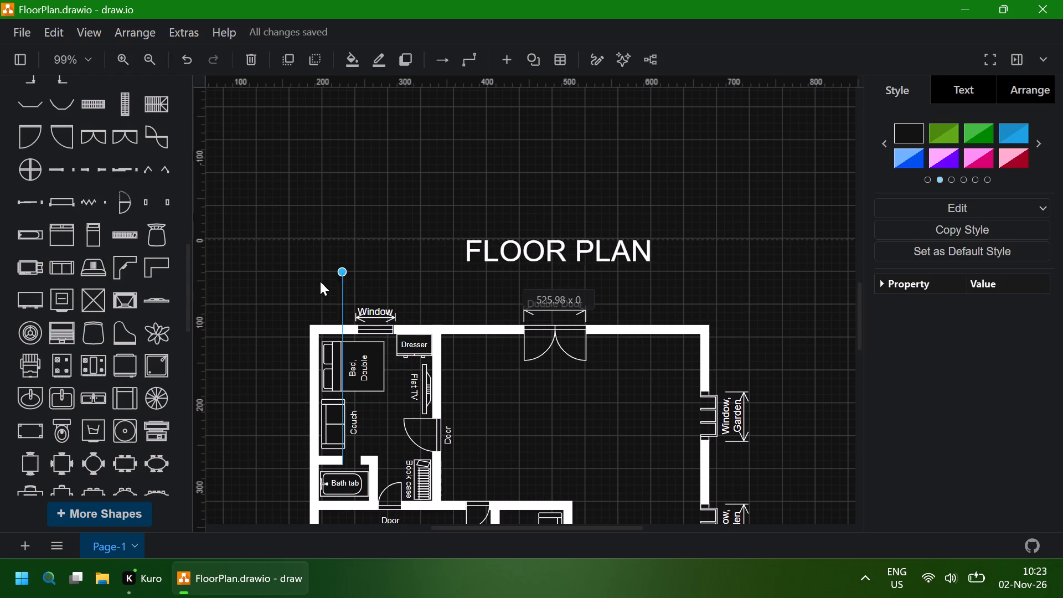
{"action": "left_click_drag", "start_coordinate": [320, 281], "coordinate": [273, 275]}
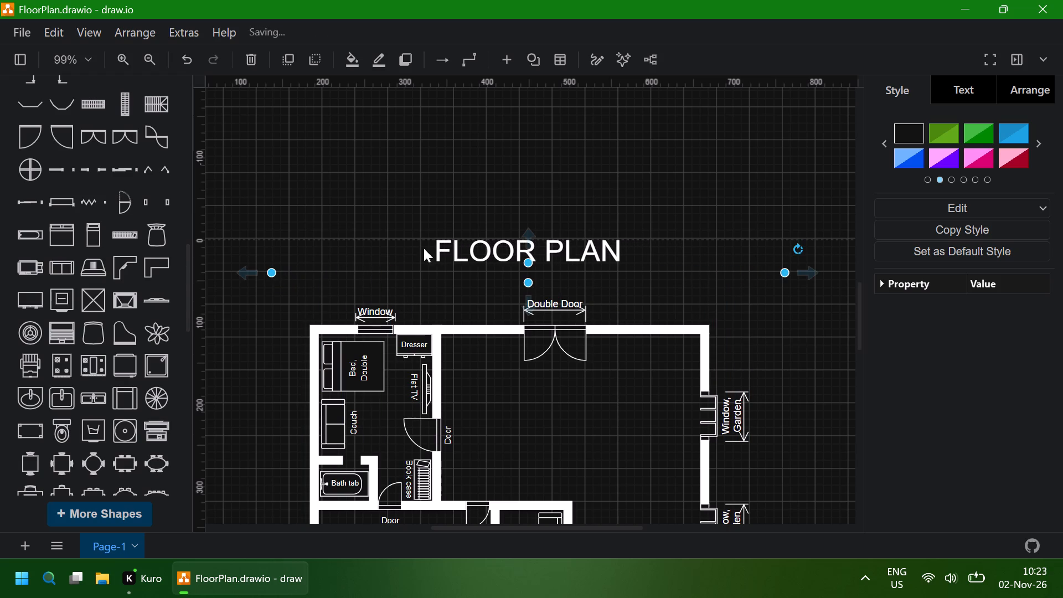
Set the "FLOOR PLAN" title's font size to 48 and finish editing its text.
{"action": "left_click", "coordinate": [476, 250]}
{"action": "double_click", "coordinate": [476, 250]}
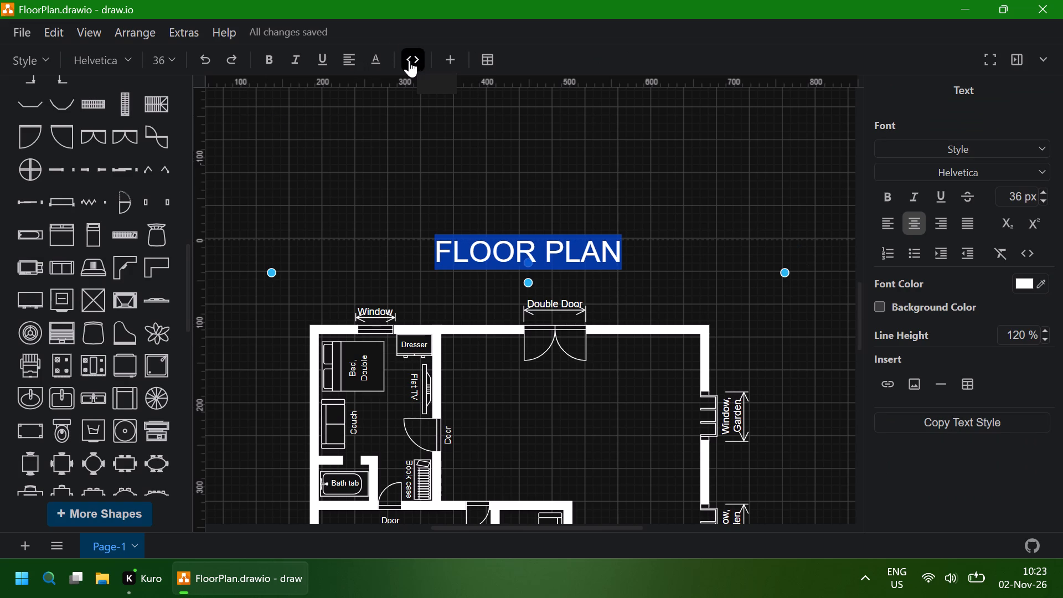
{"action": "left_click", "coordinate": [455, 60]}
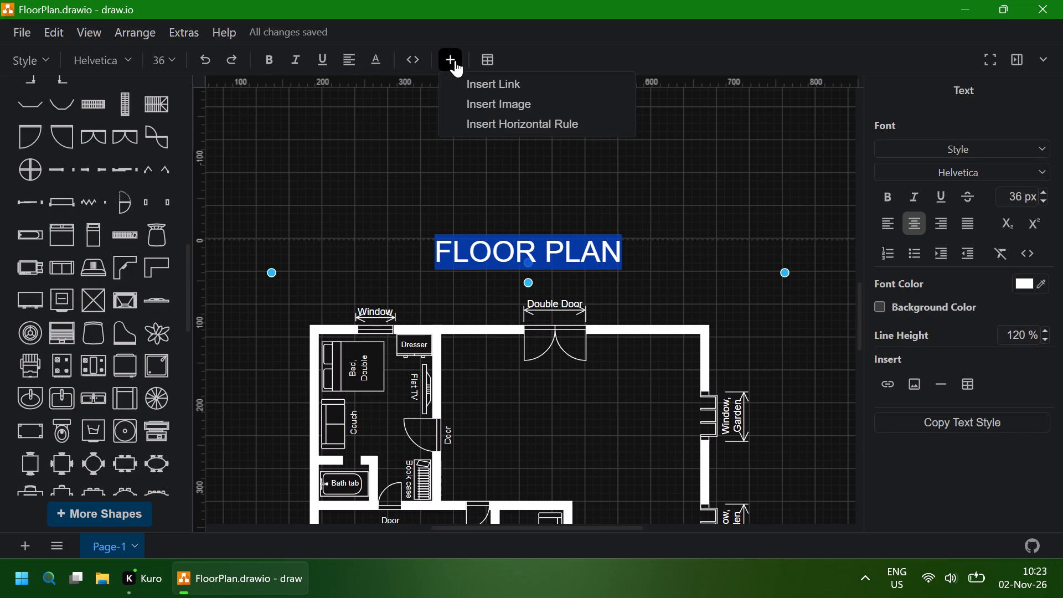
{"action": "left_click", "coordinate": [172, 61]}
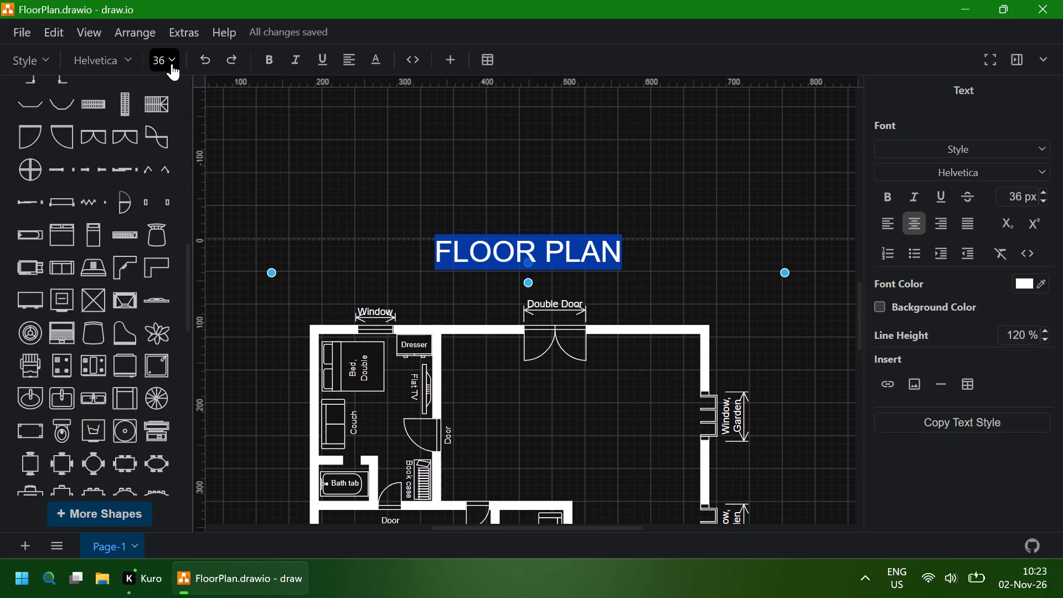
{"action": "left_click", "coordinate": [172, 64]}
{"action": "left_click", "coordinate": [193, 280]}
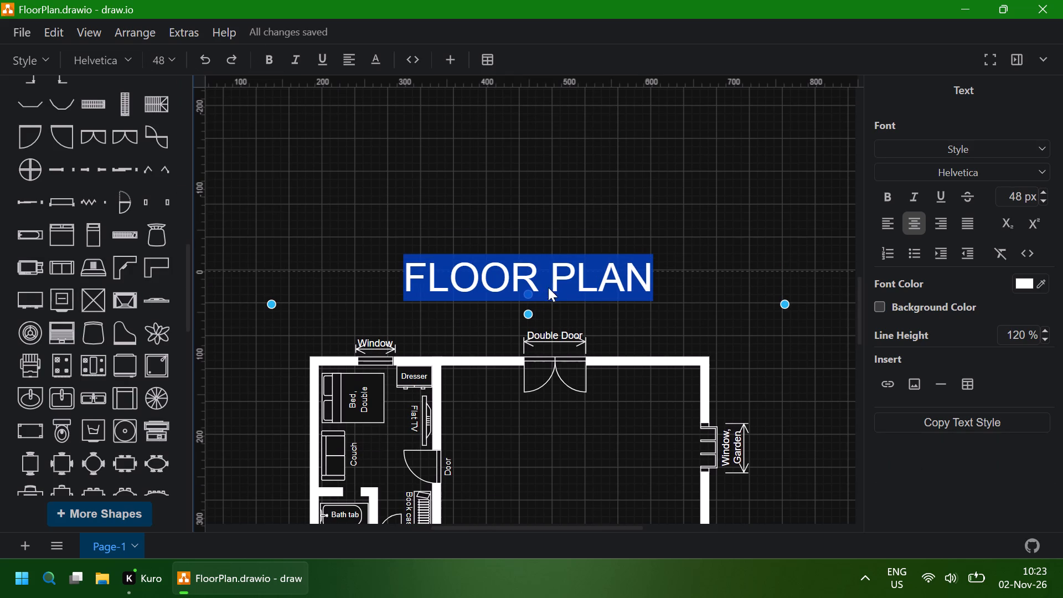
{"action": "key", "text": "Down"}
{"action": "key", "text": "Down"}
{"action": "key", "text": "Down"}
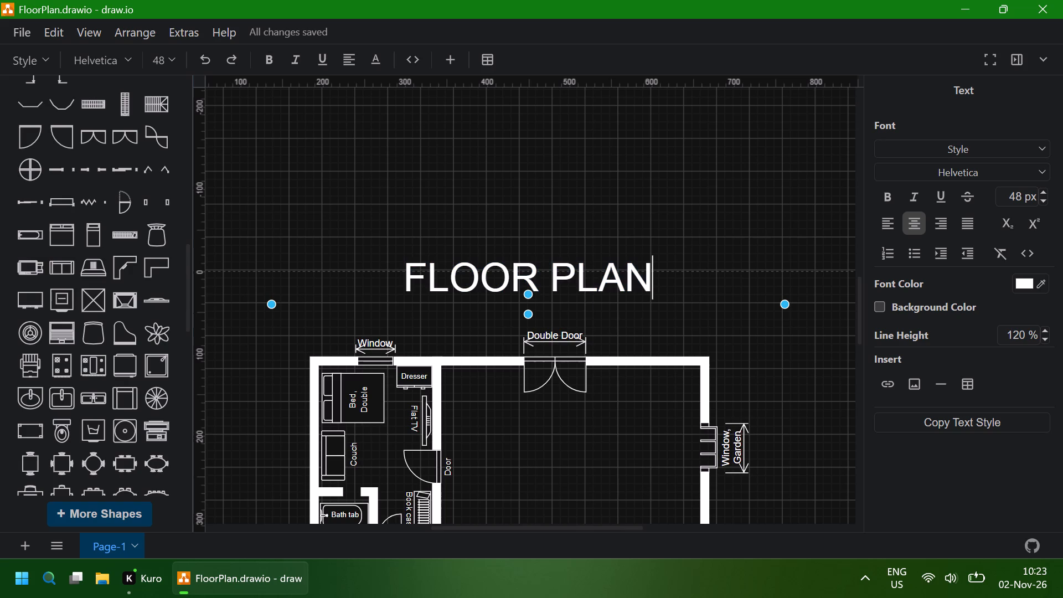
{"action": "left_click", "coordinate": [565, 280]}
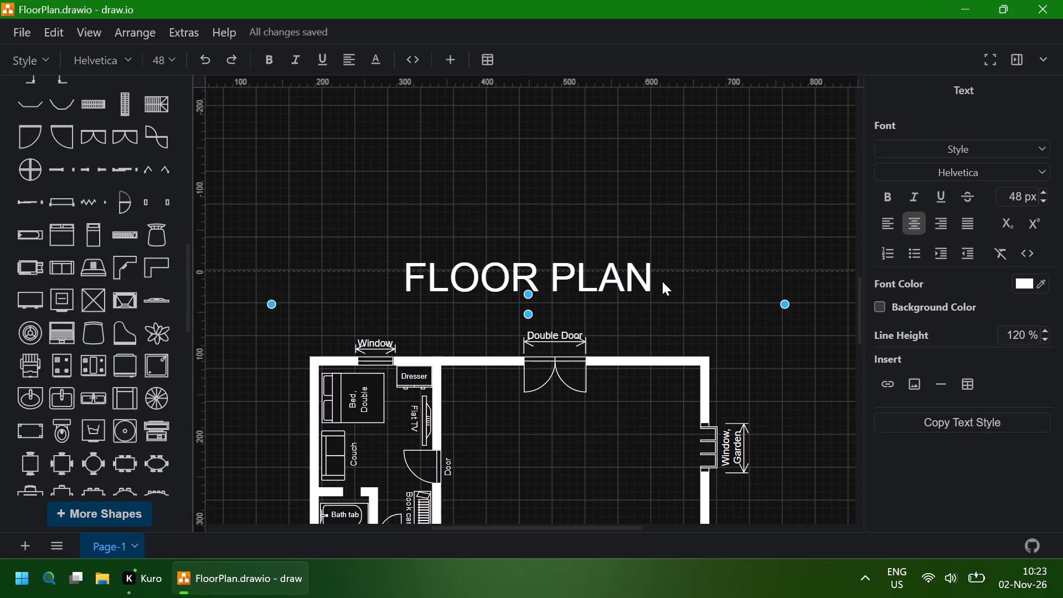
{"action": "left_click", "coordinate": [652, 286]}
{"action": "left_click", "coordinate": [693, 213]}
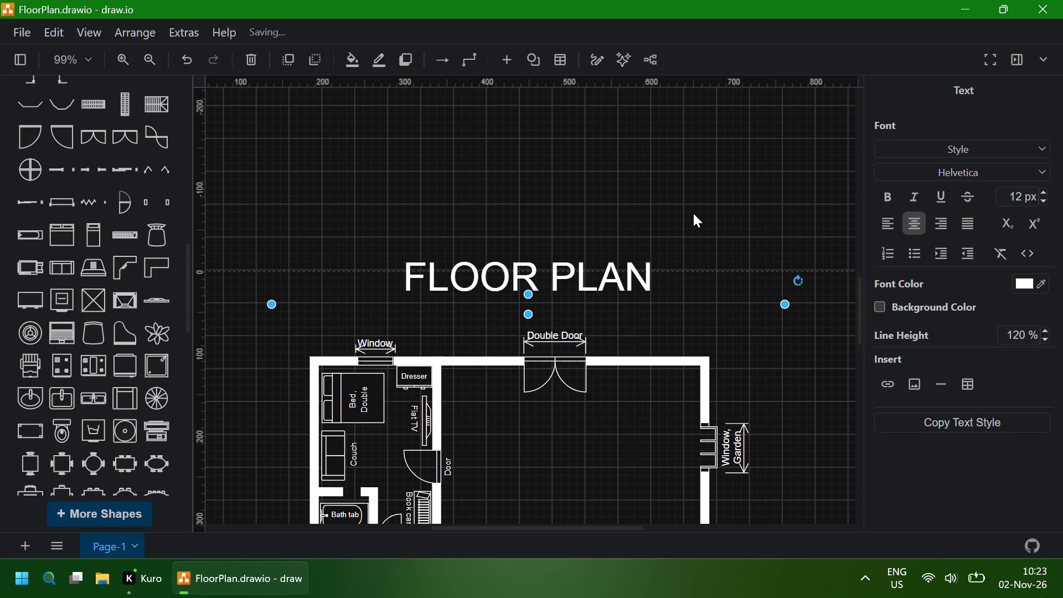
Nudge the "FLOOR PLAN" title 24 units down, closer to the top of the plan.
{"action": "left_click", "coordinate": [646, 283]}
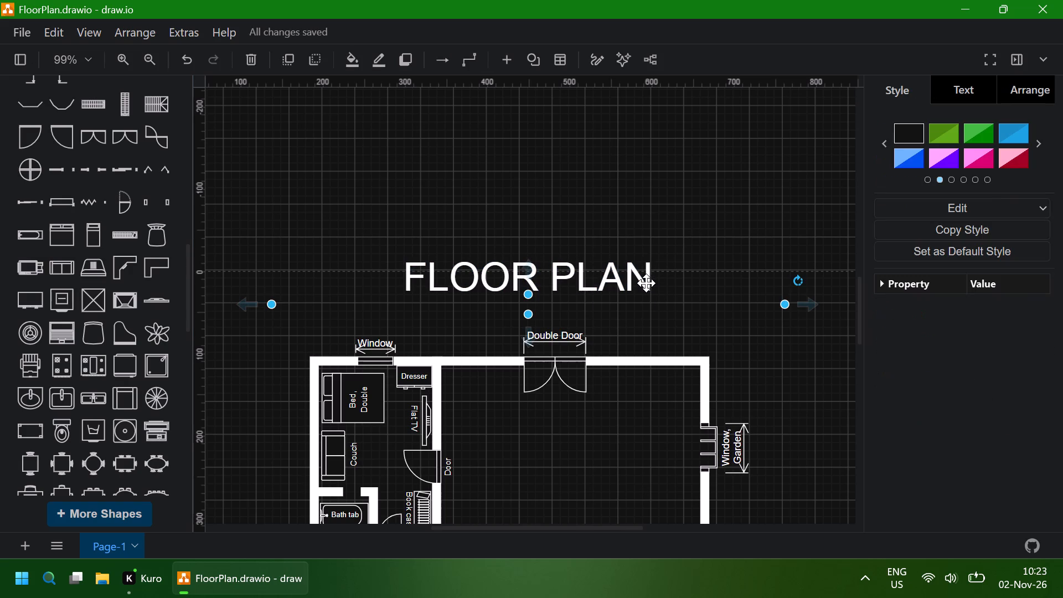
{"action": "key", "text": "Down"}
{"action": "key", "text": "Down"}
{"action": "key", "text": "Down"}
{"action": "key", "text": "Down"}
{"action": "key", "text": "Down"}
{"action": "key", "text": "Down"}
{"action": "key", "text": "Down"}
{"action": "key", "text": "Down"}
{"action": "key", "text": "Down"}
{"action": "key", "text": "Down"}
{"action": "key", "text": "Down"}
{"action": "key", "text": "Down"}
{"action": "key", "text": "Down"}
{"action": "key", "text": "Down"}
{"action": "key", "text": "Down"}
{"action": "key", "text": "Down"}
{"action": "key", "text": "Down"}
{"action": "key", "text": "Down"}
{"action": "key", "text": "Down"}
{"action": "key", "text": "Down"}
{"action": "key", "text": "Down"}
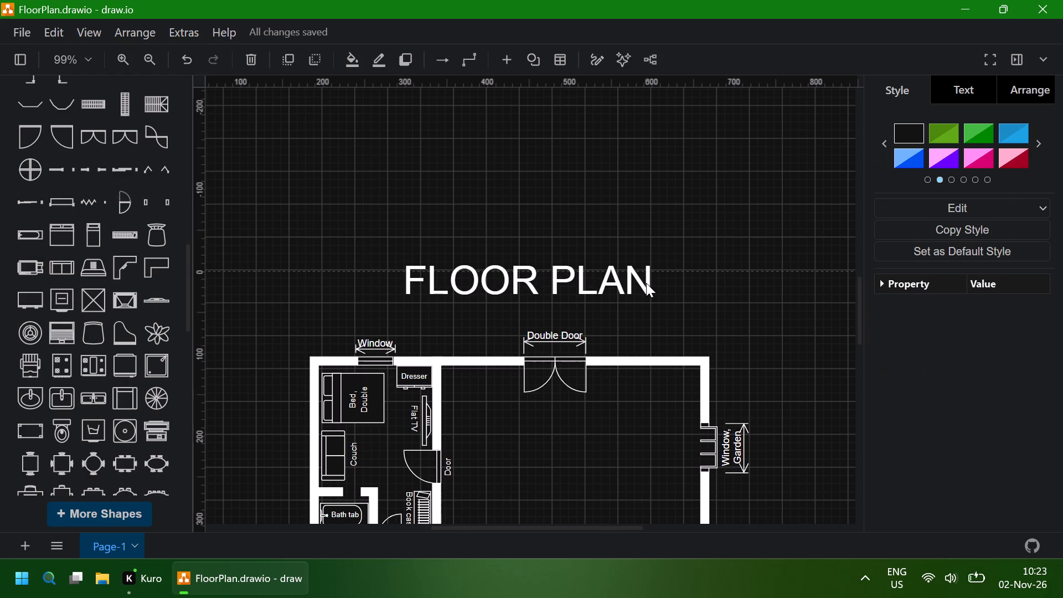
{"action": "key", "text": "Down"}
{"action": "key", "text": "Down"}
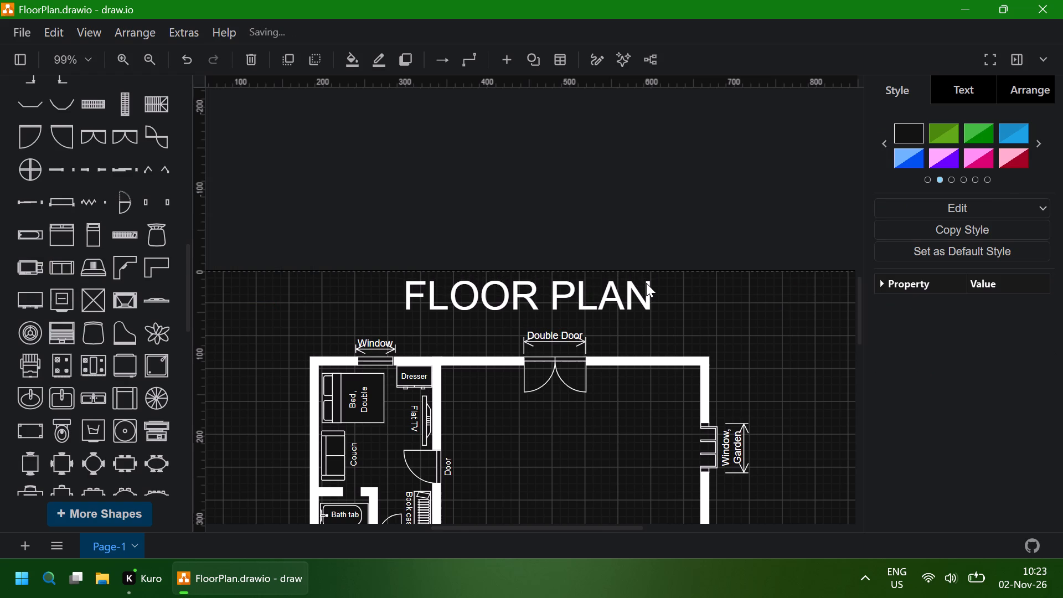
{"action": "key", "text": "Down"}
{"action": "left_click", "coordinate": [750, 302]}
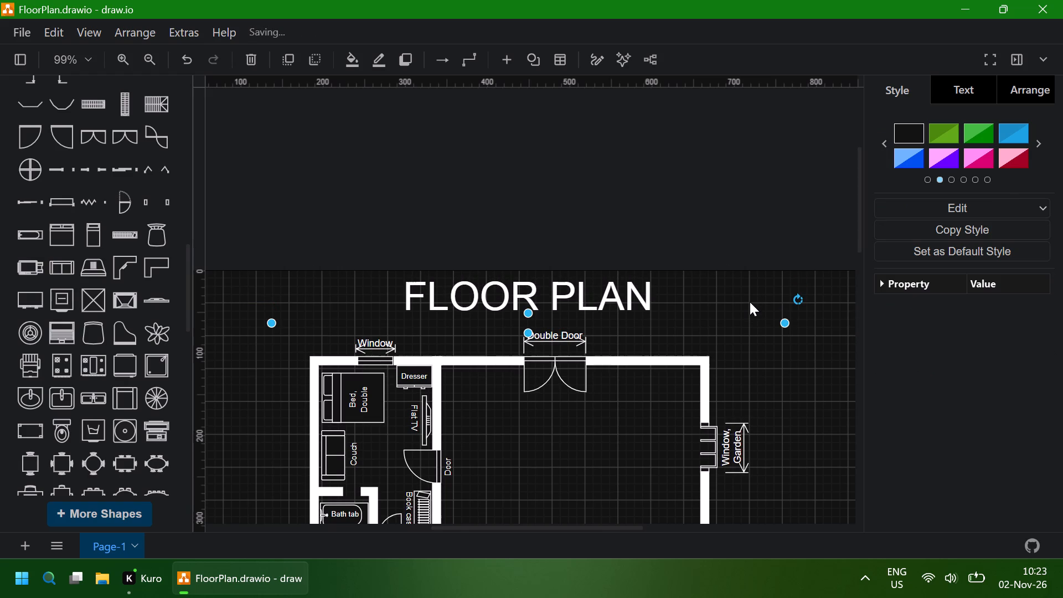
Shift the "FLOOR PLAN" title about 10 units left, closer to the plan's horizontal centre.
{"action": "scroll", "coordinate": [750, 302], "scroll_direction": "down", "scroll_amount": 1}
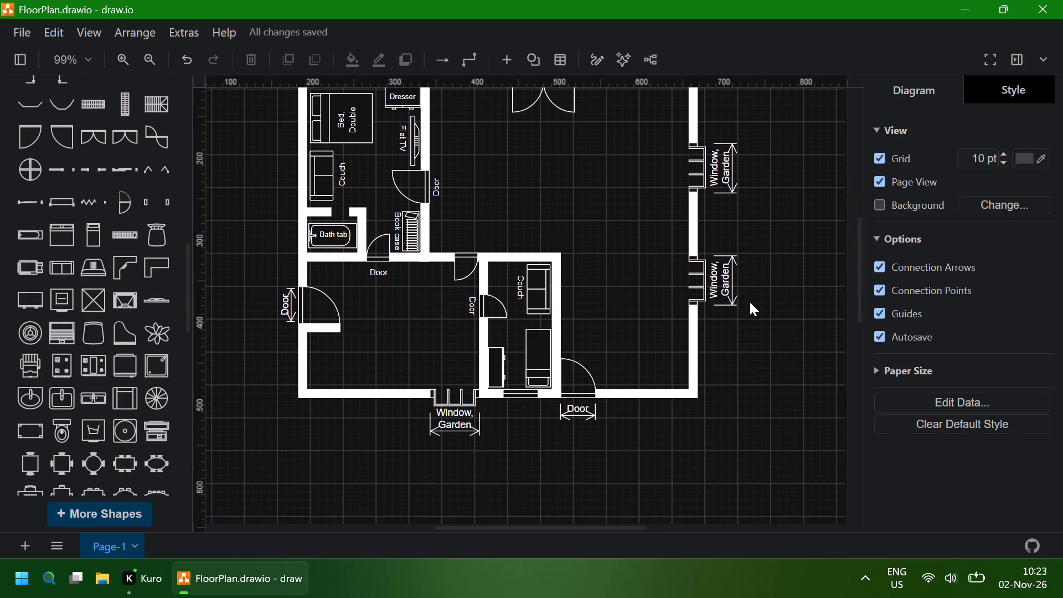
{"action": "scroll", "coordinate": [750, 302], "scroll_direction": "down", "scroll_amount": 2}
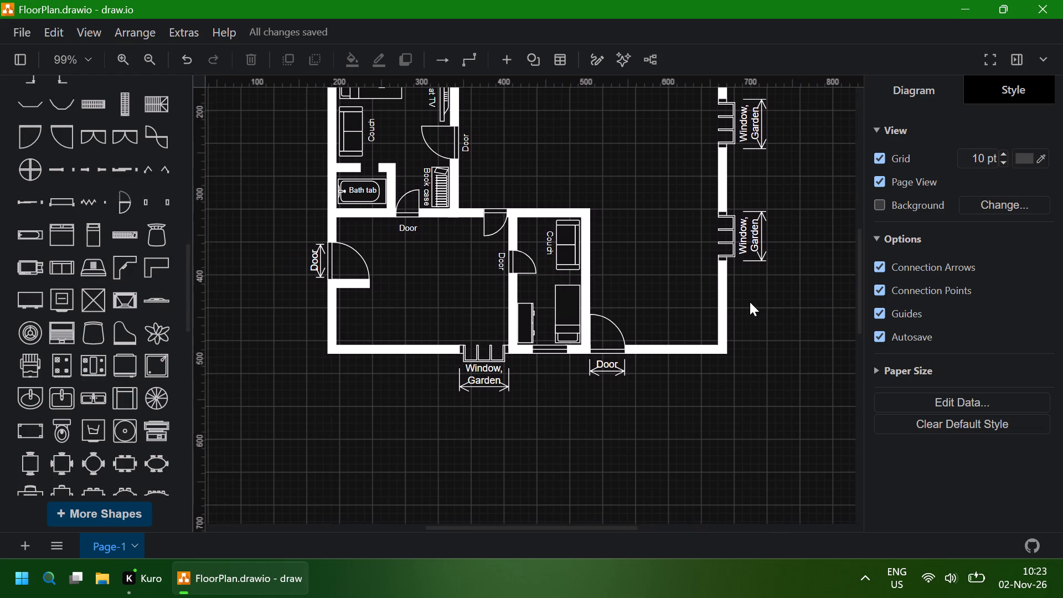
{"action": "scroll", "coordinate": [750, 302], "scroll_direction": "down", "scroll_amount": 2}
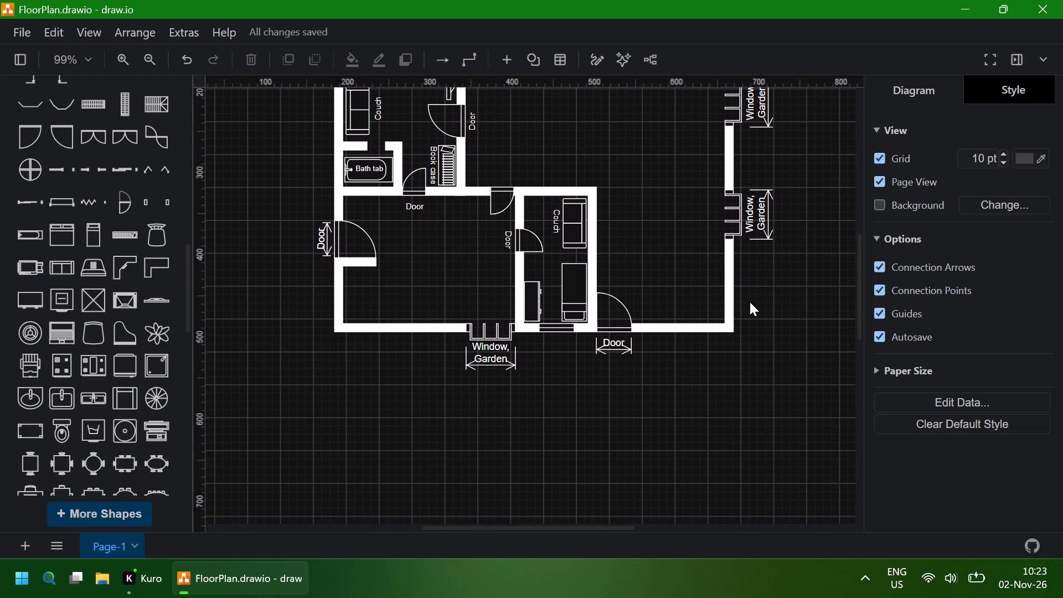
{"action": "scroll", "coordinate": [750, 302], "scroll_direction": "down", "scroll_amount": 1}
{"action": "scroll", "coordinate": [750, 302], "scroll_direction": "up", "scroll_amount": 3}
{"action": "scroll", "coordinate": [750, 302], "scroll_direction": "down", "scroll_amount": 1}
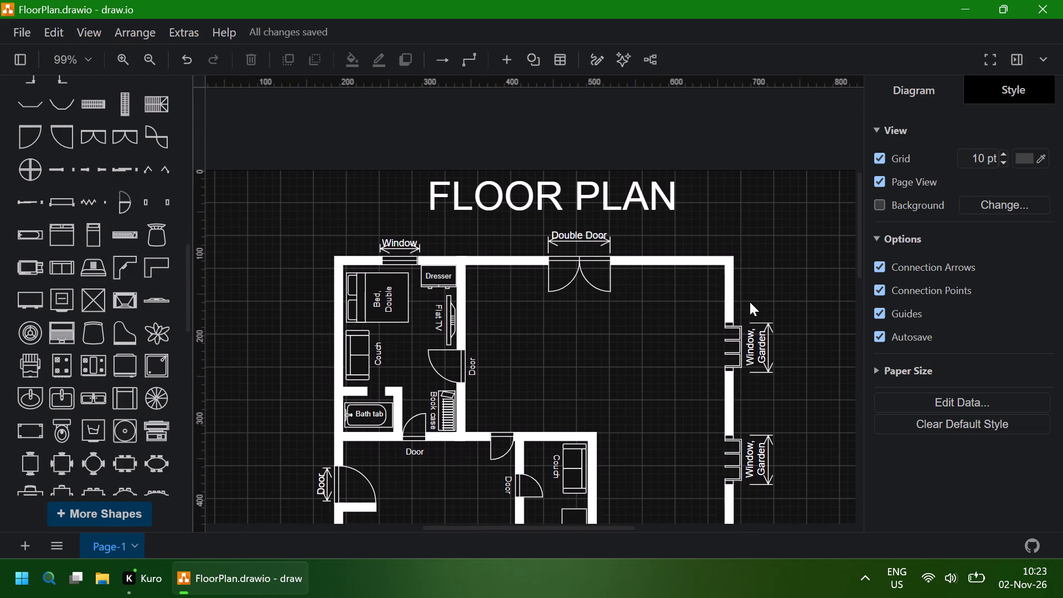
{"action": "left_click", "coordinate": [613, 203]}
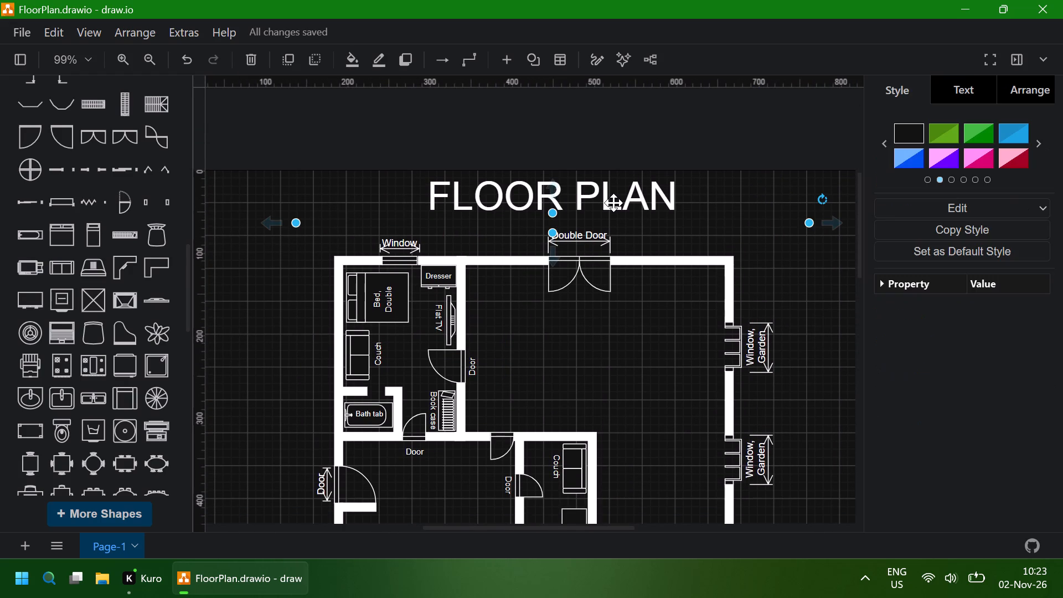
{"action": "left_click", "coordinate": [625, 199]}
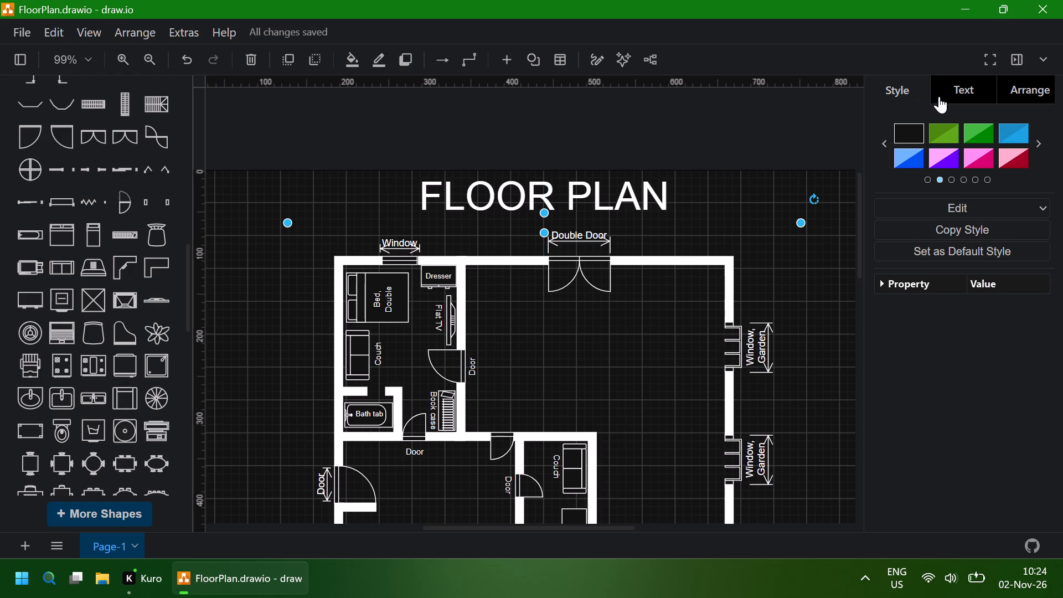
Review the whole titled floor plan with its door, window and furniture labels.
{"action": "left_click", "coordinate": [1040, 148]}
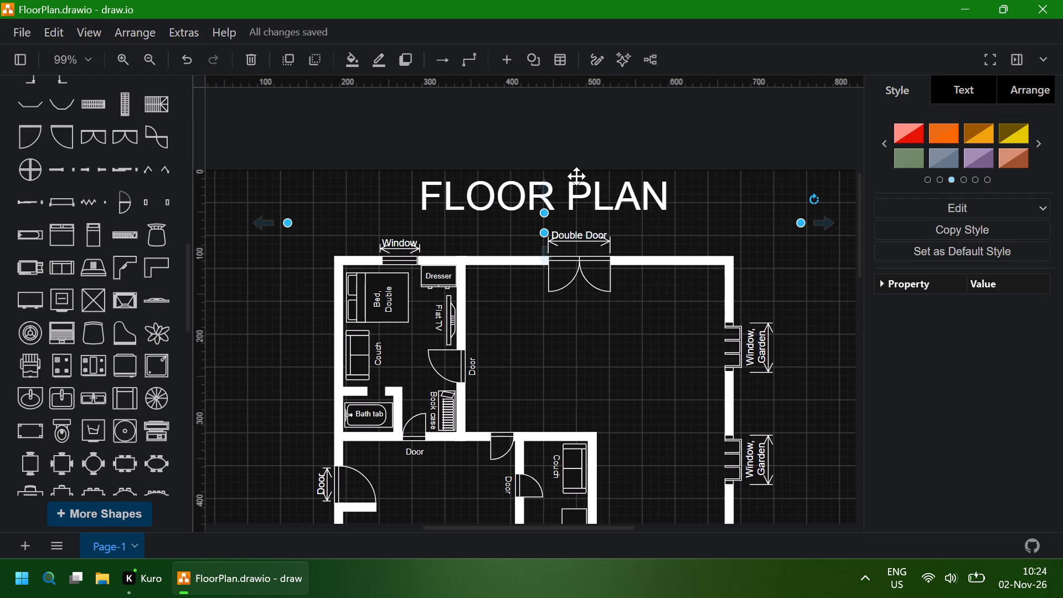
{"action": "left_click", "coordinate": [718, 205]}
{"action": "scroll", "coordinate": [770, 201], "scroll_direction": "down", "scroll_amount": 1}
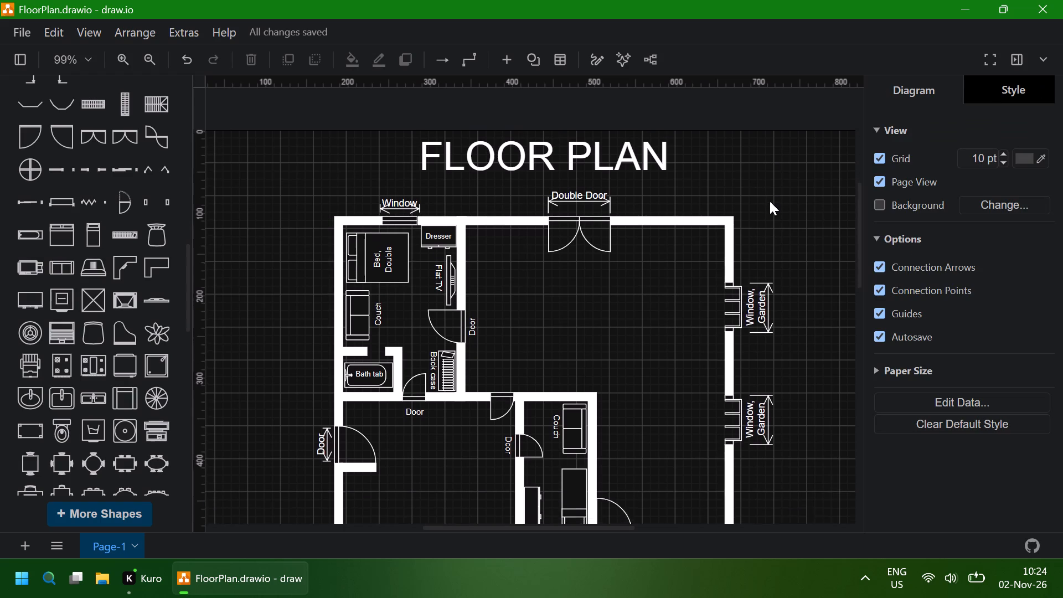
{"action": "scroll", "coordinate": [770, 201], "scroll_direction": "down", "scroll_amount": 1}
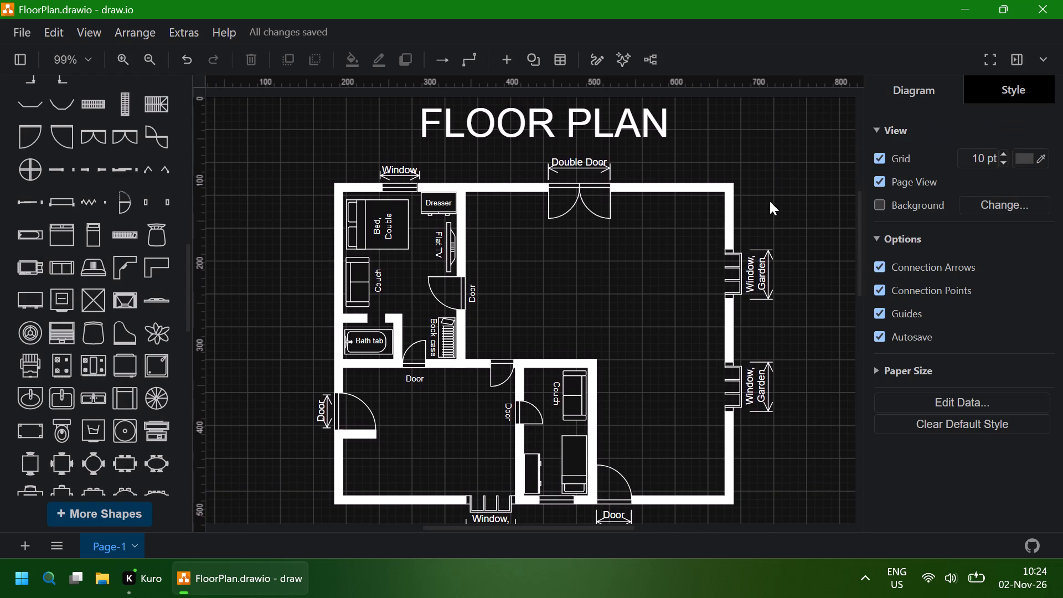
{"action": "scroll", "coordinate": [770, 201], "scroll_direction": "down", "scroll_amount": 2}
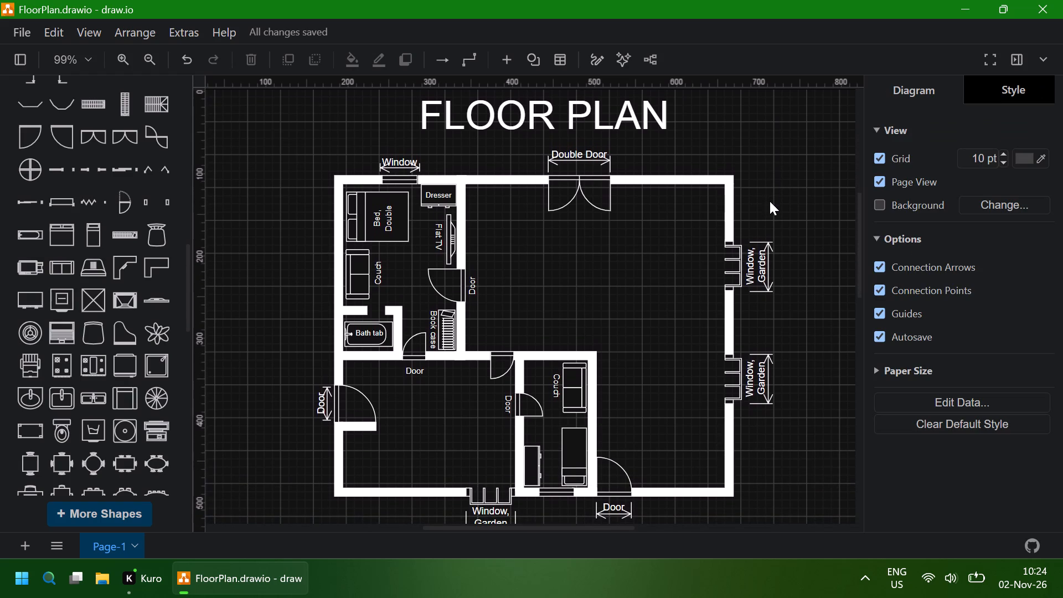
{"action": "scroll", "coordinate": [770, 201], "scroll_direction": "down", "scroll_amount": 2}
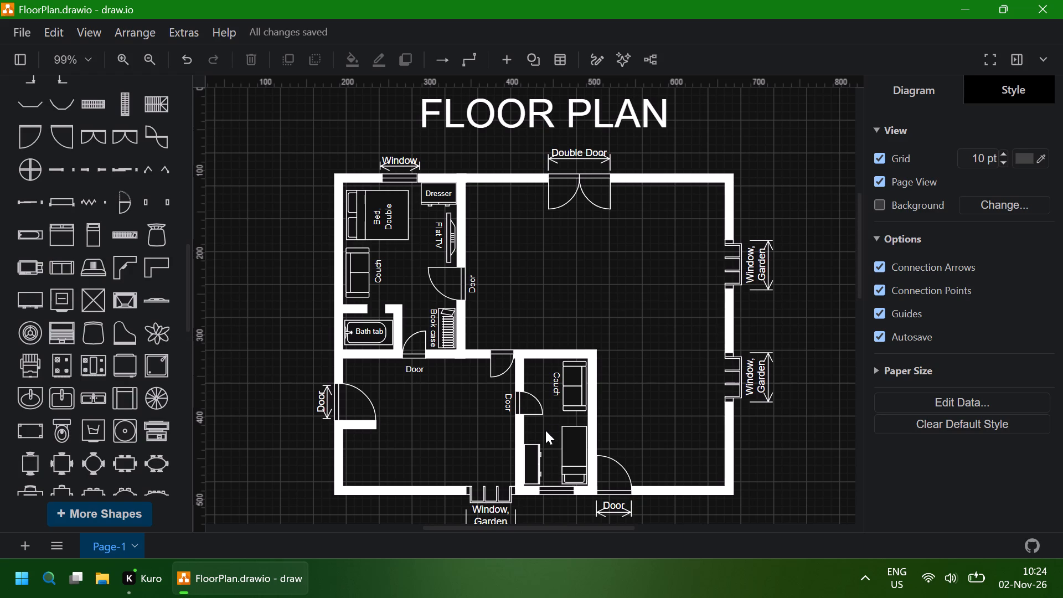
Duplicate the "Door" label below the hallway wall and place the copy just above the small door beside the single bedroom.
{"action": "left_click", "coordinate": [412, 372]}
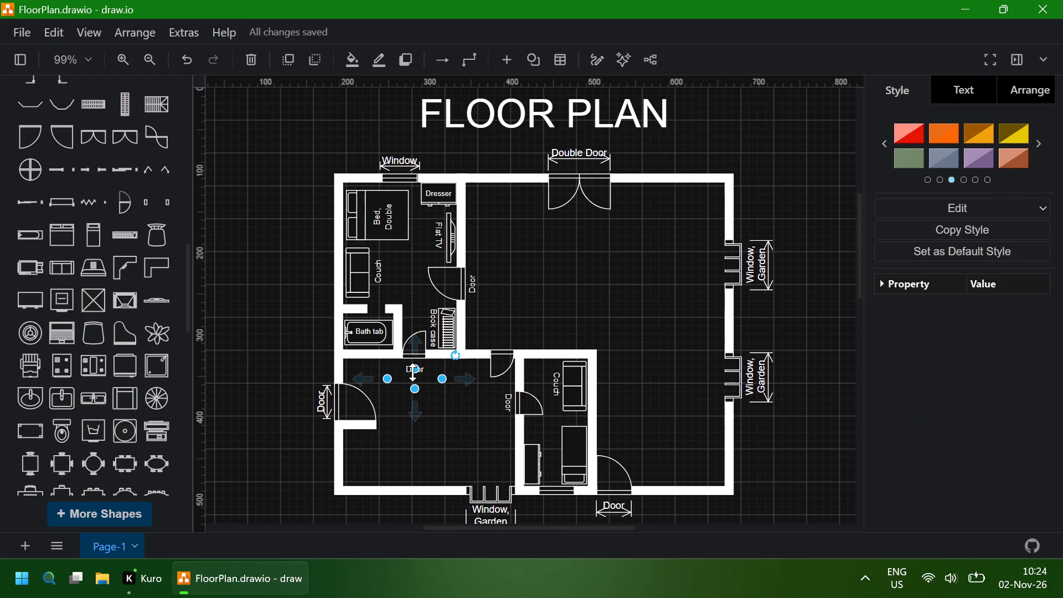
{"action": "key", "text": "ctrl+d"}
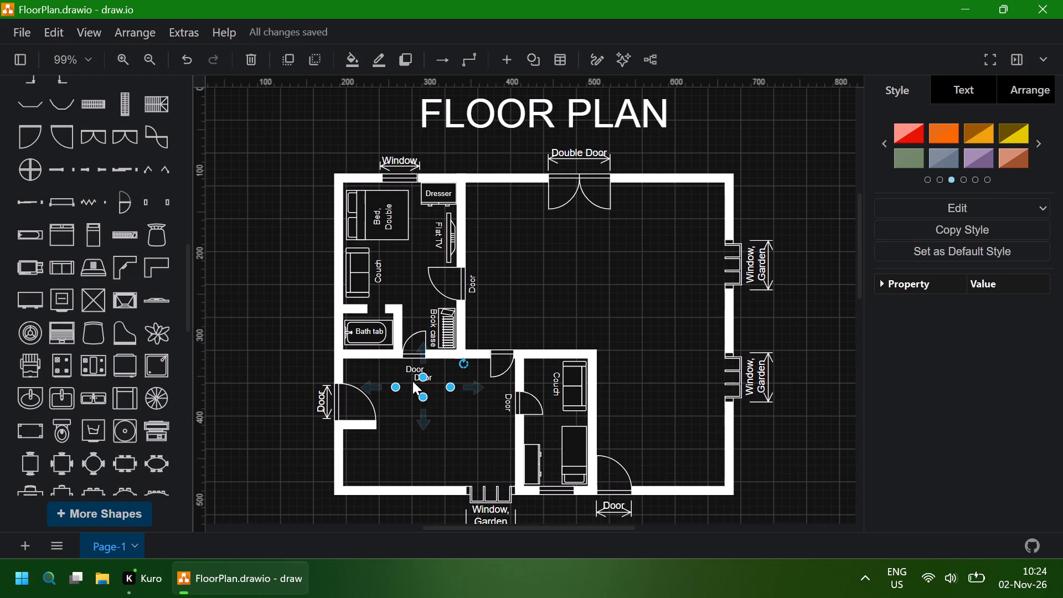
{"action": "left_click_drag", "start_coordinate": [414, 380], "coordinate": [467, 356]}
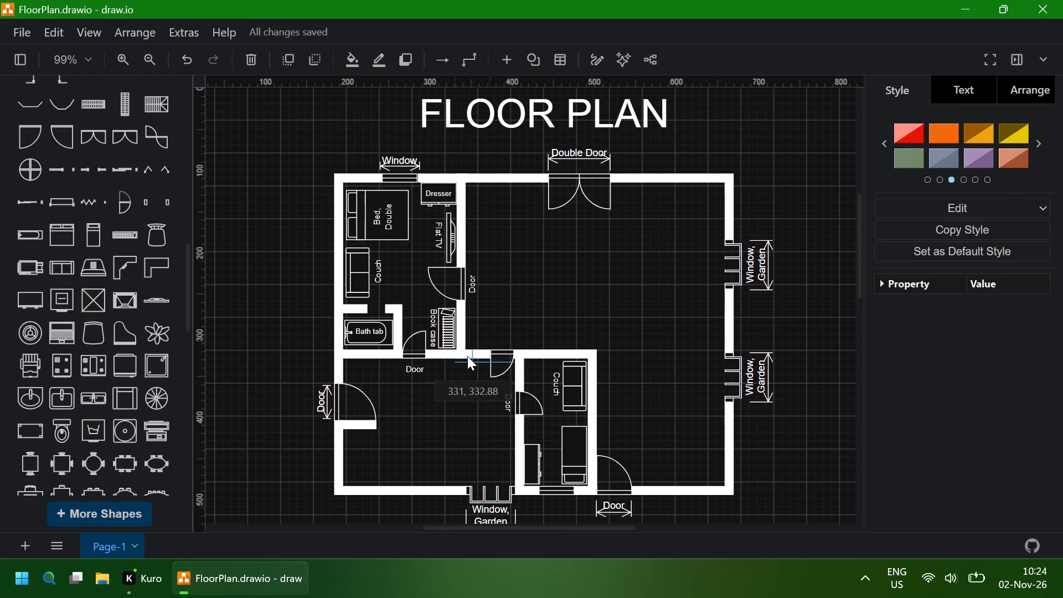
{"action": "left_click_drag", "start_coordinate": [467, 356], "coordinate": [494, 344]}
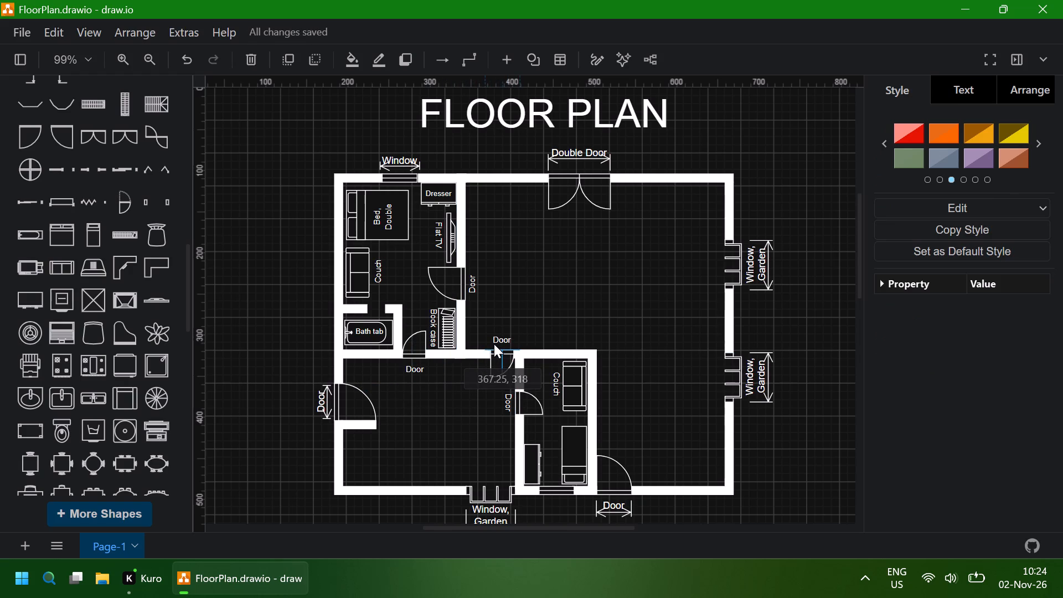
{"action": "left_click_drag", "start_coordinate": [494, 344], "coordinate": [490, 346]}
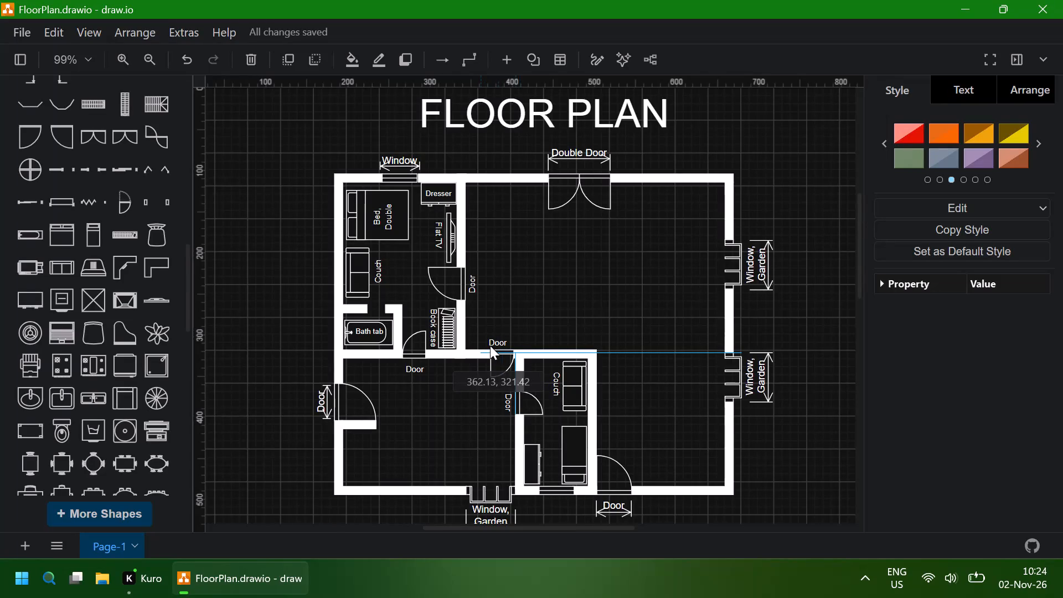
{"action": "left_click_drag", "start_coordinate": [490, 346], "coordinate": [494, 346]}
{"action": "left_click", "coordinate": [587, 316]}
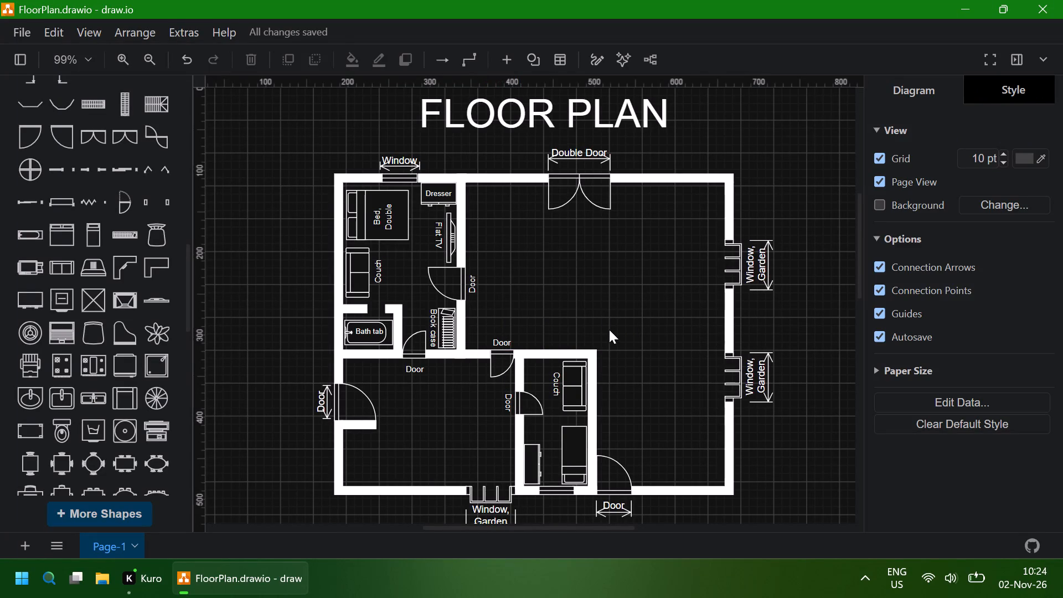
Duplicate the small bedroom's "Couch" label and place the copy over the single bed.
{"action": "scroll", "coordinate": [609, 329], "scroll_direction": "down", "scroll_amount": 1}
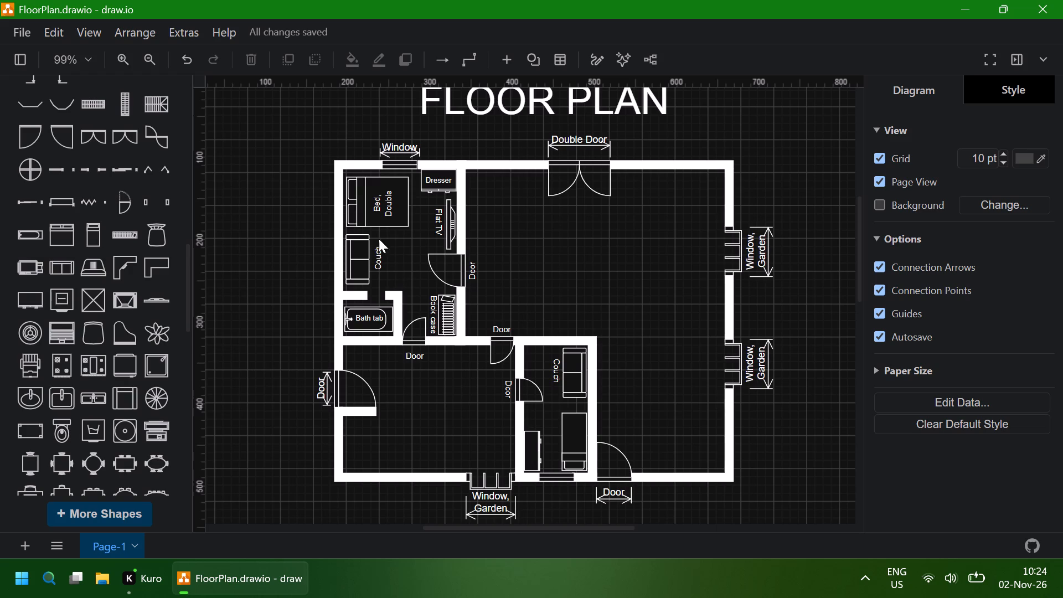
{"action": "left_click", "coordinate": [554, 373]}
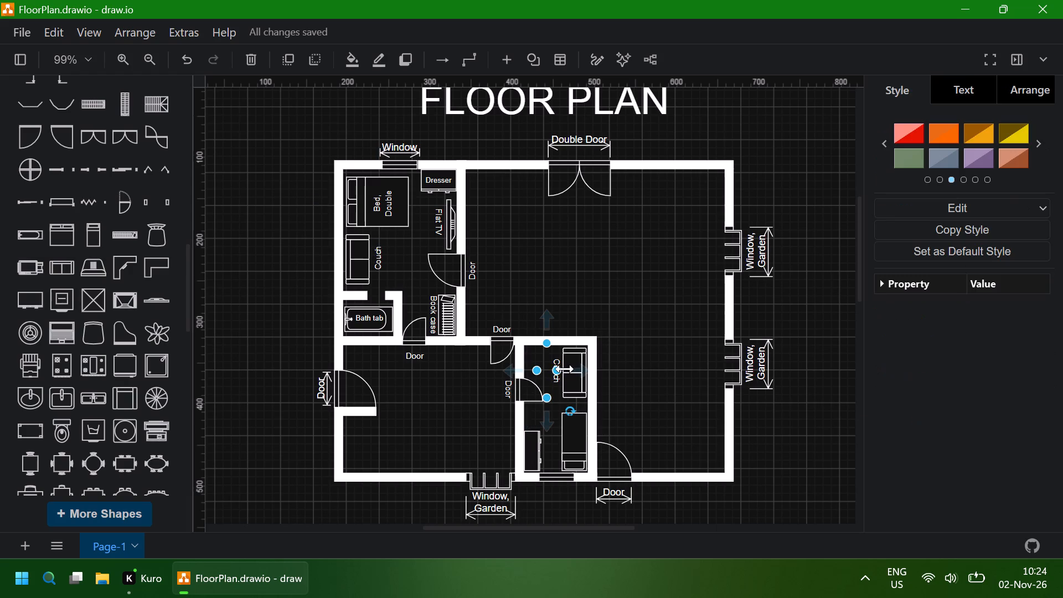
{"action": "key", "text": "ctrl+d"}
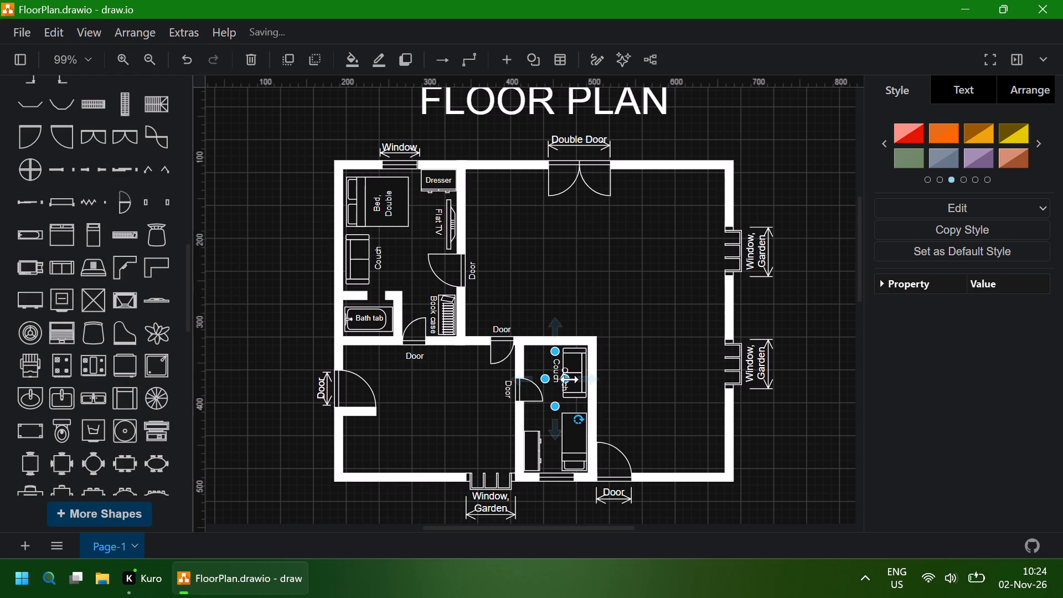
{"action": "left_click", "coordinate": [564, 388]}
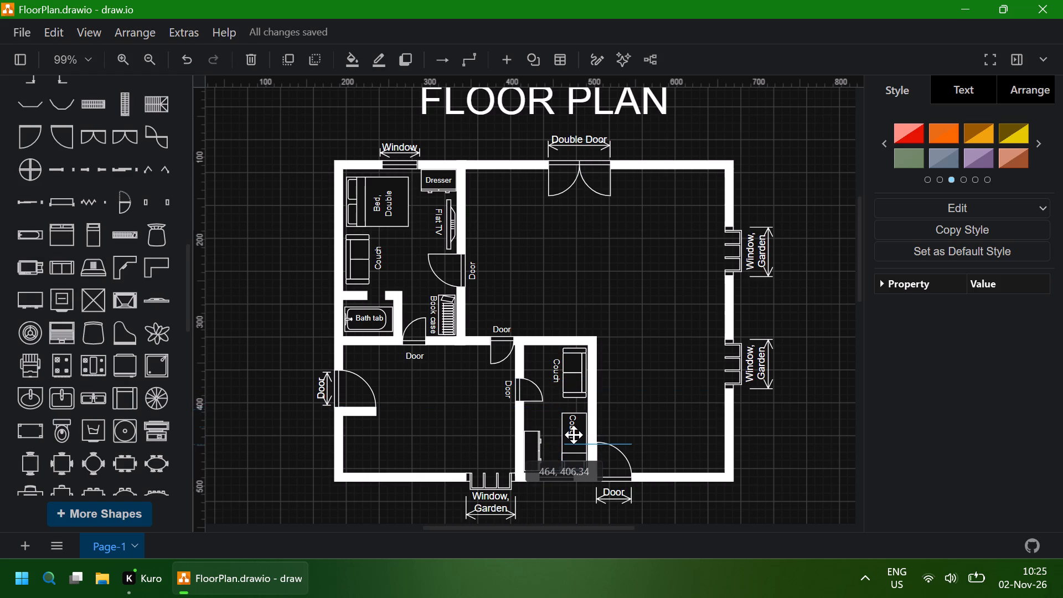
Change the copied label on the single bed to read "Bed, single".
{"action": "double_click", "coordinate": [573, 439]}
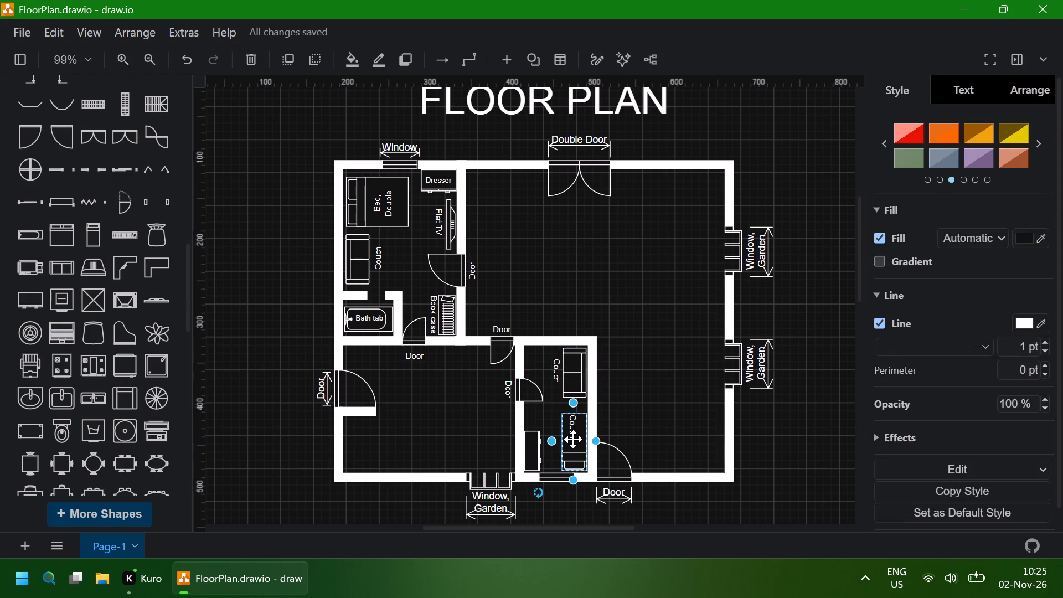
{"action": "double_click", "coordinate": [572, 439]}
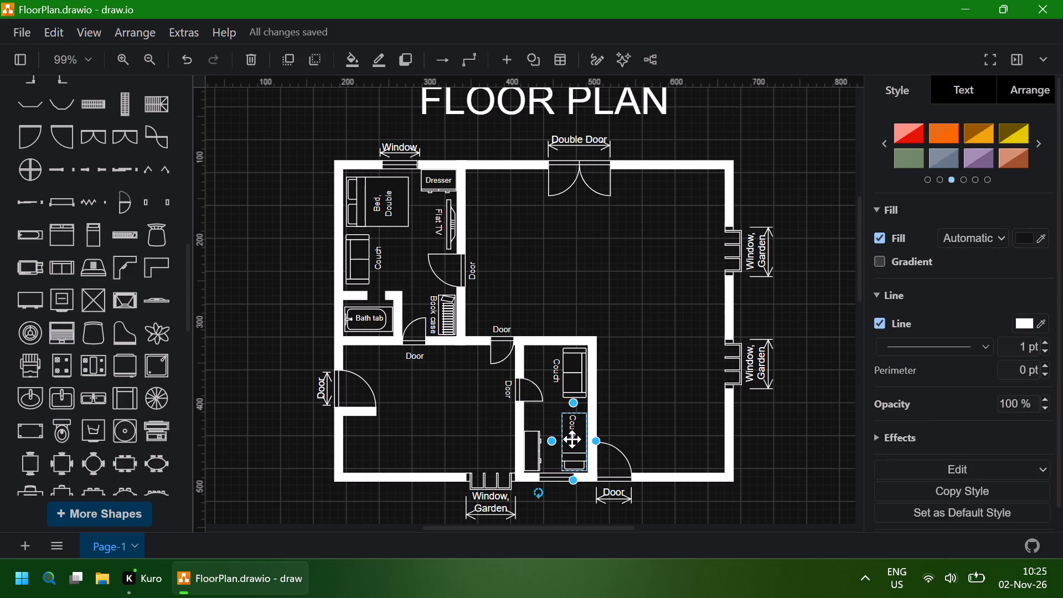
{"action": "double_click", "coordinate": [572, 439]}
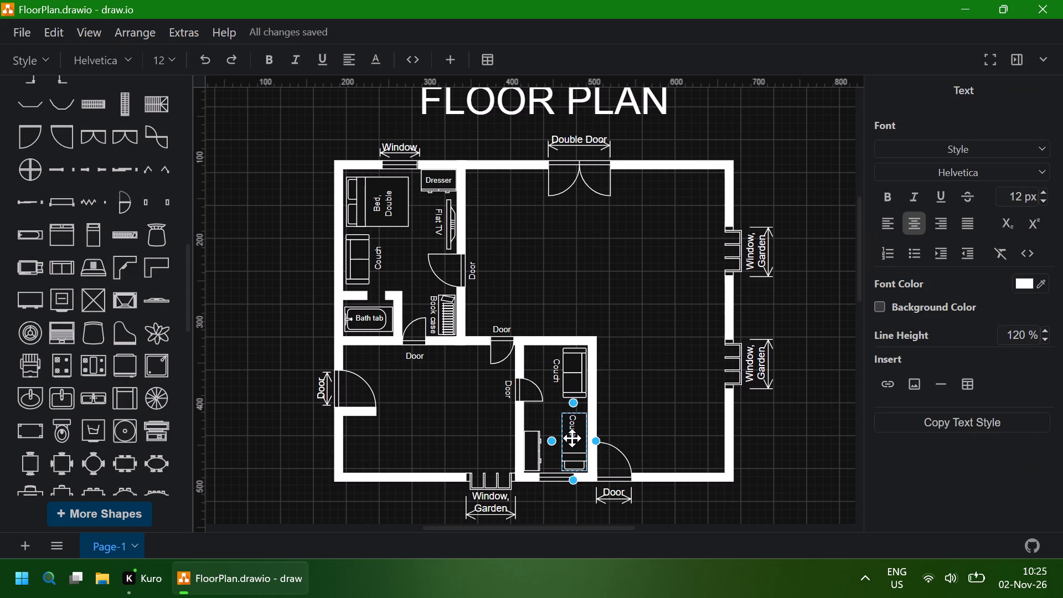
{"action": "double_click", "coordinate": [571, 435]}
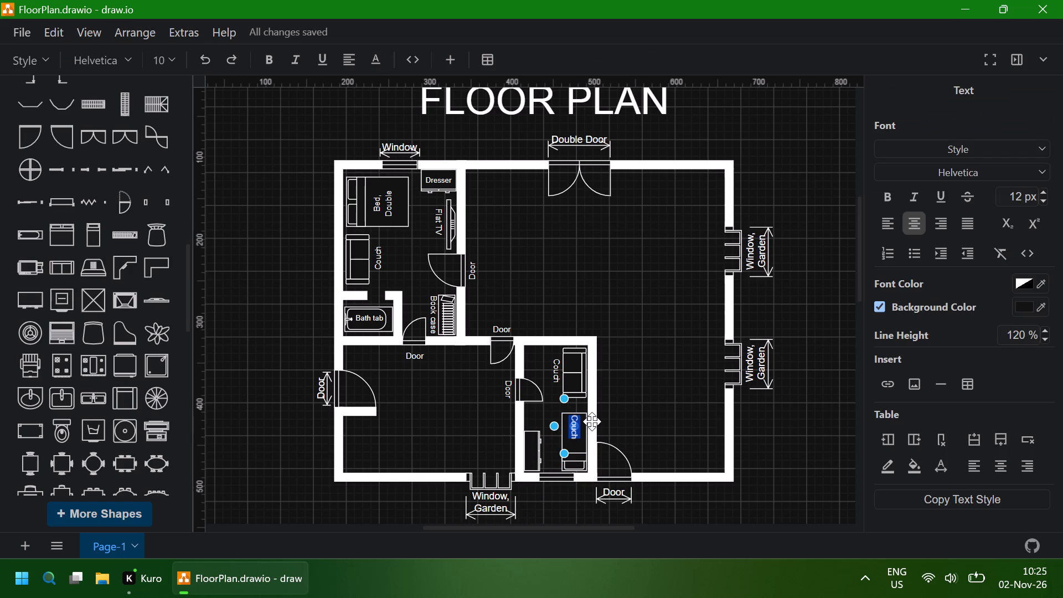
{"action": "type", "text": "BE"}
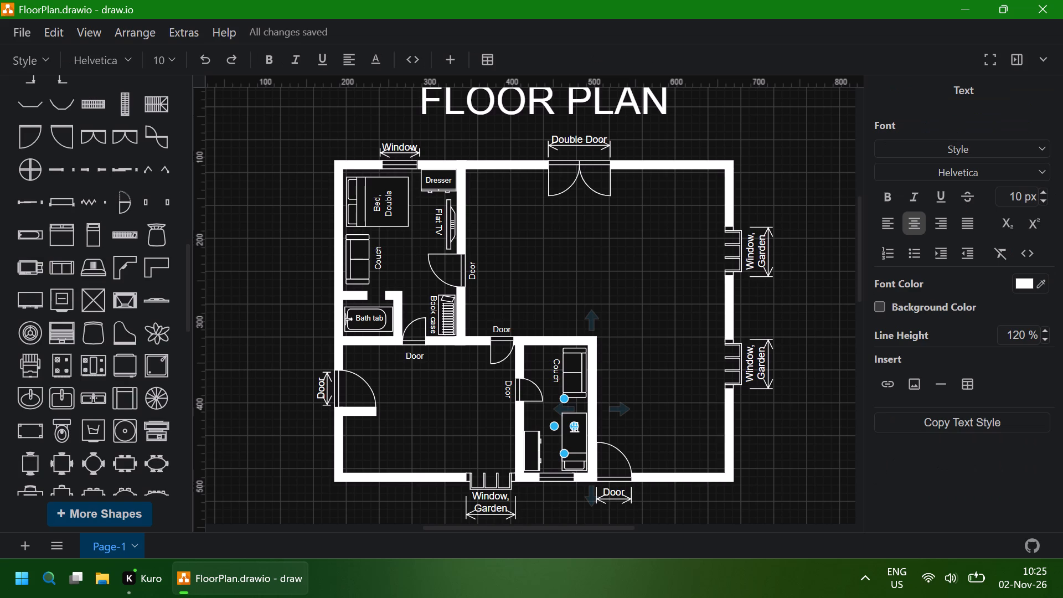
{"action": "key", "text": "BackSpace"}
{"action": "key", "text": "BackSpace"}
{"action": "key", "text": "BackSpace"}
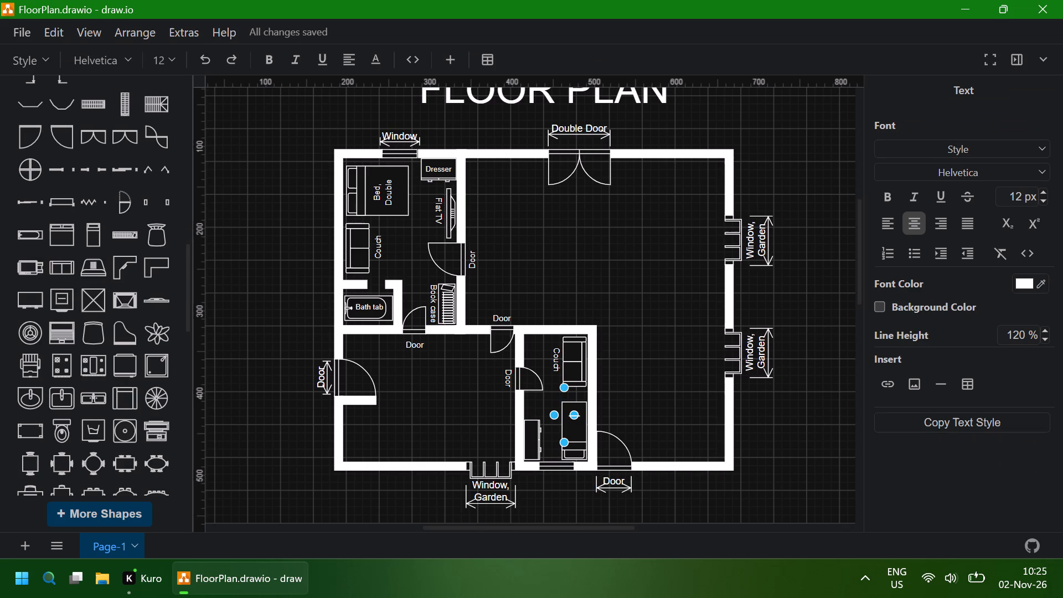
{"action": "type", "text": "Bed"}
{"action": "type", "text": ","}
{"action": "key", "text": "space"}
{"action": "type", "text": "single"}
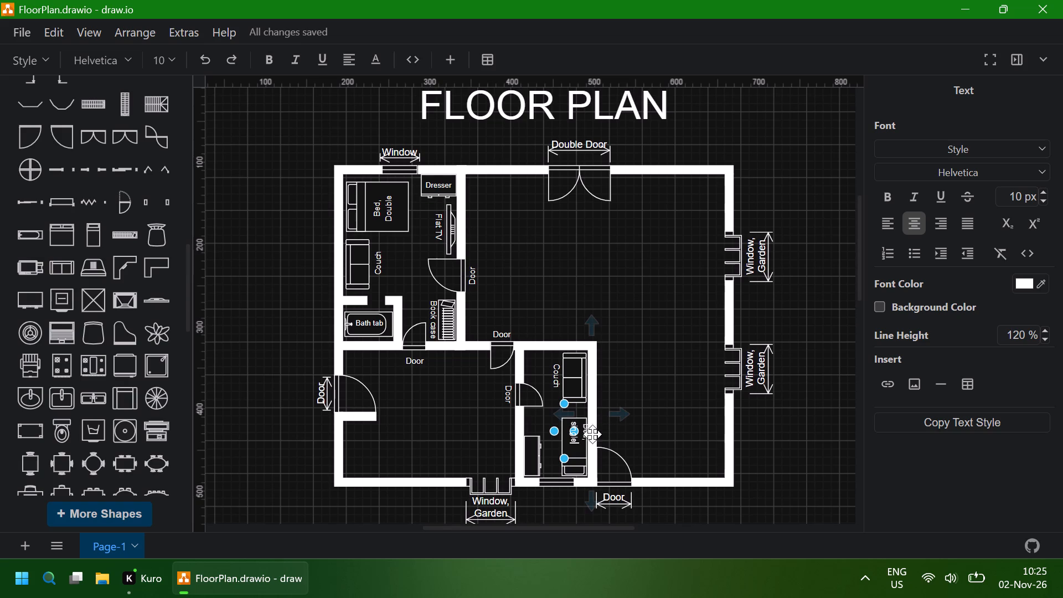
Lengthen the "Bed, single" label along the bed so its text fits on one line.
{"action": "left_click_drag", "start_coordinate": [564, 458], "coordinate": [564, 466]}
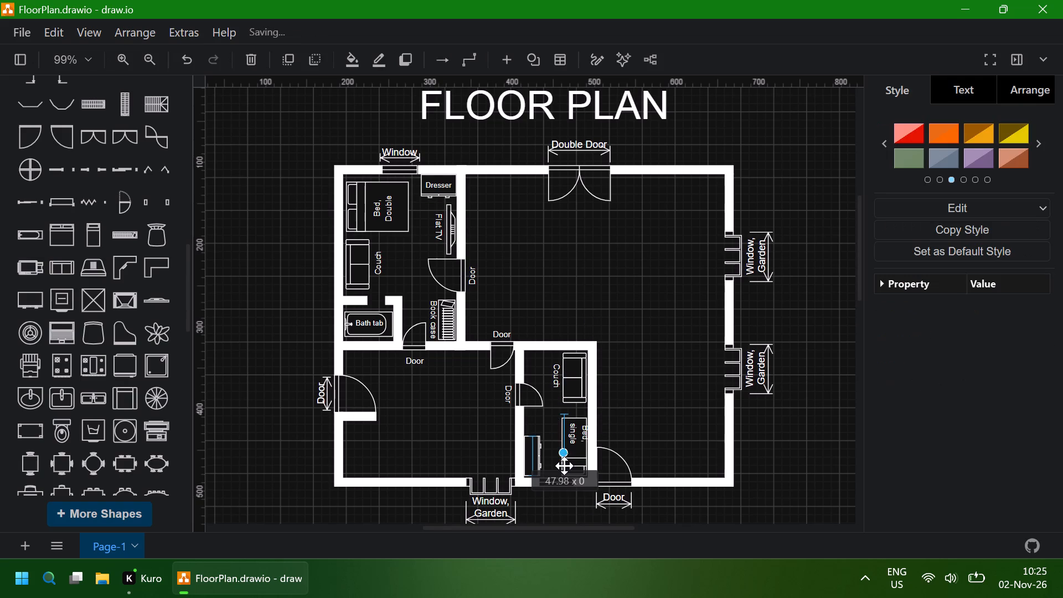
{"action": "left_click_drag", "start_coordinate": [564, 466], "coordinate": [567, 471]}
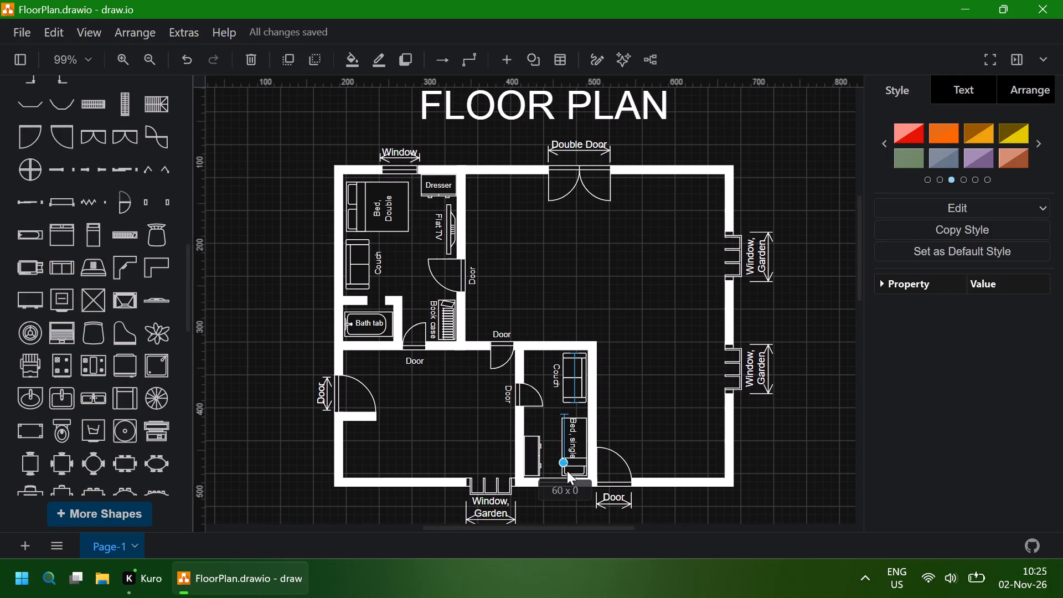
{"action": "left_click_drag", "start_coordinate": [567, 471], "coordinate": [567, 465]}
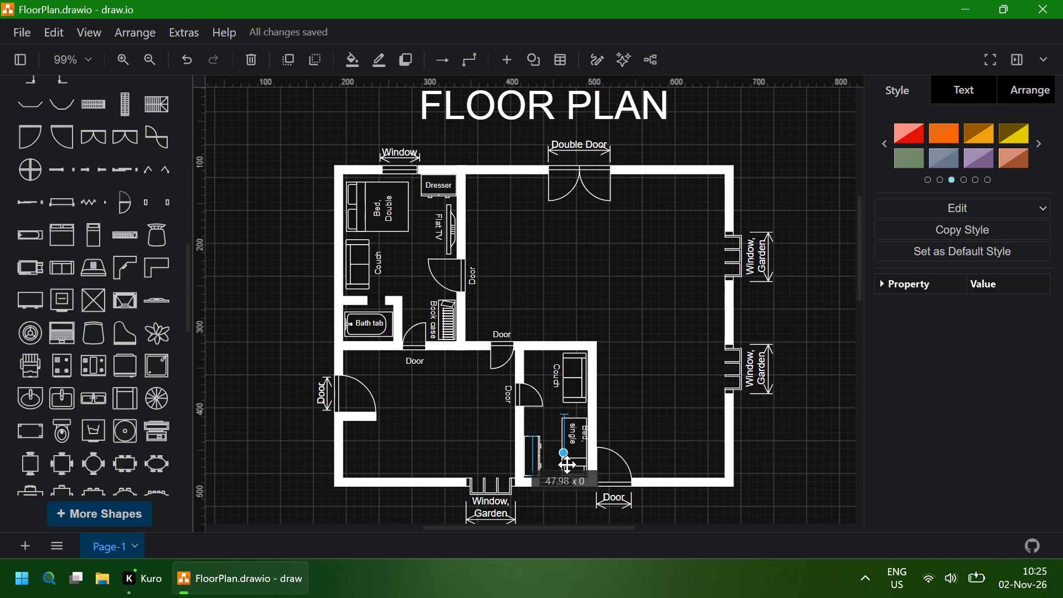
{"action": "left_click_drag", "start_coordinate": [567, 465], "coordinate": [567, 470]}
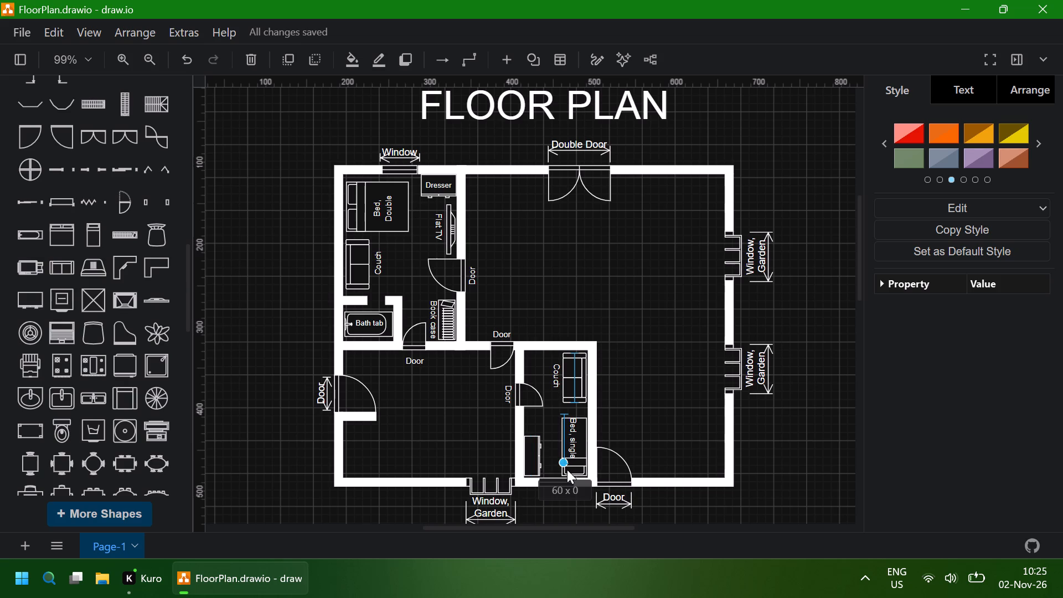
{"action": "left_click_drag", "start_coordinate": [567, 470], "coordinate": [568, 470]}
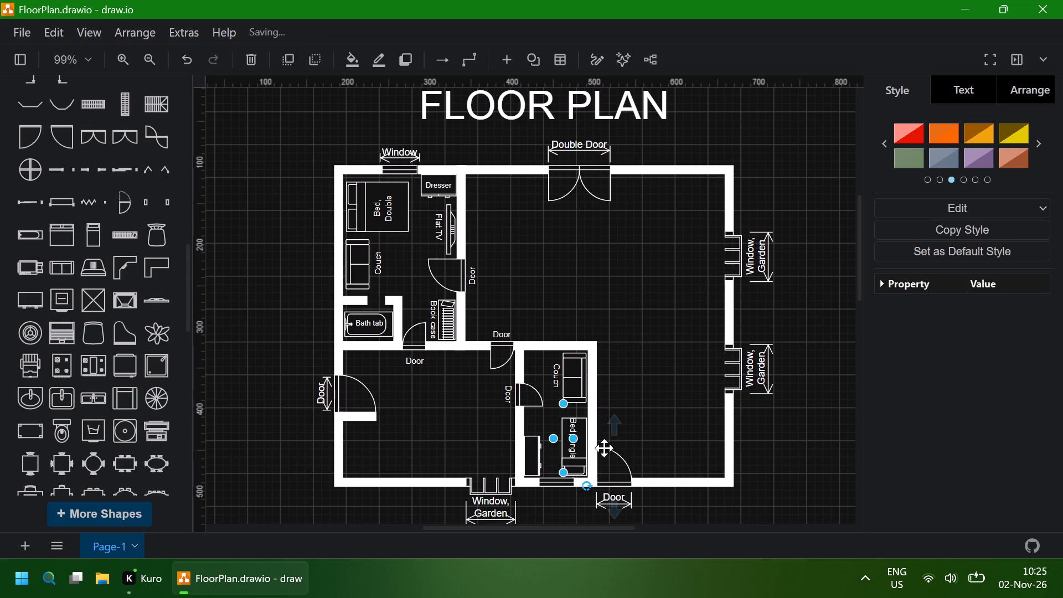
Set the "Bed, single" label's font size to 9 and finish editing its text.
{"action": "double_click", "coordinate": [573, 425]}
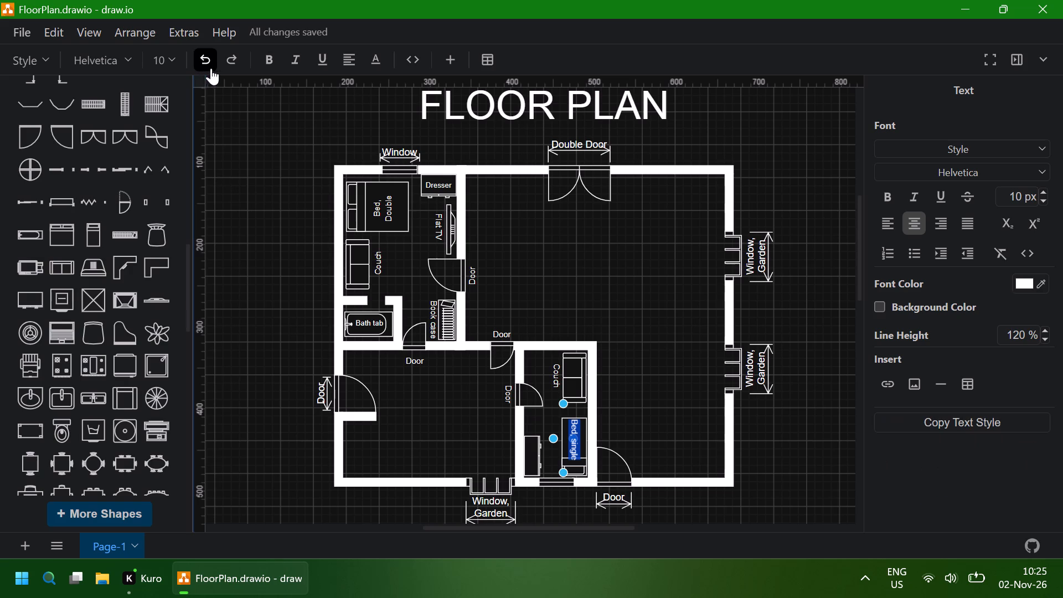
{"action": "left_click", "coordinate": [174, 73]}
{"action": "left_click", "coordinate": [172, 61]}
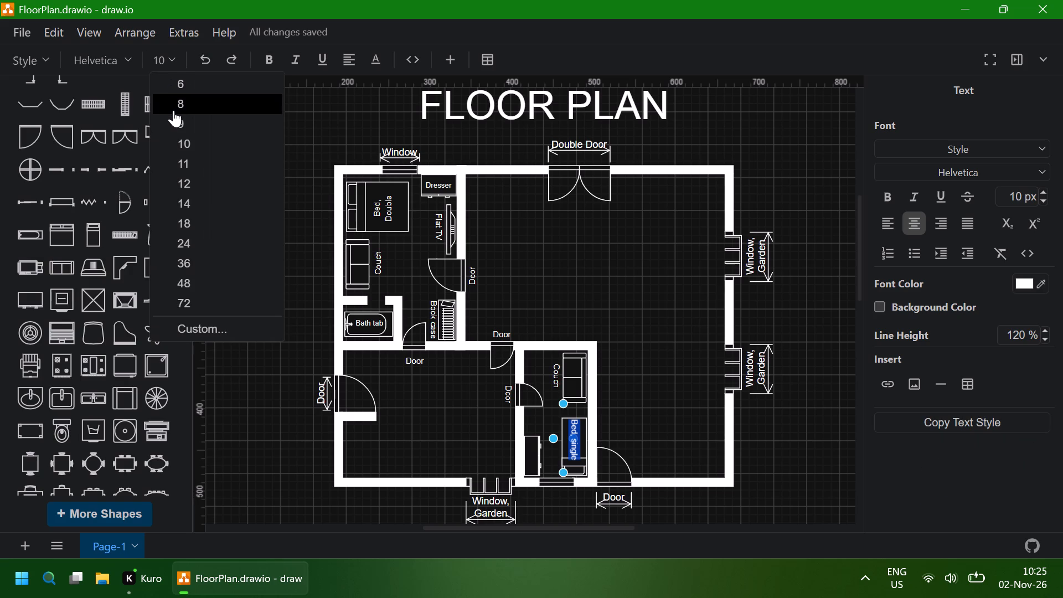
{"action": "left_click", "coordinate": [182, 118]}
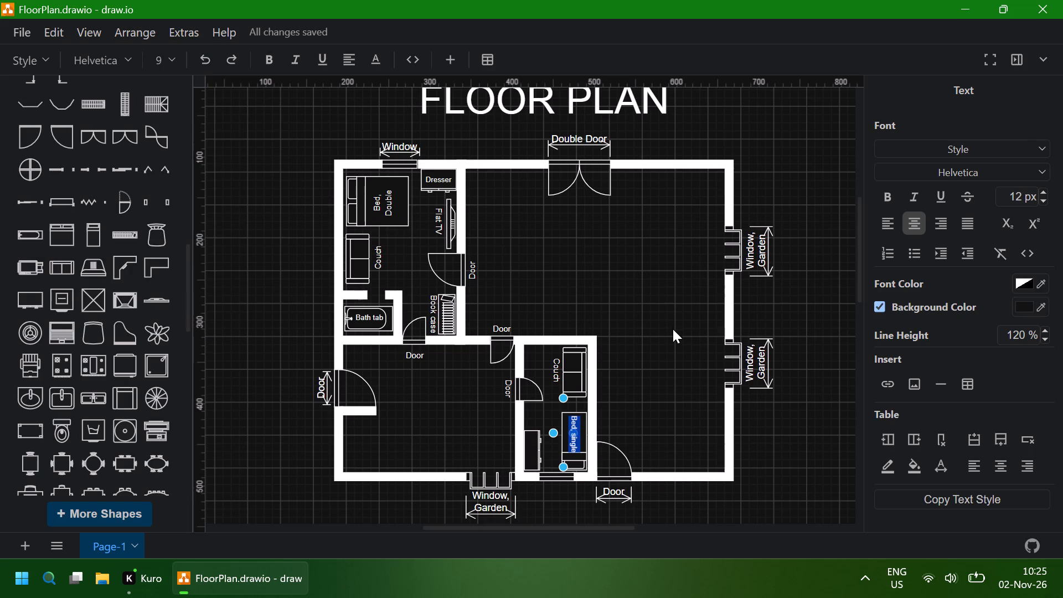
{"action": "left_click", "coordinate": [670, 345]}
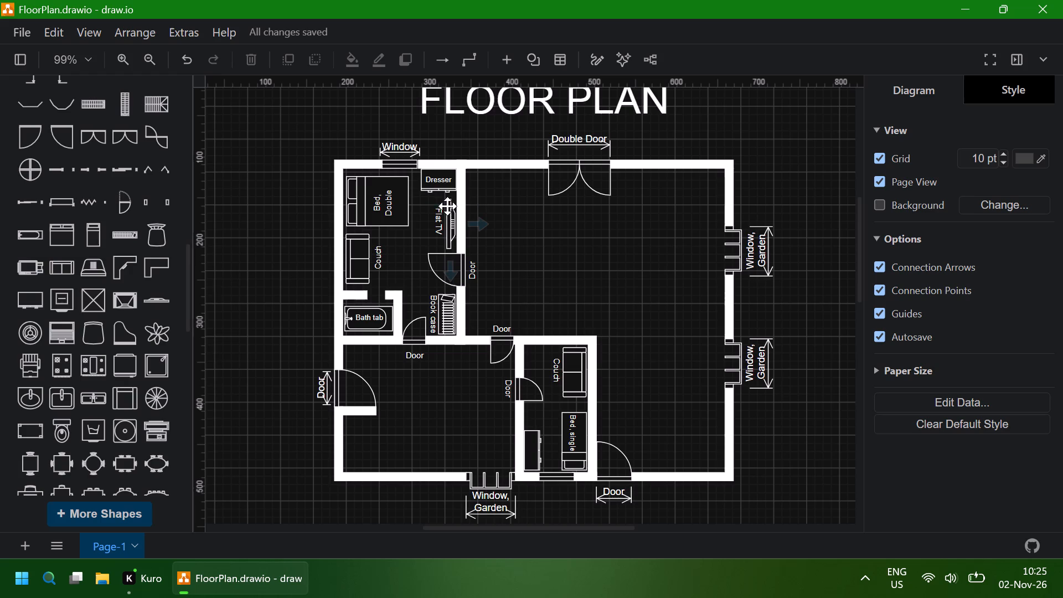
Duplicate the double bedroom's "Dresser" label, undoing any accidental shift of the adjacent wall.
{"action": "left_click", "coordinate": [440, 179]}
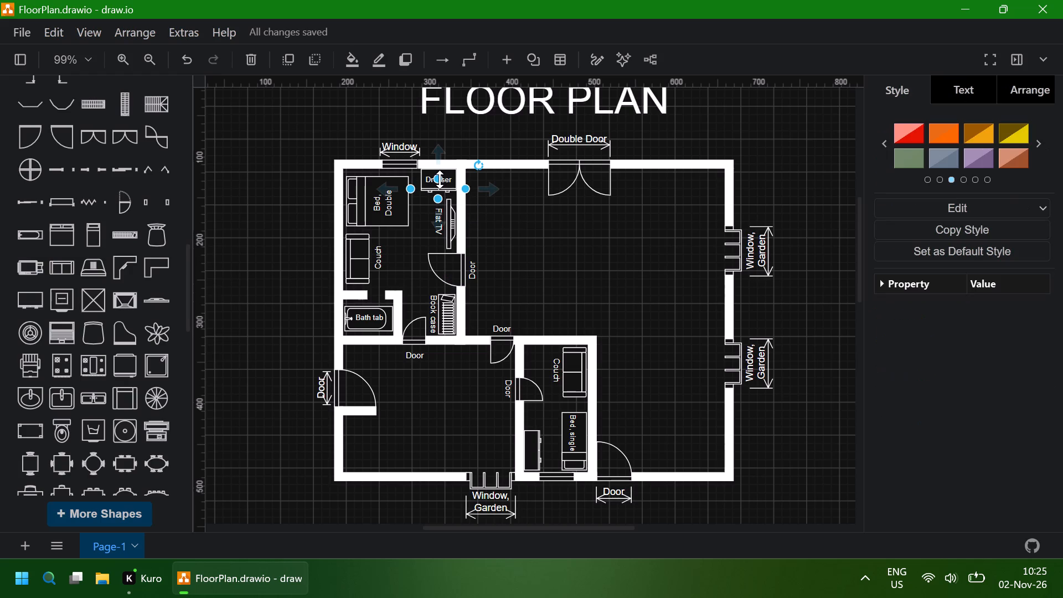
{"action": "key", "text": "ctrl+d"}
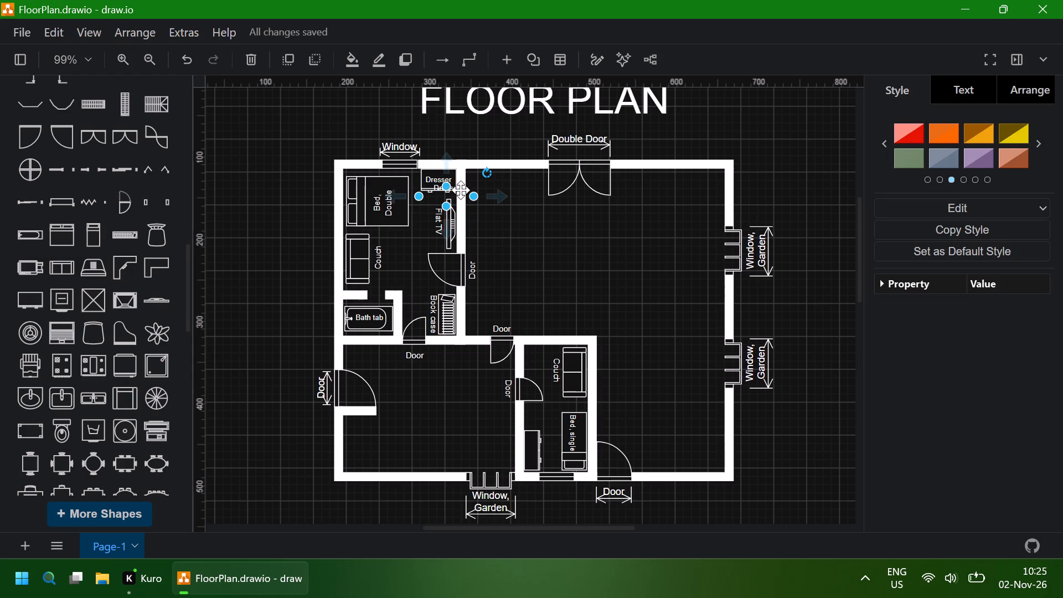
{"action": "left_click_drag", "start_coordinate": [461, 190], "coordinate": [503, 214]}
{"action": "key", "text": "ctrl+z"}
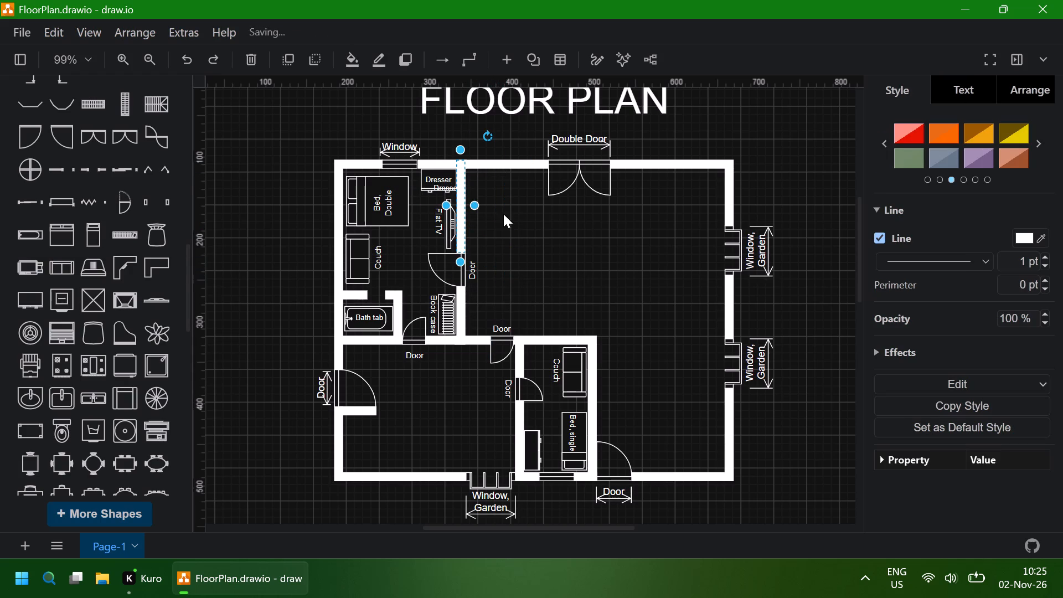
{"action": "left_click", "coordinate": [520, 214]}
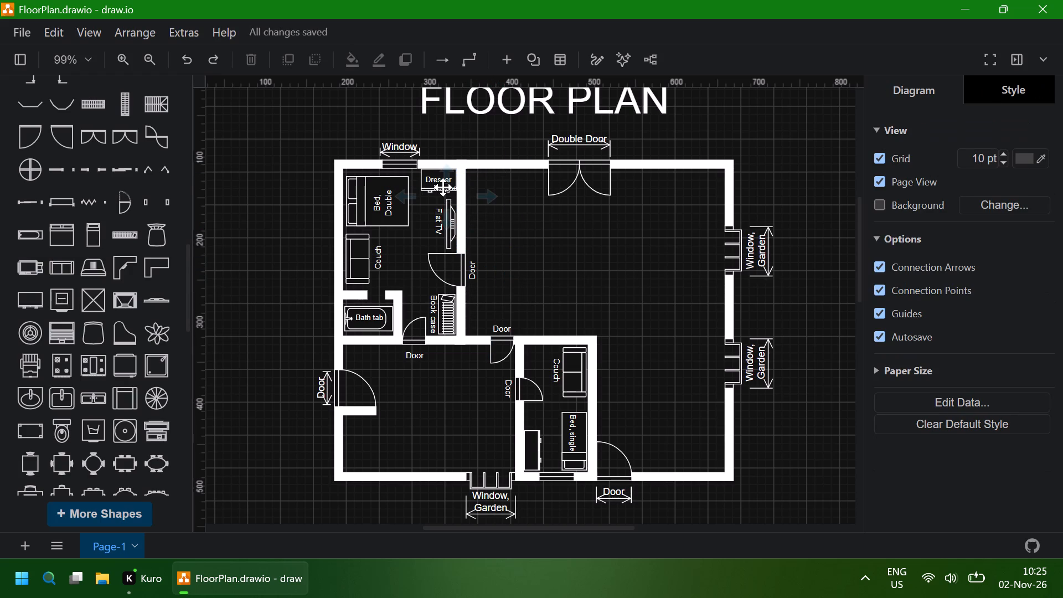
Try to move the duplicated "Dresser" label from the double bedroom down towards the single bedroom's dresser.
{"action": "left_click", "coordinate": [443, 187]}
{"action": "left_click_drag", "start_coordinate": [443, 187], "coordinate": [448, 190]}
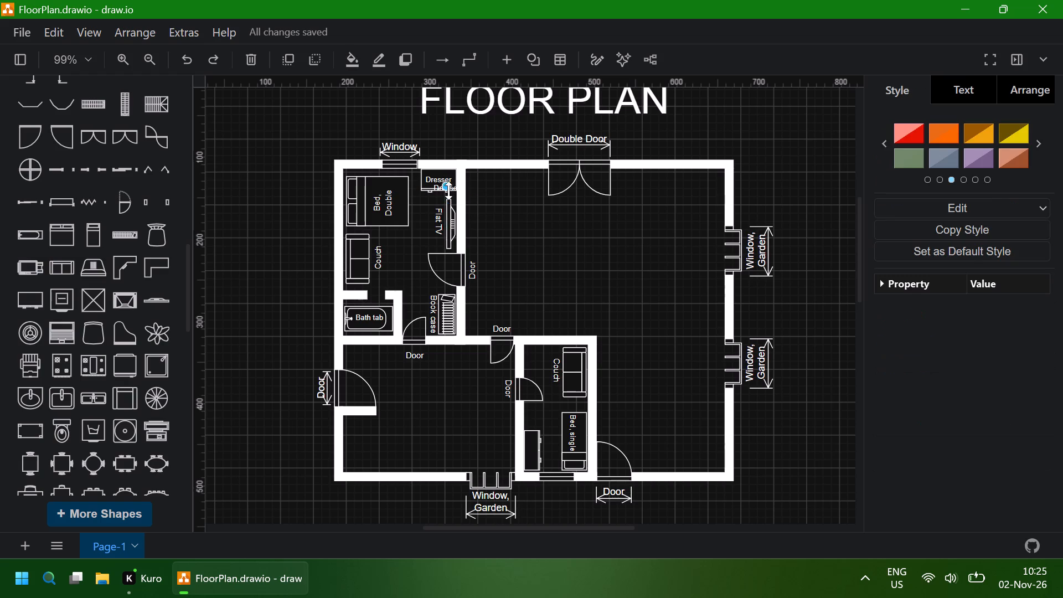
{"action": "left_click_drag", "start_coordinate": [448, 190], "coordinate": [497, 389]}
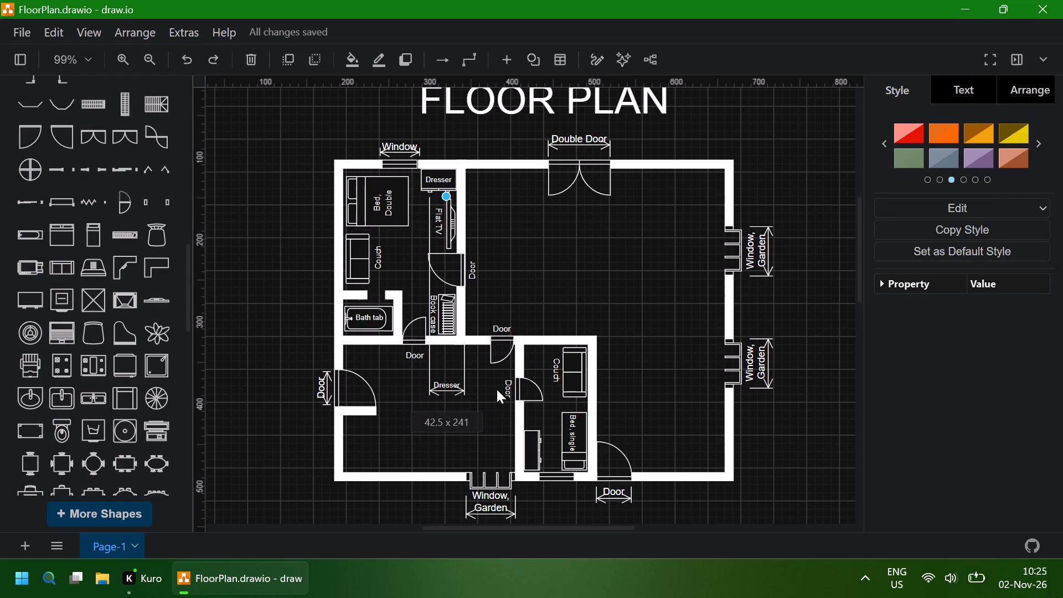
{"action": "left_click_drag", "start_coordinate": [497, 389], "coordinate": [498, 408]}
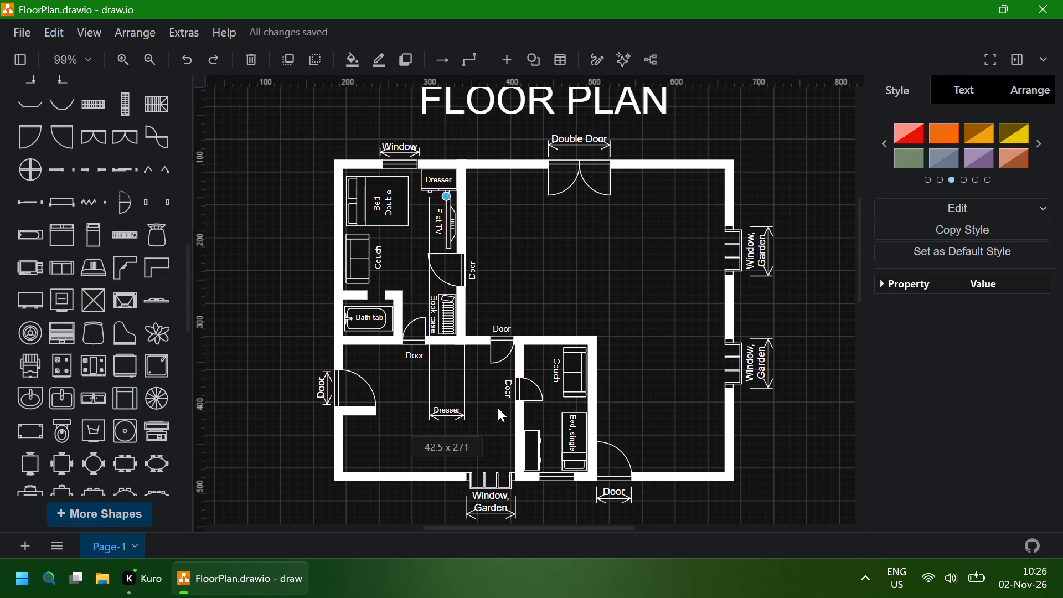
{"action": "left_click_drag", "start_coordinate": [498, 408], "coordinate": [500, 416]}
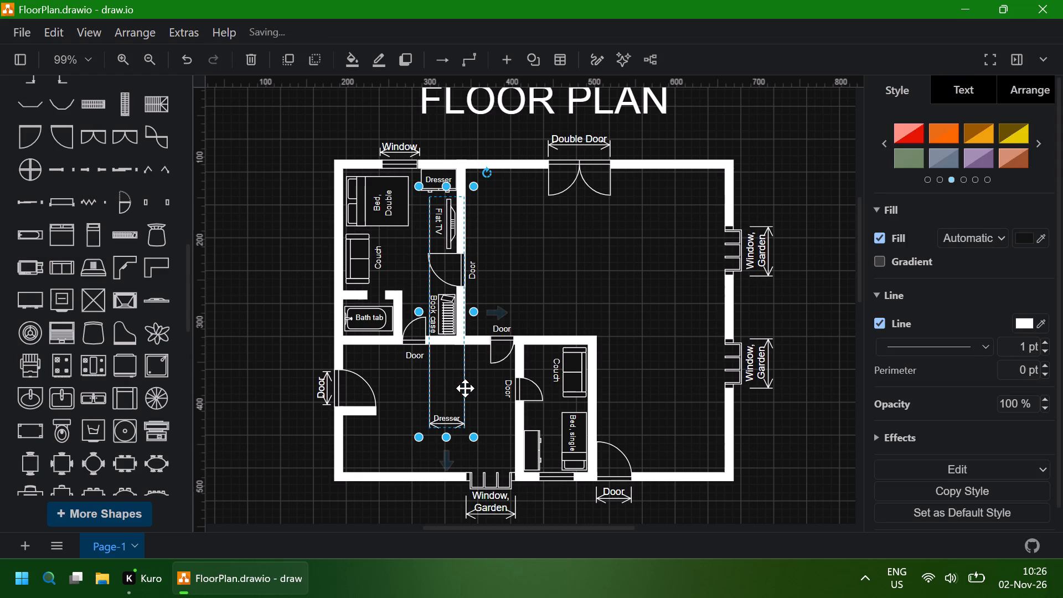
Delete the stretched duplicate of the "Dresser" label.
{"action": "left_click", "coordinate": [465, 388]}
{"action": "left_click", "coordinate": [535, 275]}
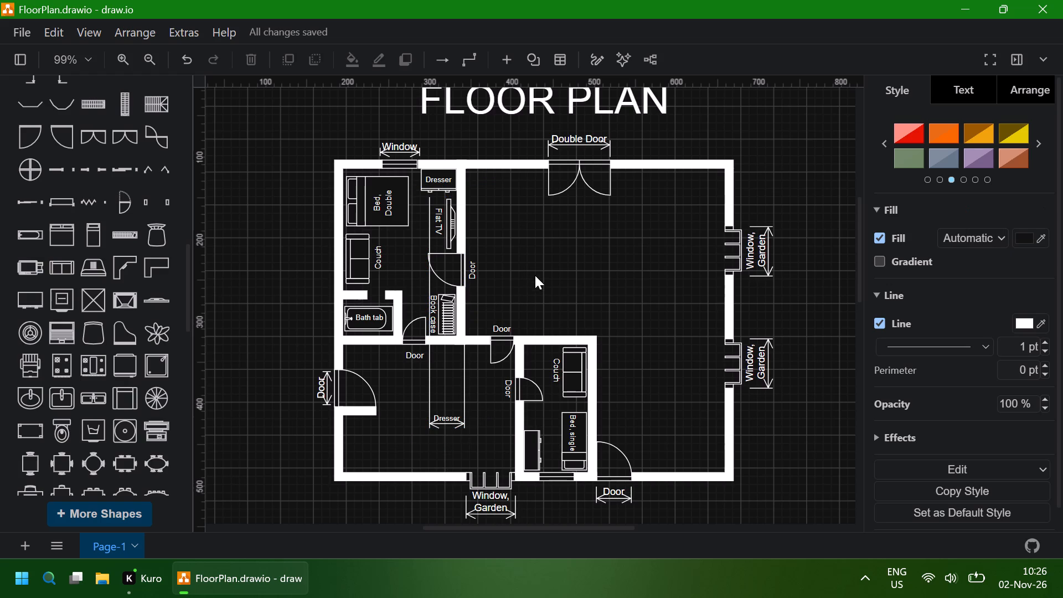
{"action": "left_click", "coordinate": [465, 374]}
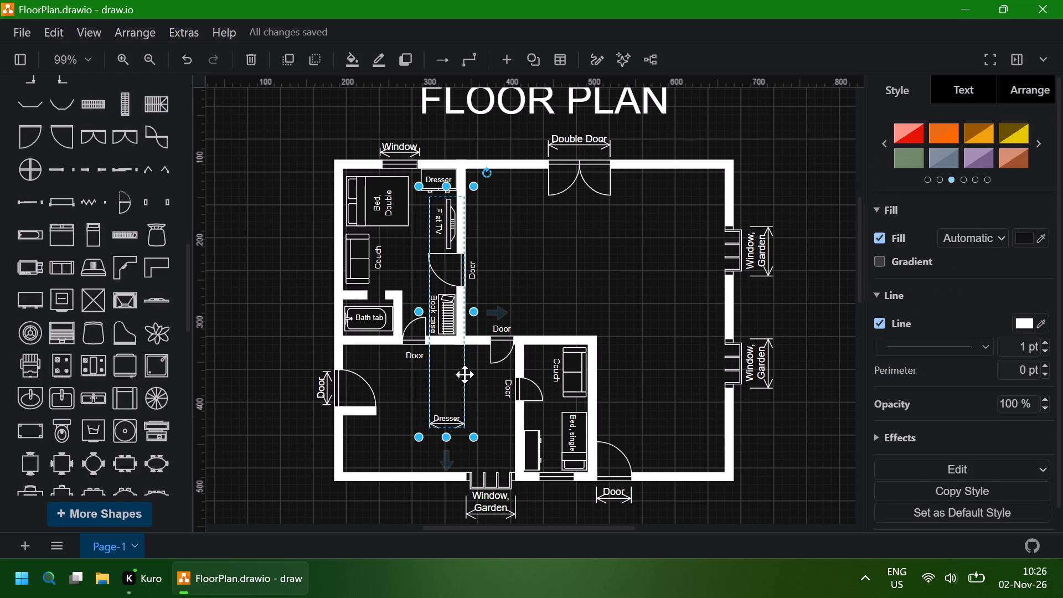
{"action": "key", "text": "BackSpace"}
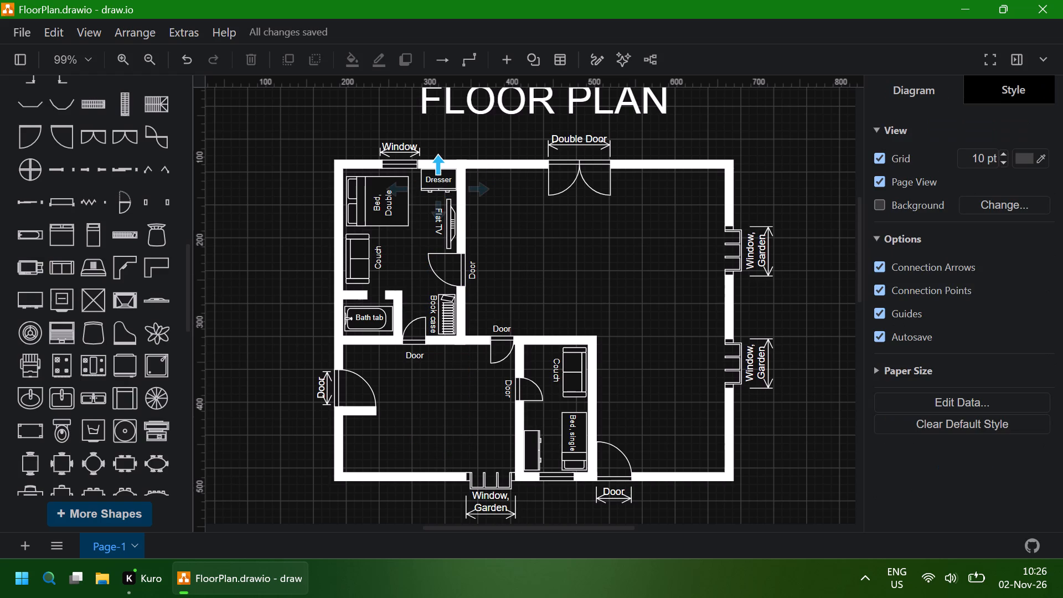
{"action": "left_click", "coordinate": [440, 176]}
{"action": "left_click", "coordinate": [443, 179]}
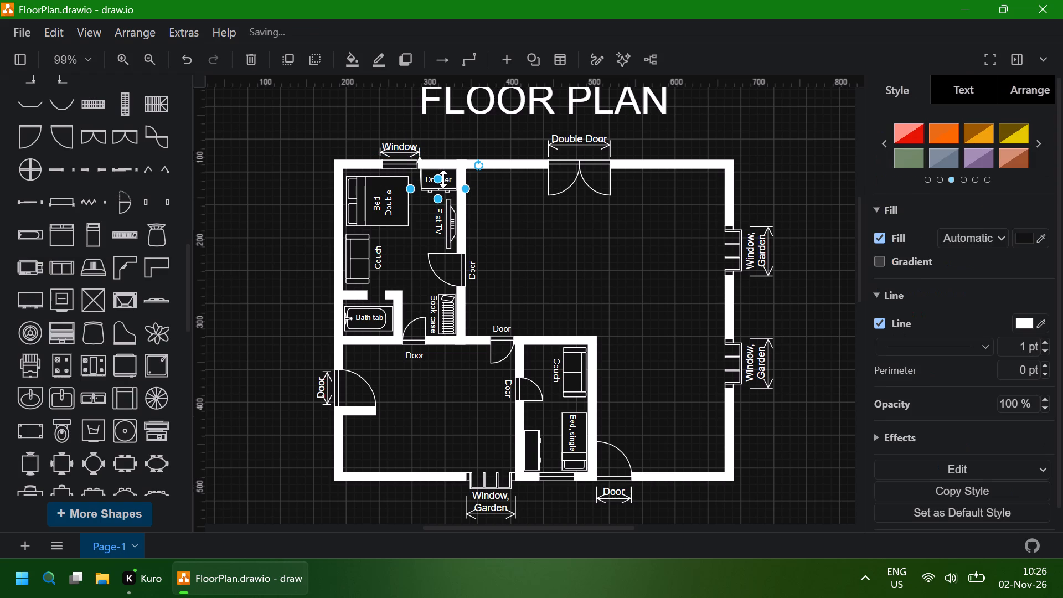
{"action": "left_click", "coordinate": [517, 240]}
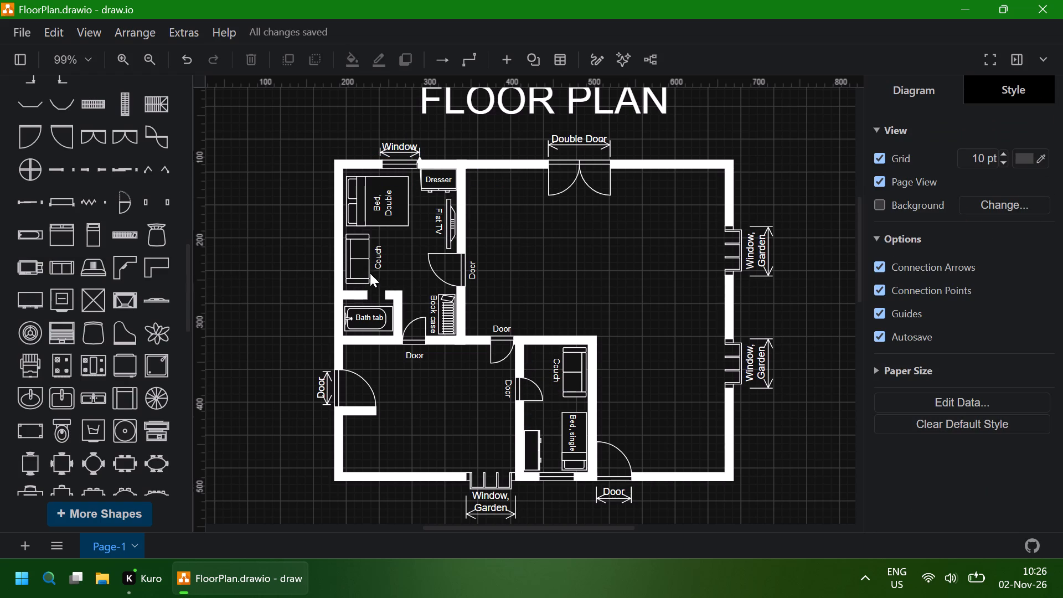
Duplicate the double bedroom's "Couch" label and place the copy on the single bedroom's dresser.
{"action": "left_click", "coordinate": [383, 261]}
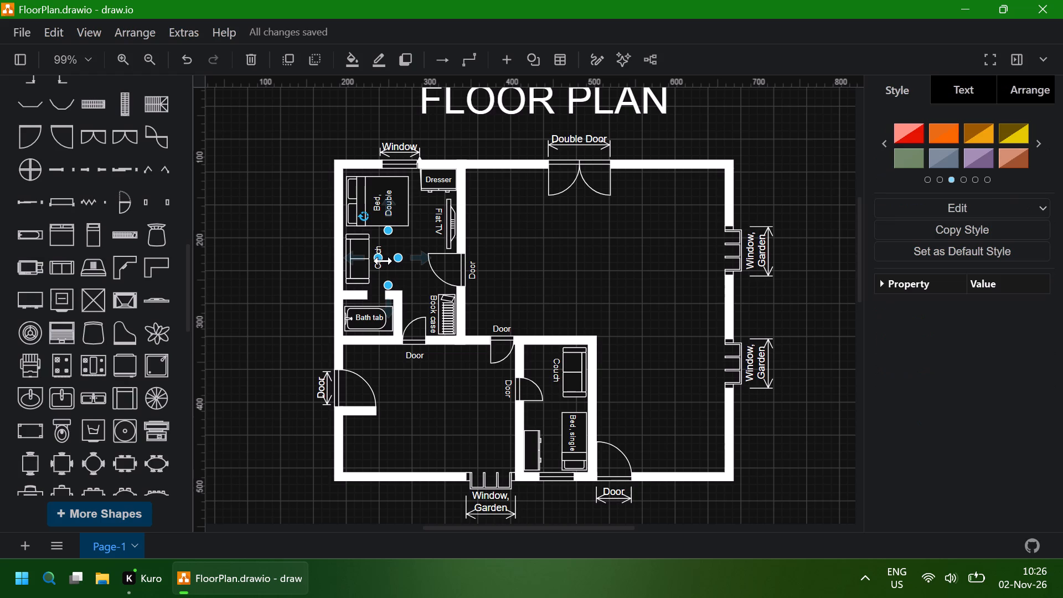
{"action": "key", "text": "ctrl+d"}
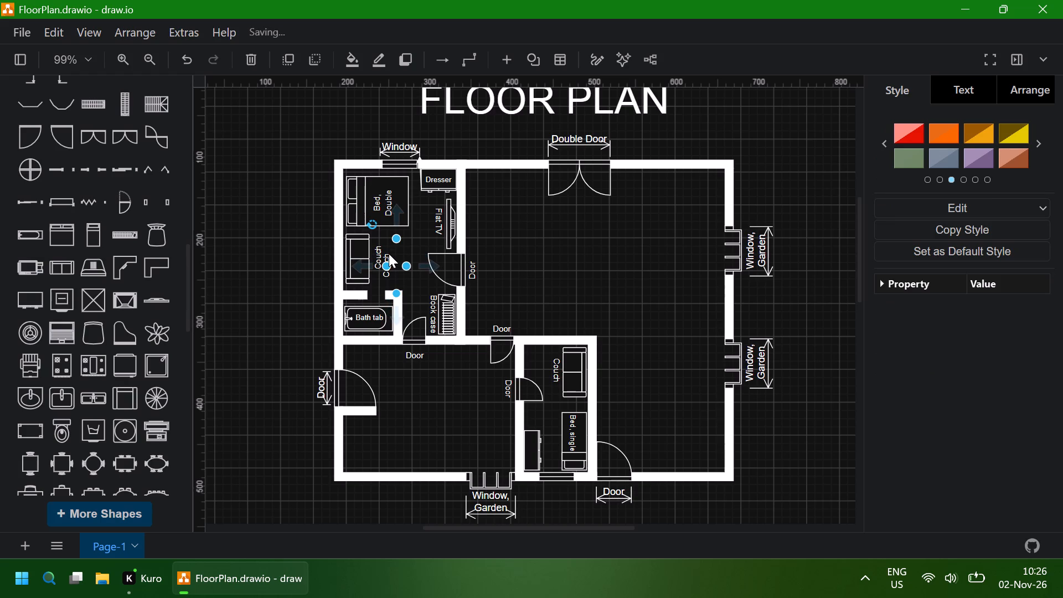
{"action": "left_click_drag", "start_coordinate": [387, 255], "coordinate": [487, 366]}
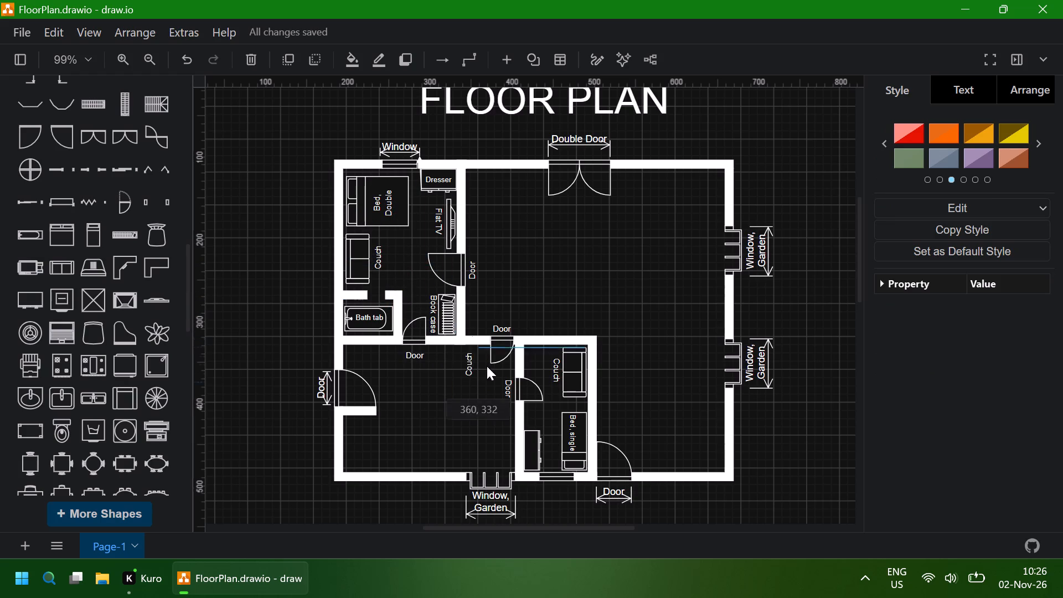
{"action": "left_click_drag", "start_coordinate": [487, 366], "coordinate": [531, 442]}
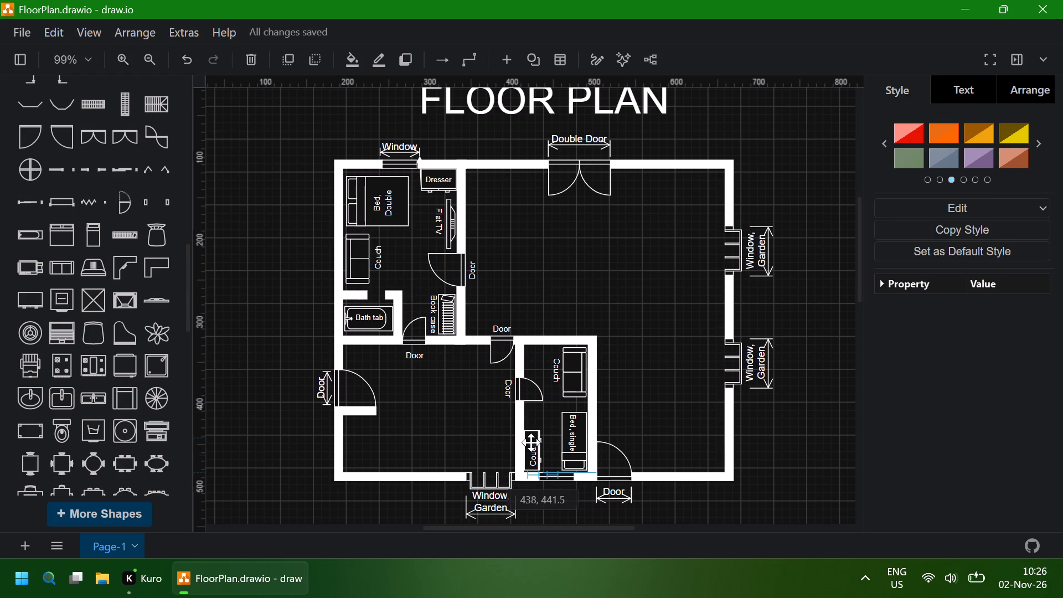
Change the copied label on the single bedroom's dresser to read "Dresser".
{"action": "double_click", "coordinate": [531, 444]}
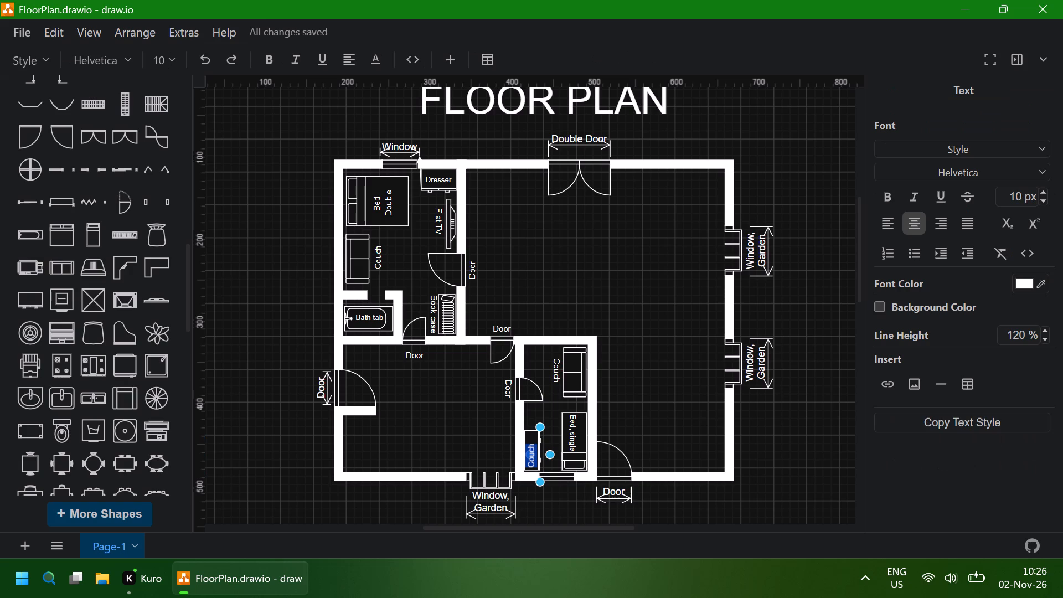
{"action": "type", "text": "Dresser"}
{"action": "left_click", "coordinate": [656, 411]}
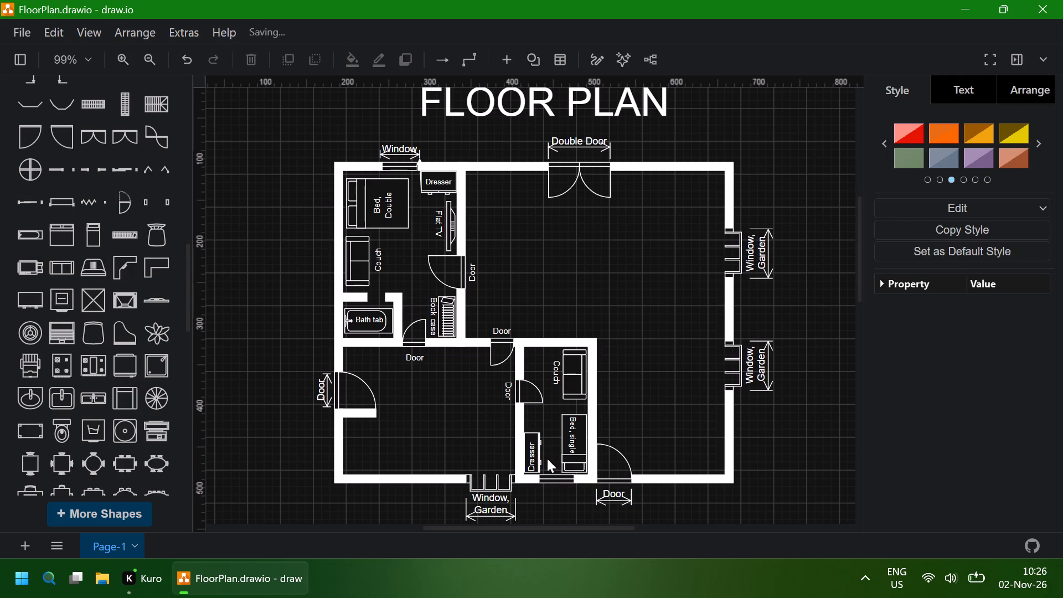
Nudge the single bedroom's "Dresser" label slightly upward to centre it on the dresser.
{"action": "left_click", "coordinate": [533, 458]}
{"action": "key", "text": "Up"}
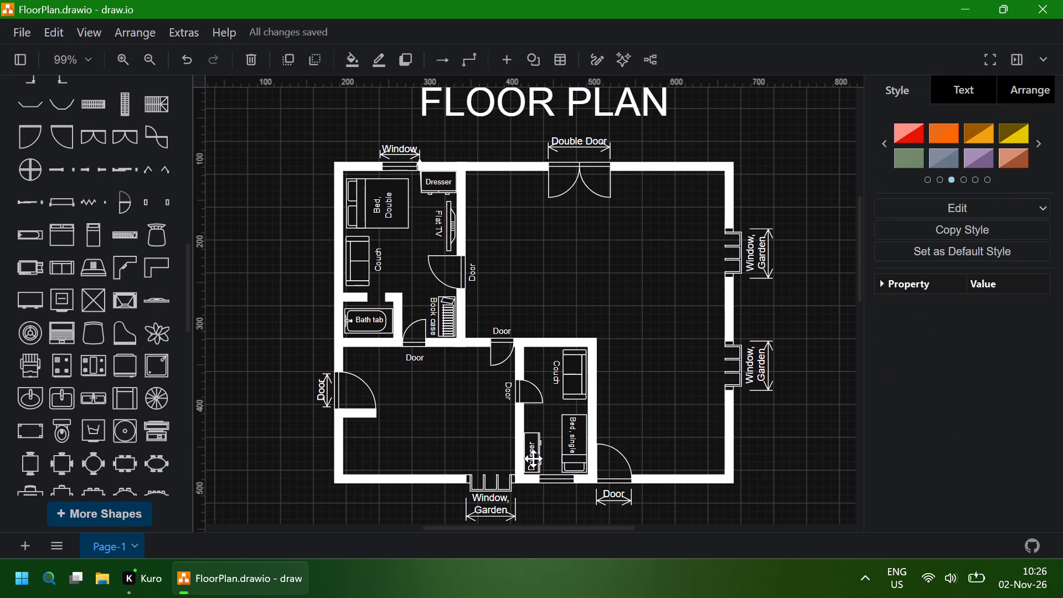
{"action": "key", "text": "Up"}
{"action": "key", "text": "Up"}
{"action": "key", "text": "Up"}
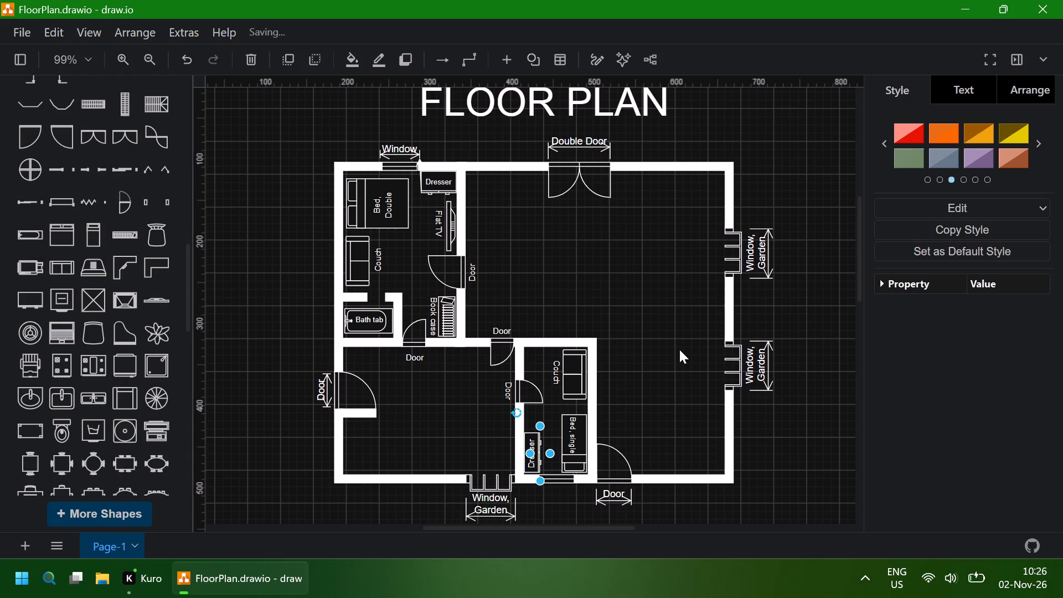
{"action": "left_click", "coordinate": [679, 349]}
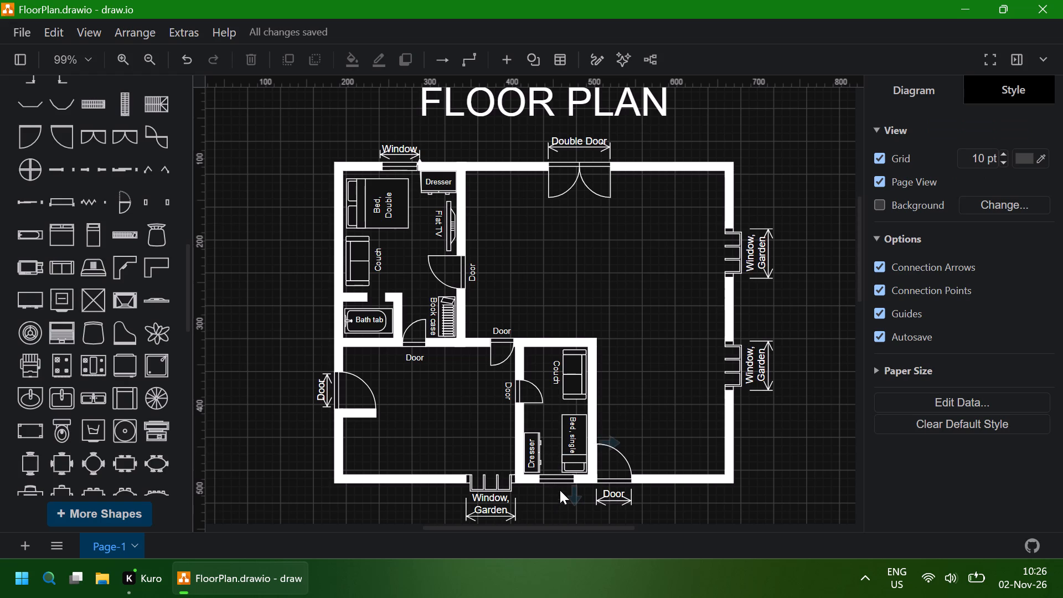
Duplicate the double bedroom's "Window" label and place the copy just below the single bedroom's window on the bottom wall.
{"action": "left_click", "coordinate": [403, 148]}
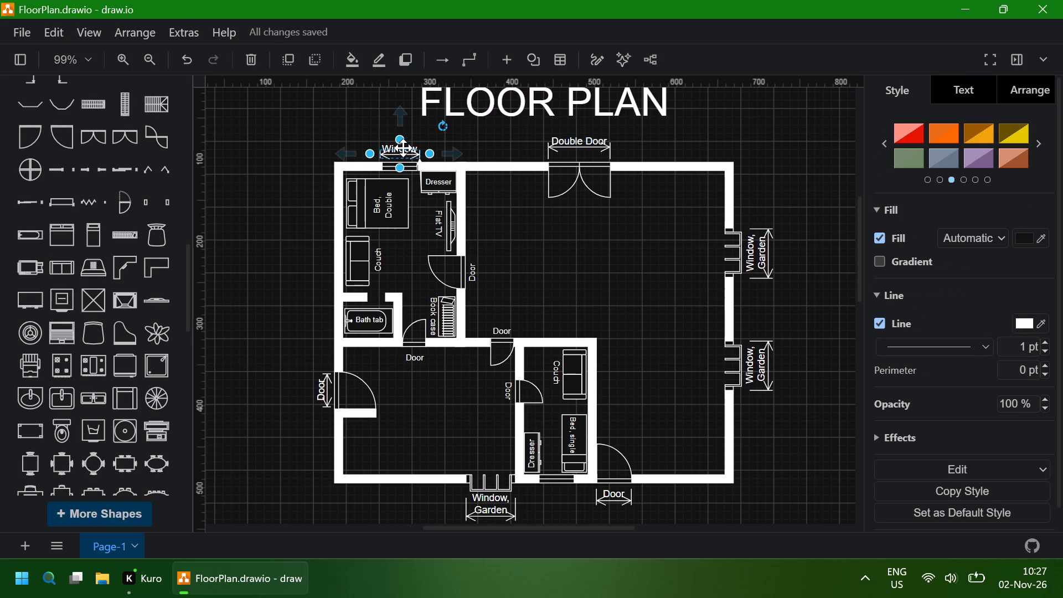
{"action": "key", "text": "ctrl+d"}
{"action": "left_click_drag", "start_coordinate": [415, 156], "coordinate": [433, 176]}
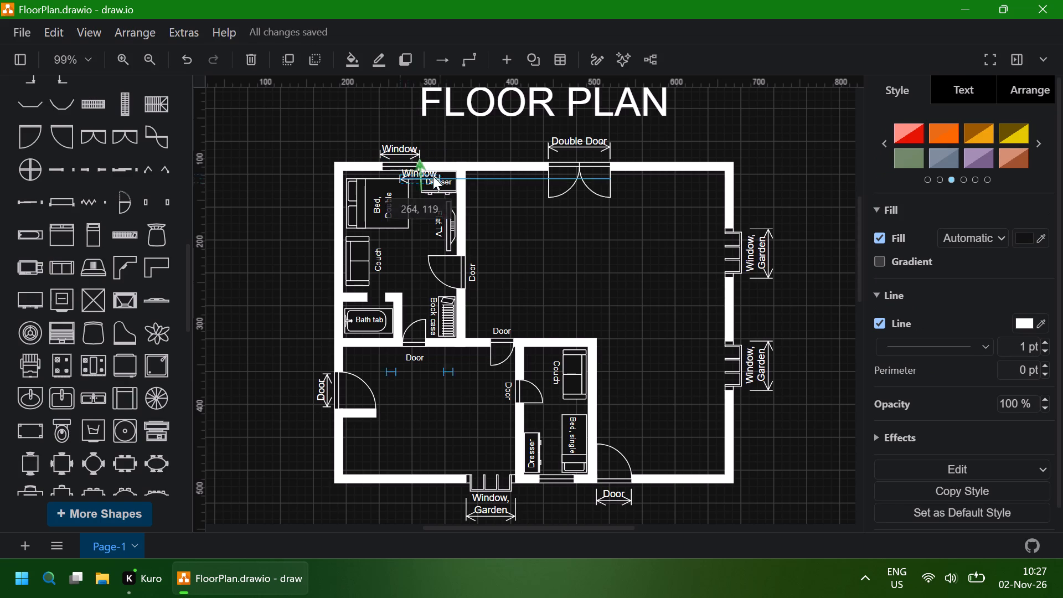
{"action": "left_click_drag", "start_coordinate": [433, 176], "coordinate": [559, 493]}
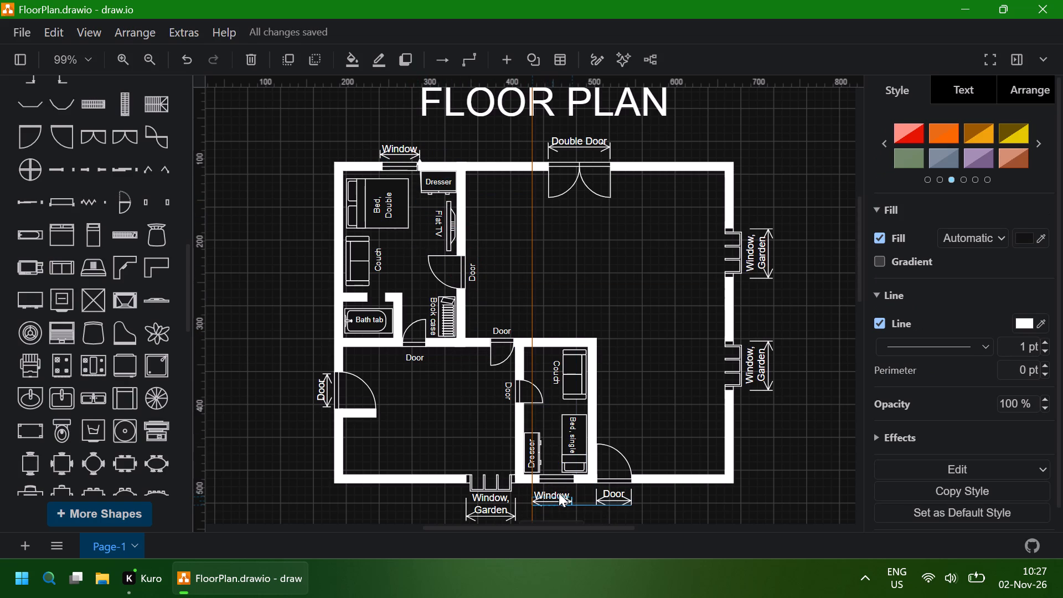
{"action": "left_click_drag", "start_coordinate": [559, 493], "coordinate": [563, 491]}
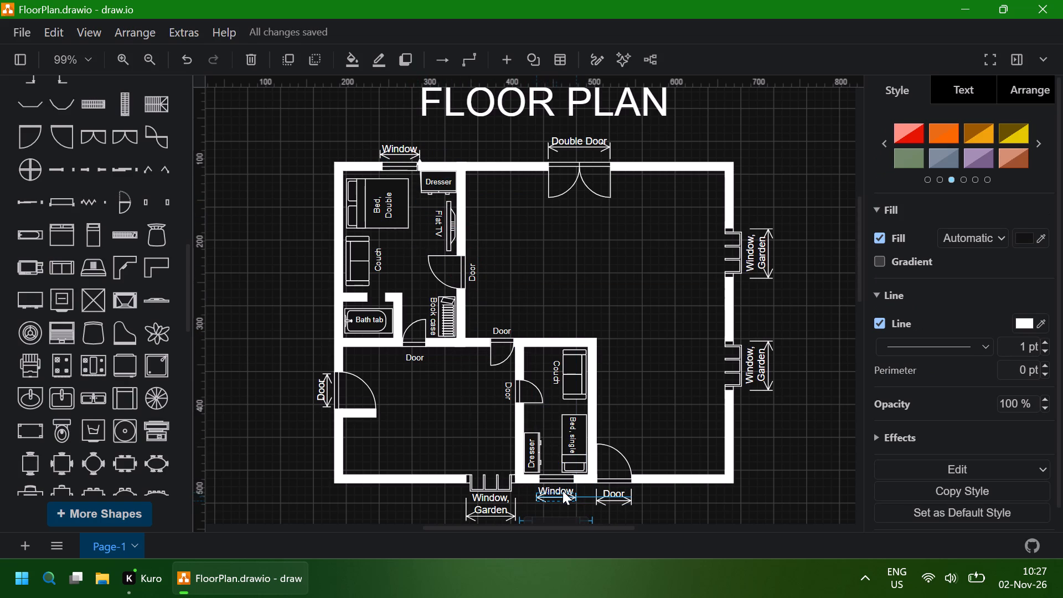
{"action": "left_click_drag", "start_coordinate": [563, 491], "coordinate": [563, 489]}
{"action": "left_click", "coordinate": [631, 396]}
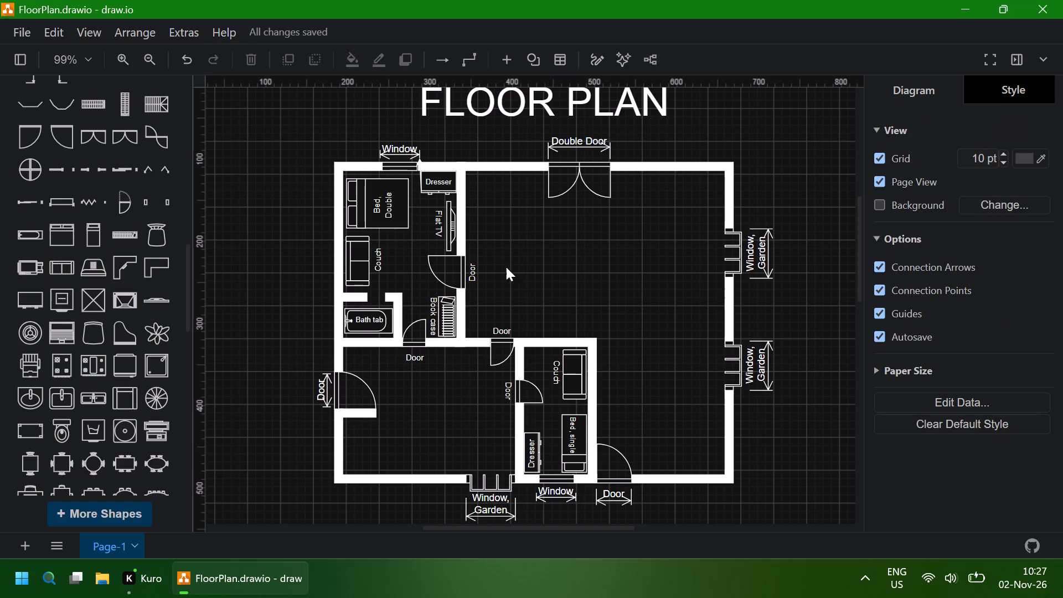
Set the font size of the "Window, Garden" label below the plan's bottom wall to 10.
{"action": "double_click", "coordinate": [487, 504]}
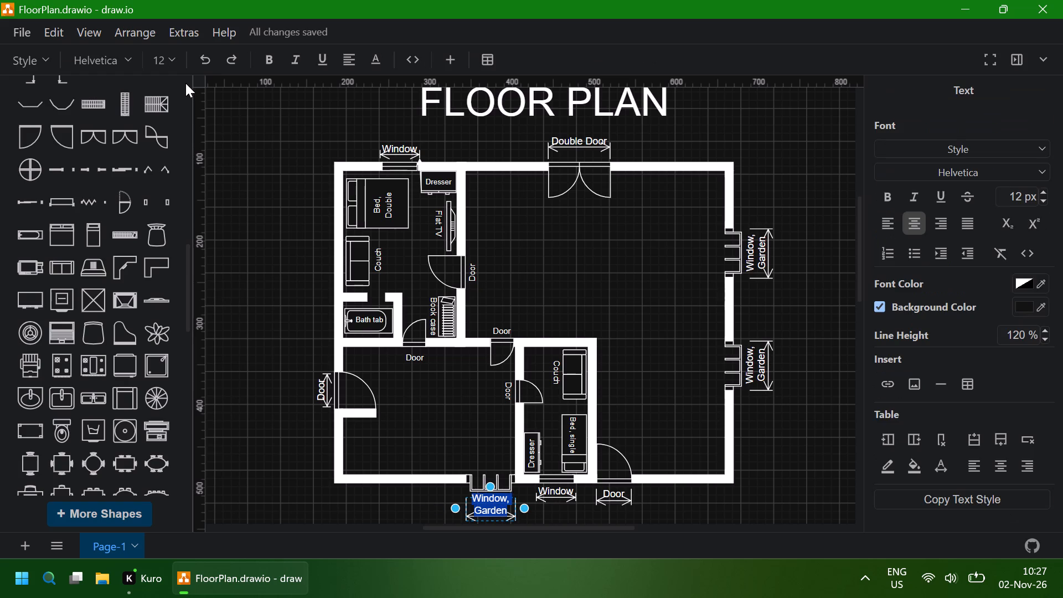
{"action": "left_click", "coordinate": [177, 64]}
{"action": "left_click", "coordinate": [188, 140]}
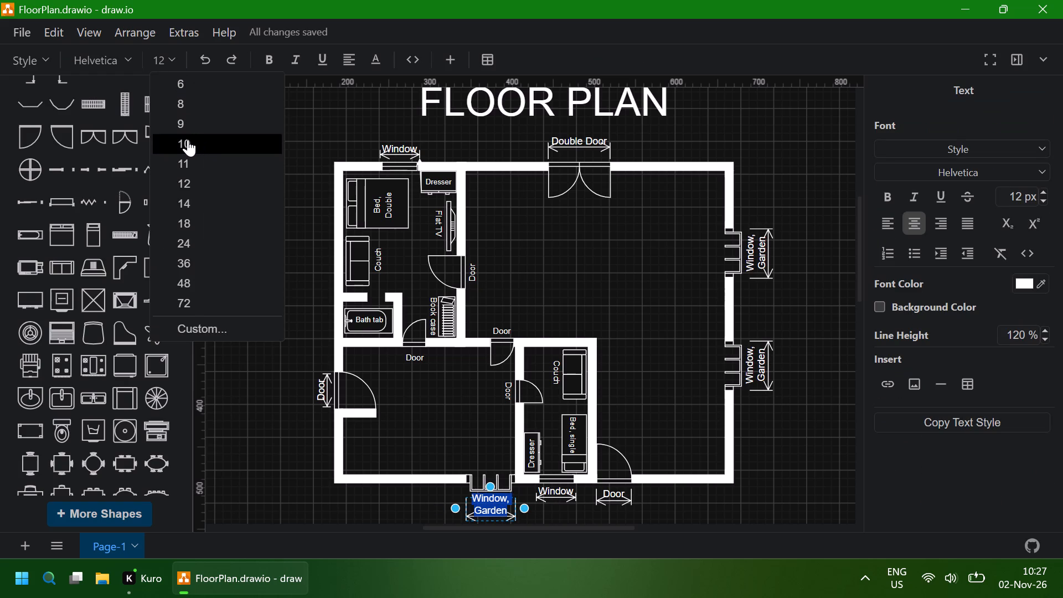
{"action": "left_click", "coordinate": [679, 507]}
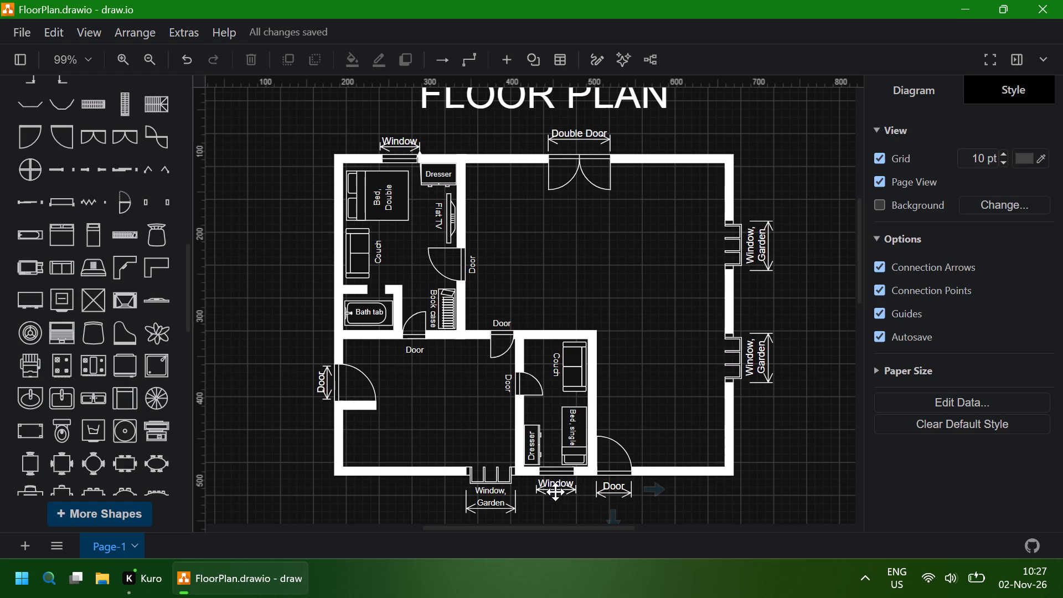
Set the font size of the "Window" label below the single bedroom to 10.
{"action": "double_click", "coordinate": [554, 488]}
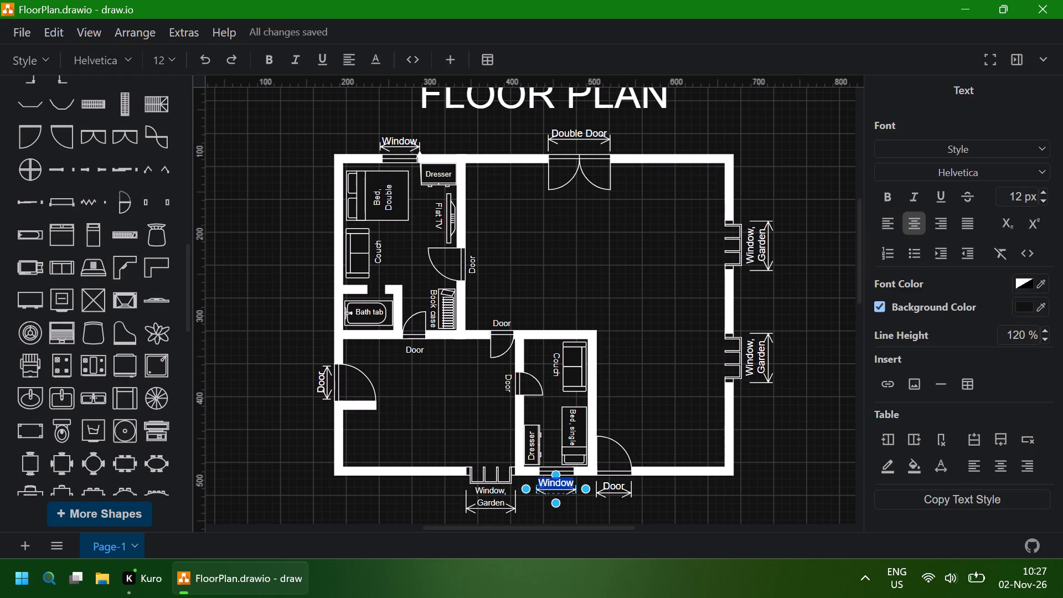
{"action": "left_click", "coordinate": [172, 65]}
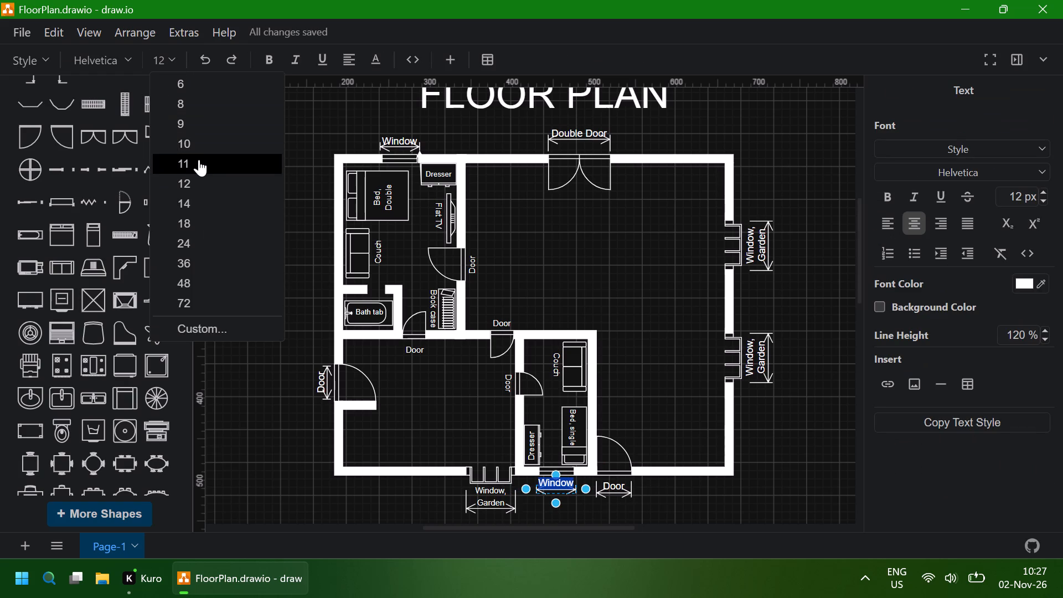
{"action": "left_click", "coordinate": [195, 148]}
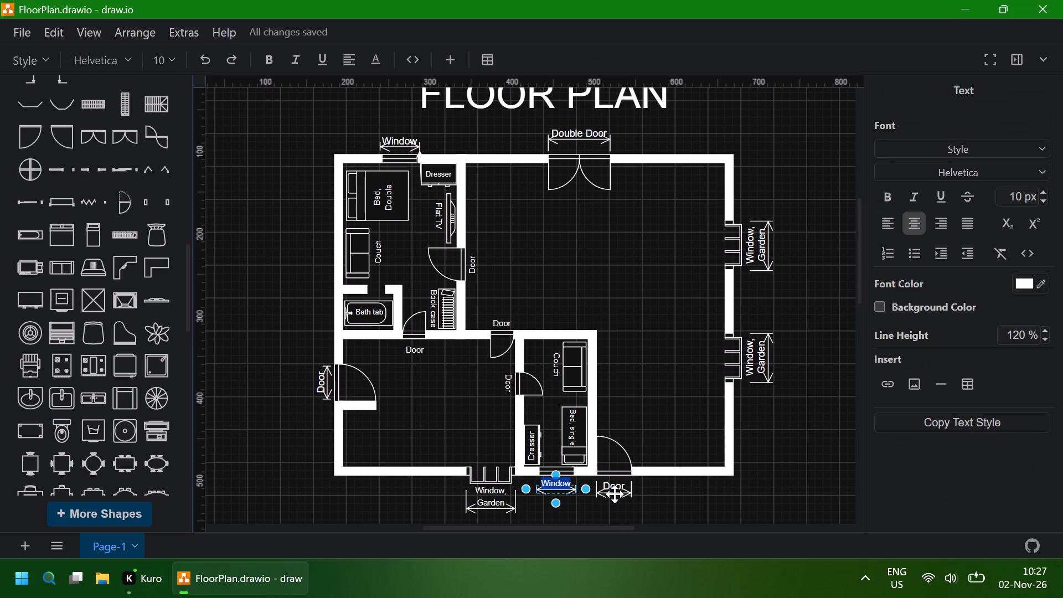
Set the font size of the "Door" label below the plan's bottom wall to 10.
{"action": "double_click", "coordinate": [616, 492]}
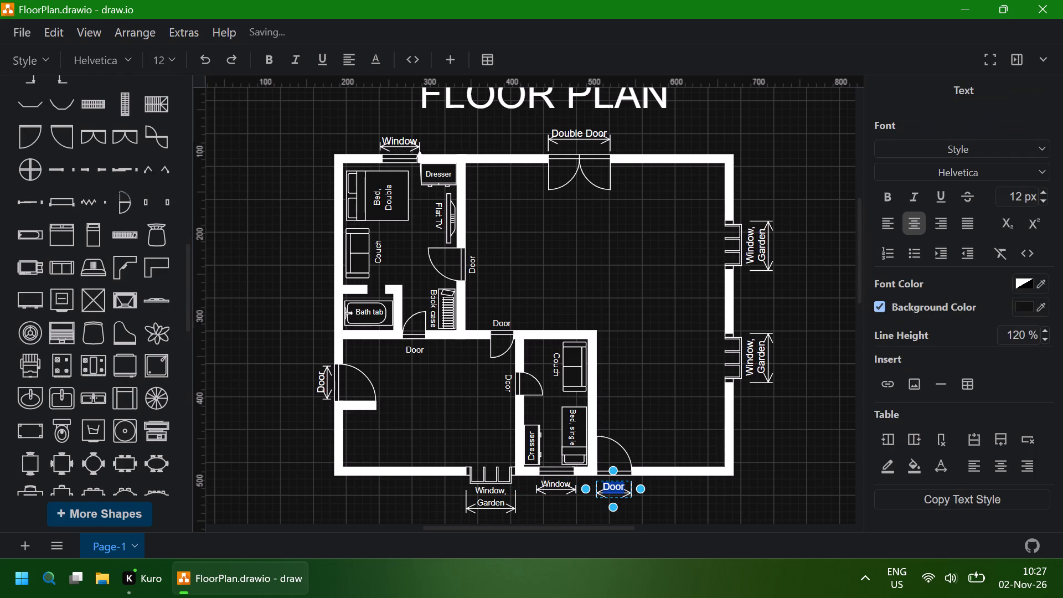
{"action": "left_click", "coordinate": [172, 58]}
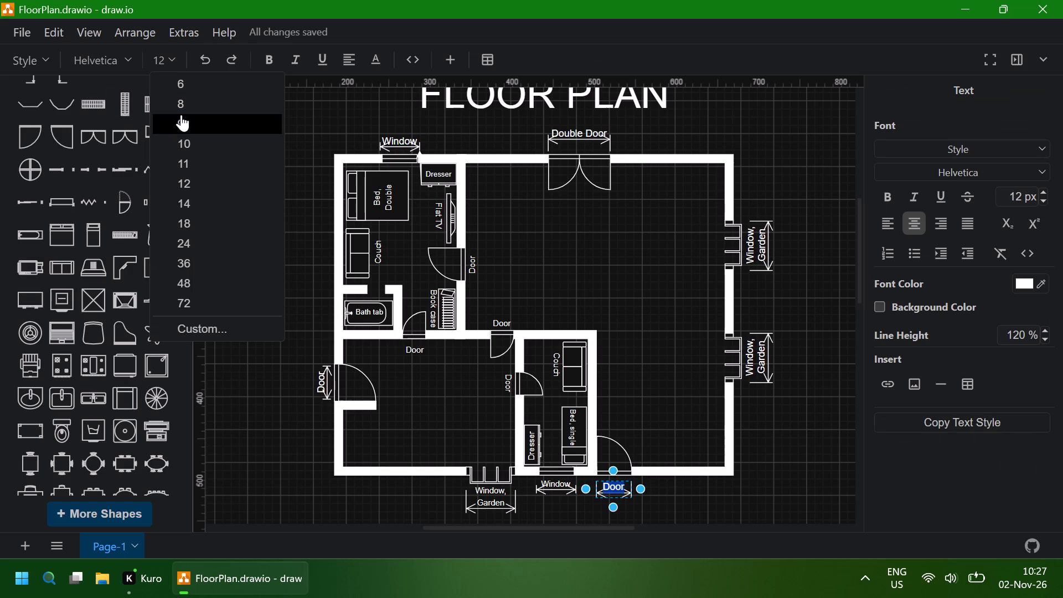
{"action": "left_click", "coordinate": [187, 139]}
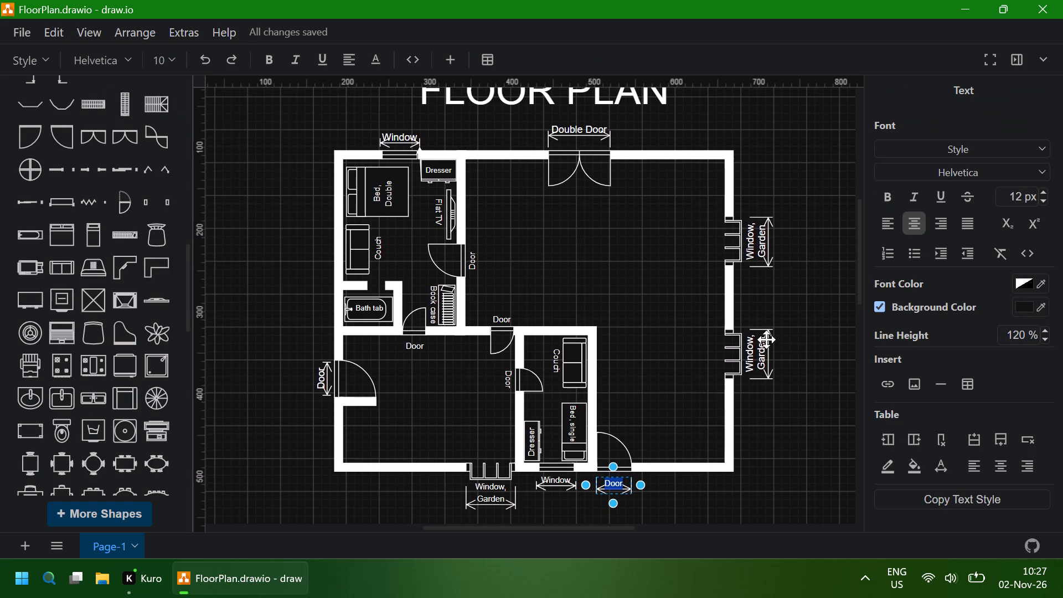
Set the font size of the lower "Window, Garden" label beside the plan's right wall to 10.
{"action": "double_click", "coordinate": [758, 350]}
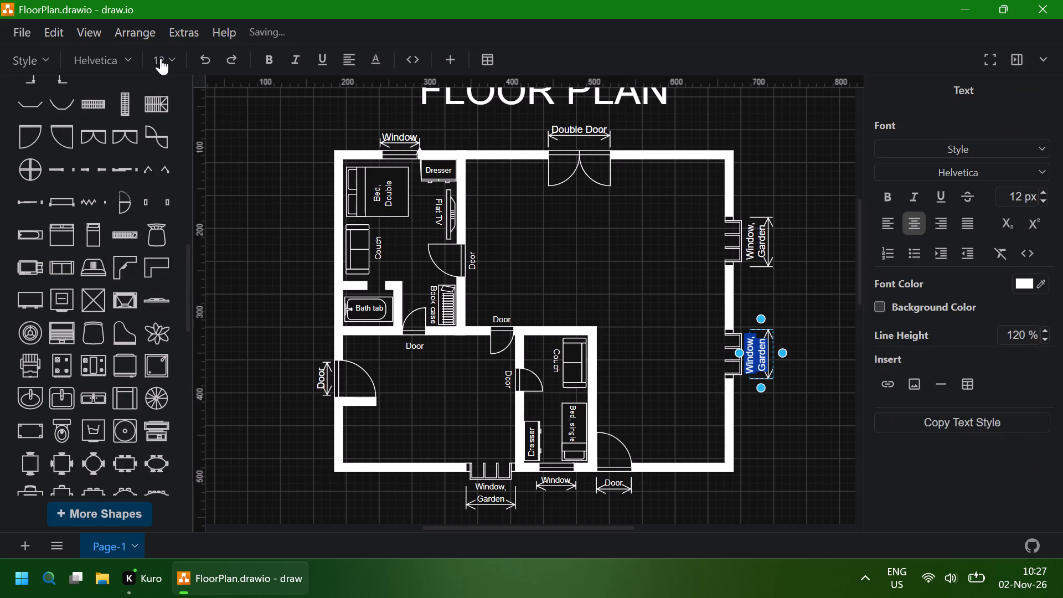
{"action": "left_click", "coordinate": [171, 60]}
{"action": "left_click", "coordinate": [189, 138]}
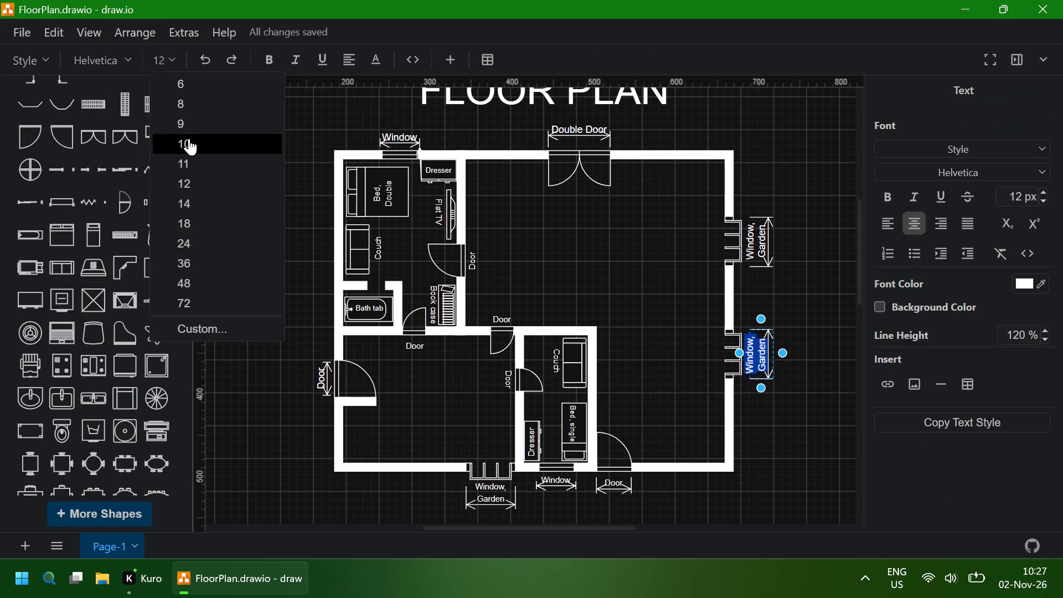
Set the font size of the upper "Window, Garden" label beside the plan's right wall to 10.
{"action": "left_click", "coordinate": [793, 354]}
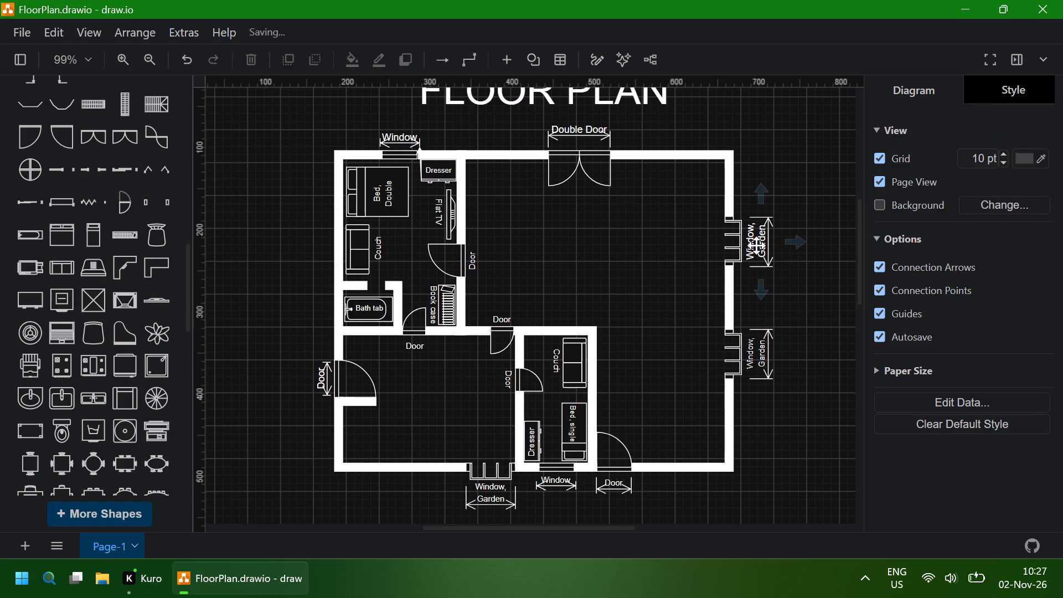
{"action": "double_click", "coordinate": [756, 245]}
{"action": "left_click", "coordinate": [174, 61]}
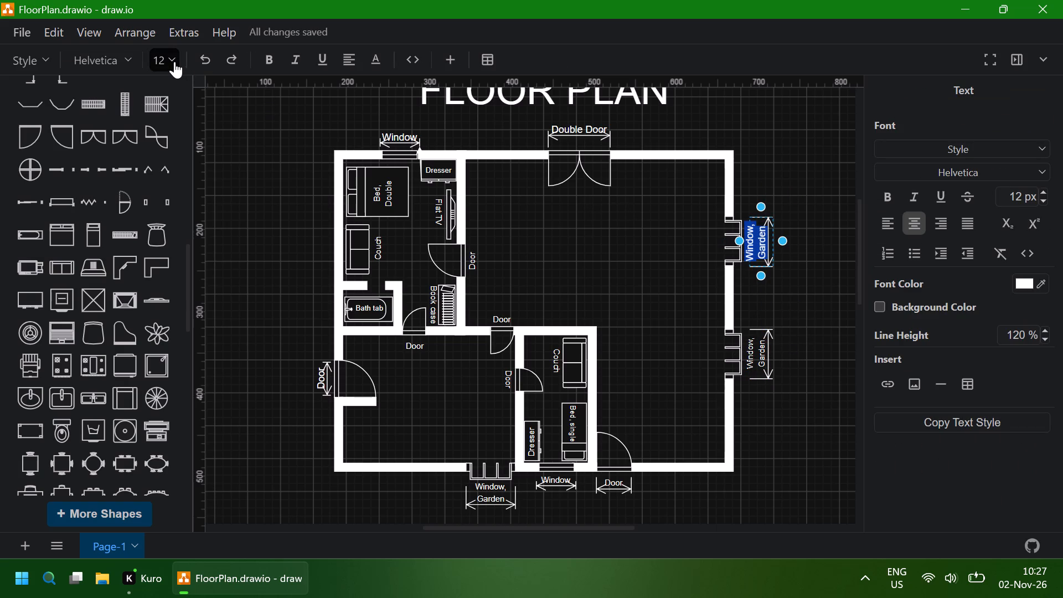
{"action": "left_click", "coordinate": [193, 138]}
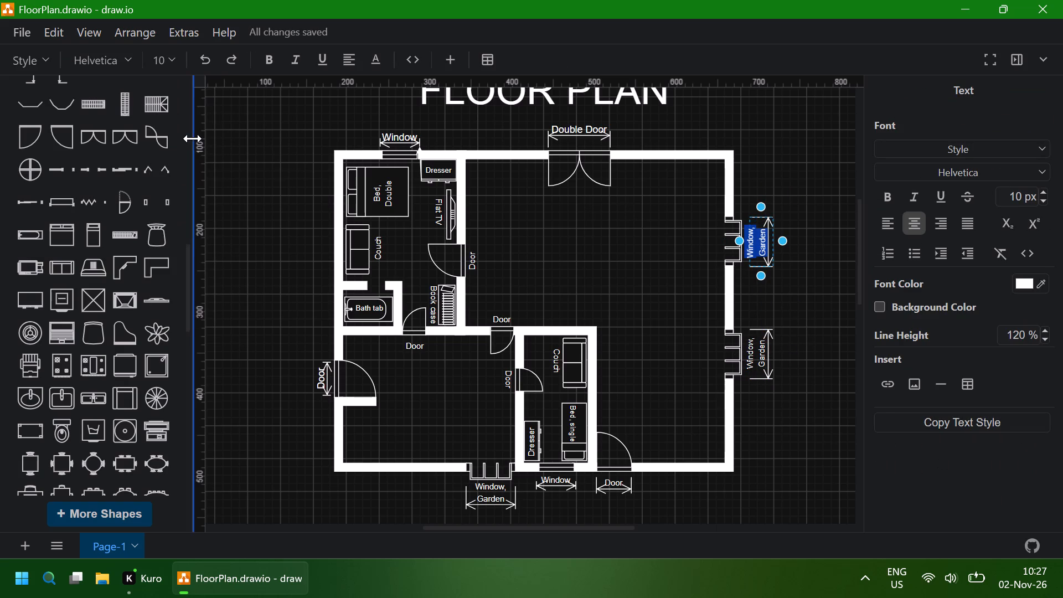
Set the font size of the "Double Door" label above the plan's top wall to 10.
{"action": "double_click", "coordinate": [581, 130]}
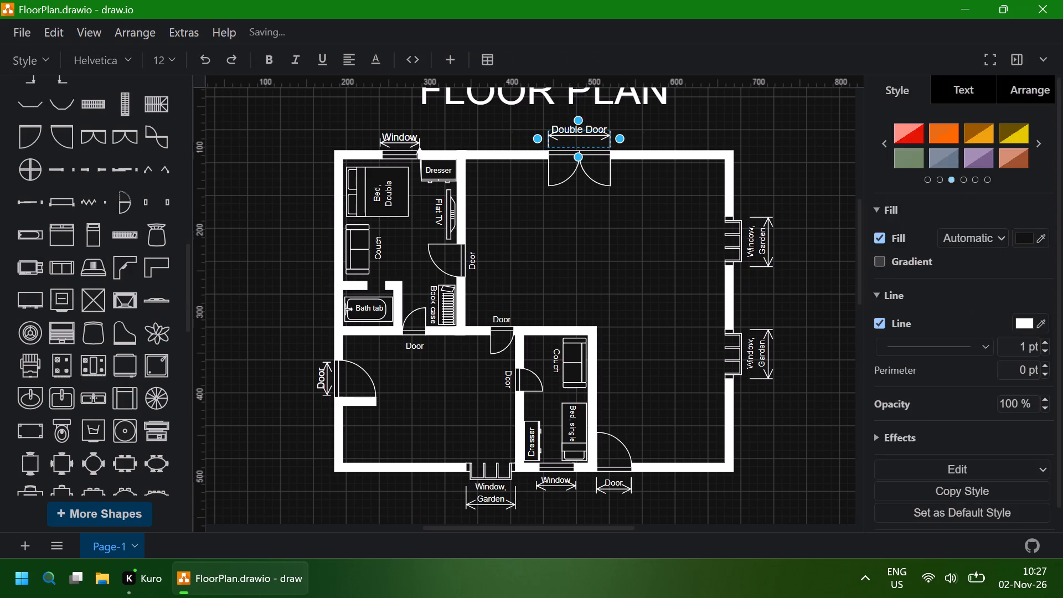
{"action": "left_click", "coordinate": [171, 63]}
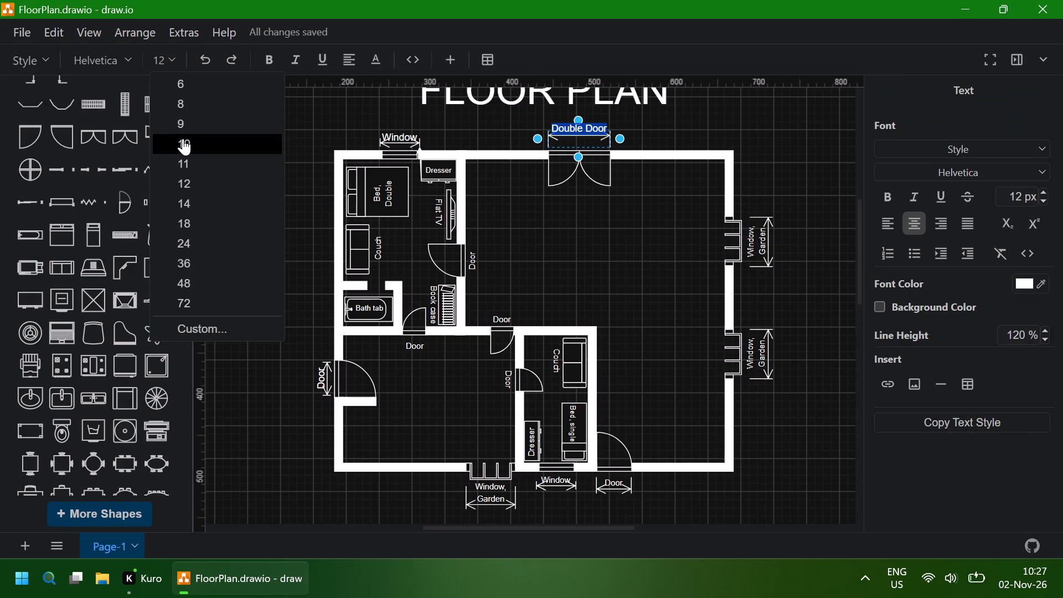
{"action": "left_click", "coordinate": [184, 138]}
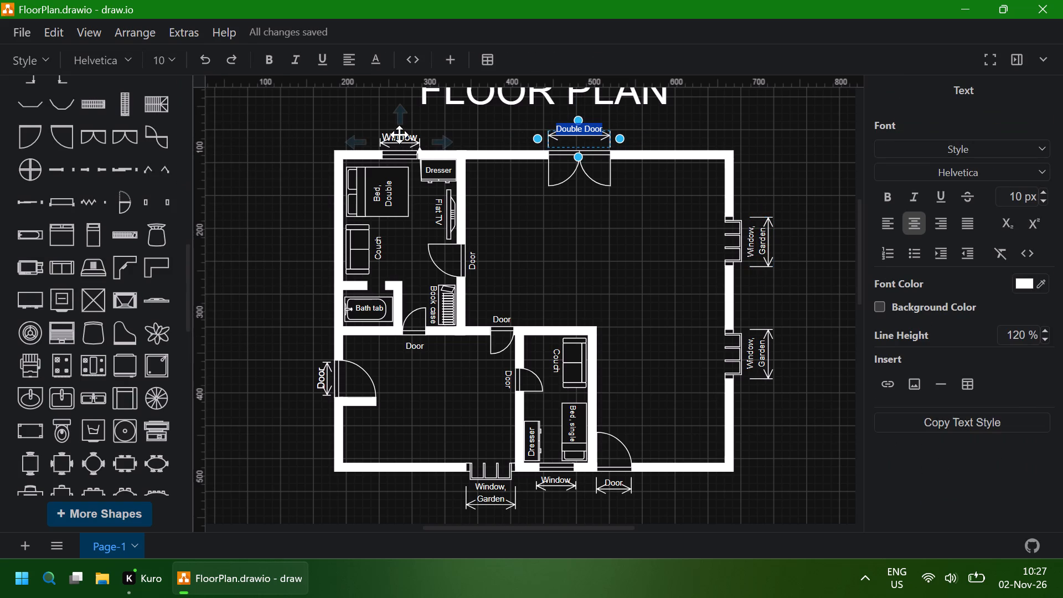
Set the font size of the "Window" label above the double bedroom to 10.
{"action": "double_click", "coordinate": [399, 135]}
{"action": "left_click", "coordinate": [175, 58]}
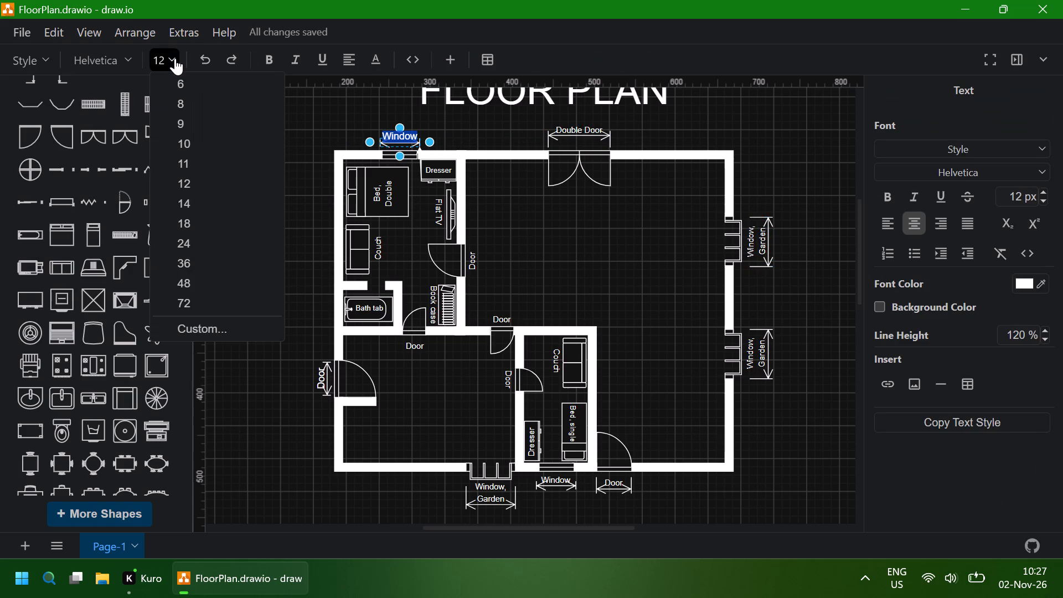
{"action": "left_click", "coordinate": [193, 138]}
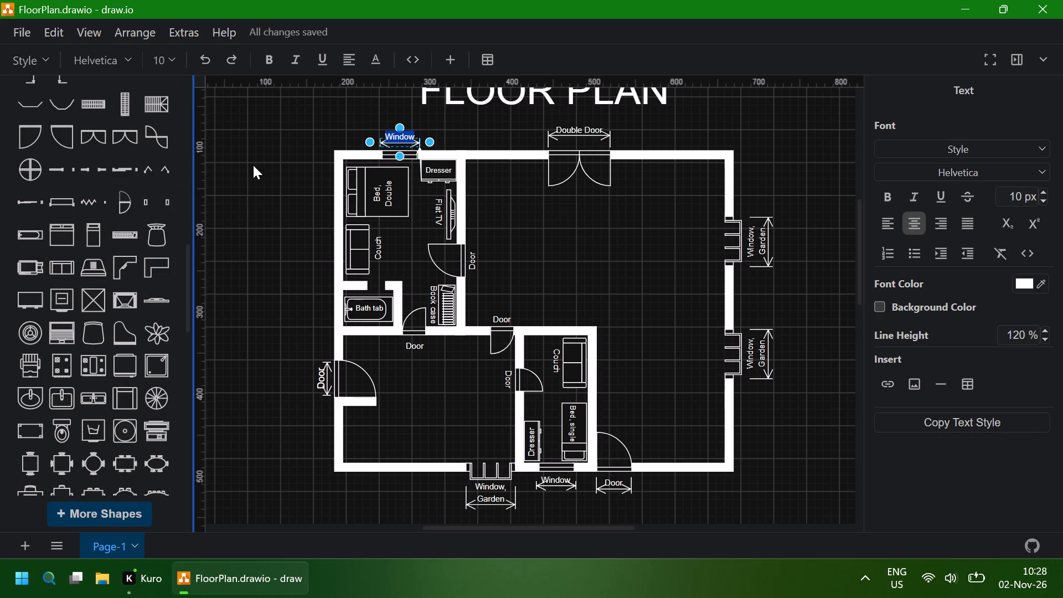
Set the font size of the "Door" label outside the plan's left wall to 10.
{"action": "scroll", "coordinate": [298, 236], "scroll_direction": "up", "scroll_amount": 1}
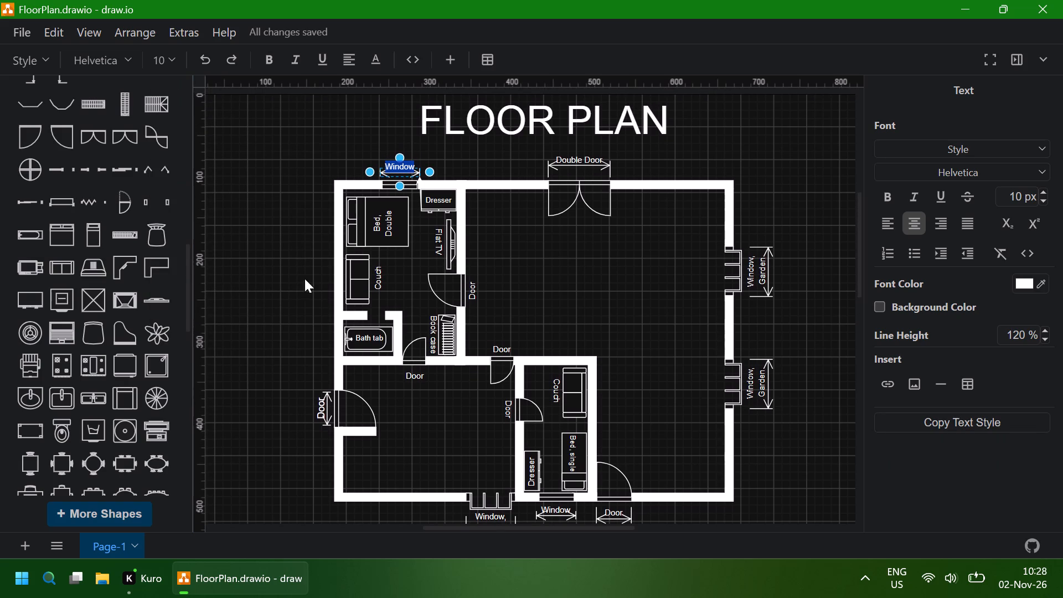
{"action": "double_click", "coordinate": [321, 409]}
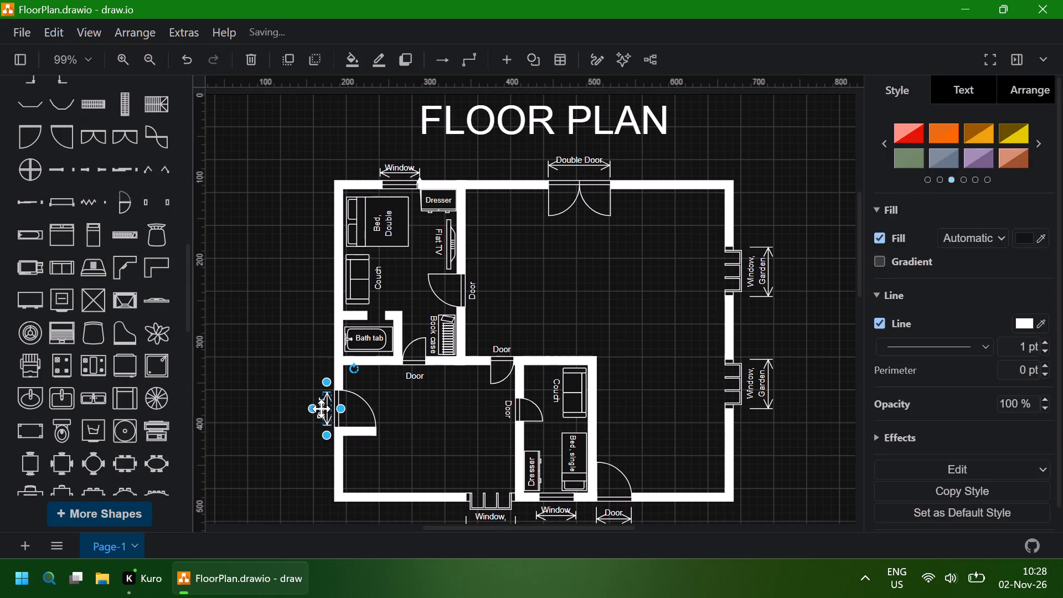
{"action": "left_click", "coordinate": [179, 62]}
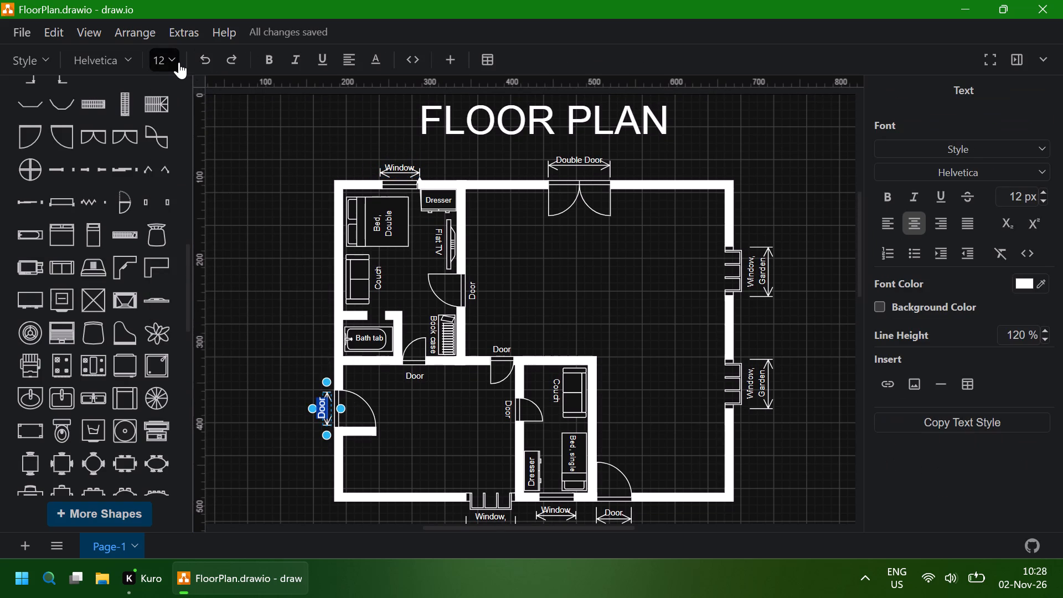
{"action": "left_click", "coordinate": [195, 147]}
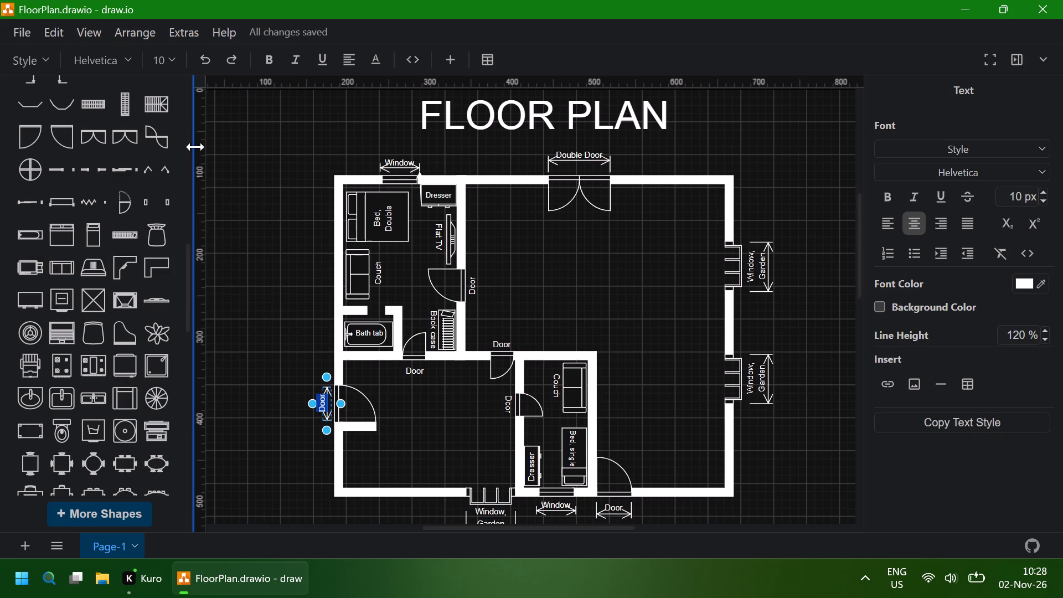
{"action": "left_click", "coordinate": [792, 329]}
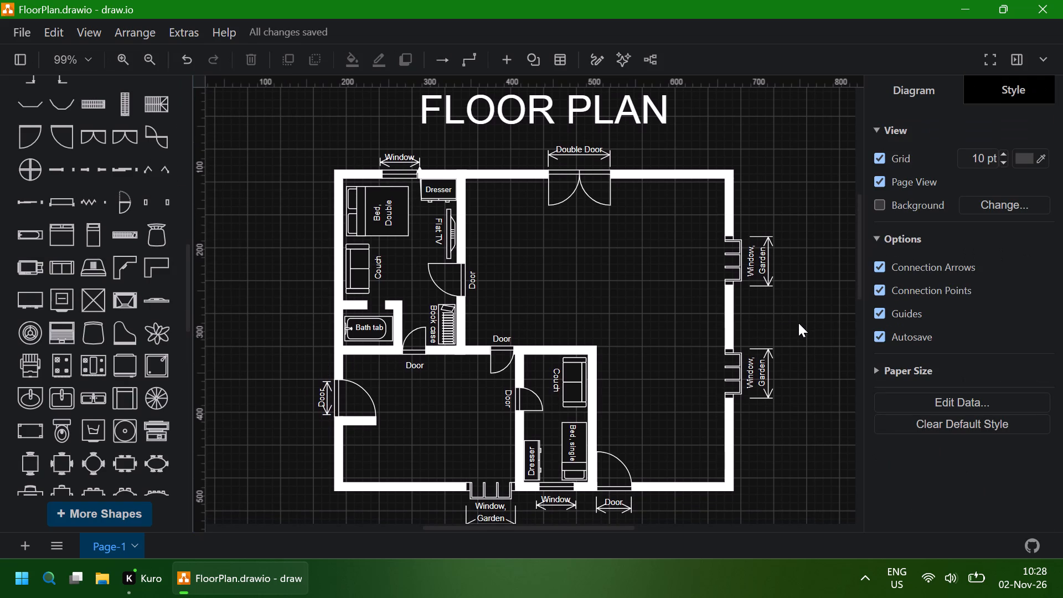
Save the floor plan diagram.
{"action": "scroll", "coordinate": [623, 333], "scroll_direction": "down", "scroll_amount": 1}
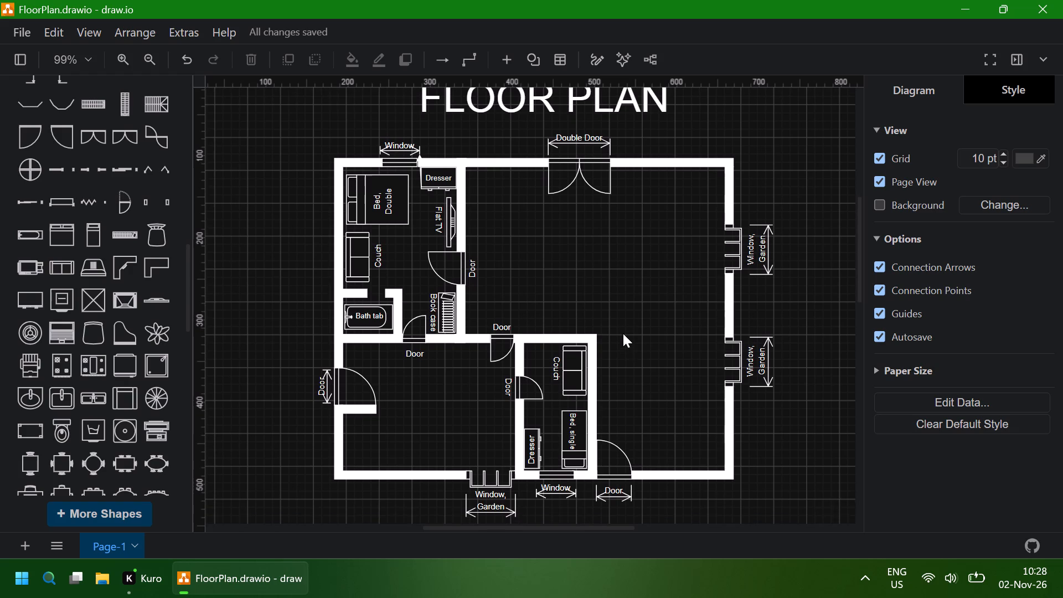
{"action": "scroll", "coordinate": [623, 333], "scroll_direction": "down", "scroll_amount": 1}
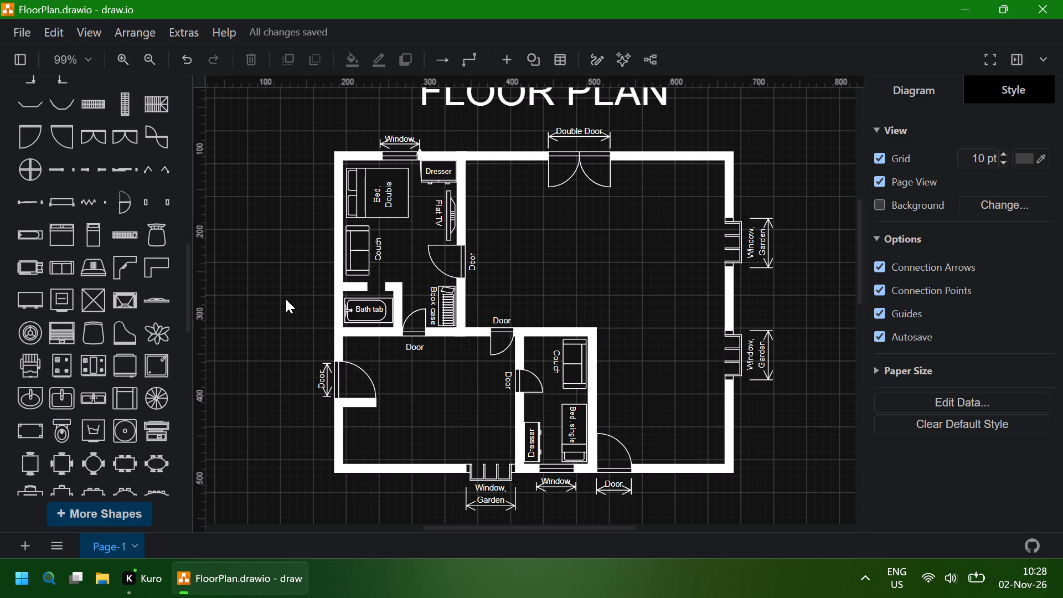
{"action": "key", "text": "ctrl+s"}
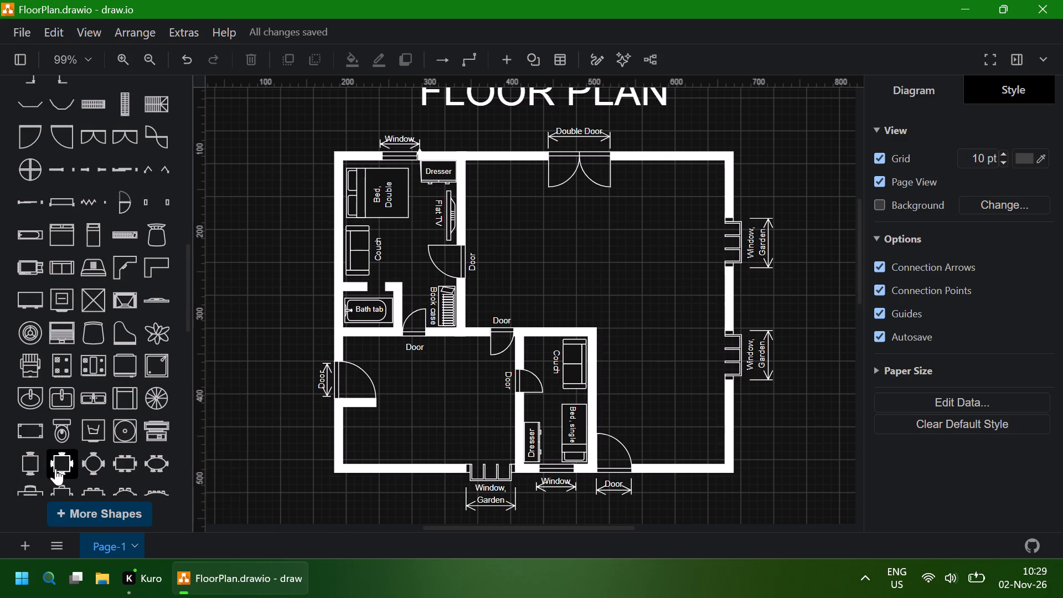
Add a Sink Double shape and place it in the bottom-left corner of the plan's lower-left room.
{"action": "scroll", "coordinate": [67, 463], "scroll_direction": "down", "scroll_amount": 1}
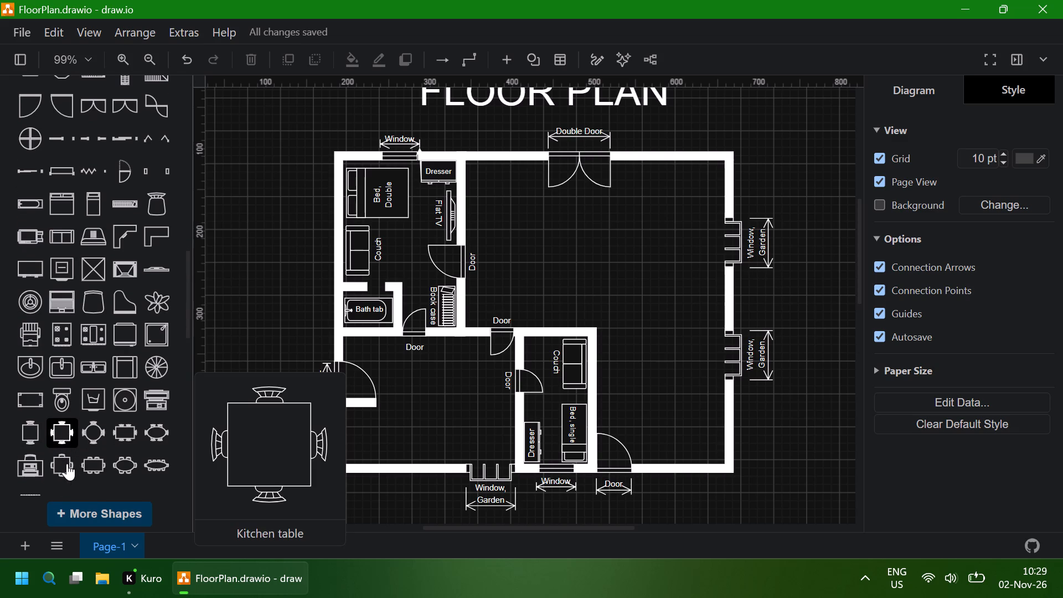
{"action": "scroll", "coordinate": [67, 463], "scroll_direction": "down", "scroll_amount": 1}
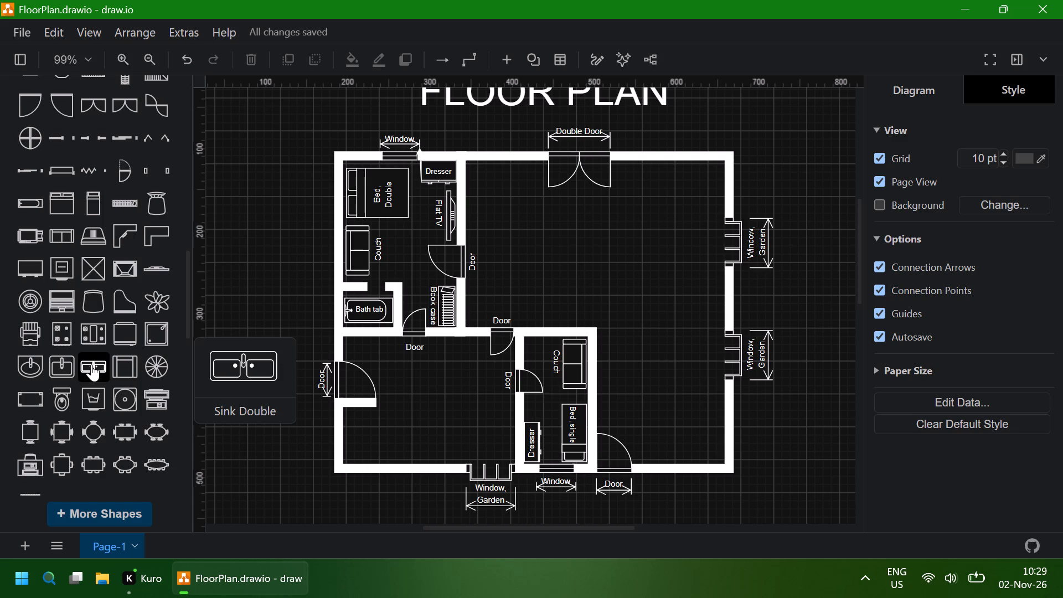
{"action": "left_click", "coordinate": [91, 364]}
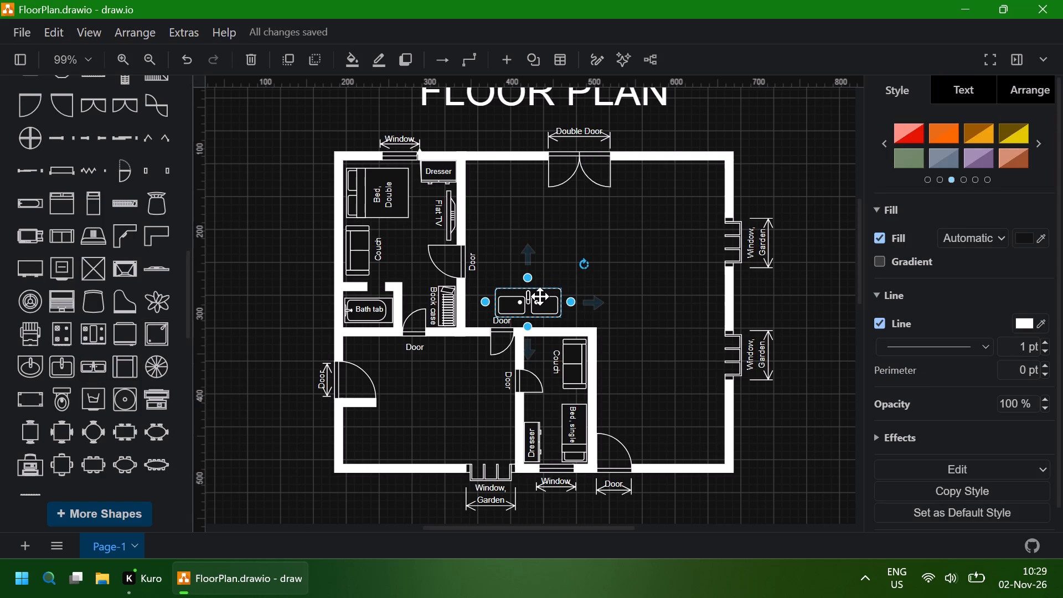
{"action": "left_click_drag", "start_coordinate": [540, 296], "coordinate": [493, 368]}
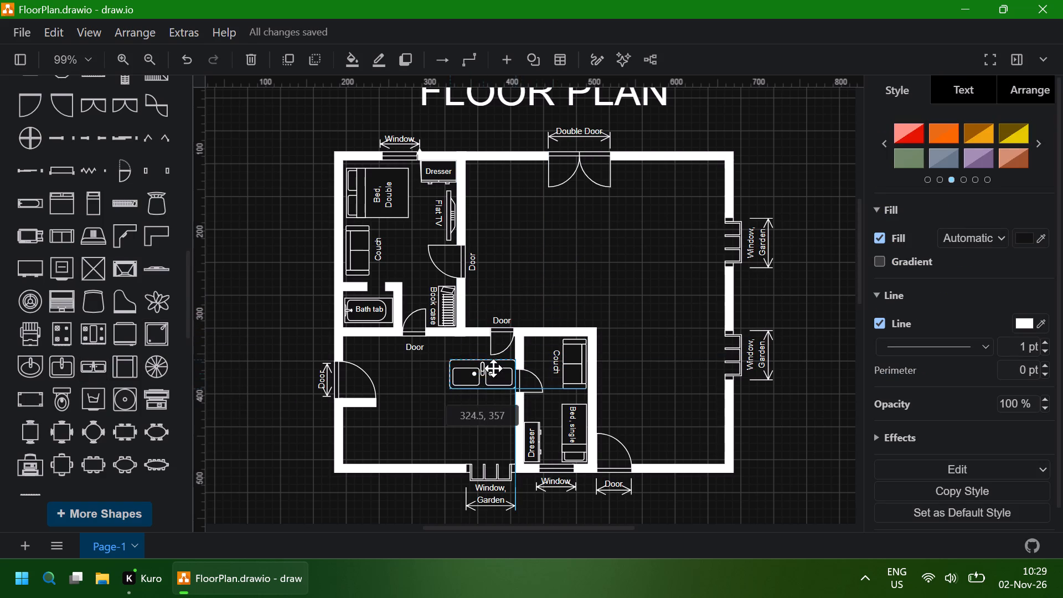
{"action": "left_click_drag", "start_coordinate": [493, 368], "coordinate": [426, 433]}
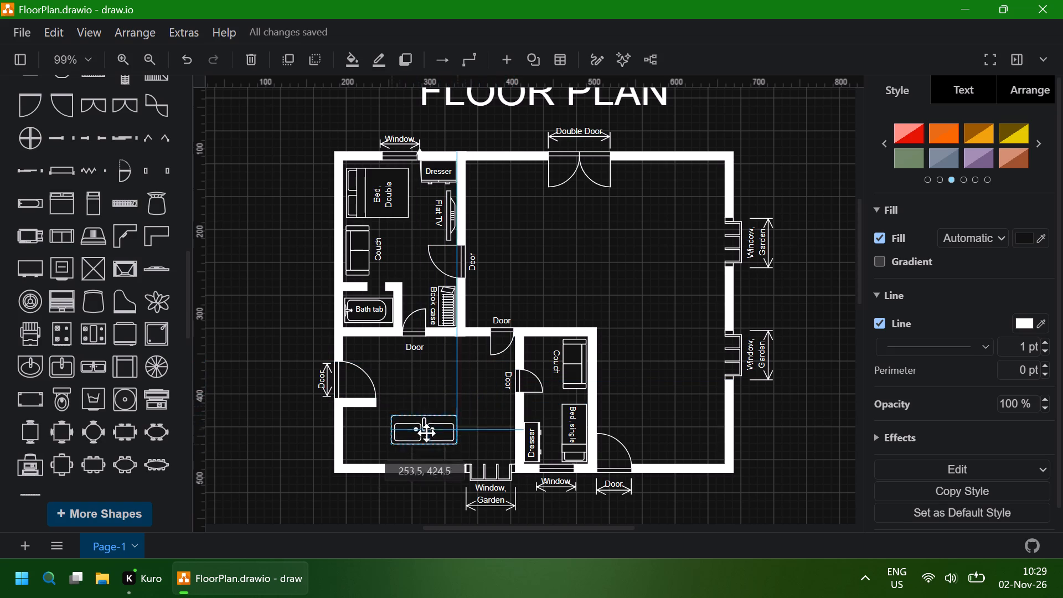
{"action": "left_click_drag", "start_coordinate": [426, 433], "coordinate": [398, 442]}
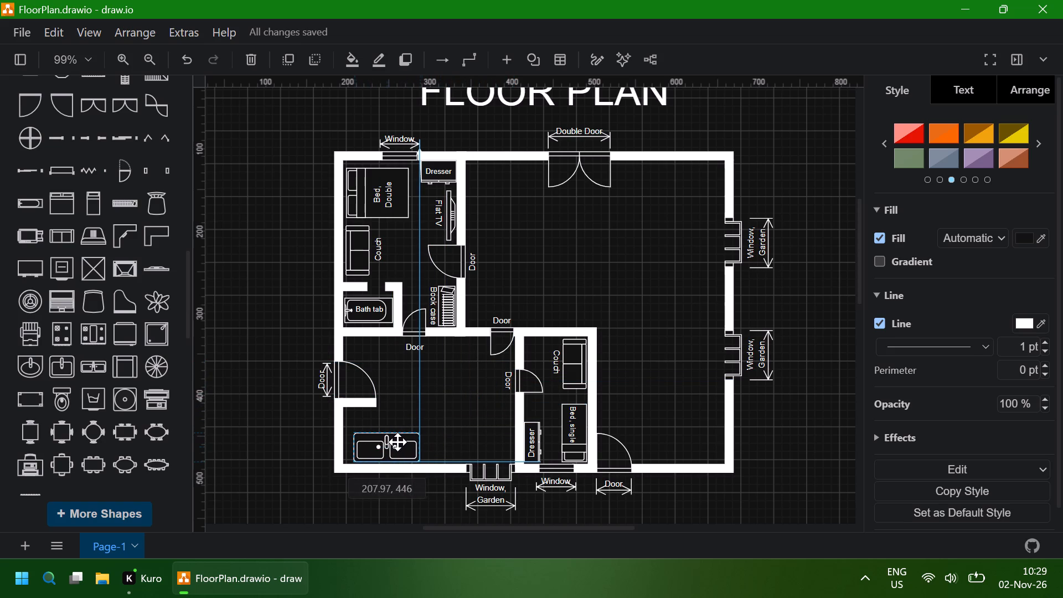
{"action": "left_click_drag", "start_coordinate": [398, 442], "coordinate": [391, 442]}
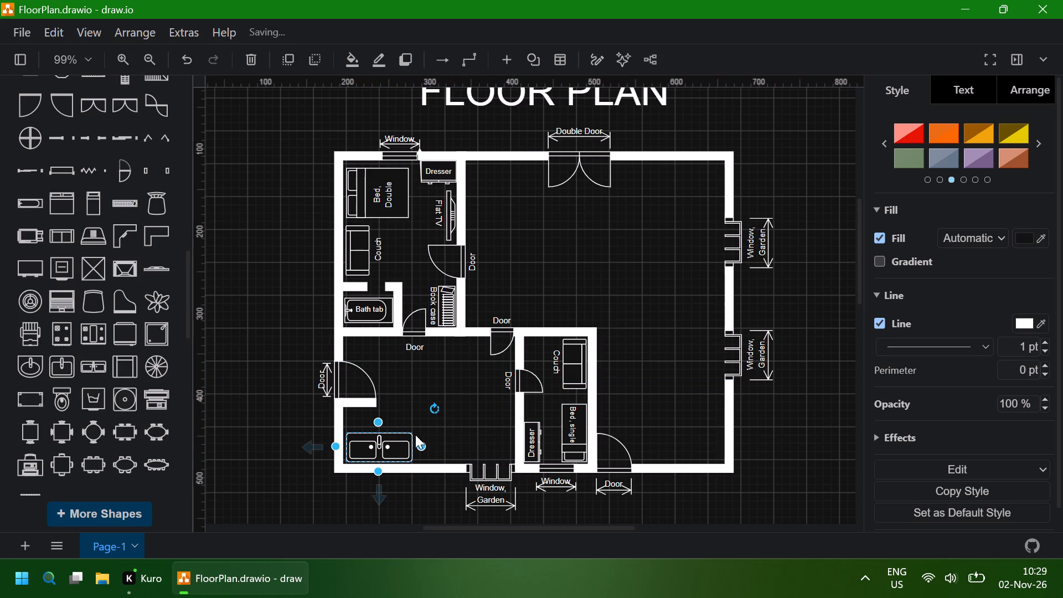
Shrink the double sink to about 48 pt wide and reduce its height, keeping it in the room's bottom-left corner.
{"action": "left_click_drag", "start_coordinate": [421, 445], "coordinate": [416, 445]}
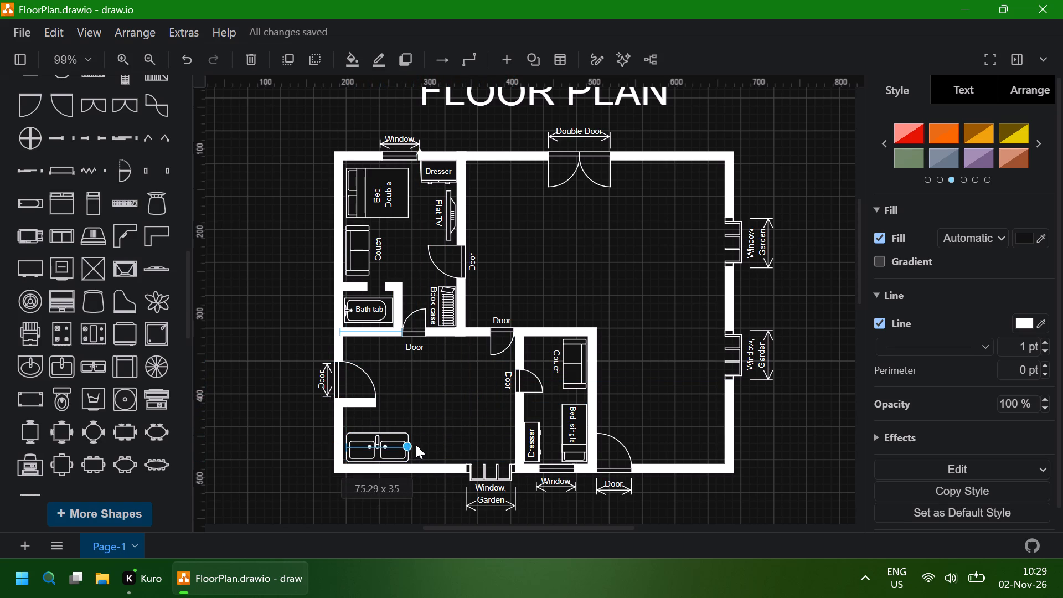
{"action": "left_click_drag", "start_coordinate": [416, 445], "coordinate": [400, 445]}
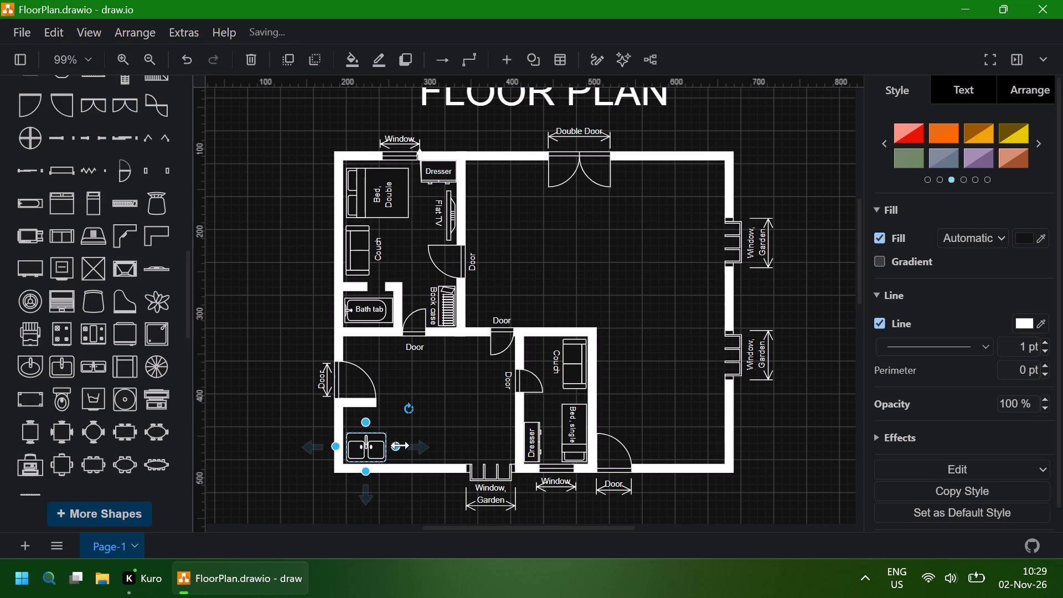
{"action": "left_click_drag", "start_coordinate": [365, 424], "coordinate": [365, 430]}
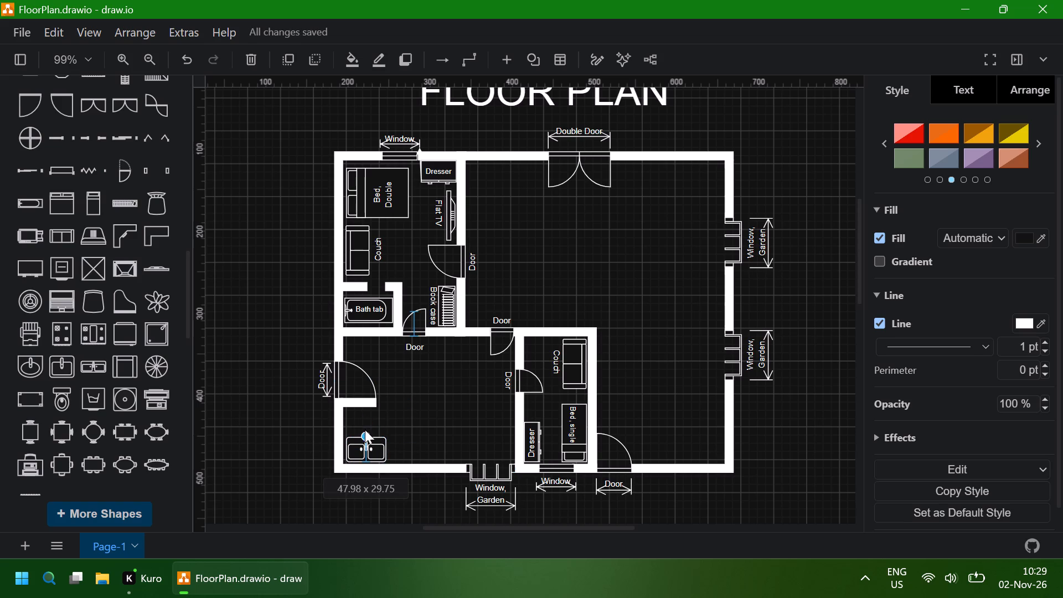
{"action": "left_click_drag", "start_coordinate": [365, 430], "coordinate": [365, 436]}
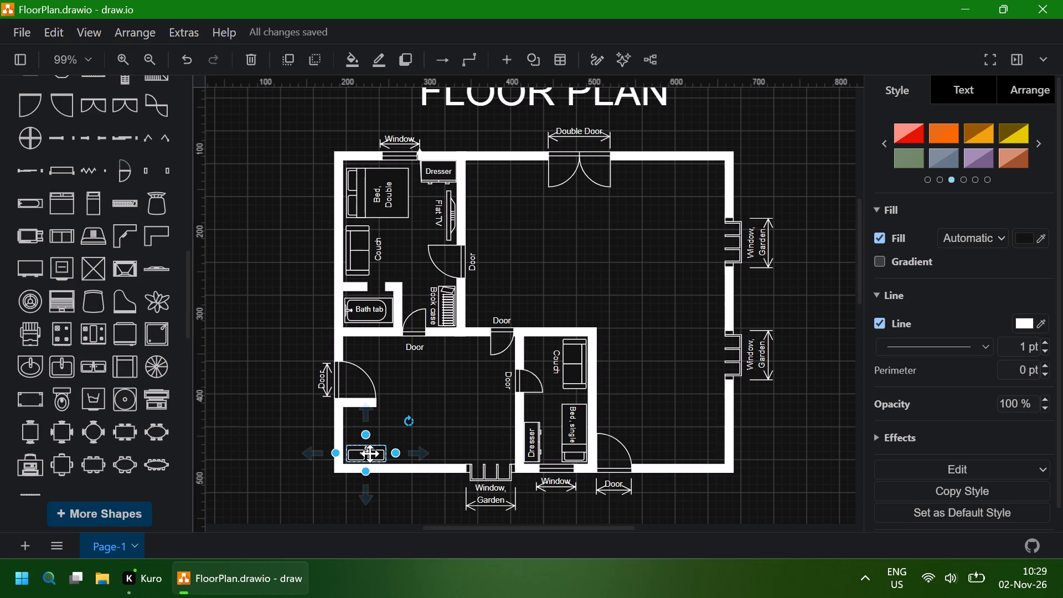
{"action": "left_click", "coordinate": [391, 429]}
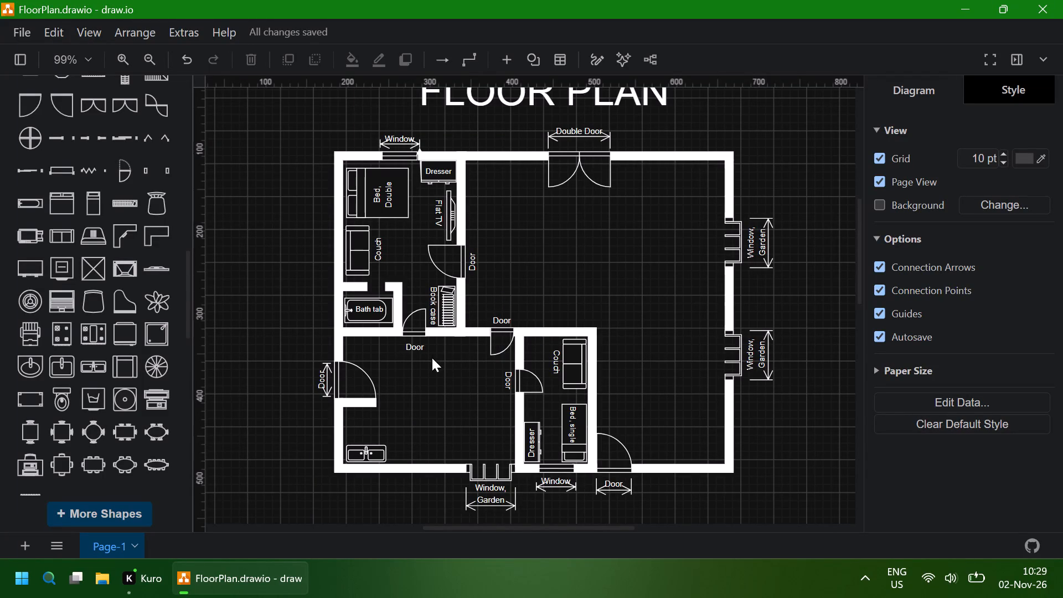
Duplicate the "Door" label at the top of the lower-left room and place the copy just above the double sink.
{"action": "left_click", "coordinate": [416, 350]}
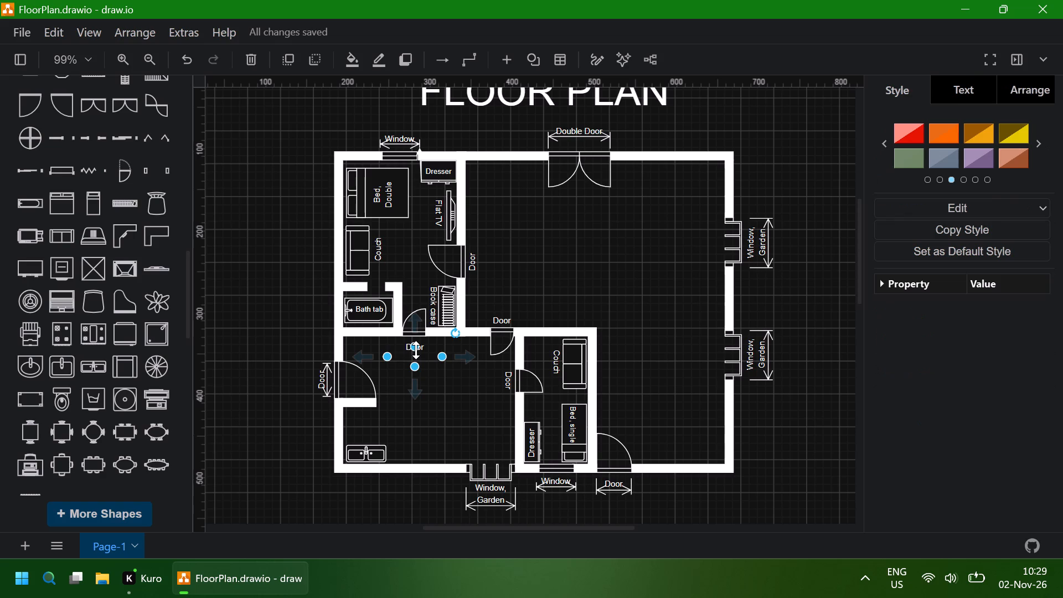
{"action": "key", "text": "ctrl+d"}
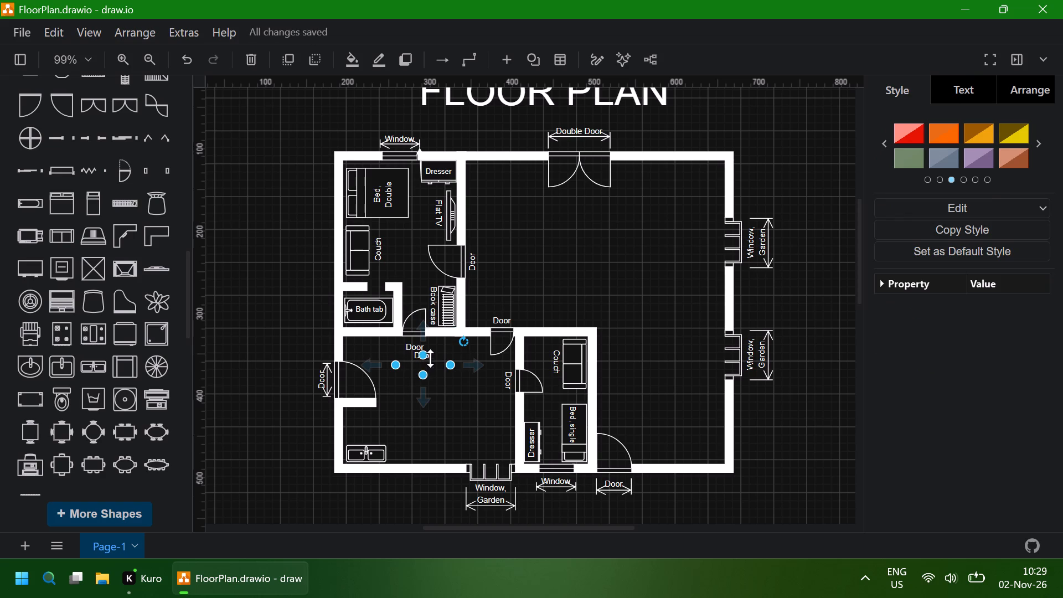
{"action": "left_click_drag", "start_coordinate": [431, 355], "coordinate": [406, 405]}
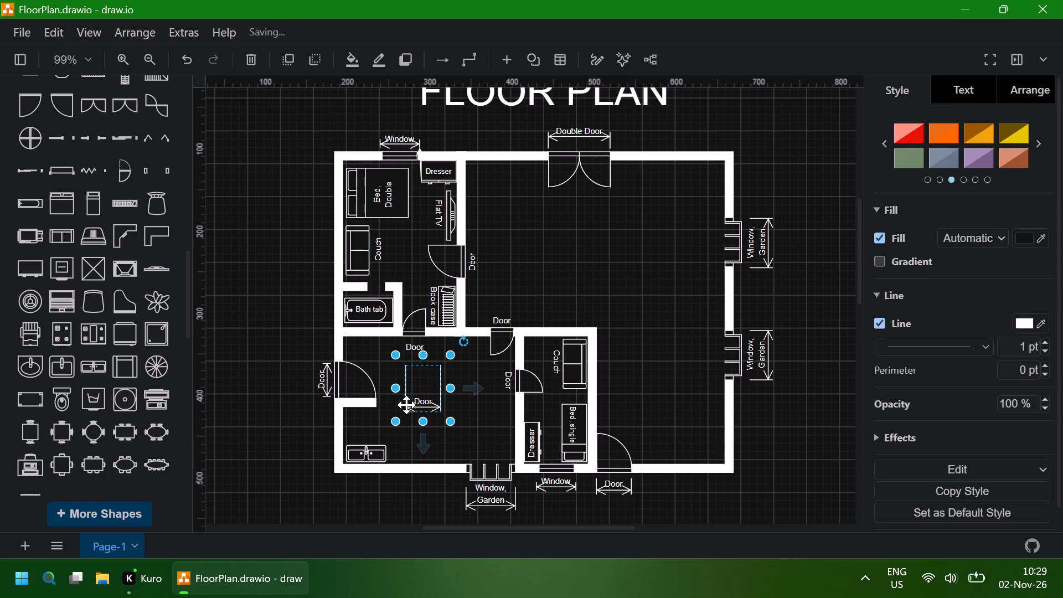
{"action": "key", "text": "ctrl+z"}
{"action": "left_click_drag", "start_coordinate": [414, 360], "coordinate": [361, 439]}
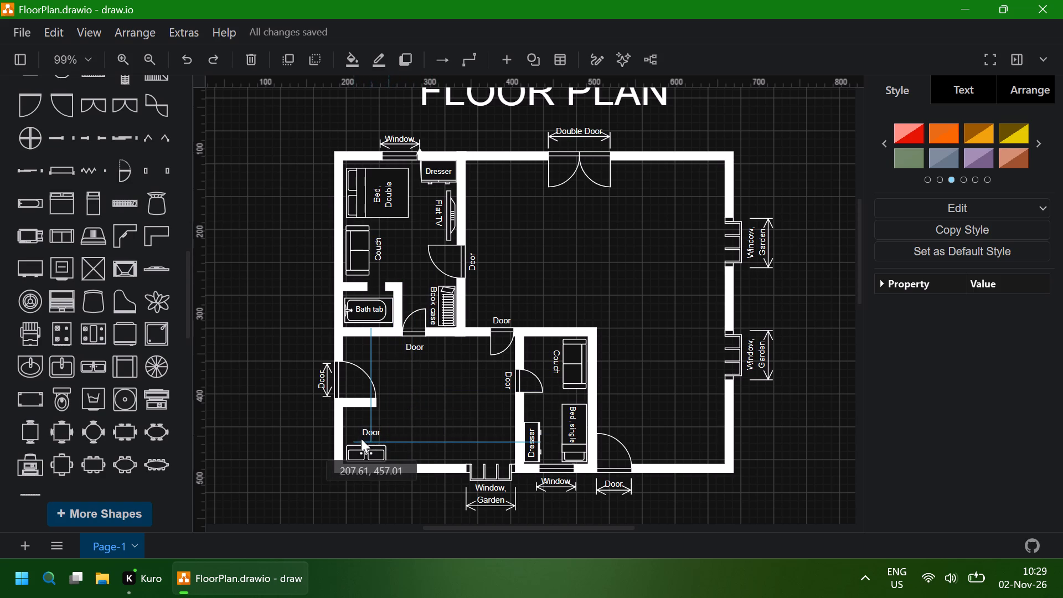
{"action": "left_click_drag", "start_coordinate": [361, 439], "coordinate": [354, 444]}
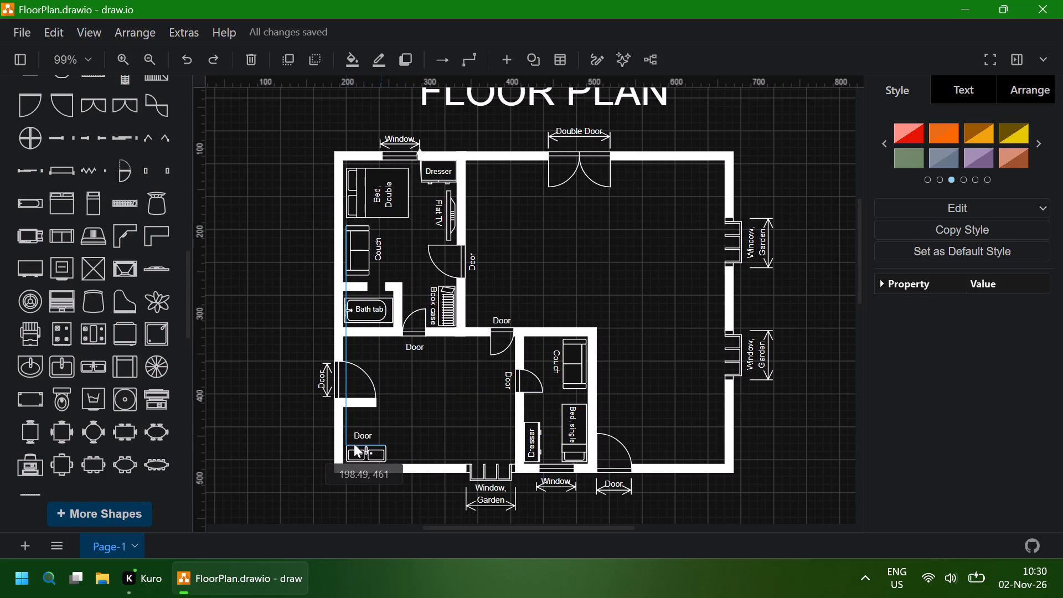
{"action": "left_click_drag", "start_coordinate": [354, 444], "coordinate": [353, 444]}
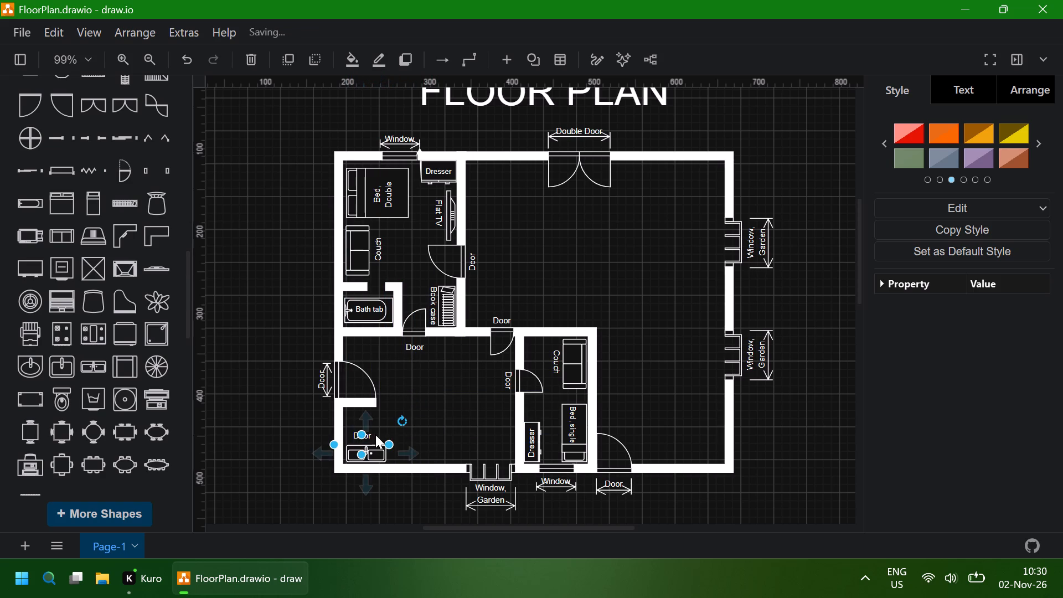
{"action": "left_click", "coordinate": [424, 413]}
{"action": "left_click", "coordinate": [433, 408]}
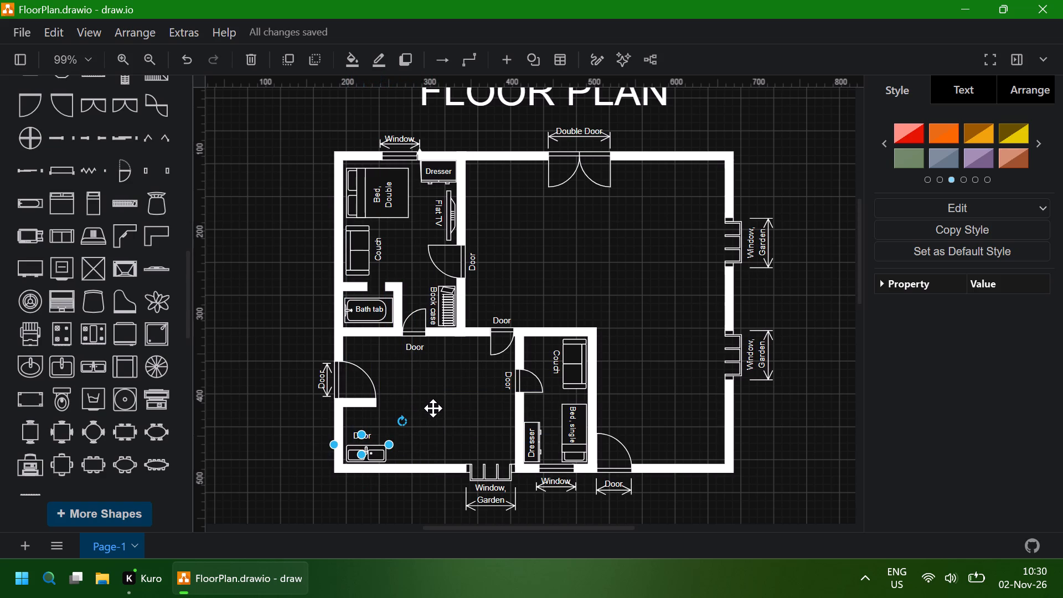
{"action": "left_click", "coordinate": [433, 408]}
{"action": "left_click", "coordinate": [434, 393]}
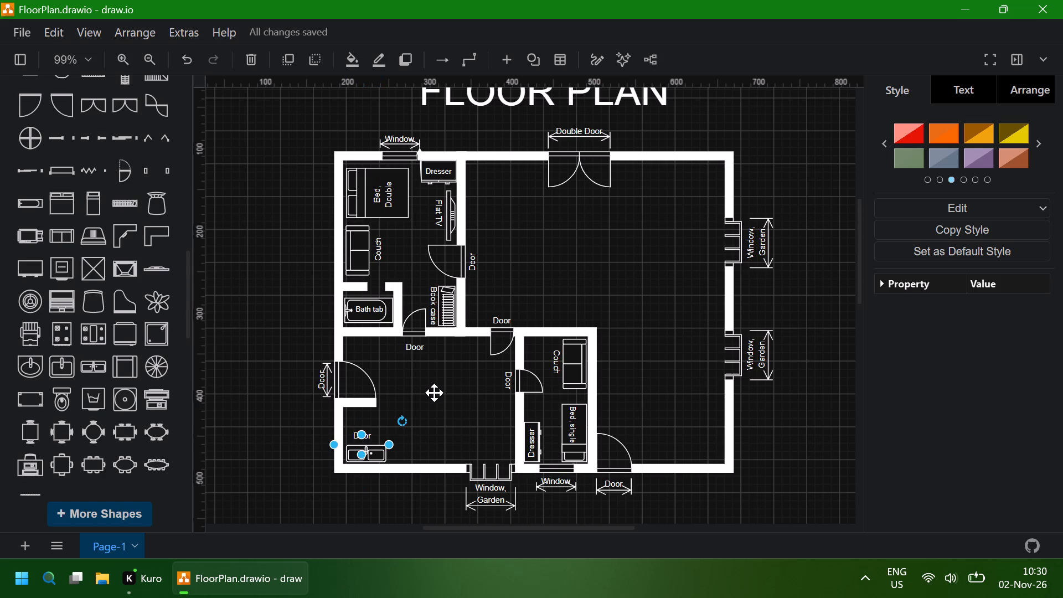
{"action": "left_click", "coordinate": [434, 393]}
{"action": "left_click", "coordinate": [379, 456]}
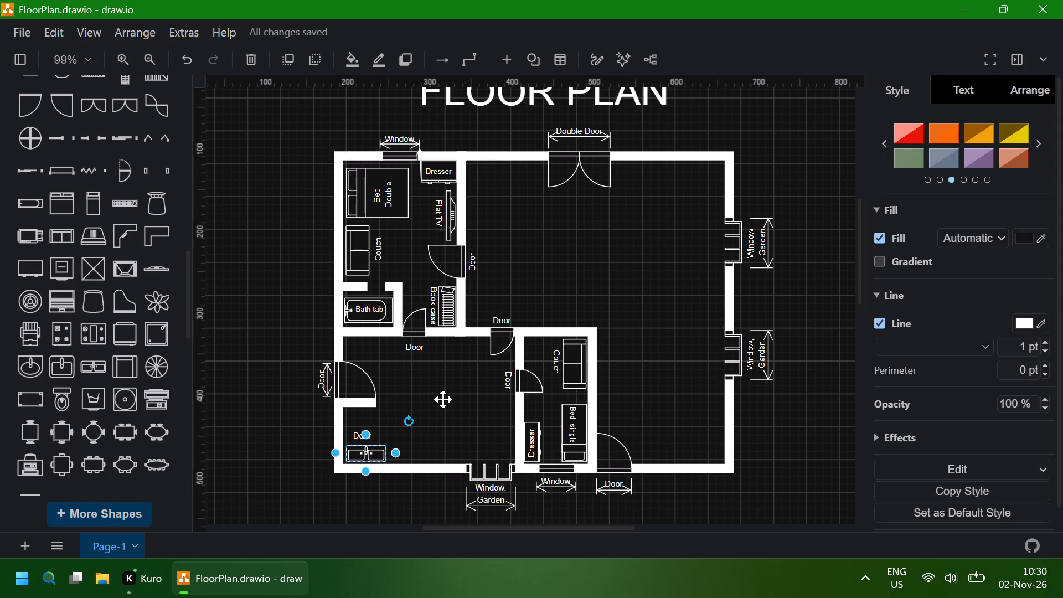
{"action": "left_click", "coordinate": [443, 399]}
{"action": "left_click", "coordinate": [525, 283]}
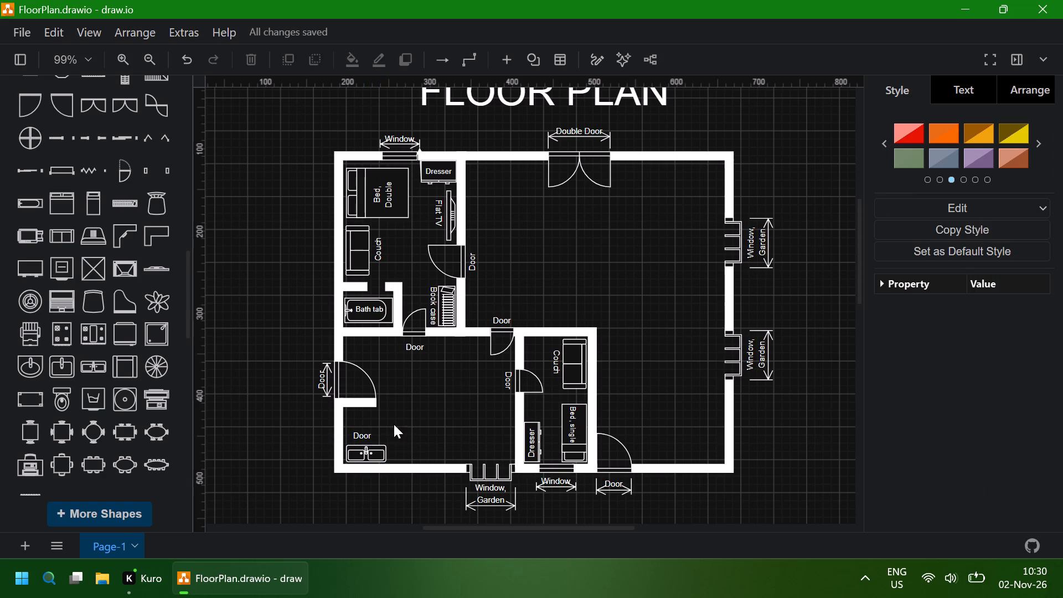
Change the copied "Door" label above the double sink to "Sink, double" at font size 9.
{"action": "double_click", "coordinate": [365, 435]}
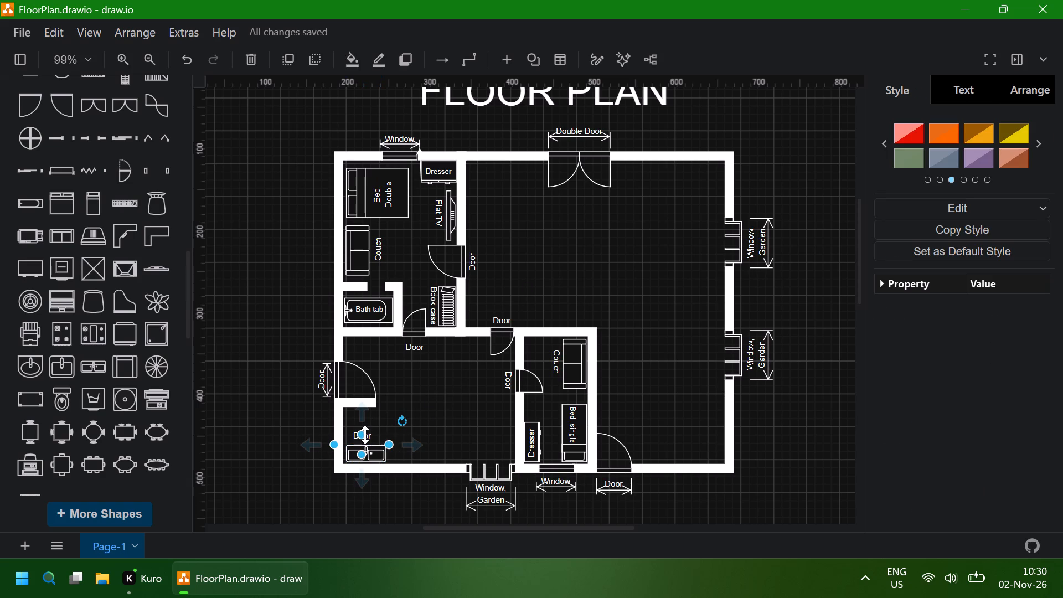
{"action": "double_click", "coordinate": [371, 435]}
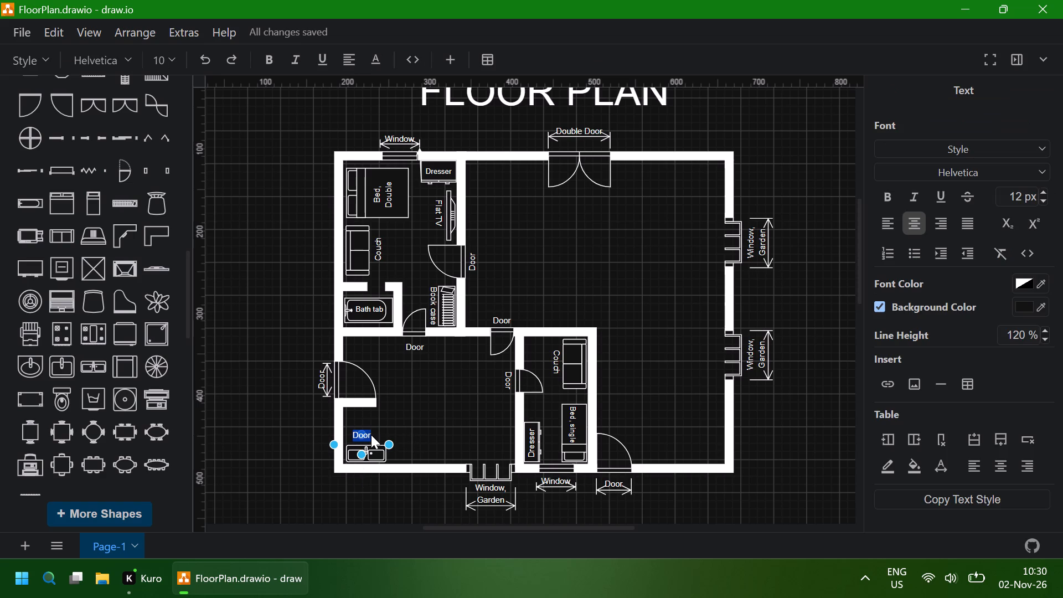
{"action": "type", "text": "Sink"}
{"action": "type", "text": ", double"}
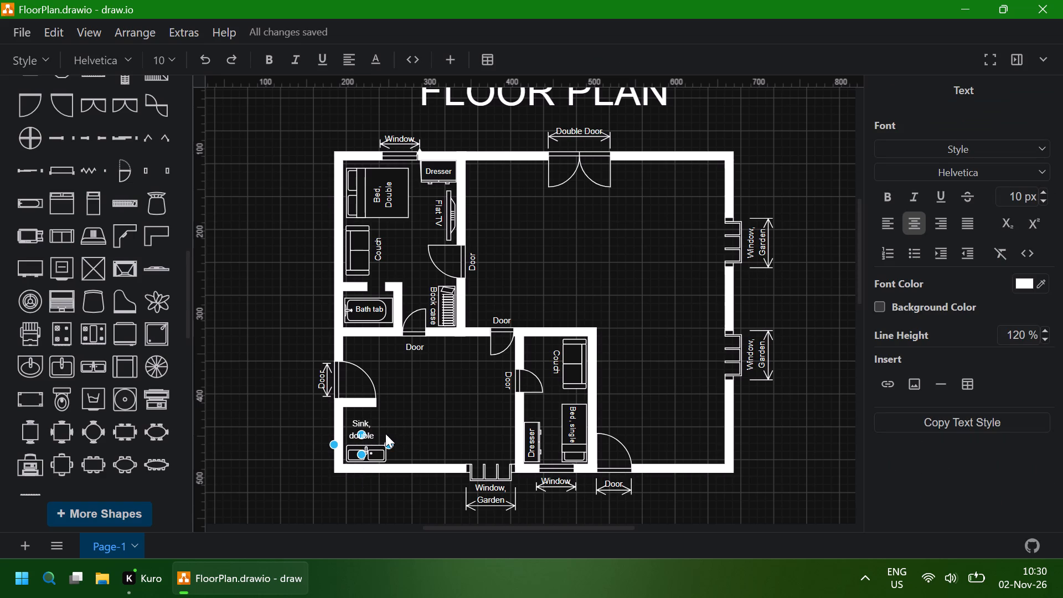
{"action": "key", "text": "ctrl+a"}
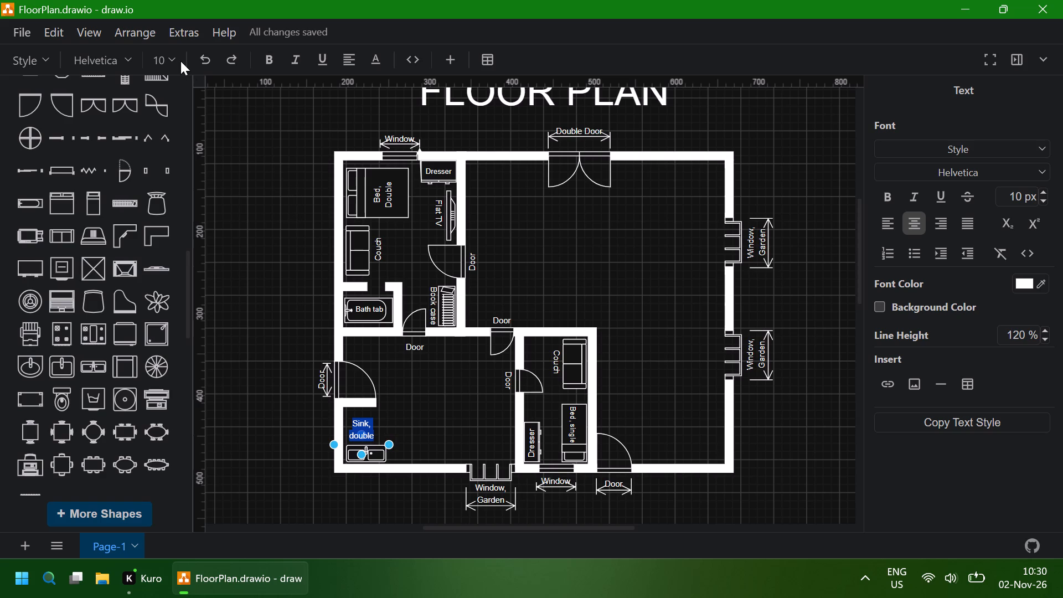
{"action": "left_click", "coordinate": [173, 52]}
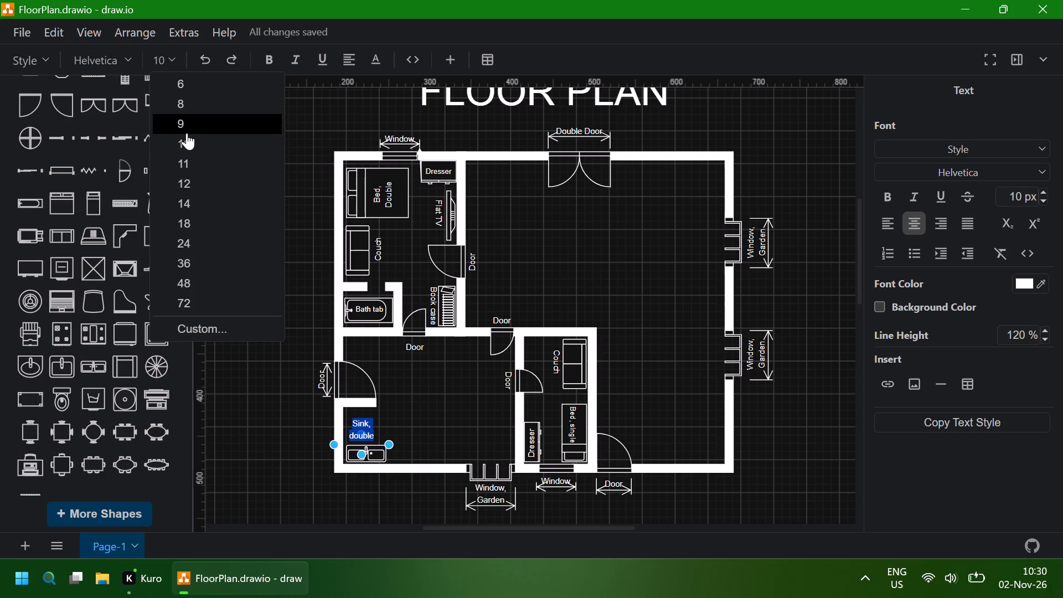
{"action": "left_click", "coordinate": [185, 129]}
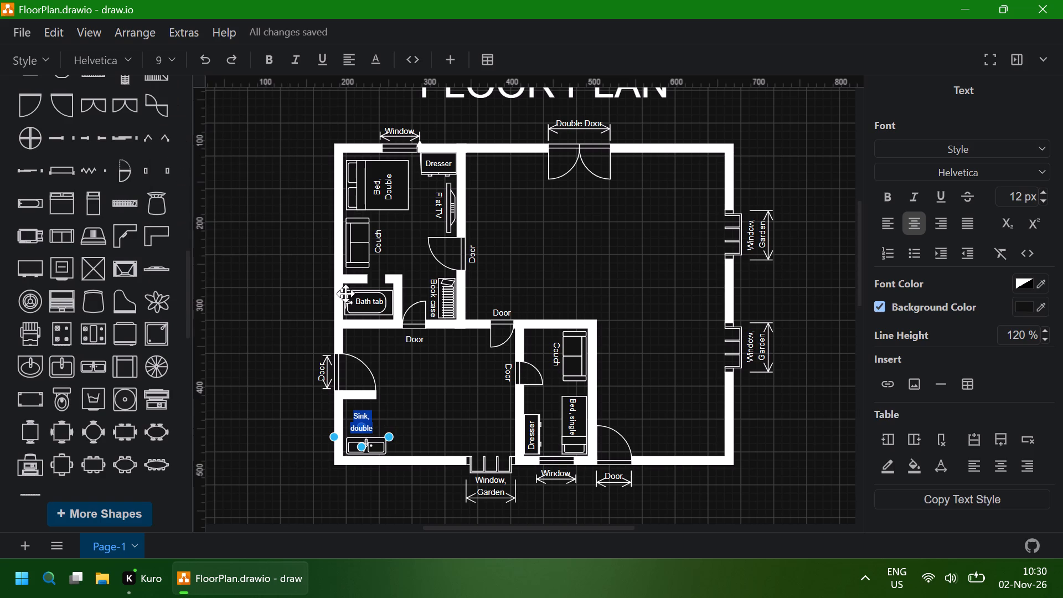
Widen the "Sink, double" label to fit on one line and nudge it down and left, close above the sink.
{"action": "left_click_drag", "start_coordinate": [390, 438], "coordinate": [397, 437]}
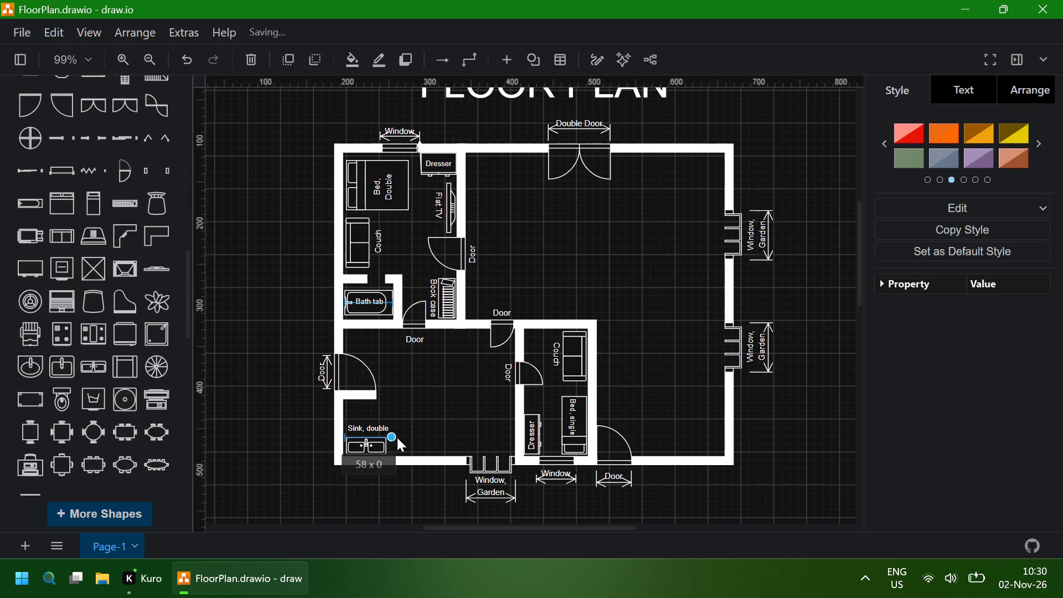
{"action": "left_click_drag", "start_coordinate": [397, 437], "coordinate": [400, 437]}
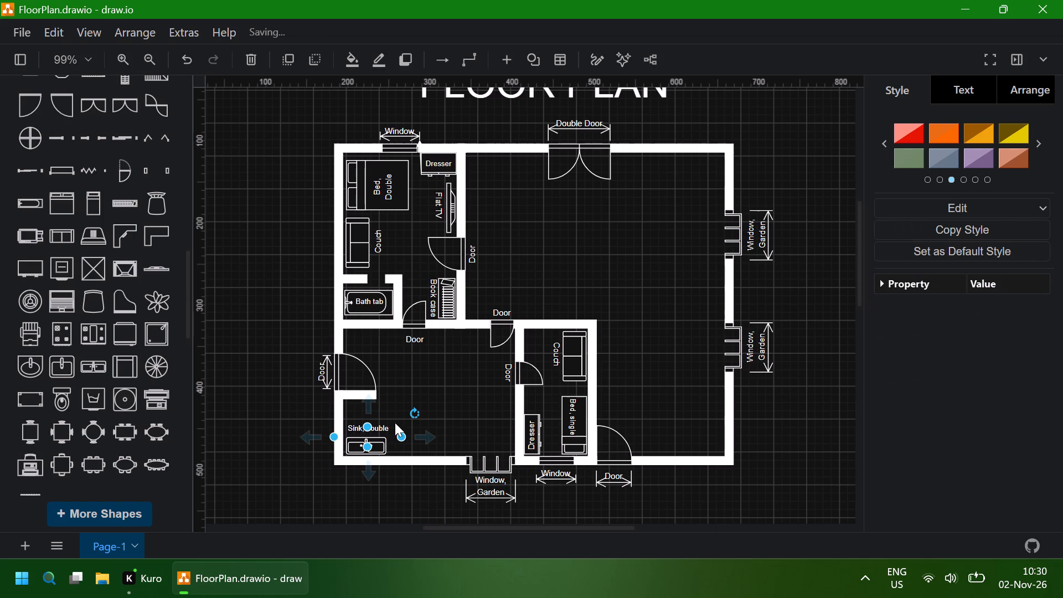
{"action": "key", "text": "Down"}
{"action": "key", "text": "Down"}
{"action": "key", "text": "Down"}
{"action": "key", "text": "Down"}
{"action": "key", "text": "Left"}
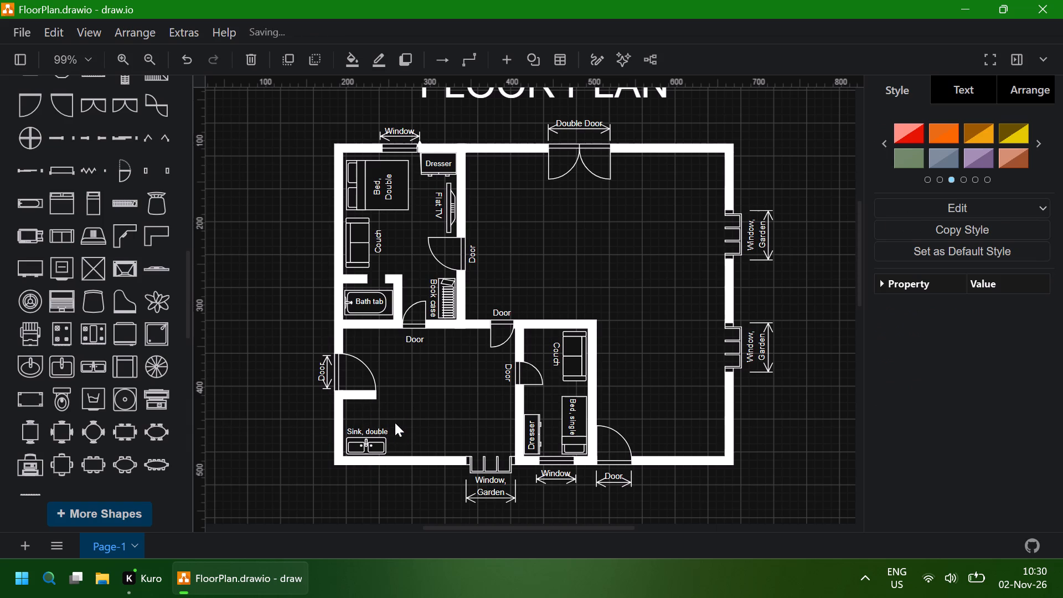
{"action": "key", "text": "Left"}
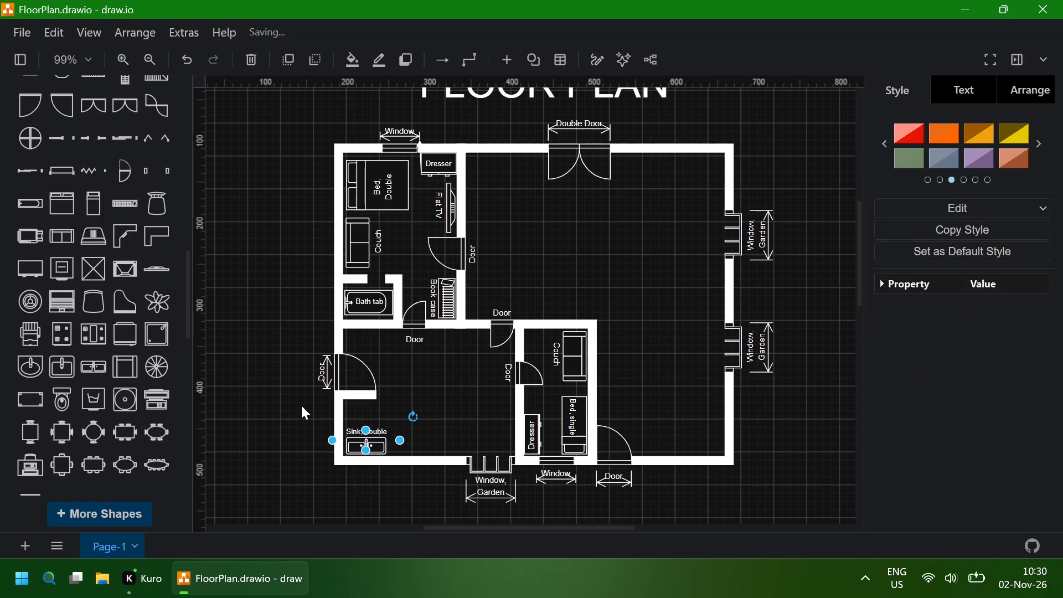
{"action": "left_click", "coordinate": [301, 405]}
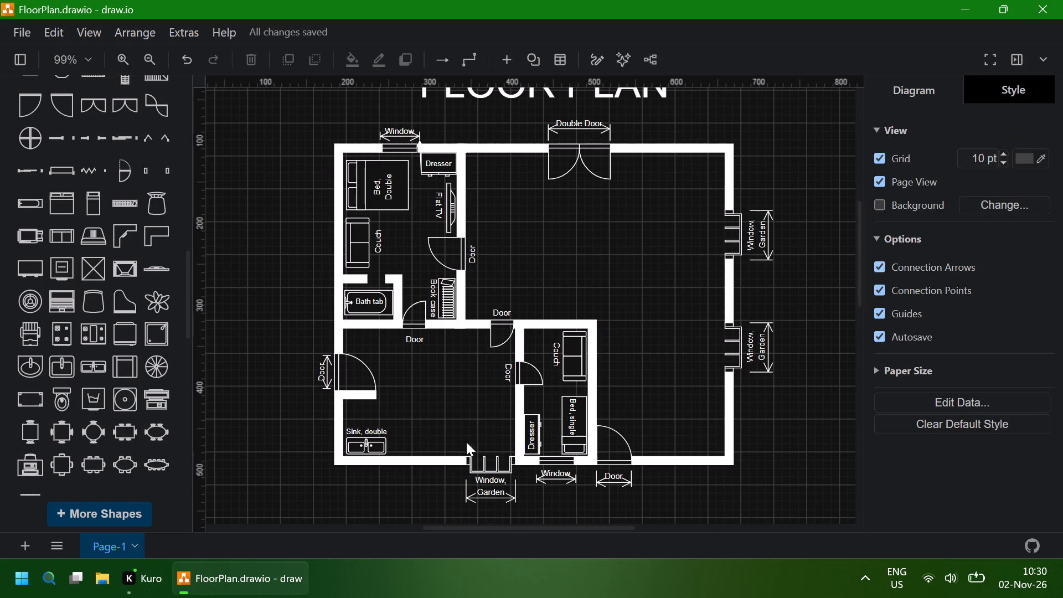
Shorten the bottom wall of the lower-left room beside the garden window to about 123.5 pt wide.
{"action": "left_click", "coordinate": [527, 460]}
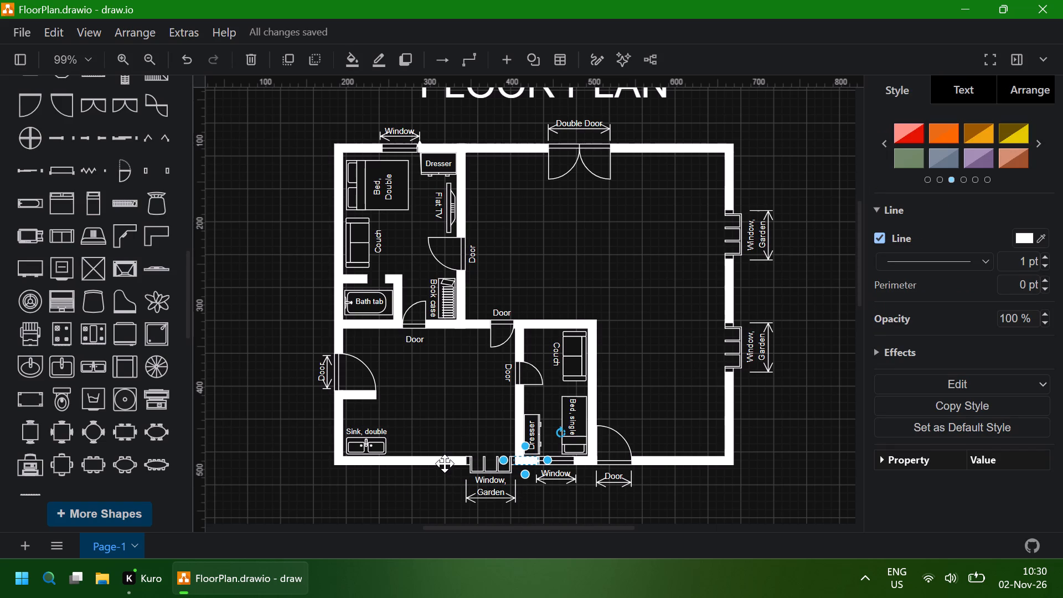
{"action": "left_click", "coordinate": [274, 318]}
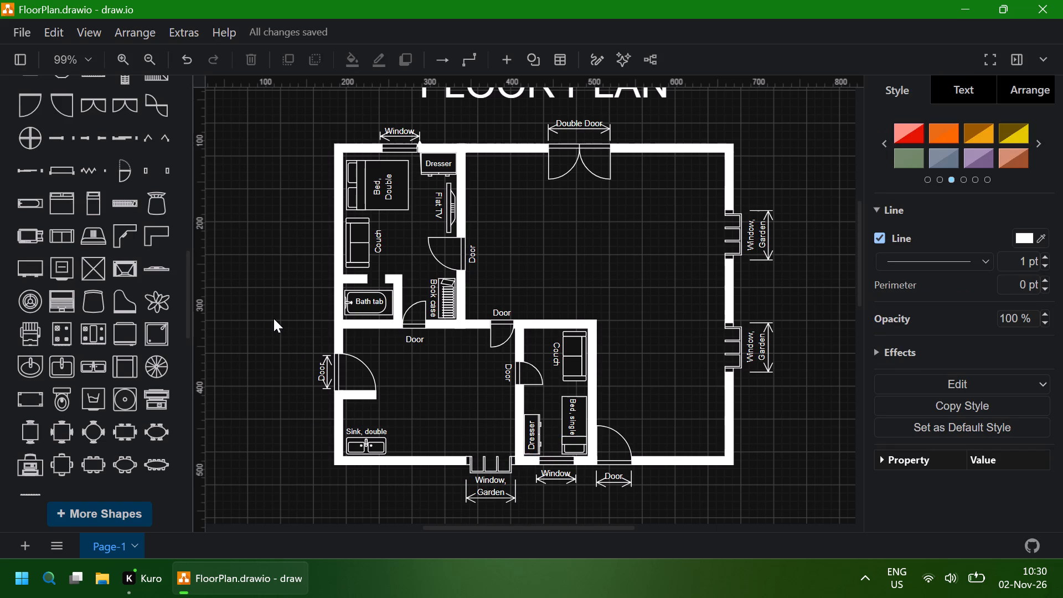
{"action": "left_click", "coordinate": [461, 460]}
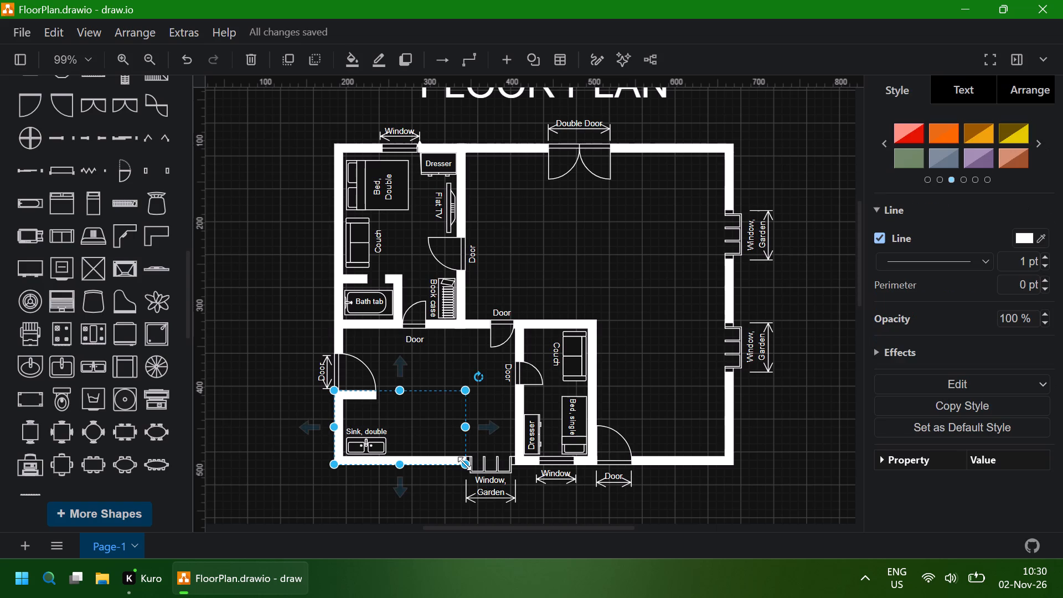
{"action": "left_click_drag", "start_coordinate": [465, 463], "coordinate": [450, 463]}
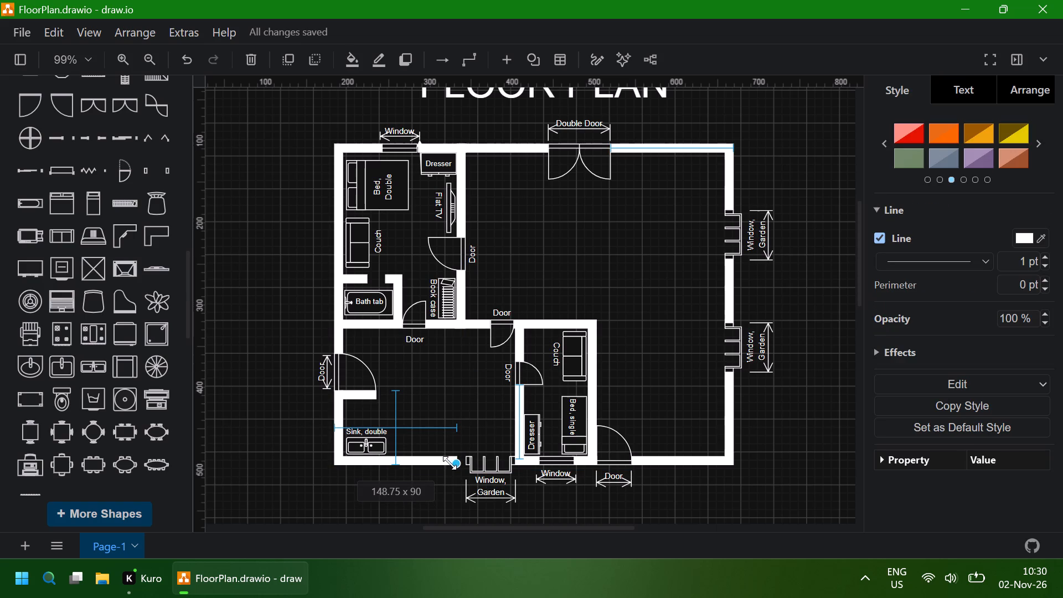
{"action": "left_click_drag", "start_coordinate": [450, 463], "coordinate": [436, 463]}
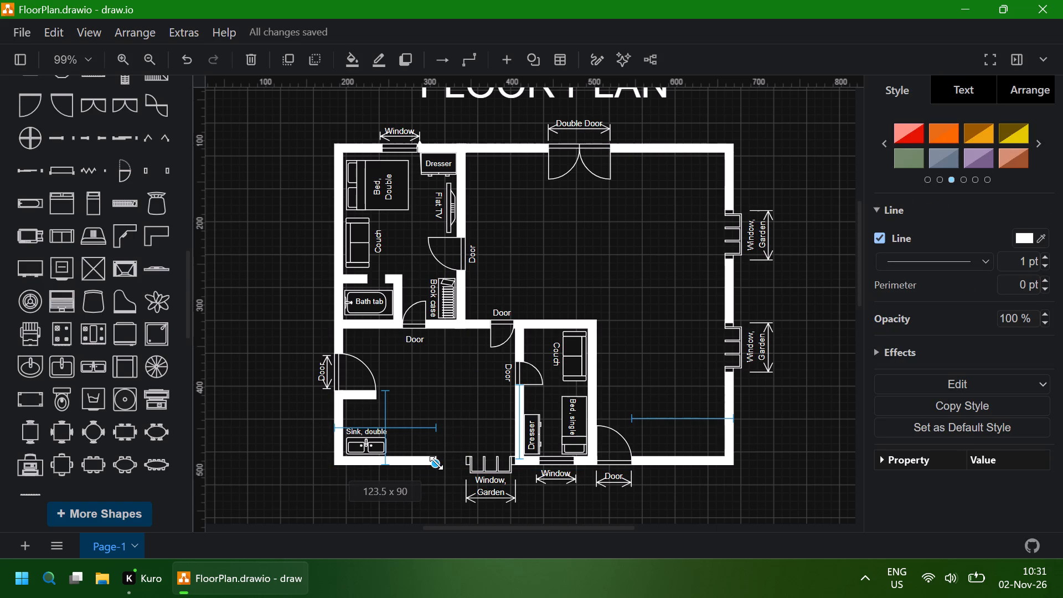
{"action": "left_click_drag", "start_coordinate": [436, 463], "coordinate": [436, 462]}
Move the bottom garden window together with its "Window, Garden" dimension label left to meet the end of the shortened wall.
{"action": "left_click", "coordinate": [496, 473]}
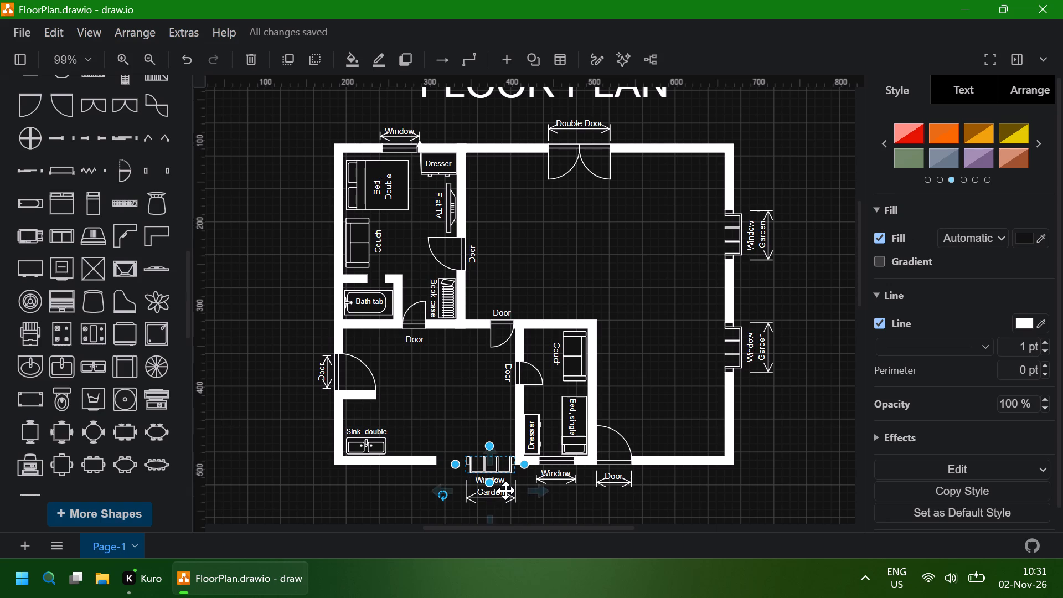
{"action": "left_click", "coordinate": [505, 491], "text": "ctrl"}
{"action": "key", "text": "Left"}
{"action": "key", "text": "Left"}
{"action": "key", "text": "Left"}
{"action": "key", "text": "Left"}
{"action": "key", "text": "Left"}
{"action": "key", "text": "Left"}
{"action": "key", "text": "Left"}
{"action": "key", "text": "Left"}
{"action": "key", "text": "Left"}
{"action": "key", "text": "Left"}
{"action": "key", "text": "Left"}
{"action": "key", "text": "Left"}
{"action": "key", "text": "Left"}
{"action": "key", "text": "Left"}
{"action": "key", "text": "Left"}
{"action": "key", "text": "Left"}
{"action": "key", "text": "Left"}
{"action": "key", "text": "Left"}
{"action": "key", "text": "Left"}
{"action": "key", "text": "Left"}
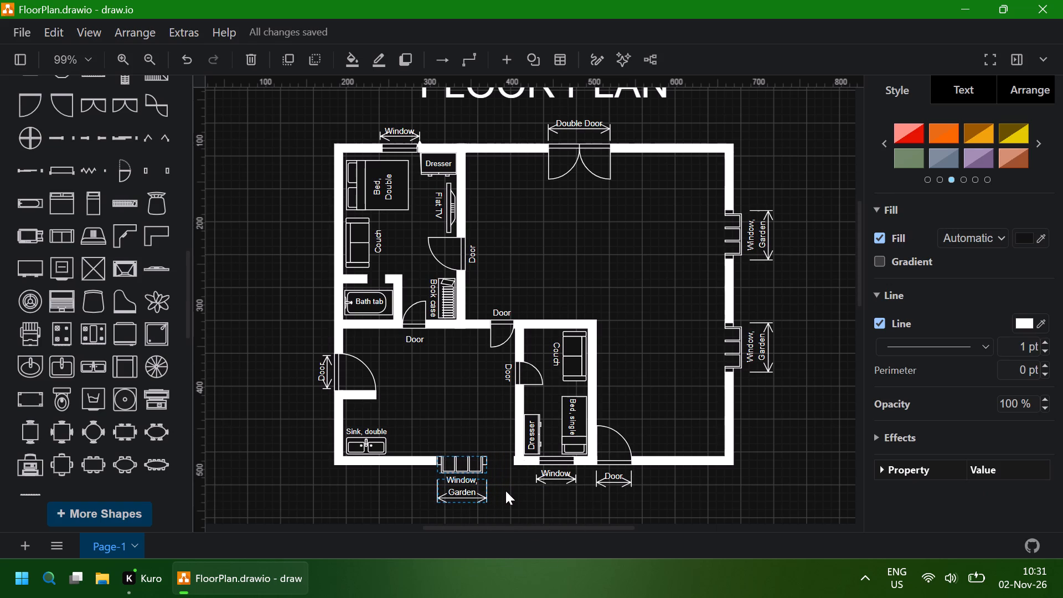
{"action": "key", "text": "Left"}
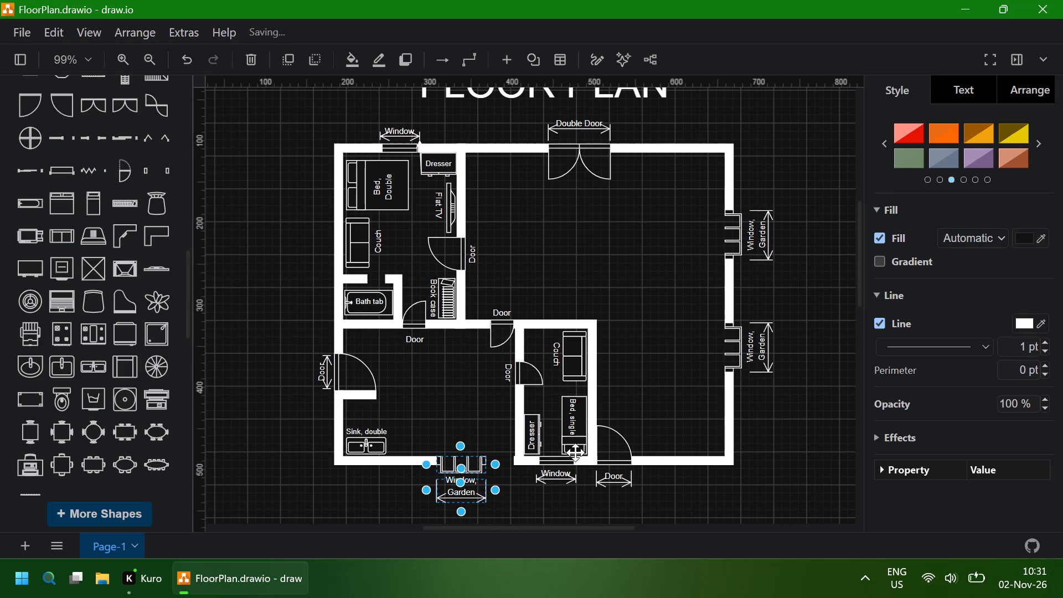
Extend the bottom wall segment between the garden window and the small bedroom's window leftward to 60 pt wide.
{"action": "left_click", "coordinate": [532, 462]}
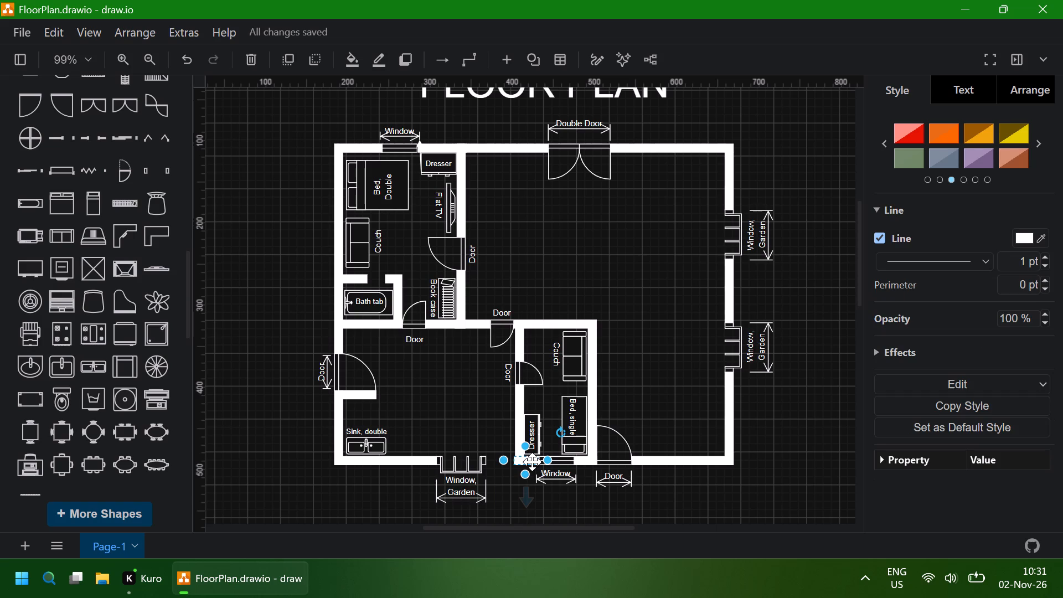
{"action": "left_click_drag", "start_coordinate": [504, 462], "coordinate": [487, 463]}
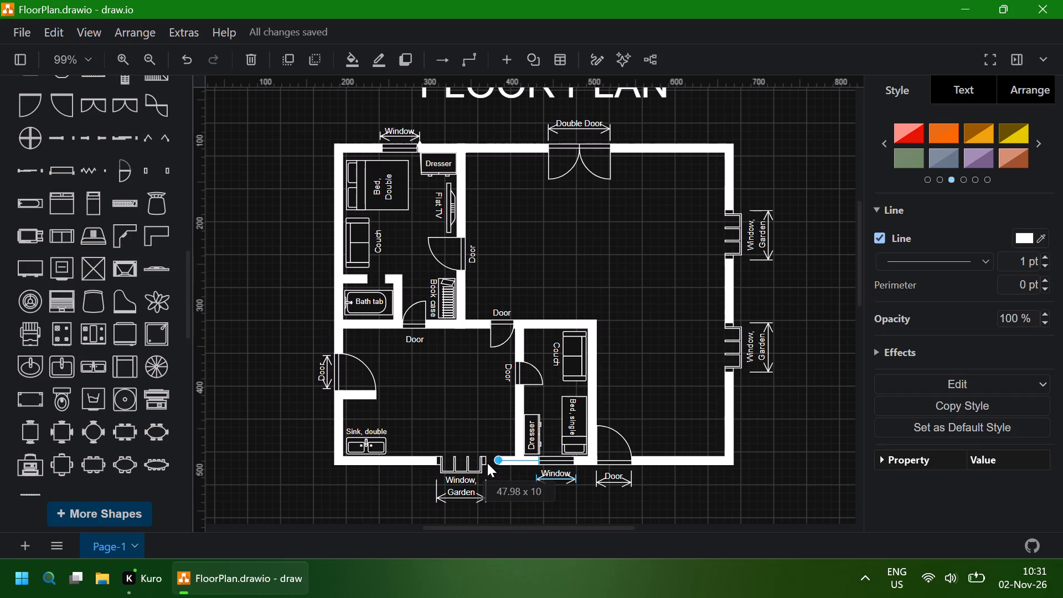
{"action": "left_click_drag", "start_coordinate": [487, 463], "coordinate": [479, 462]}
{"action": "left_click_drag", "start_coordinate": [479, 462], "coordinate": [479, 462]}
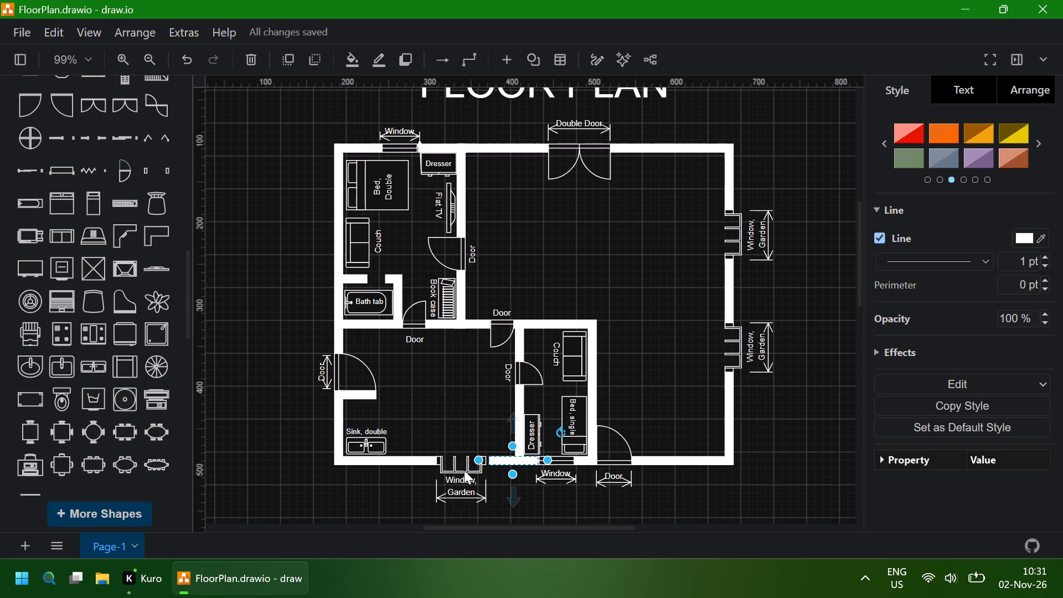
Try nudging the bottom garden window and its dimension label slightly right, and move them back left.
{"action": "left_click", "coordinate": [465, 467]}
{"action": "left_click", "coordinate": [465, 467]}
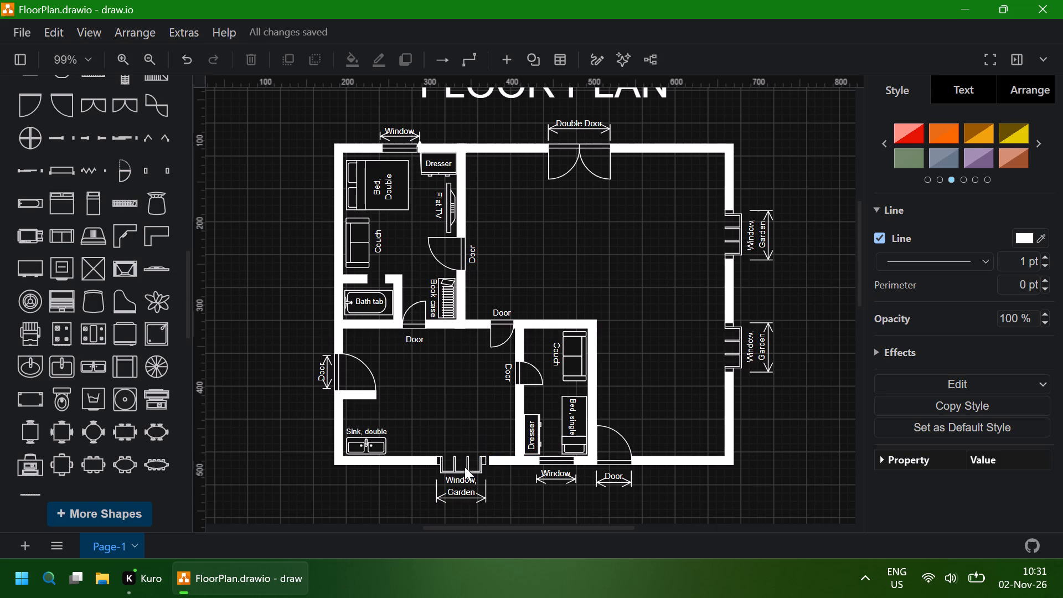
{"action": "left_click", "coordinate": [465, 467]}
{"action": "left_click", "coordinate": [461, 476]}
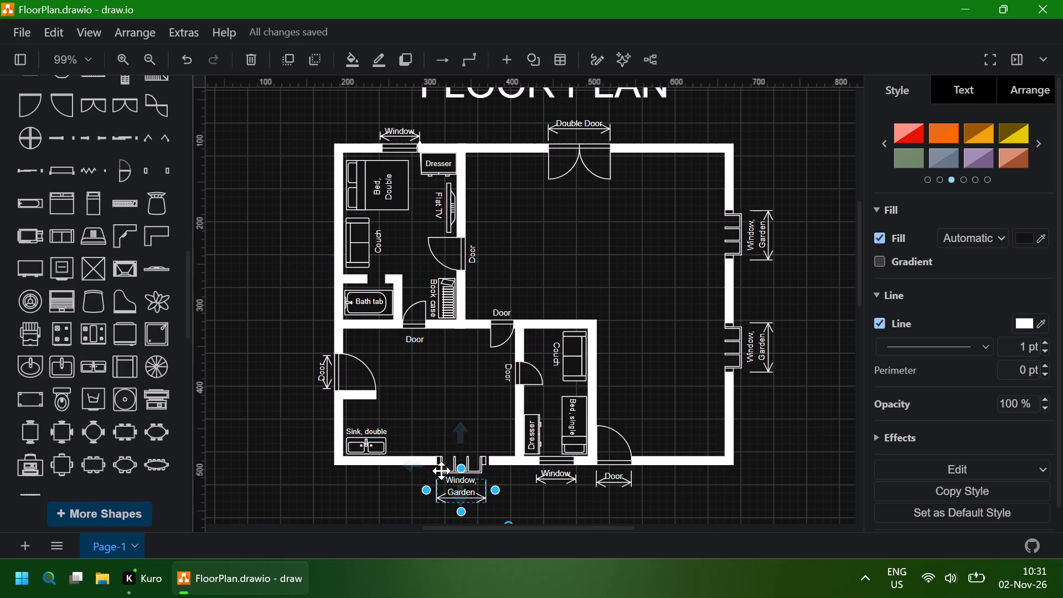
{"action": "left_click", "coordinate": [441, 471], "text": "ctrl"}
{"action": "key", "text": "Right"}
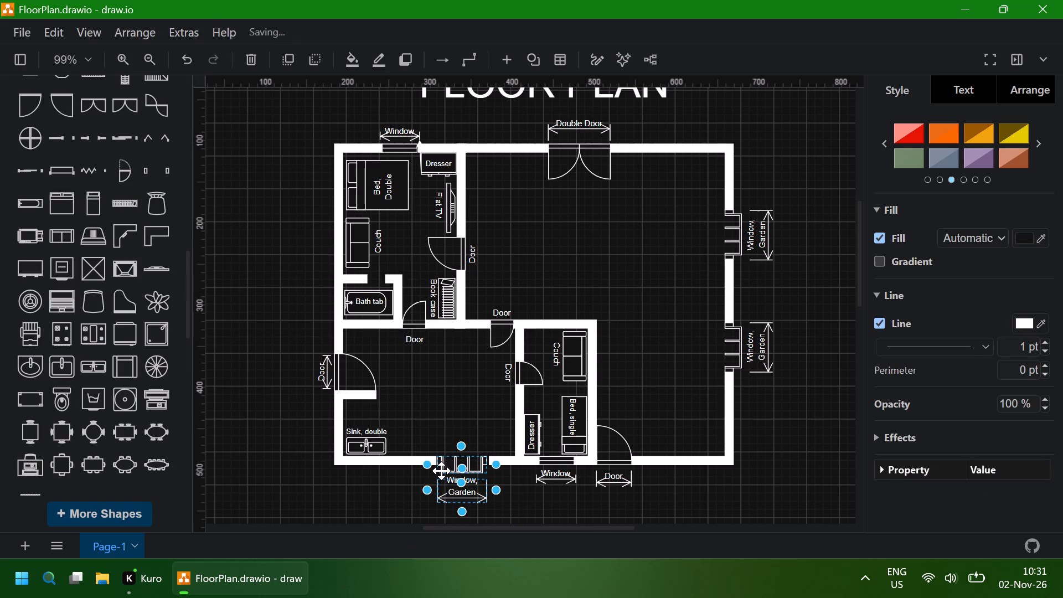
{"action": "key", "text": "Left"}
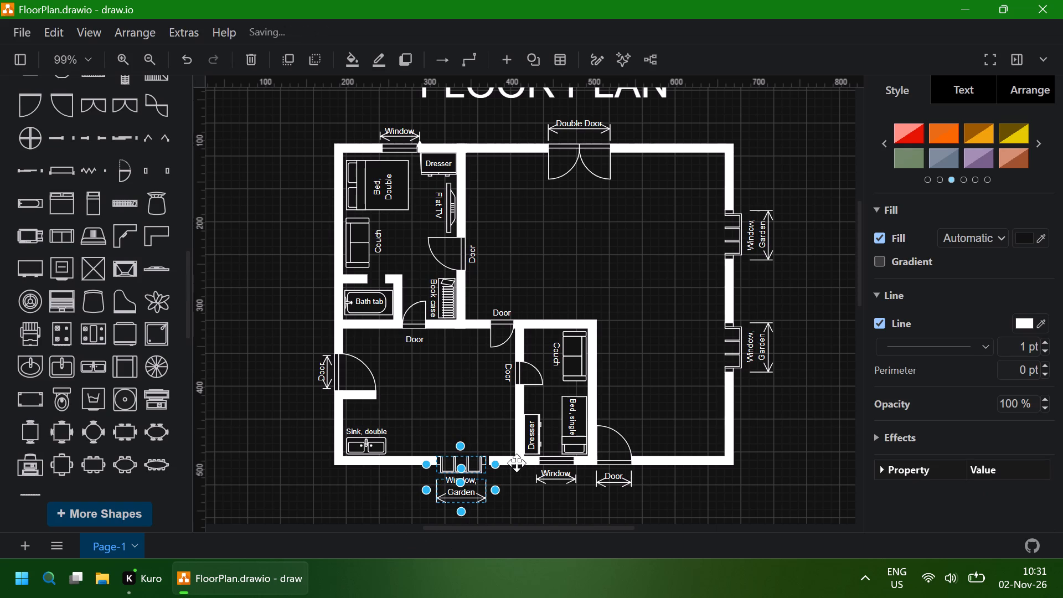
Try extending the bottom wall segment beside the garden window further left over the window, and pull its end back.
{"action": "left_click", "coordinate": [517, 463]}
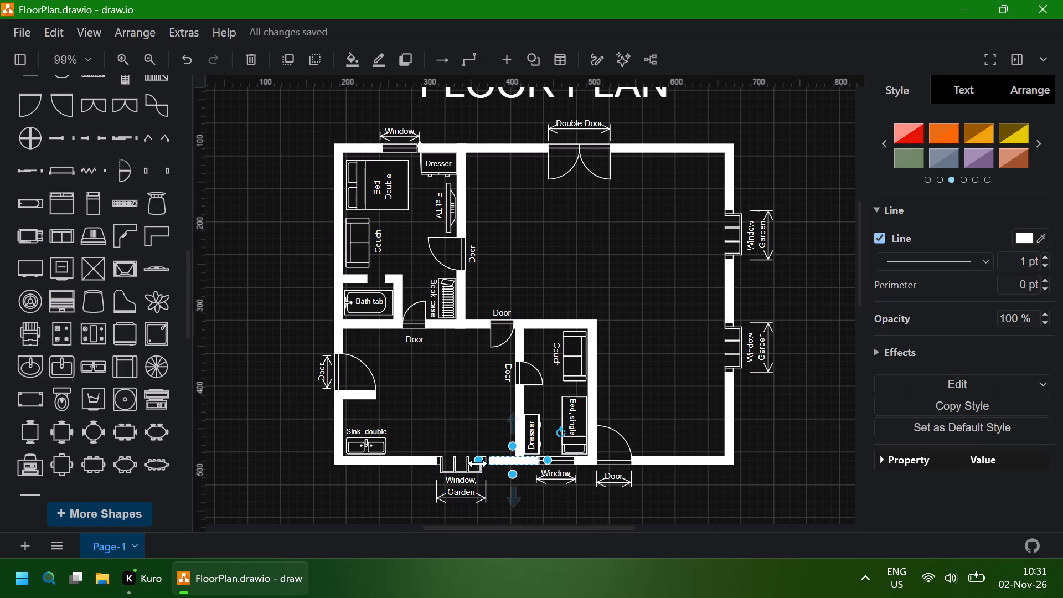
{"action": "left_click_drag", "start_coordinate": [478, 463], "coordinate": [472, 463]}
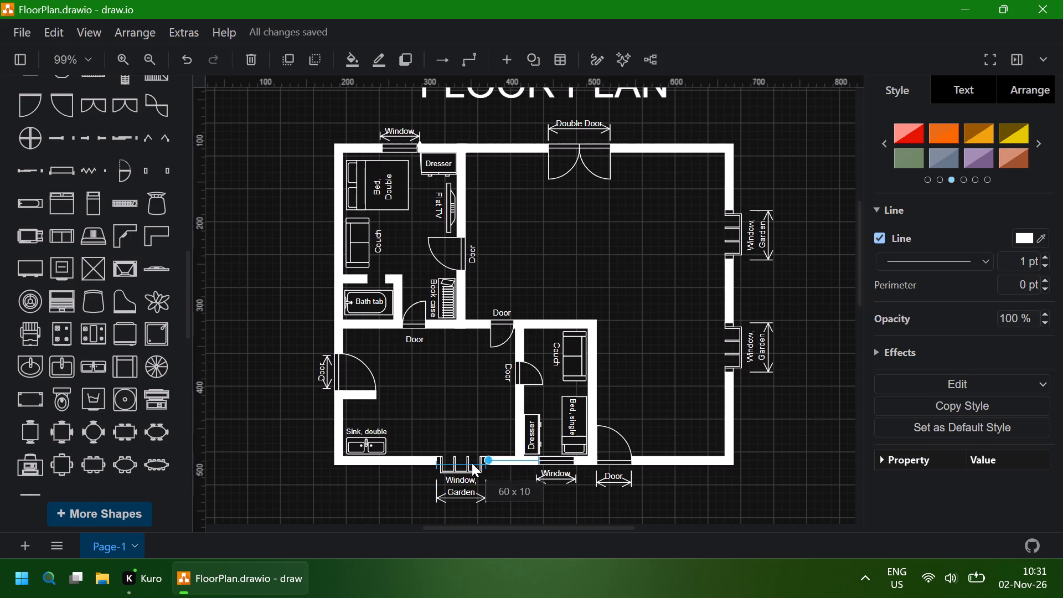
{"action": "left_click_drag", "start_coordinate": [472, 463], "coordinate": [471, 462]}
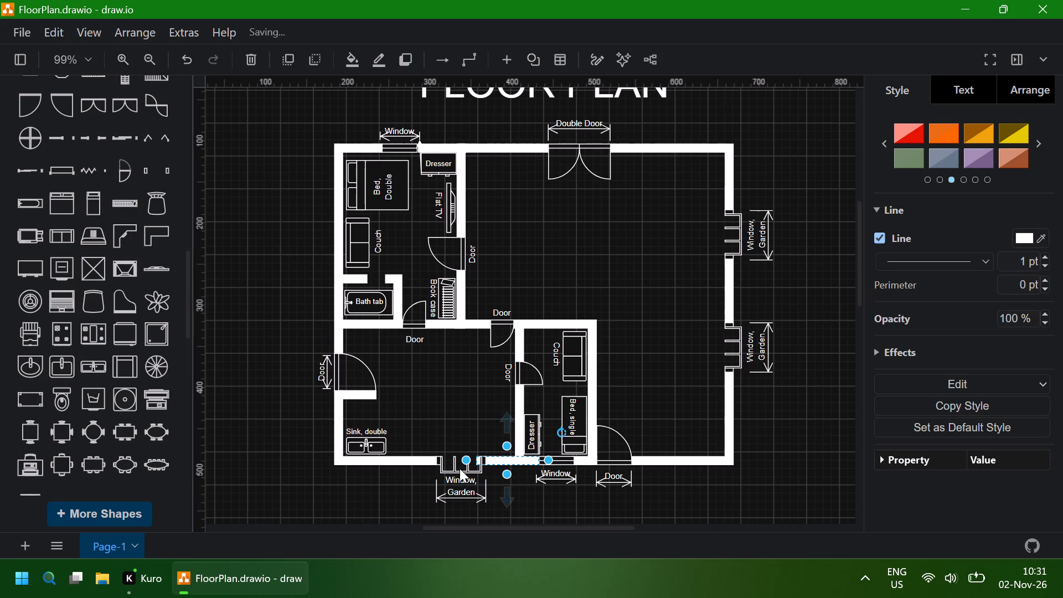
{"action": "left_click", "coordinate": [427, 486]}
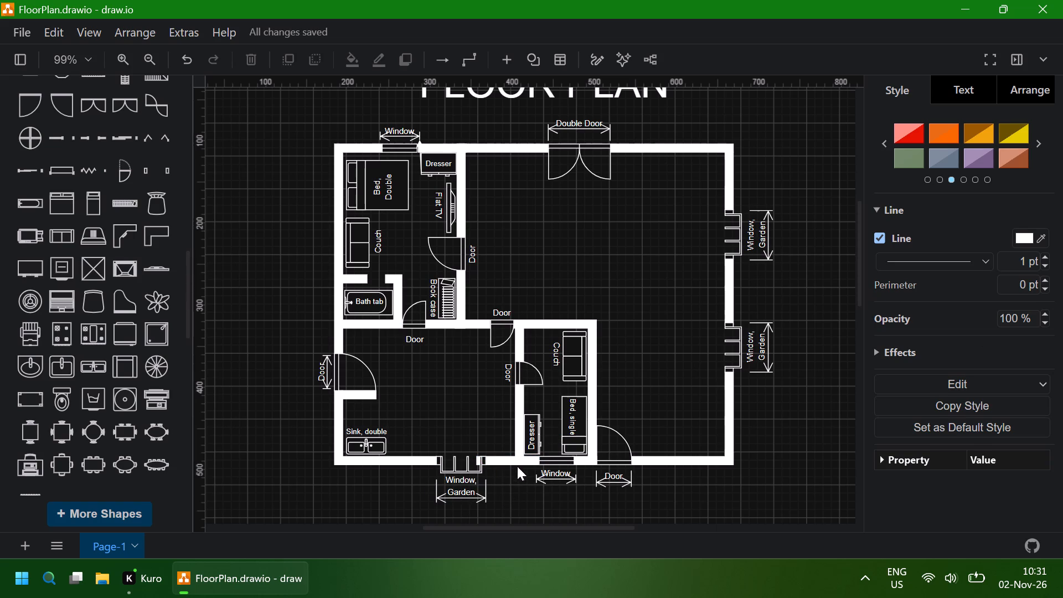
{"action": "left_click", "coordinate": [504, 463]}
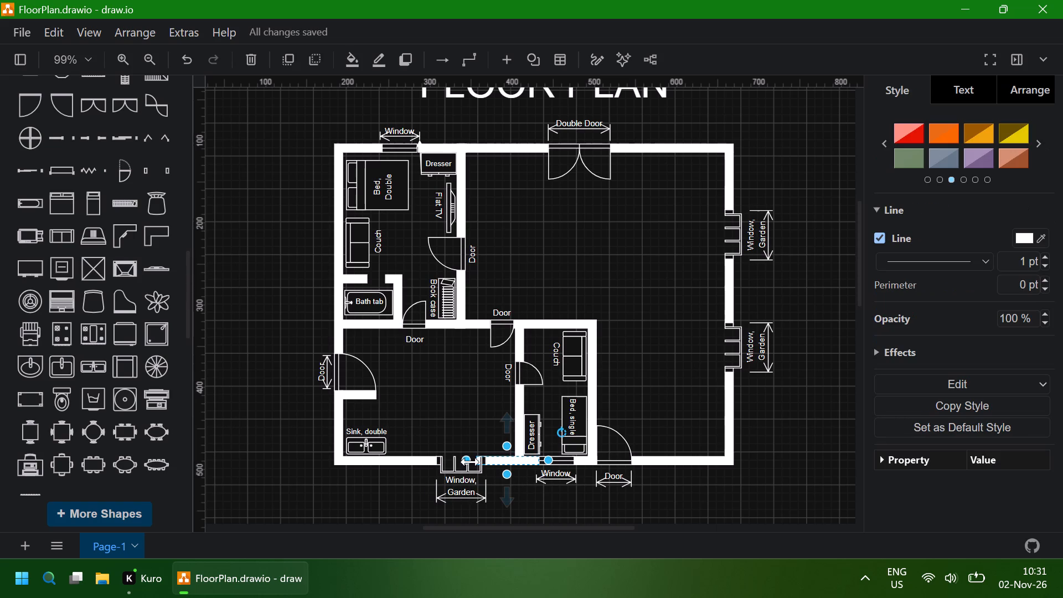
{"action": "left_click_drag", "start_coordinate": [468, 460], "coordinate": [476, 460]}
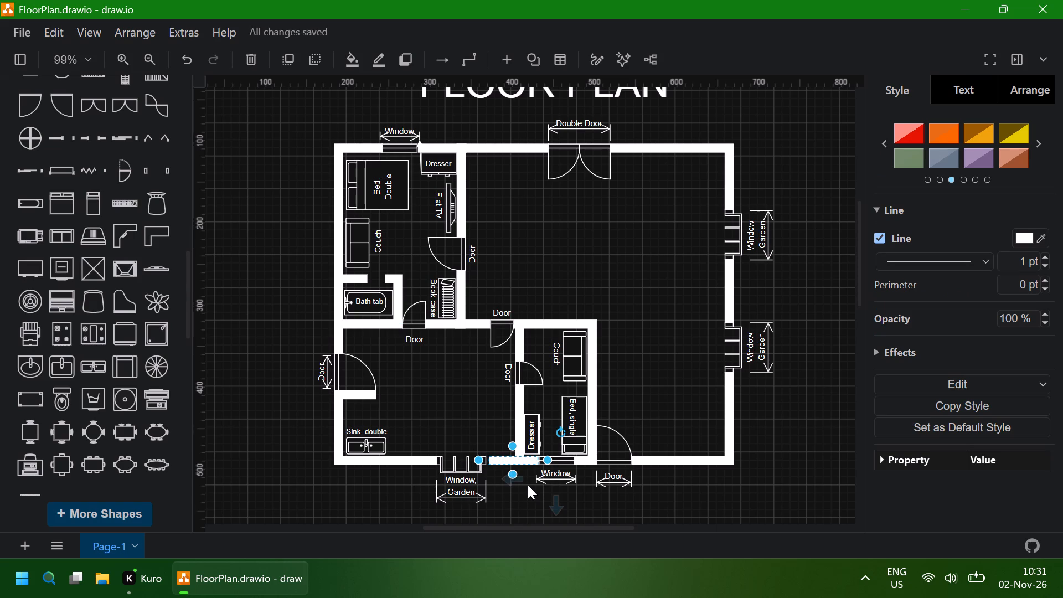
Nudge that bottom wall segment left against the garden window and stretch its right end to about 75 pt wide.
{"action": "key", "text": "Left"}
{"action": "key", "text": "Left"}
{"action": "key", "text": "Left"}
{"action": "key", "text": "Left"}
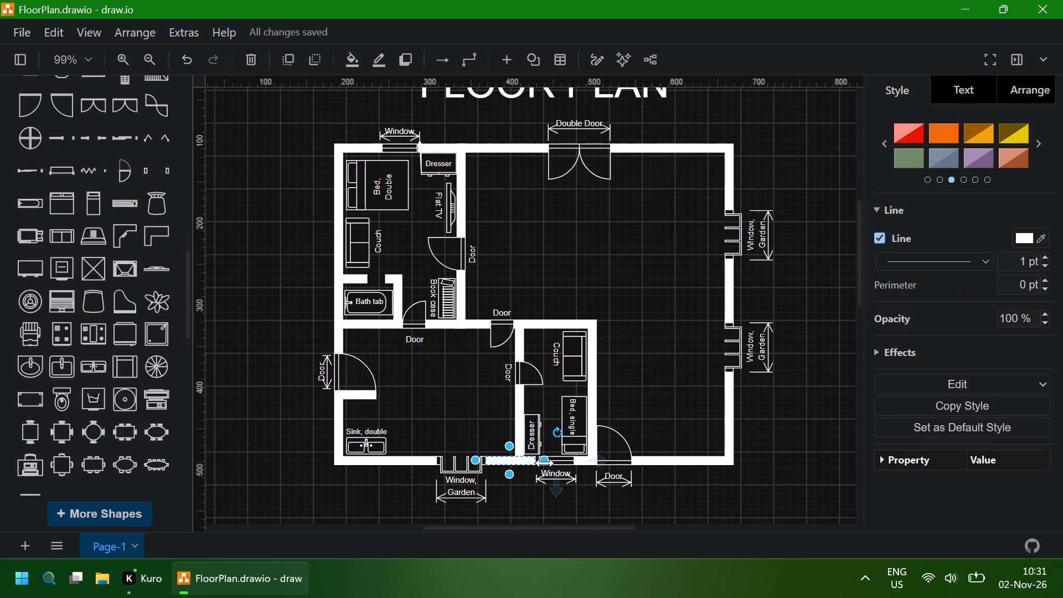
{"action": "left_click_drag", "start_coordinate": [545, 463], "coordinate": [553, 463]}
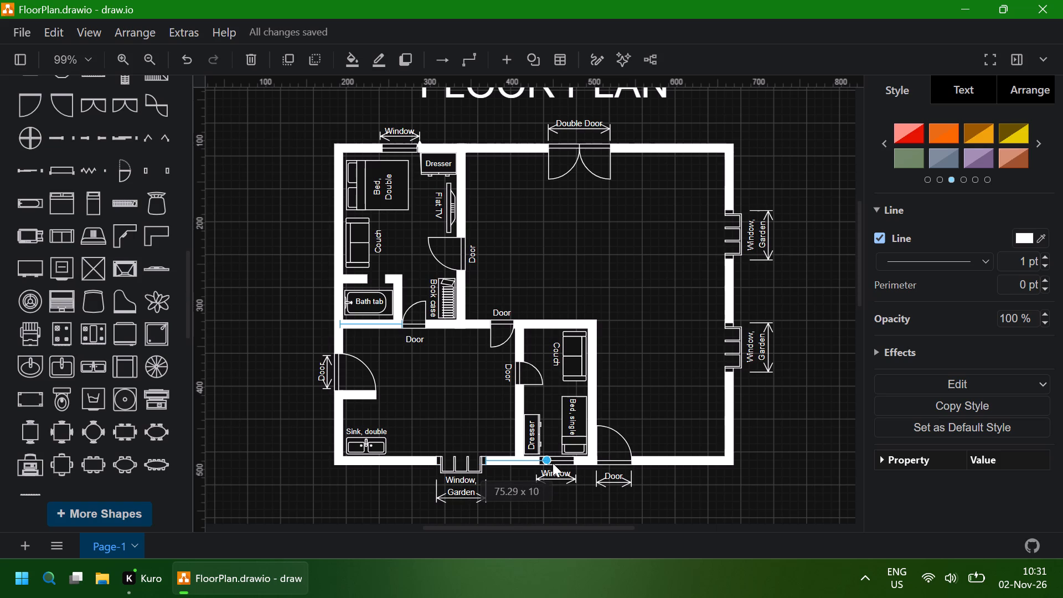
{"action": "left_click_drag", "start_coordinate": [553, 463], "coordinate": [553, 463]}
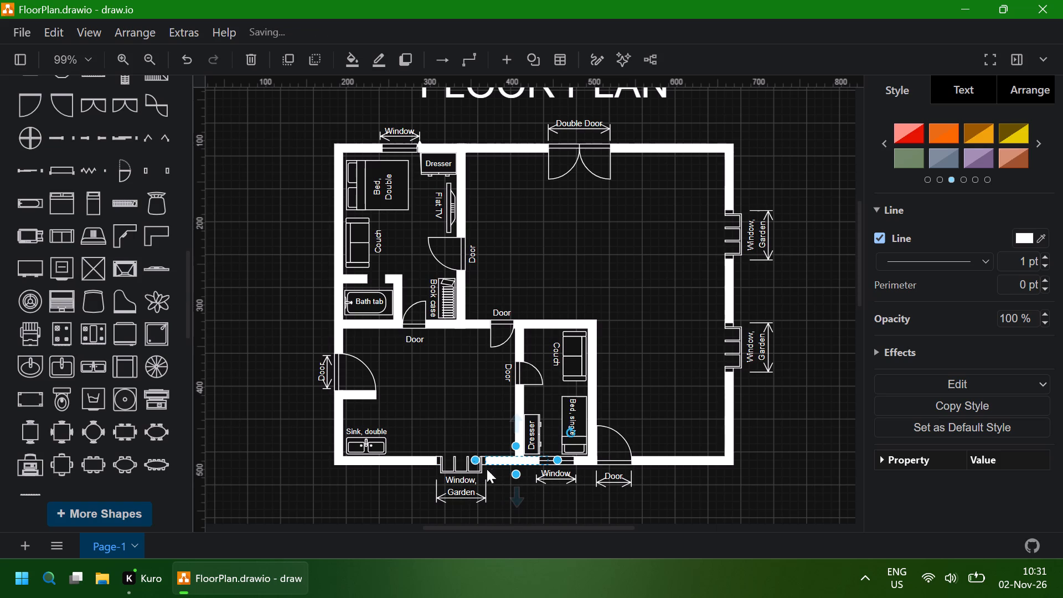
{"action": "left_click", "coordinate": [463, 421]}
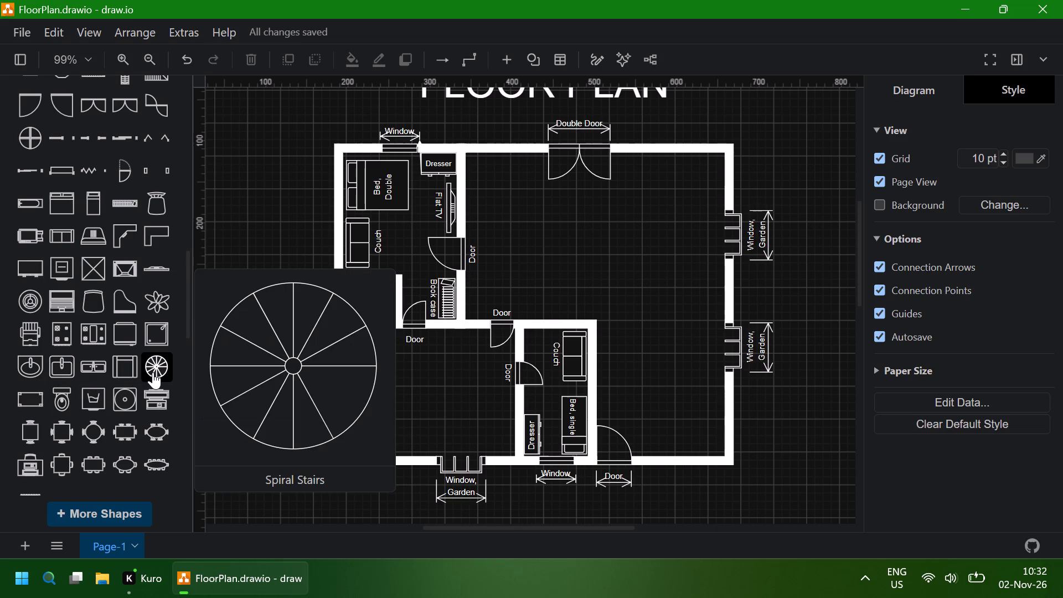
Insert a Round kitchen table from the floor plan shapes.
{"action": "left_click", "coordinate": [100, 431]}
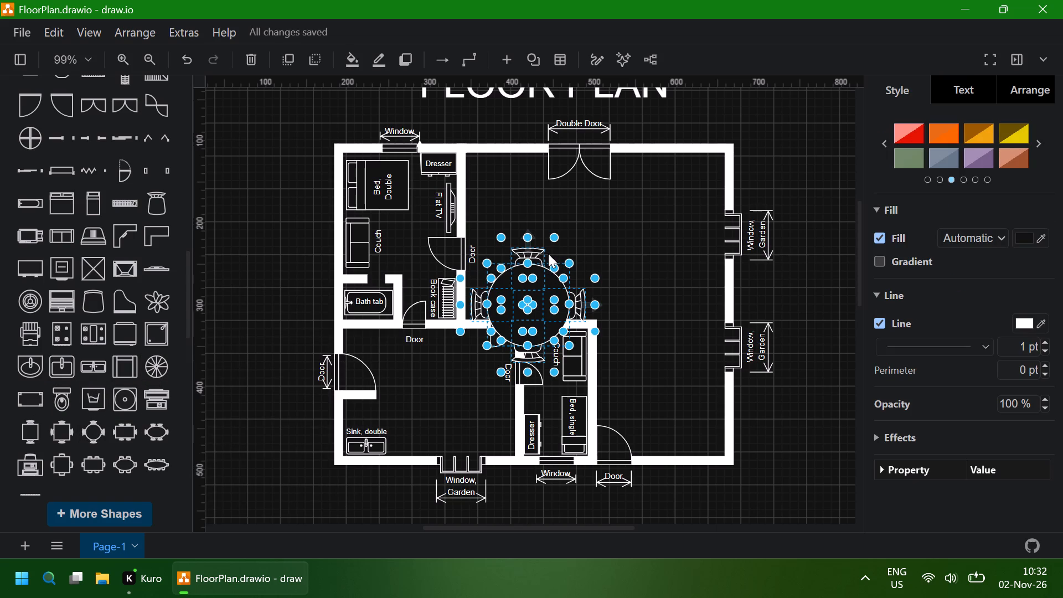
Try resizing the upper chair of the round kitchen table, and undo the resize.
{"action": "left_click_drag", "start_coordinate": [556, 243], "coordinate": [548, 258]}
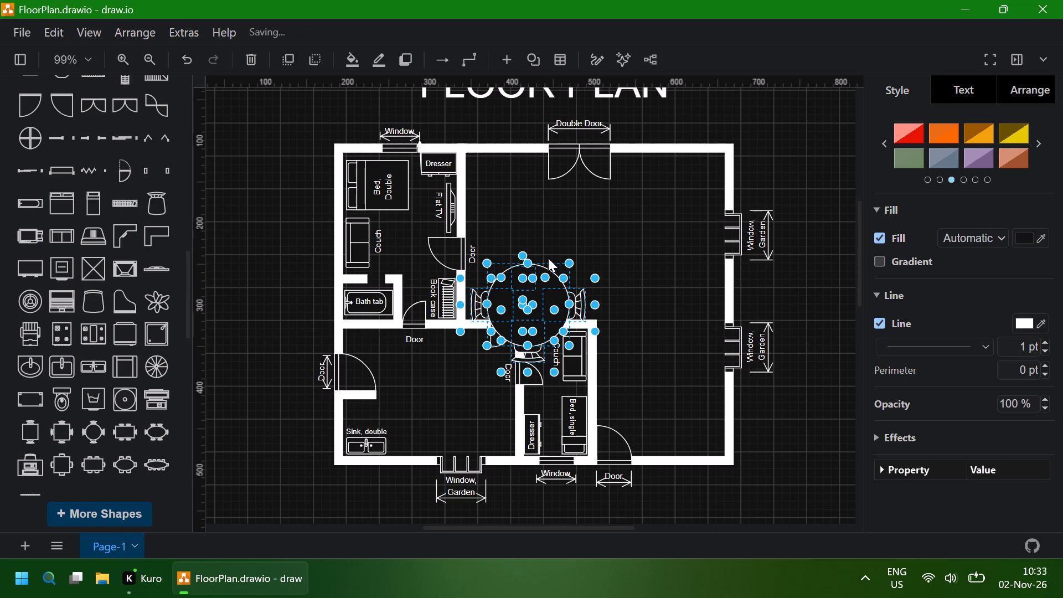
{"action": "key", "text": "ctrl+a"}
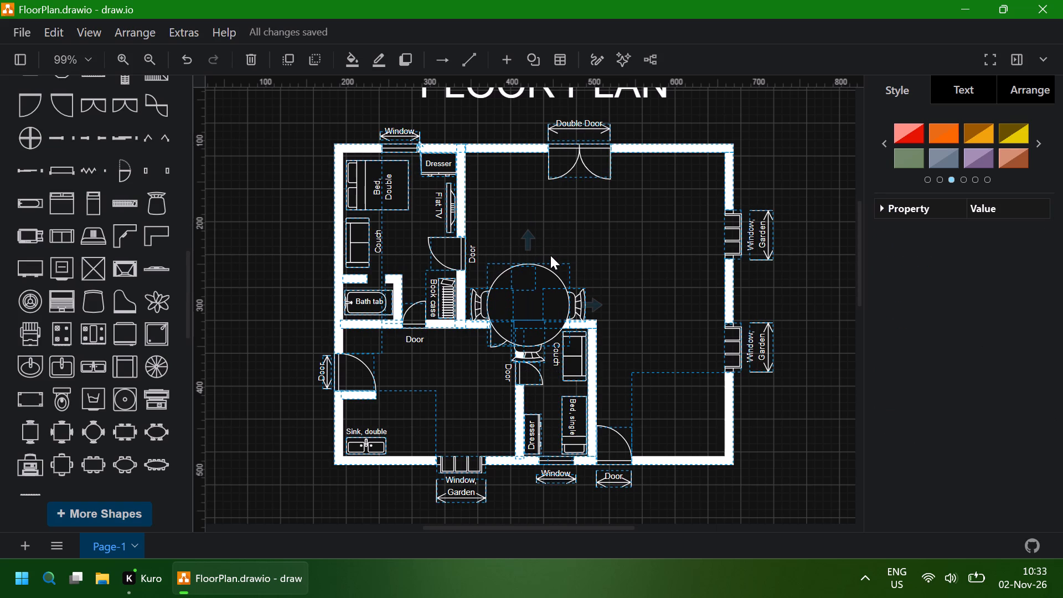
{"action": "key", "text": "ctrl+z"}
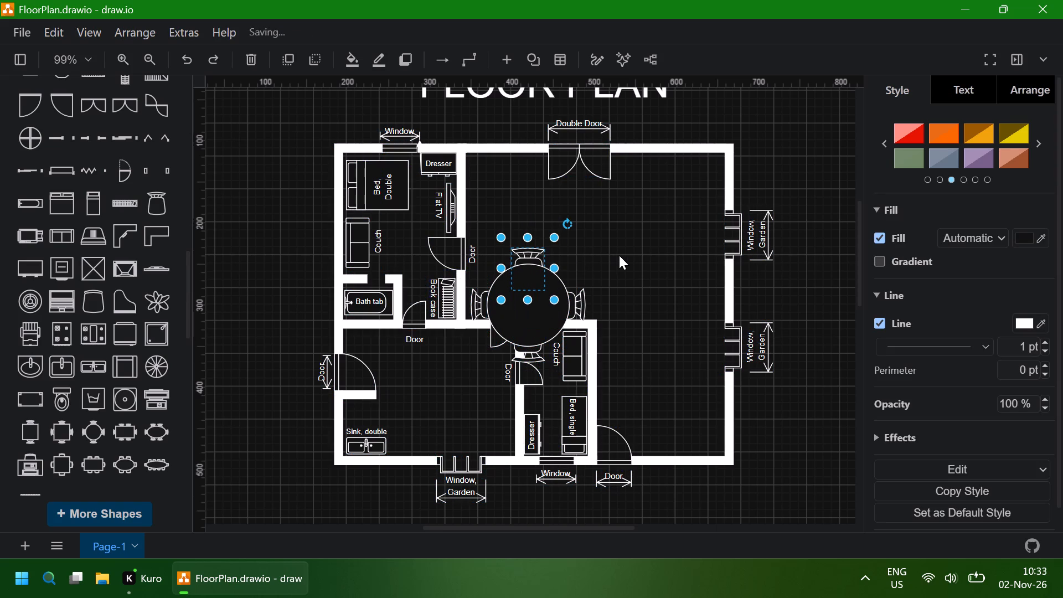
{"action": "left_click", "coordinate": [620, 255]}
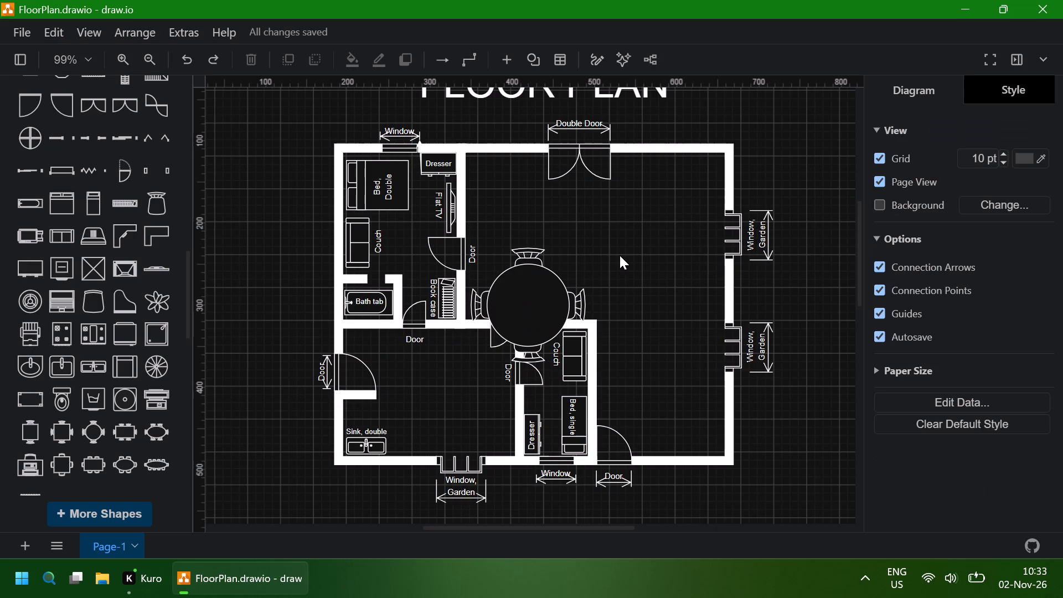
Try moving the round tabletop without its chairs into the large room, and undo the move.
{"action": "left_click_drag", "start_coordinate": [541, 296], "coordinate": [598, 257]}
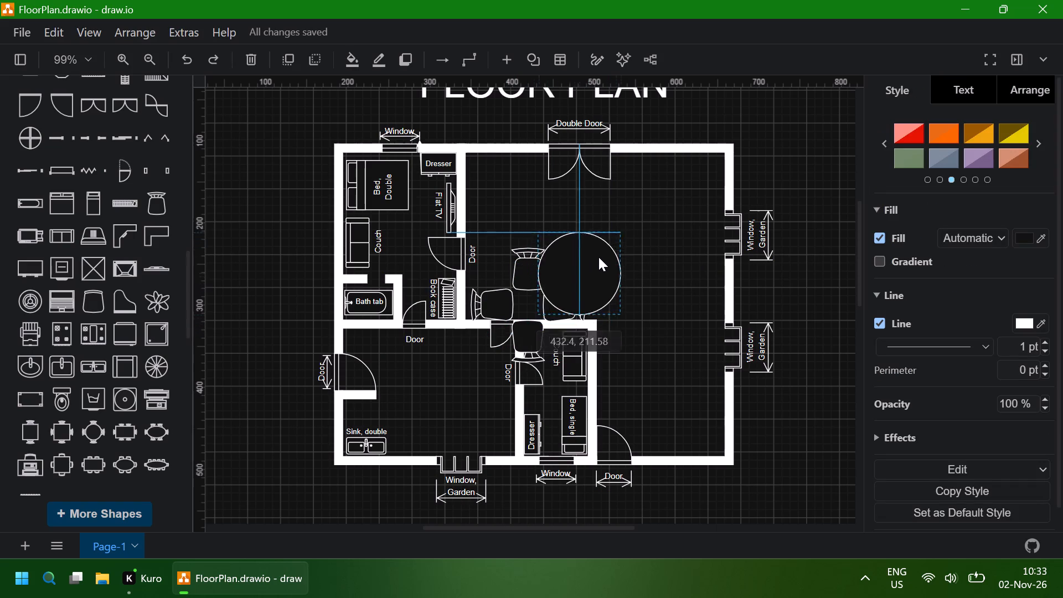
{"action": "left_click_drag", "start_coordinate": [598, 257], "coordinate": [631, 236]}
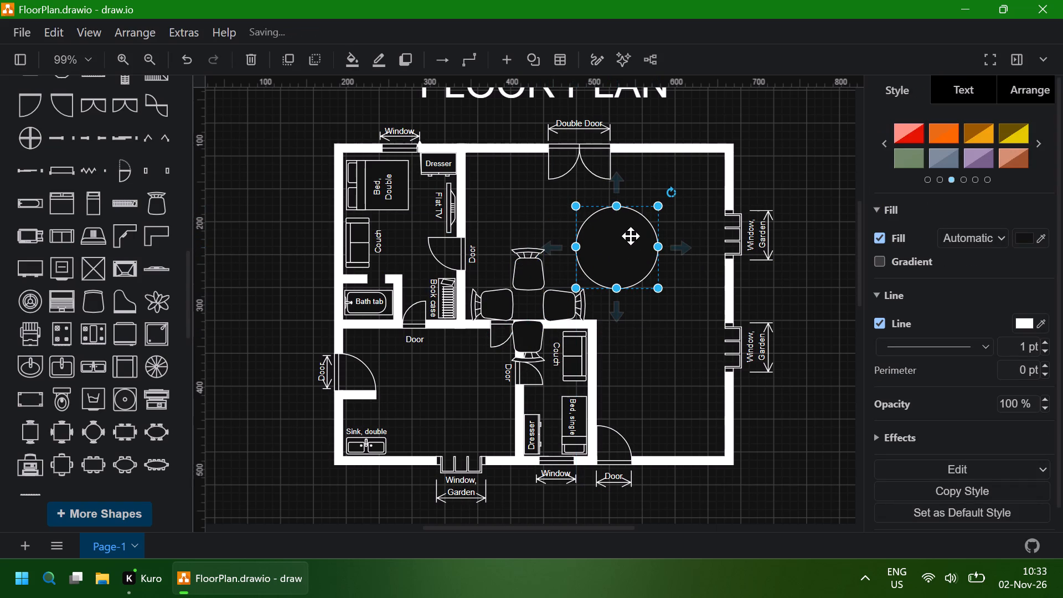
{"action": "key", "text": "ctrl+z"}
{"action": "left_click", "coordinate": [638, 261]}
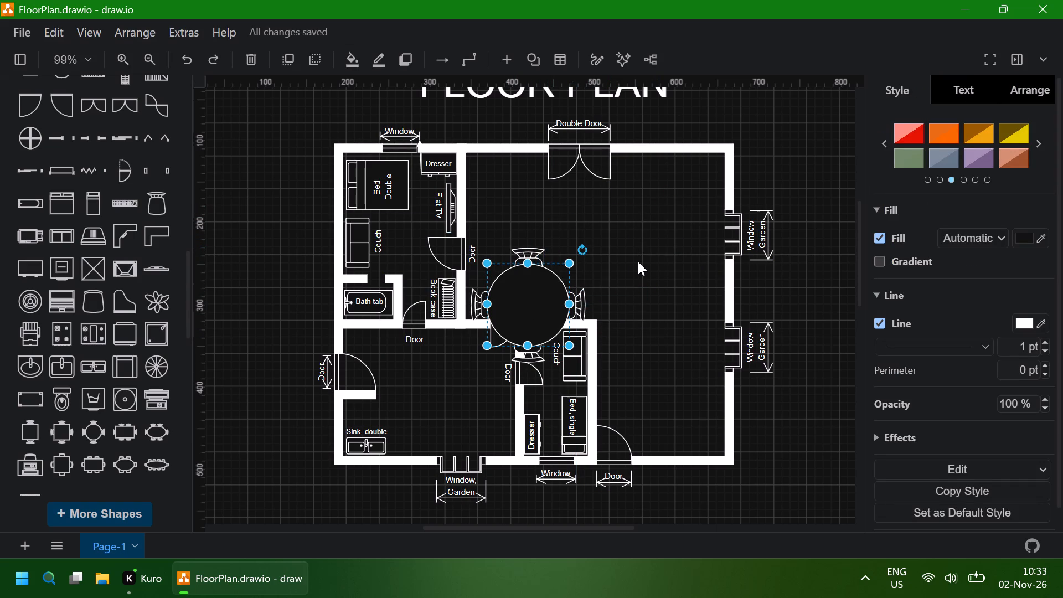
Move the round tabletop together with its four chairs into the large room, just below the double door.
{"action": "left_click", "coordinate": [584, 295]}
{"action": "left_click", "coordinate": [513, 305]}
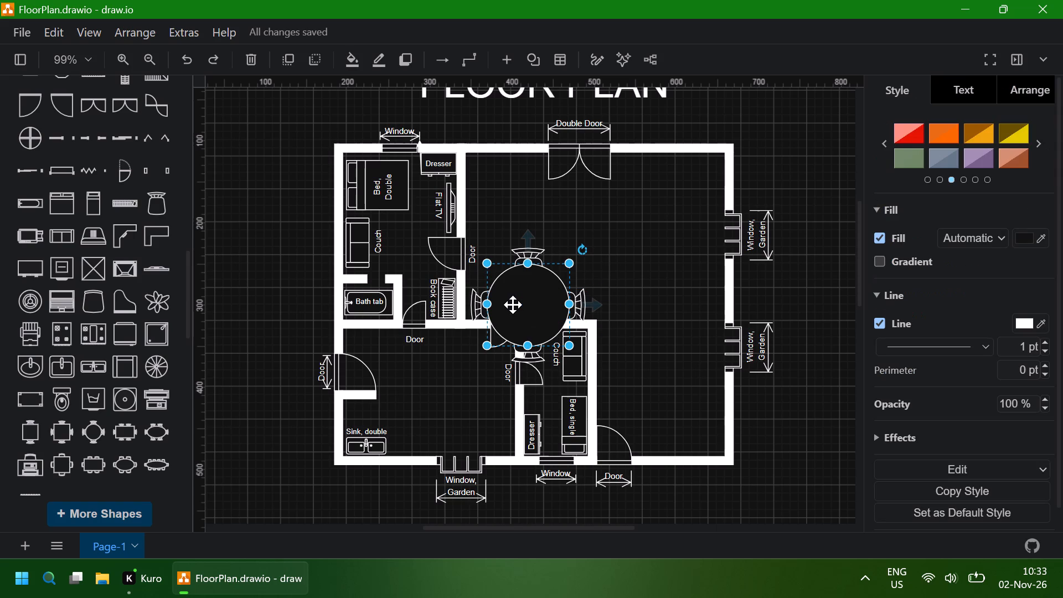
{"action": "left_click", "coordinate": [536, 254]}
{"action": "left_click", "coordinate": [629, 226]}
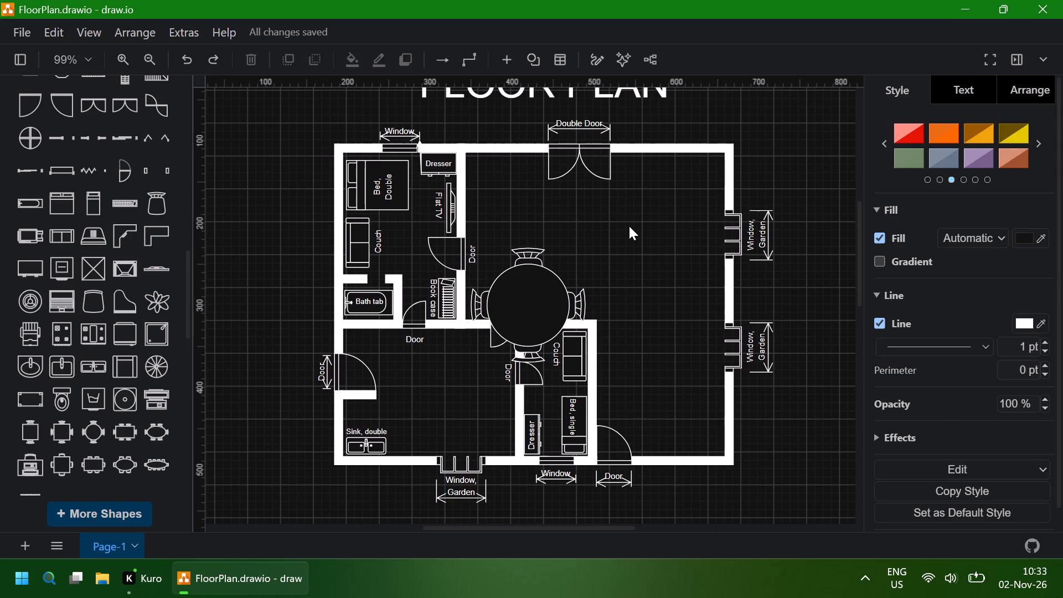
{"action": "left_click", "coordinate": [533, 308]}
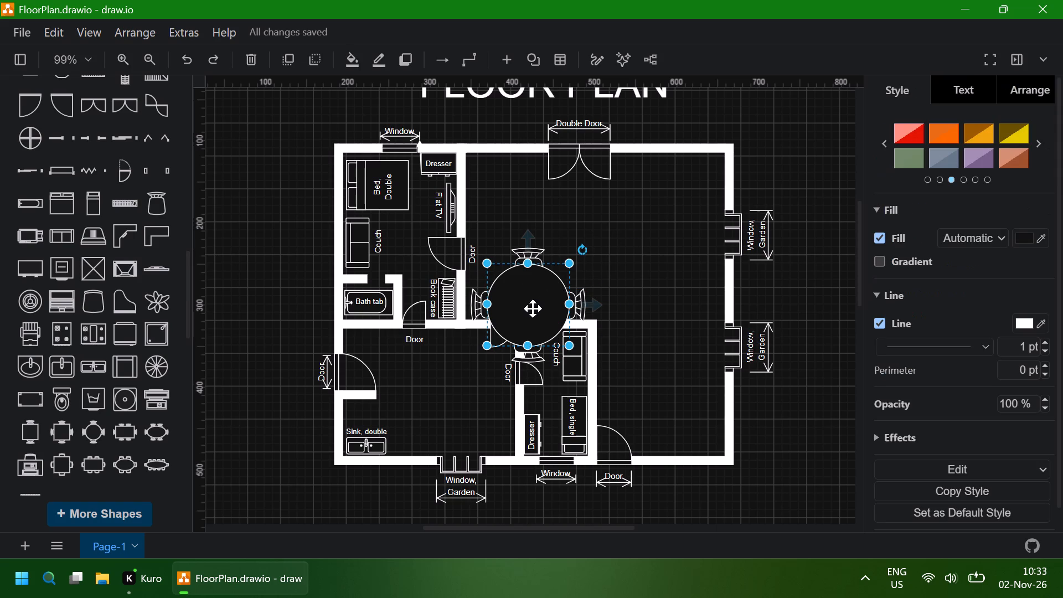
{"action": "left_click", "coordinate": [539, 250], "text": "ctrl"}
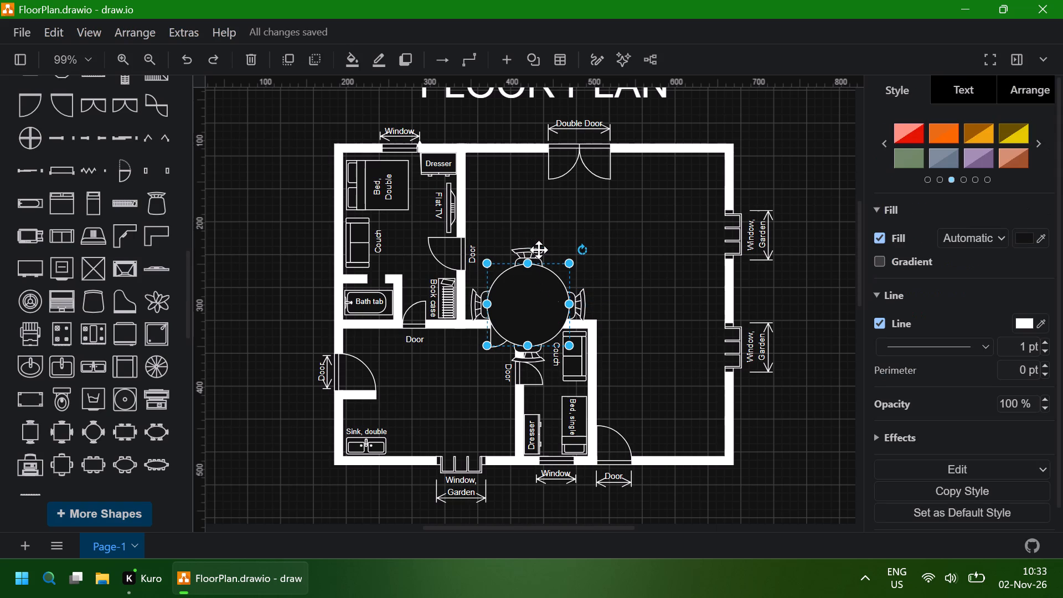
{"action": "left_click", "coordinate": [584, 299], "text": "ctrl"}
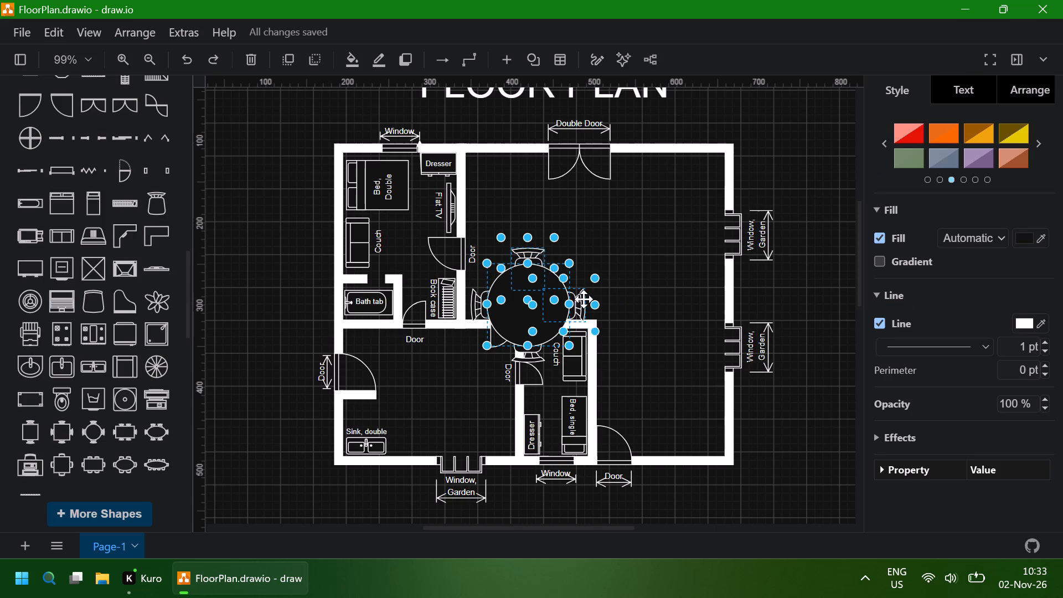
{"action": "left_click", "coordinate": [541, 357], "text": "ctrl"}
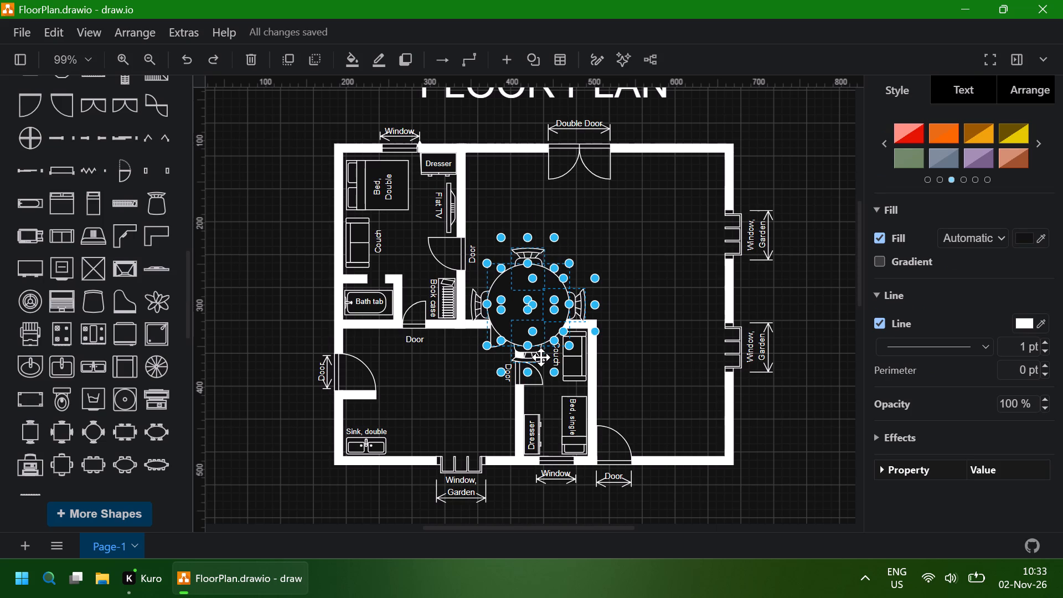
{"action": "left_click", "coordinate": [474, 301], "text": "ctrl"}
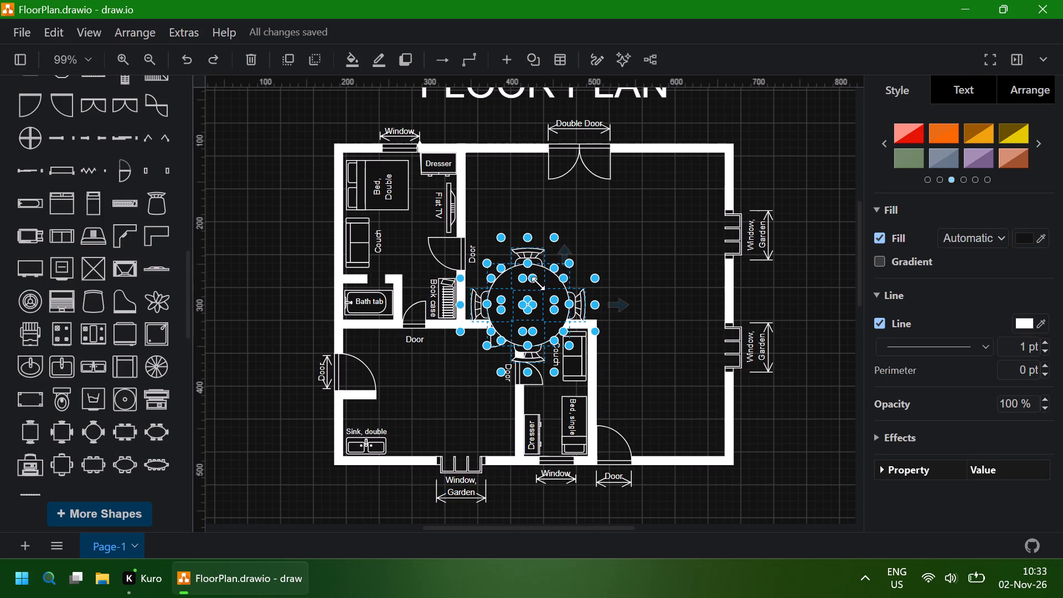
{"action": "left_click_drag", "start_coordinate": [546, 283], "coordinate": [591, 255]}
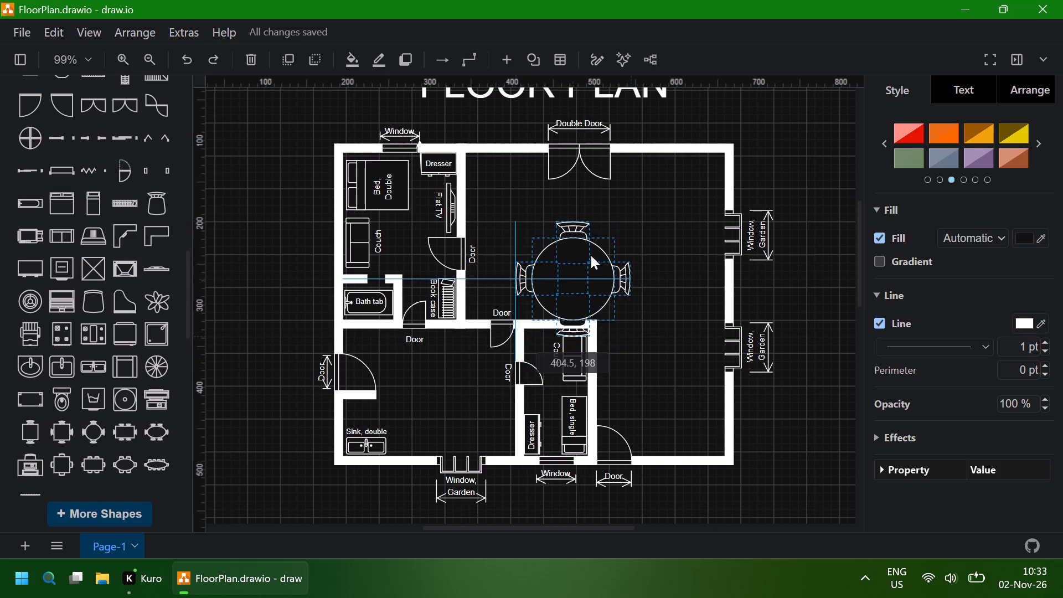
{"action": "left_click_drag", "start_coordinate": [591, 255], "coordinate": [609, 231]}
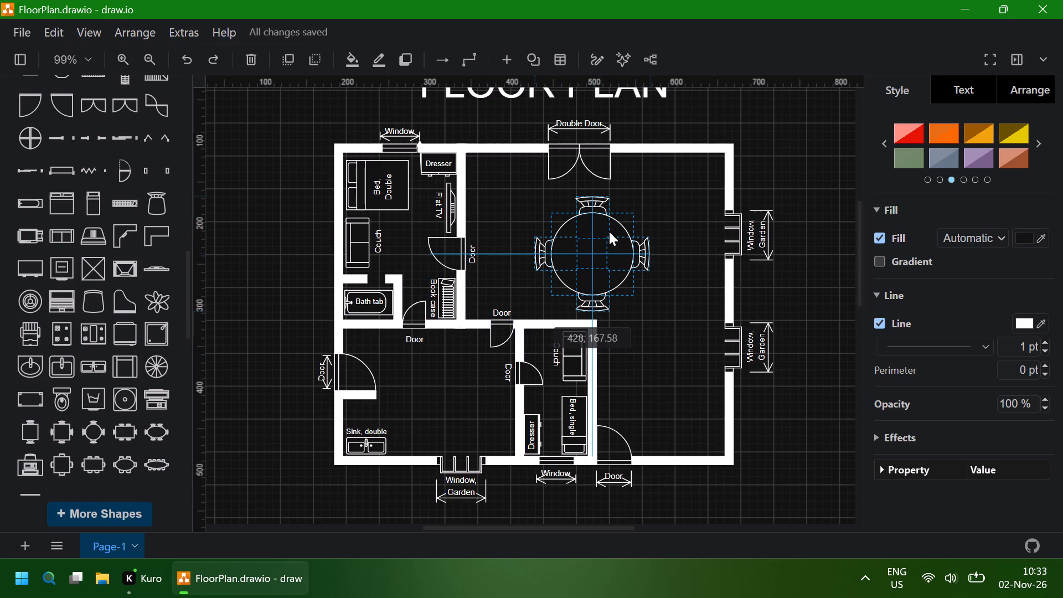
{"action": "left_click_drag", "start_coordinate": [609, 231], "coordinate": [611, 231]}
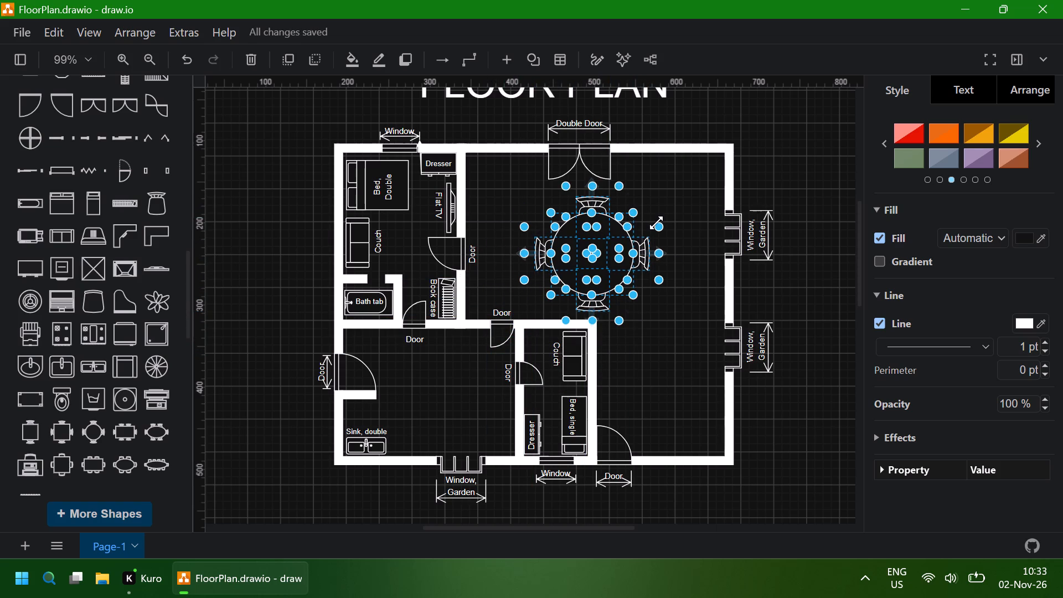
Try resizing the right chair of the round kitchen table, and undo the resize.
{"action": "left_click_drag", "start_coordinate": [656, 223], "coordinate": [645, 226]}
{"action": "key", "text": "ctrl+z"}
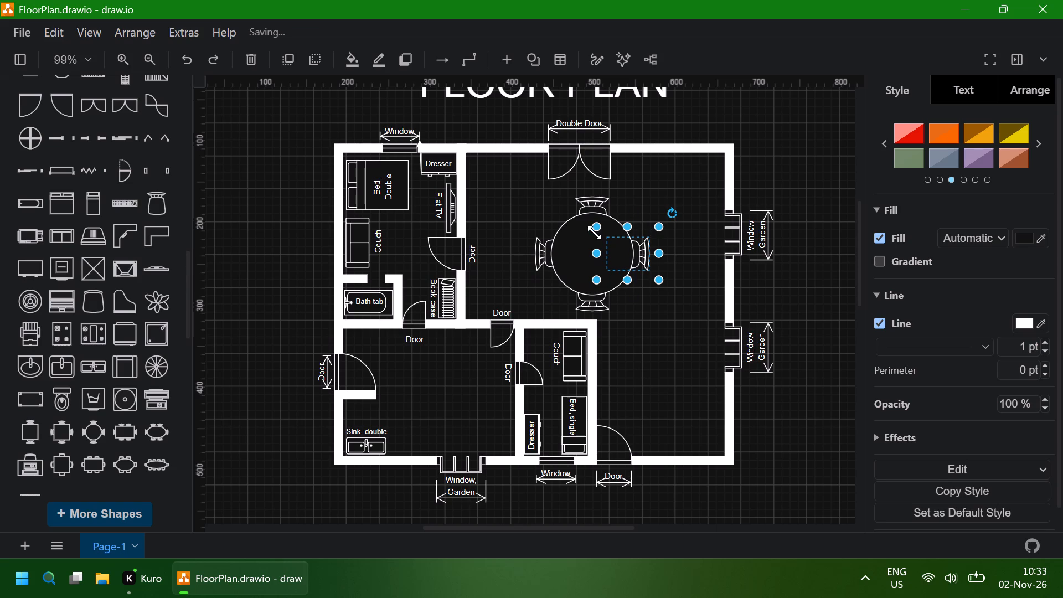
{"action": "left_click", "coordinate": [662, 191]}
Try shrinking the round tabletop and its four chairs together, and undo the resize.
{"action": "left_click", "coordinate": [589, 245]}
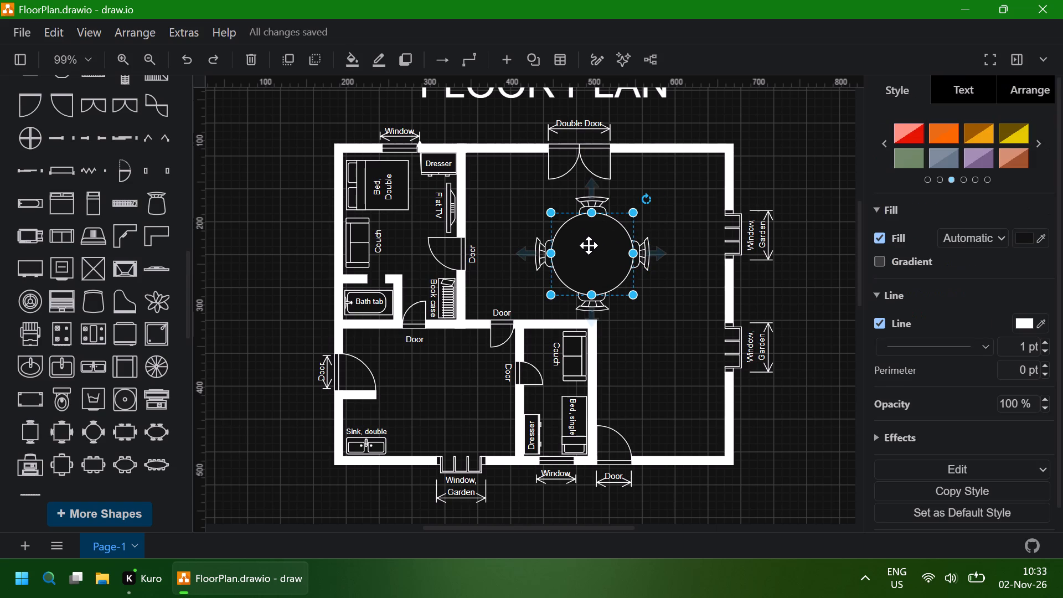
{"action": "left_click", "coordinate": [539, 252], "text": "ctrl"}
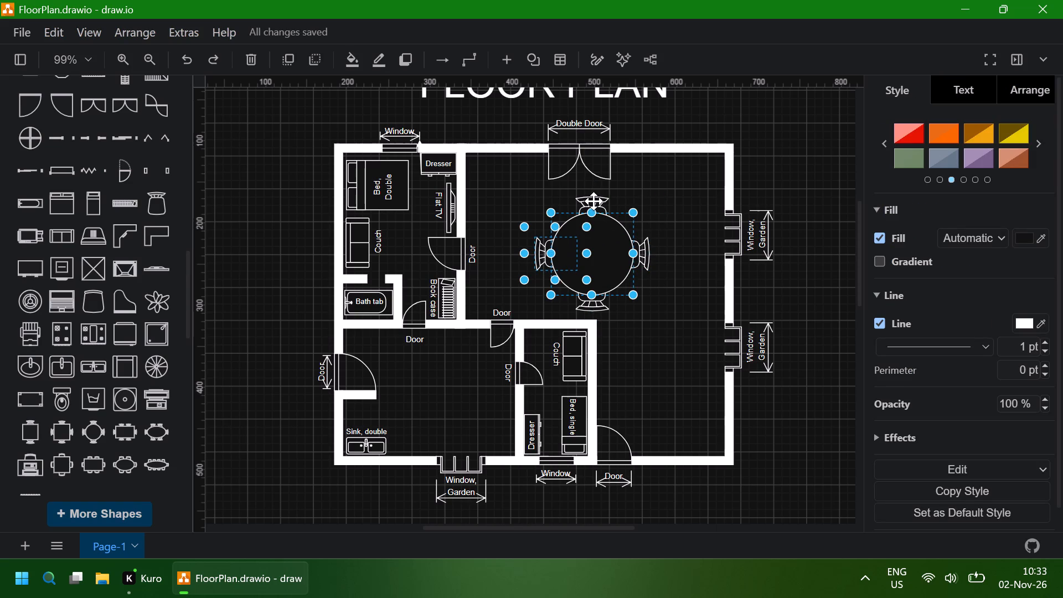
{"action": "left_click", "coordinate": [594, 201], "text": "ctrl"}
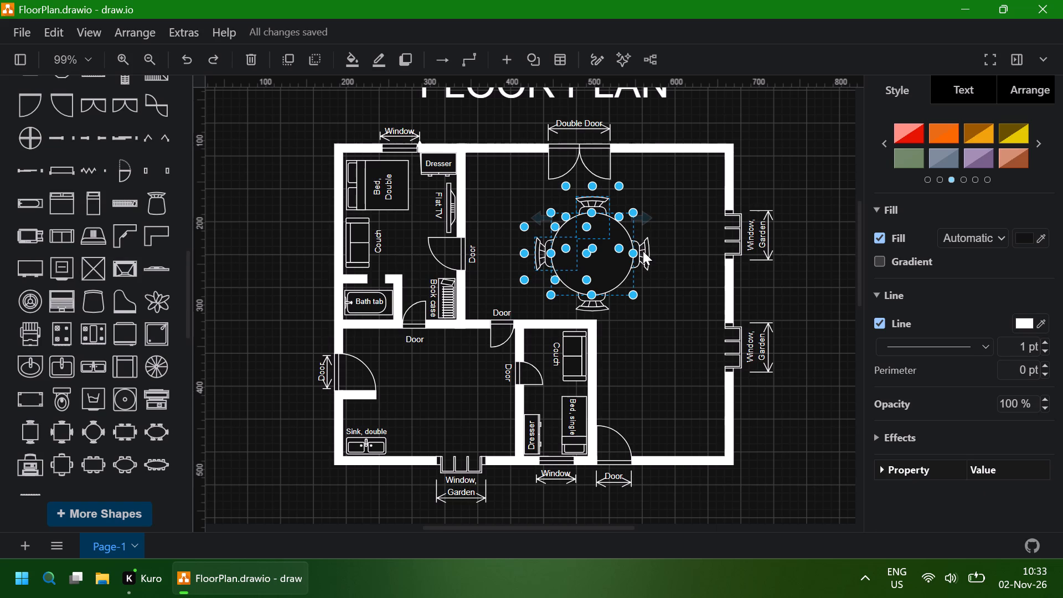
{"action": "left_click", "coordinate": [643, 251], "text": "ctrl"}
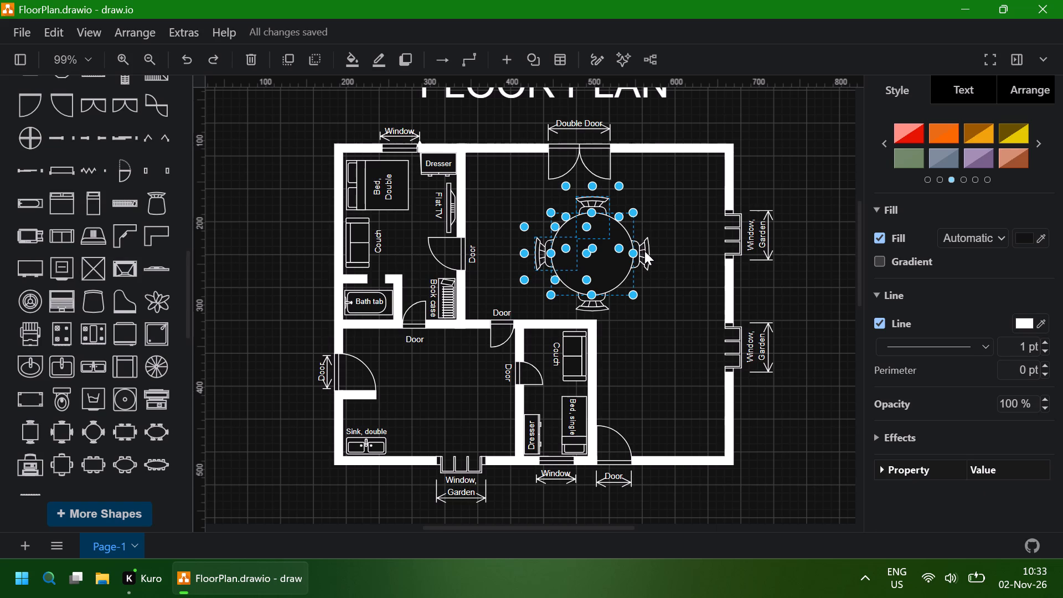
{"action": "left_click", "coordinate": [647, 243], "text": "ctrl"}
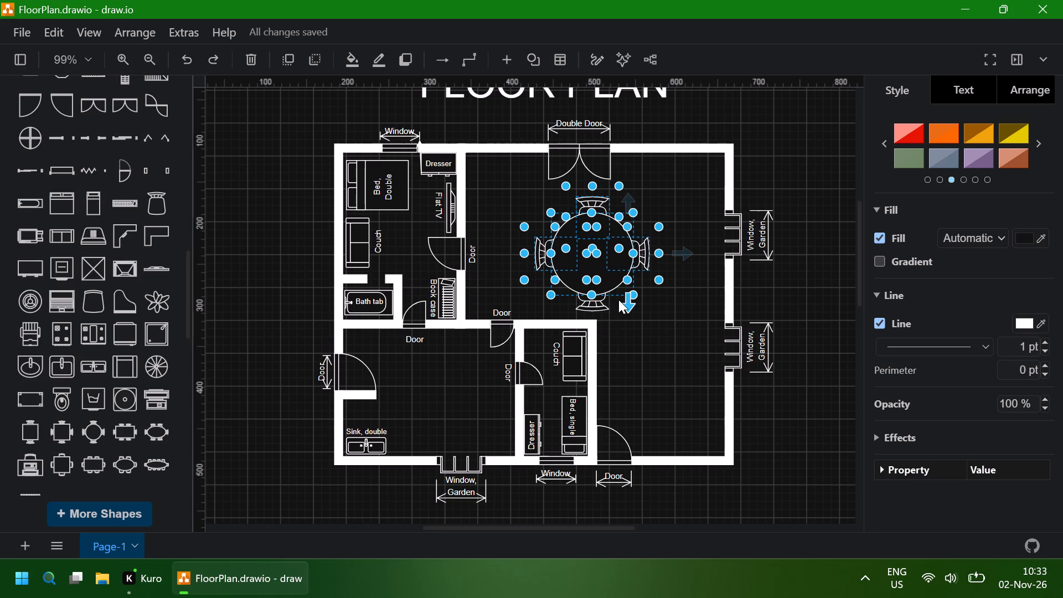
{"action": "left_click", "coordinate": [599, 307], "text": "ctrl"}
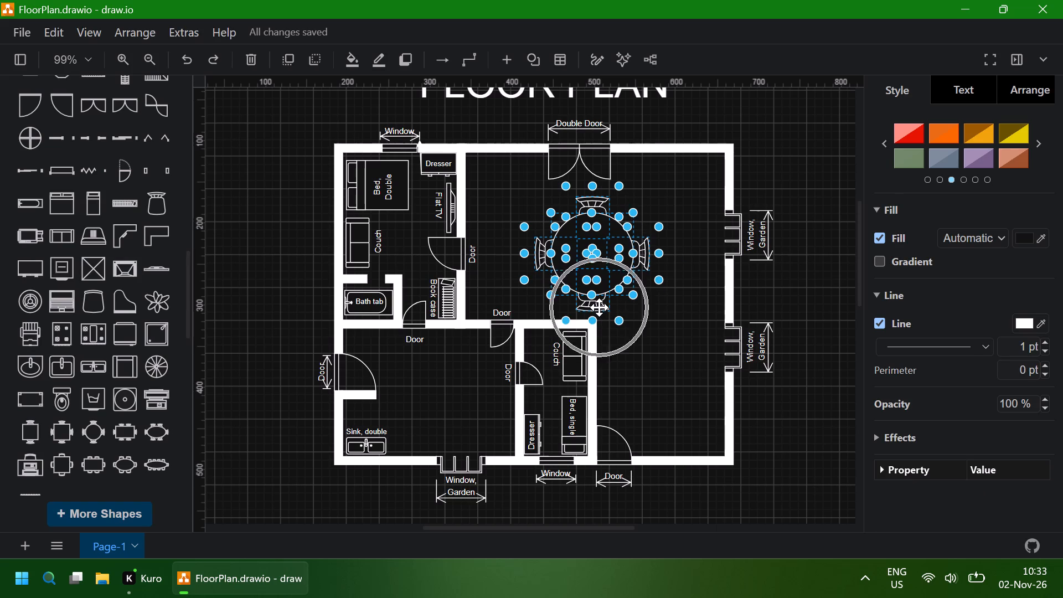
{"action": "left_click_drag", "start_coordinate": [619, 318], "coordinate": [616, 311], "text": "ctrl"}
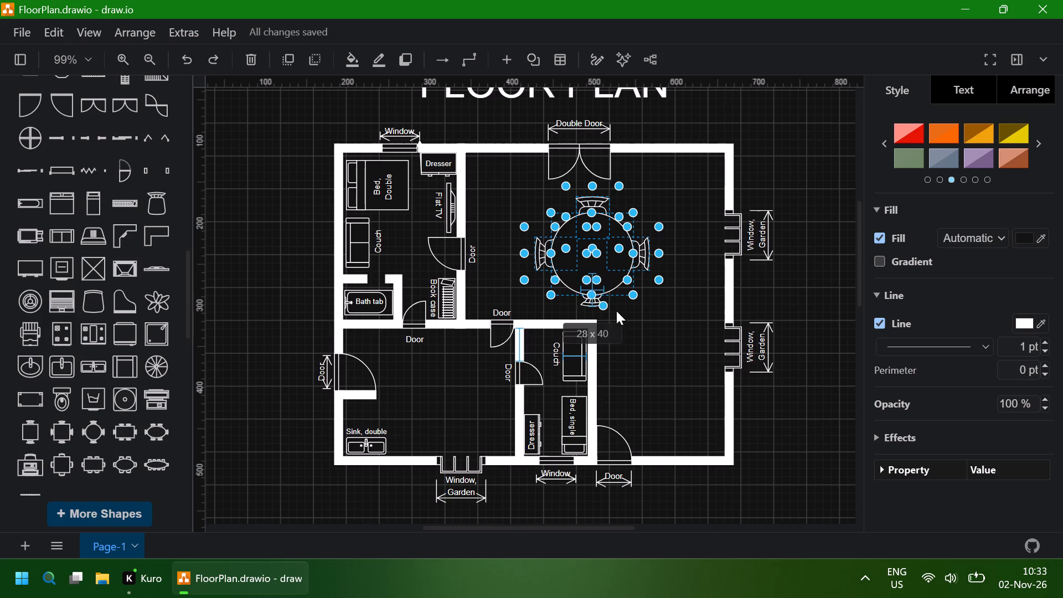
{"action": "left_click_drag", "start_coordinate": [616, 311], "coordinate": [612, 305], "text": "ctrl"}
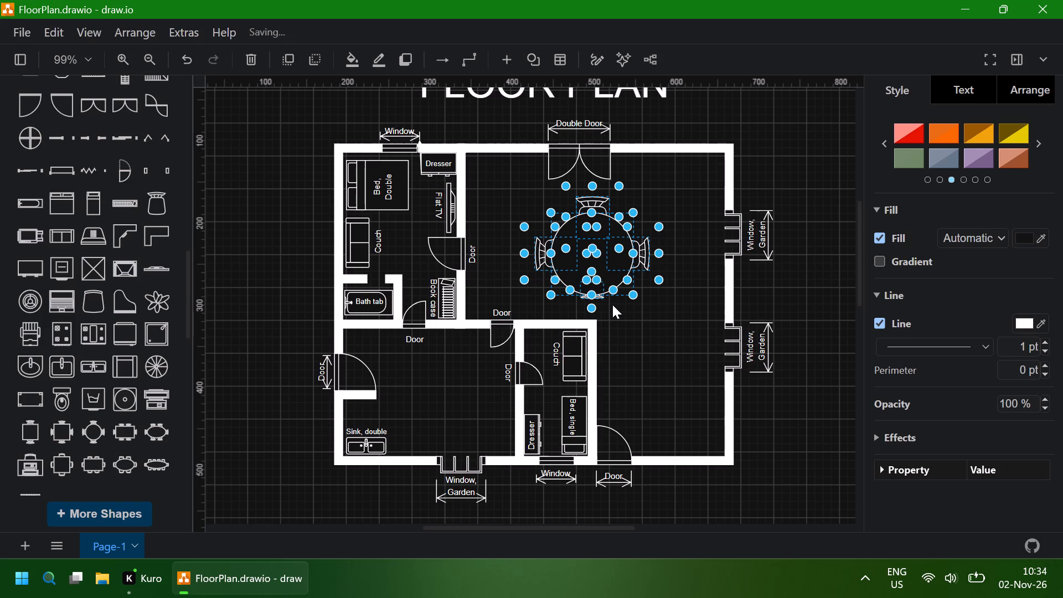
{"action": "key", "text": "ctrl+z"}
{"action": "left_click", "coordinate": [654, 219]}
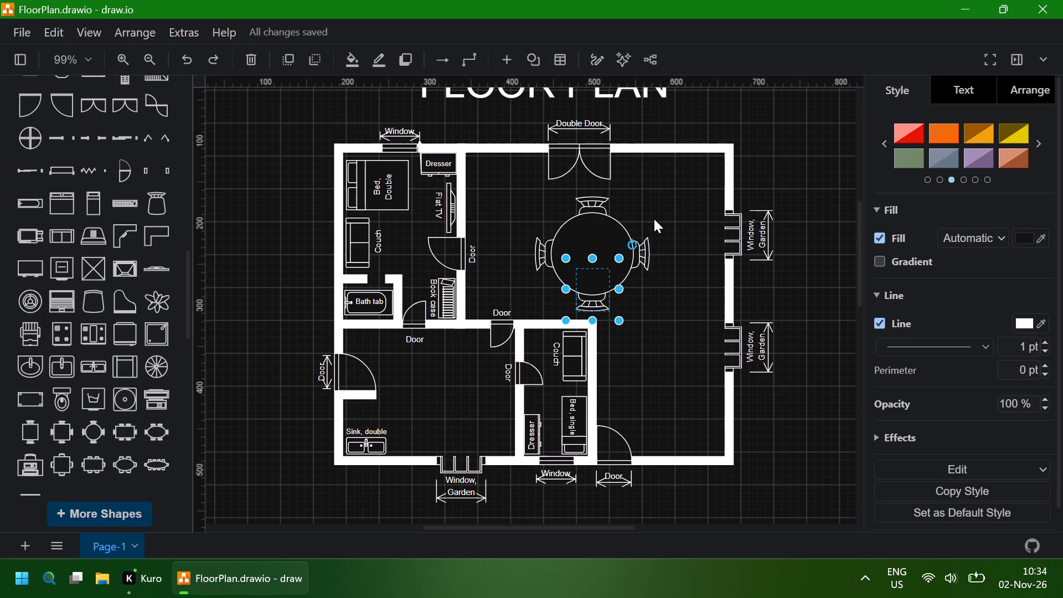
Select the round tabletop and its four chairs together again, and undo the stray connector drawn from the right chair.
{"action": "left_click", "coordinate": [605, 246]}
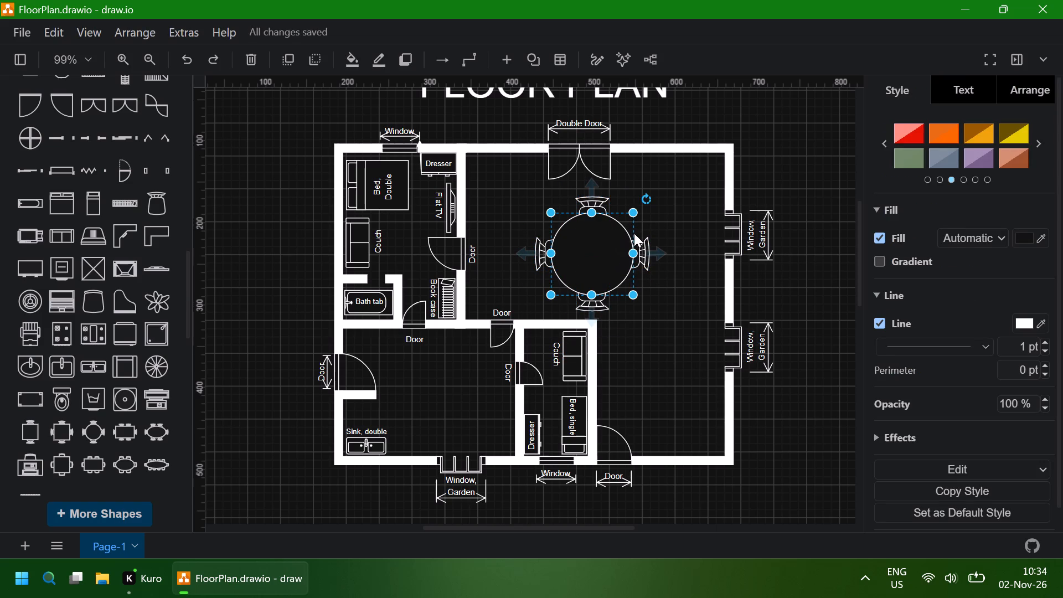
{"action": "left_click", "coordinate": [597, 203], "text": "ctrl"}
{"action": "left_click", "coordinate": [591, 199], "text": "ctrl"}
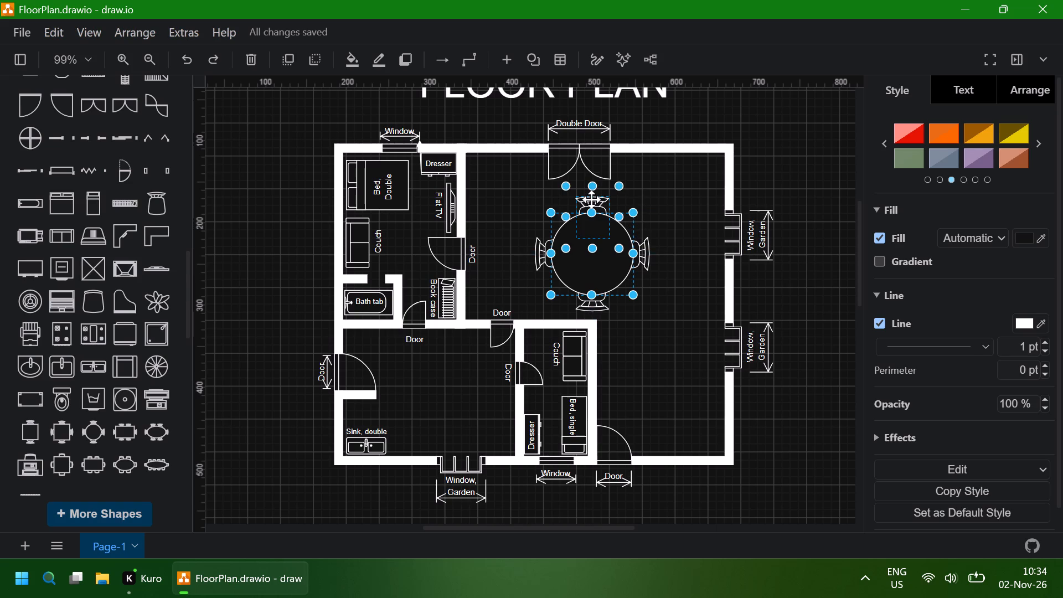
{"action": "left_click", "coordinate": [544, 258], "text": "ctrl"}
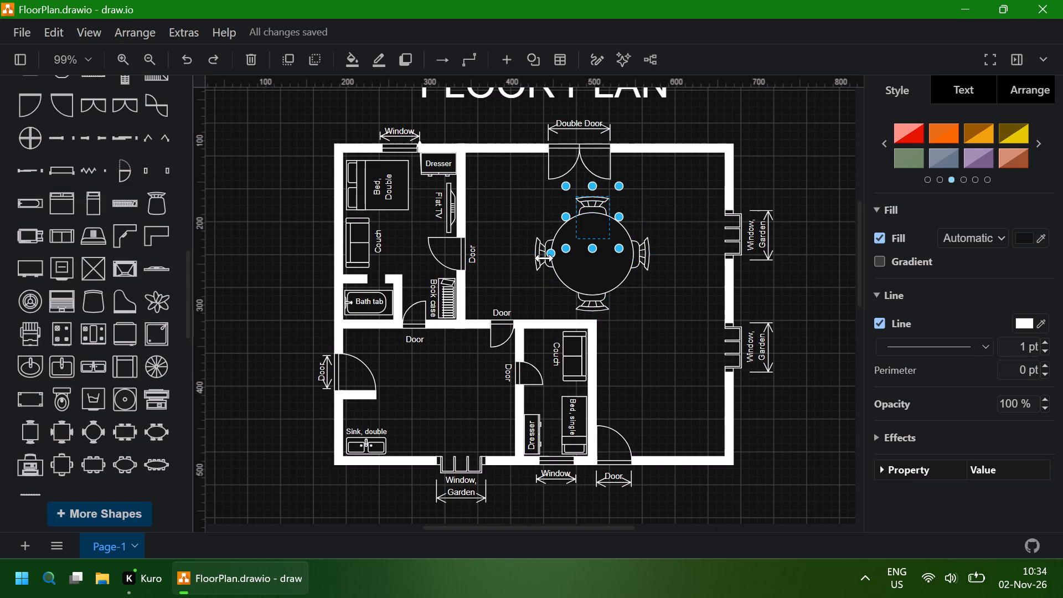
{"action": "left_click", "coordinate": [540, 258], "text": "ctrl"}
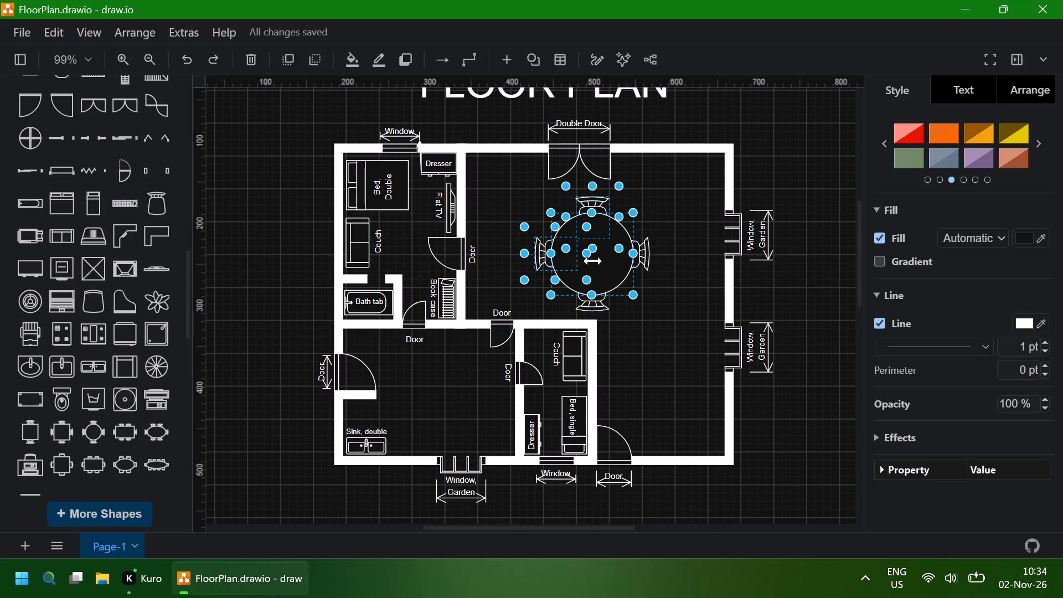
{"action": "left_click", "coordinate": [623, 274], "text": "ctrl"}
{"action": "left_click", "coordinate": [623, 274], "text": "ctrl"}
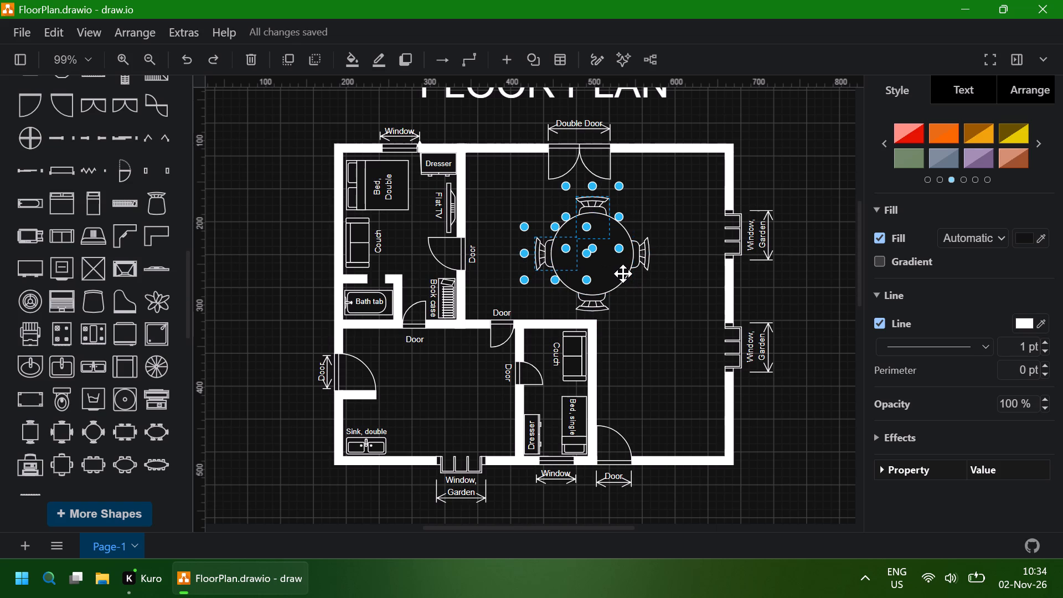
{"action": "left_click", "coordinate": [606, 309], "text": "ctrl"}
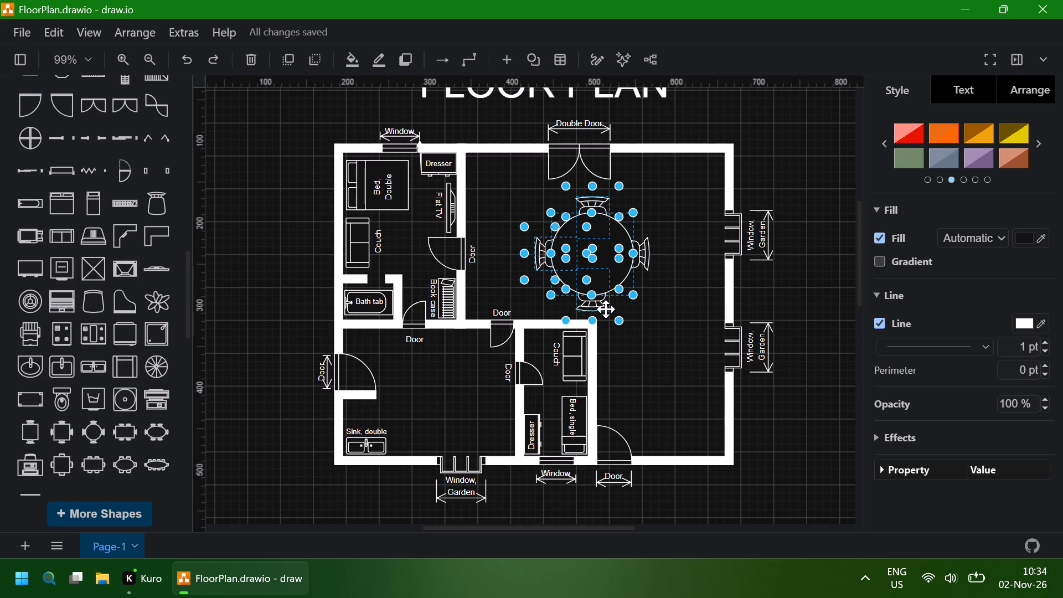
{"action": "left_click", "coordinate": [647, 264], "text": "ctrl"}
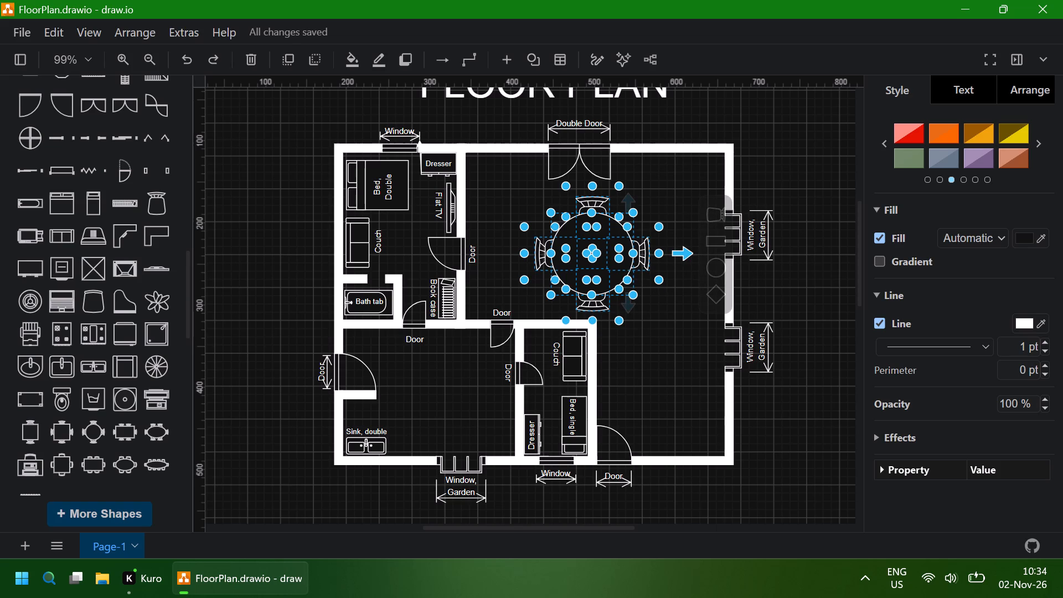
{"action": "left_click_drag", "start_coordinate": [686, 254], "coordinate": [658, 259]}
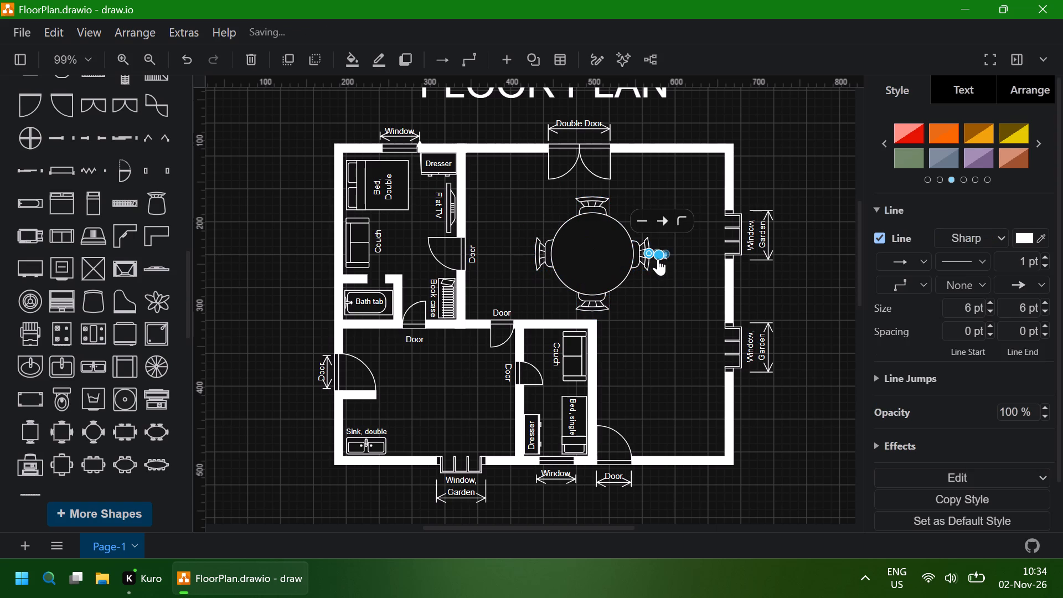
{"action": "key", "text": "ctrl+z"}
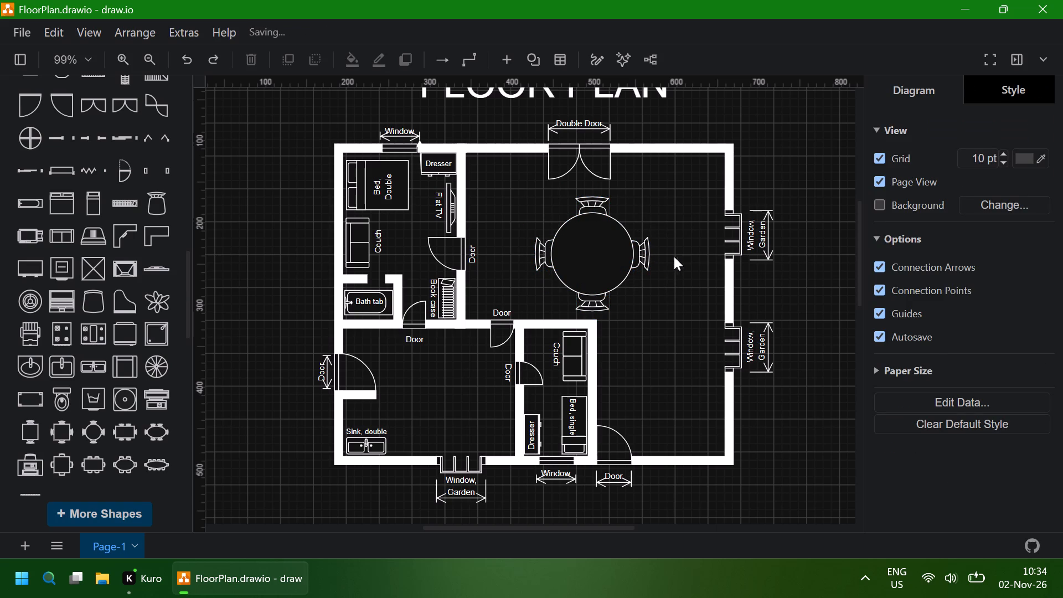
Shrink only the round tabletop to roughly half its diameter, leaving the four chairs at their current size.
{"action": "left_click", "coordinate": [596, 246]}
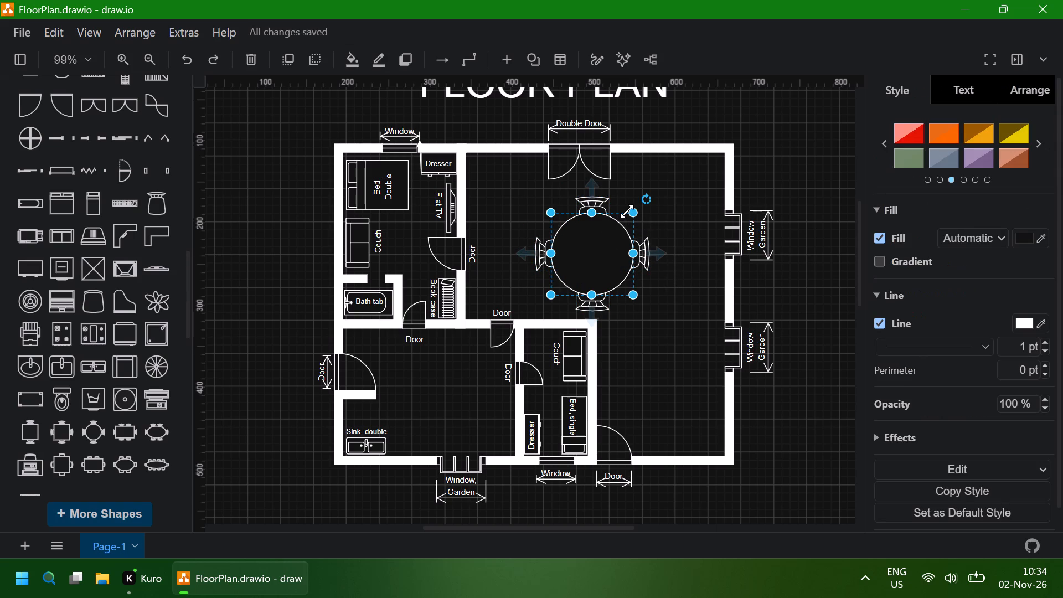
{"action": "left_click_drag", "start_coordinate": [630, 211], "coordinate": [604, 236]}
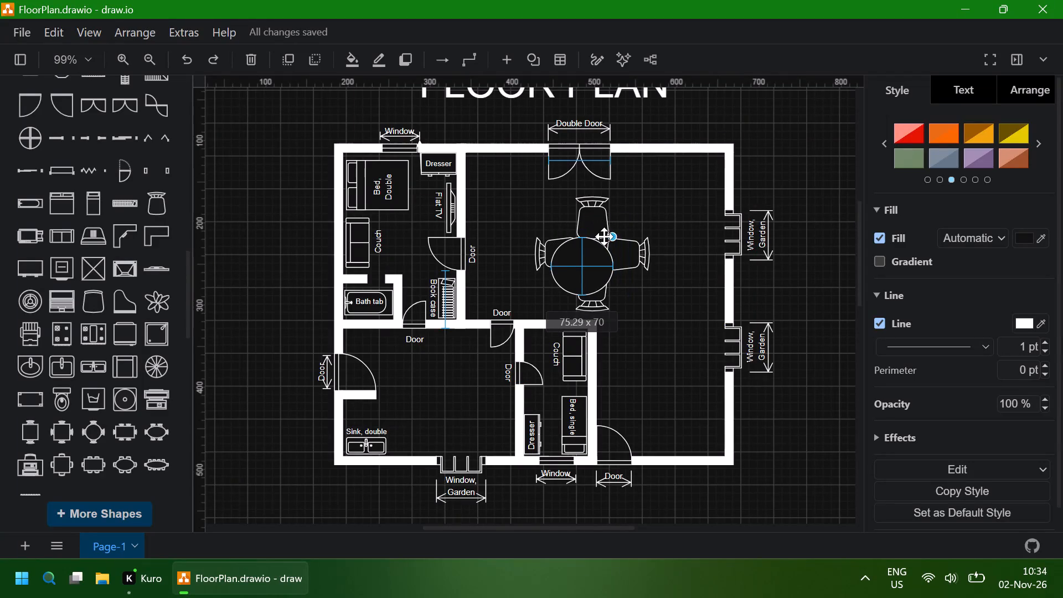
{"action": "left_click_drag", "start_coordinate": [604, 236], "coordinate": [597, 250]}
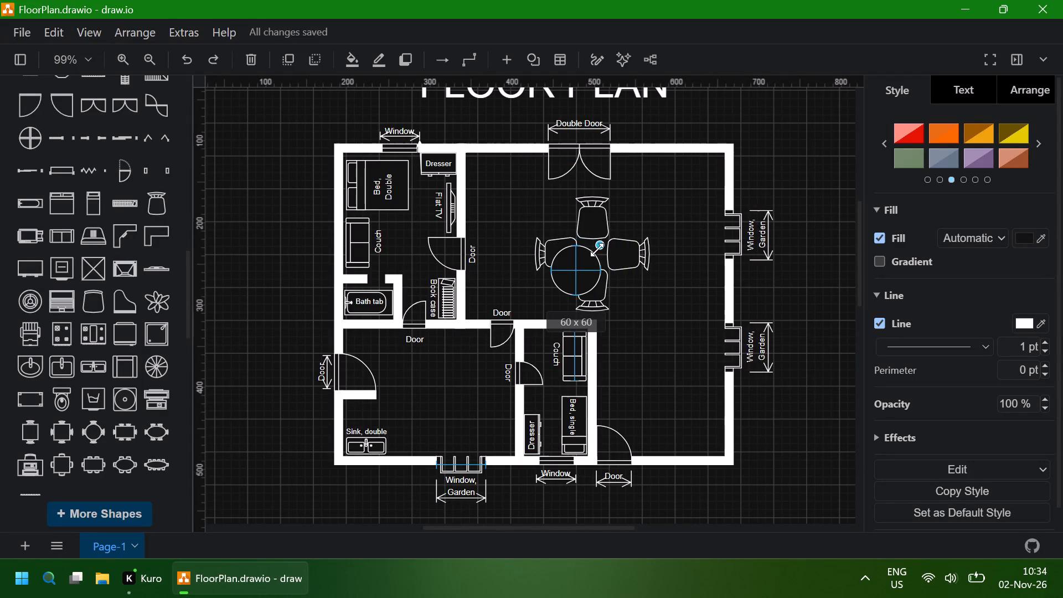
{"action": "left_click_drag", "start_coordinate": [597, 250], "coordinate": [590, 252]}
Move the smaller round tabletop to the centre between the four chairs, at about 472, 212.
{"action": "left_click_drag", "start_coordinate": [572, 275], "coordinate": [575, 272]}
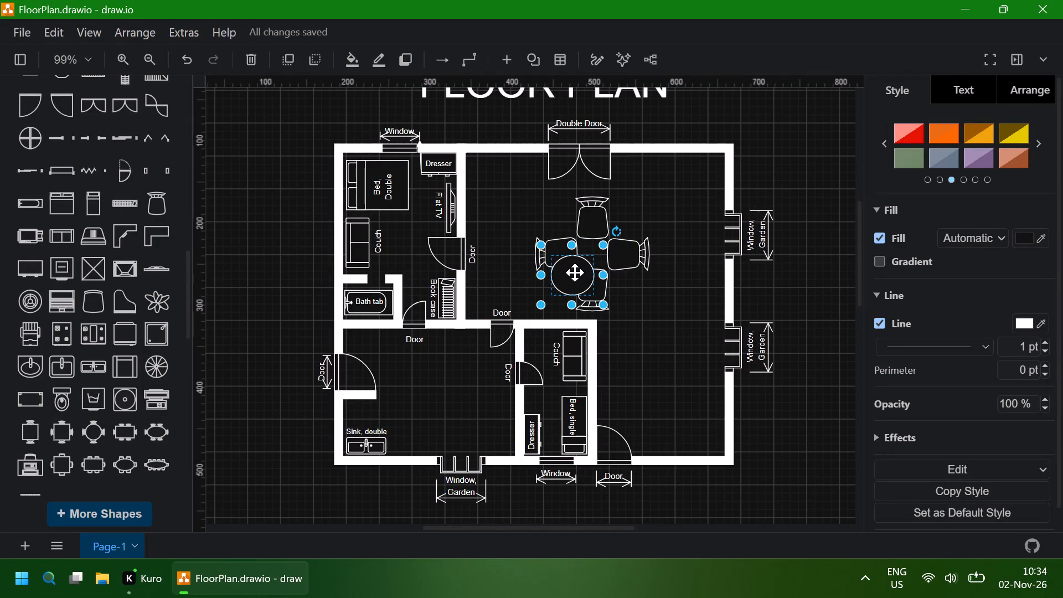
{"action": "left_click_drag", "start_coordinate": [575, 272], "coordinate": [593, 255]}
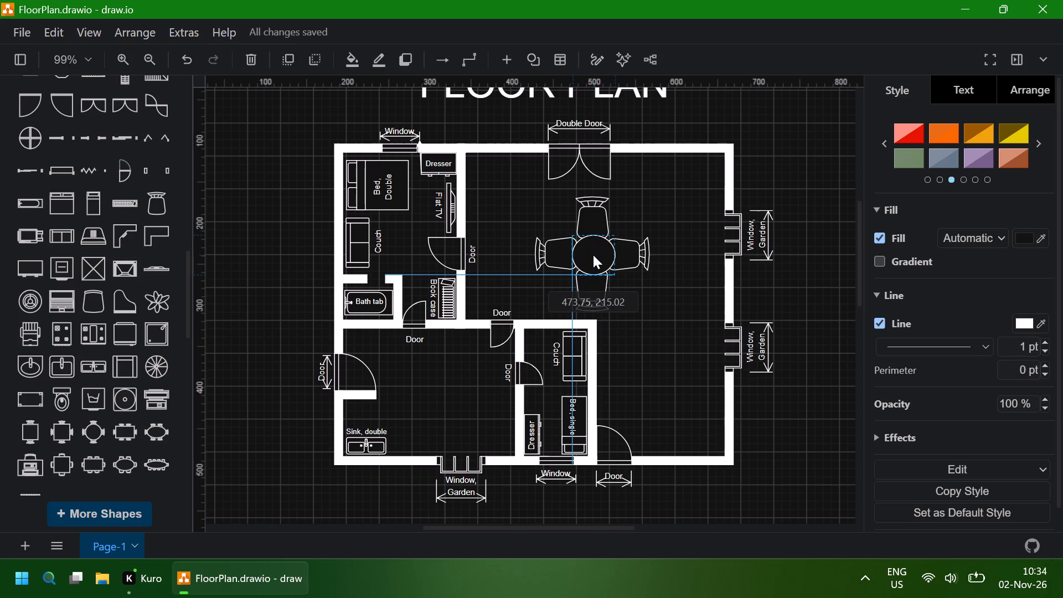
{"action": "left_click_drag", "start_coordinate": [593, 255], "coordinate": [590, 251]}
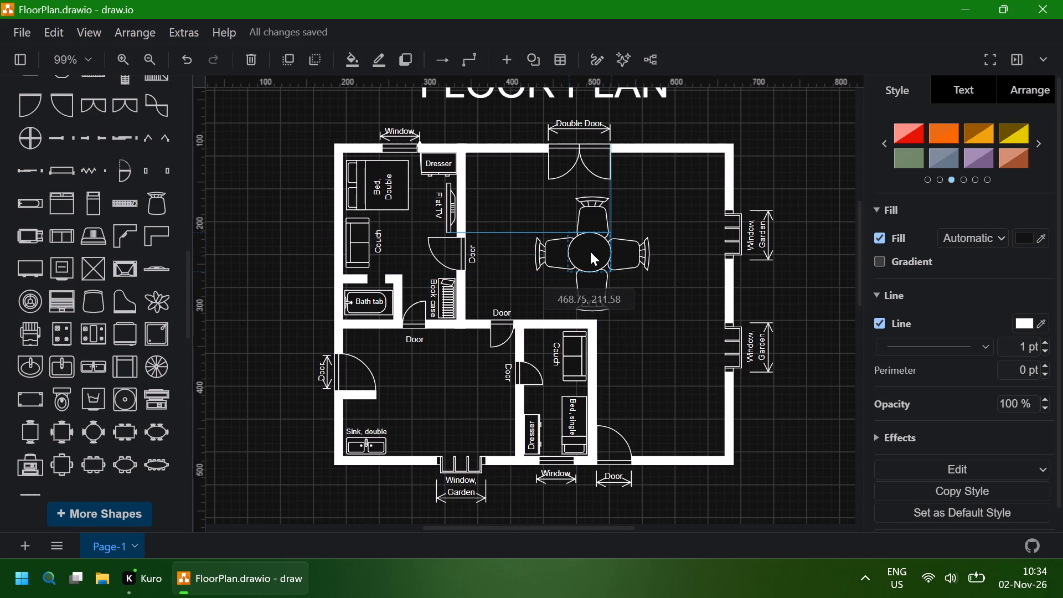
{"action": "left_click_drag", "start_coordinate": [590, 251], "coordinate": [588, 252]}
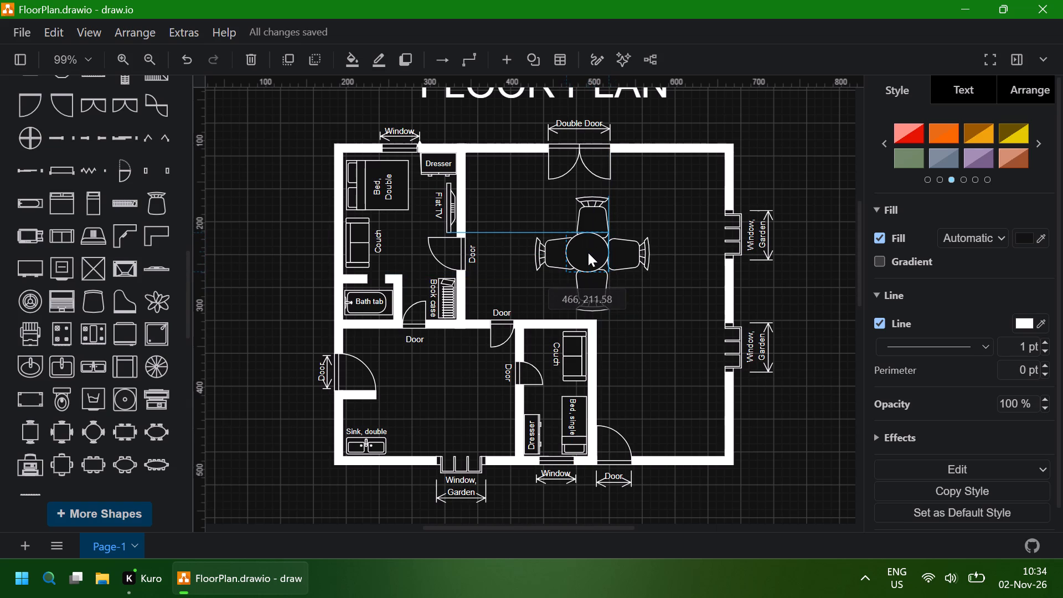
{"action": "left_click_drag", "start_coordinate": [588, 252], "coordinate": [591, 252]}
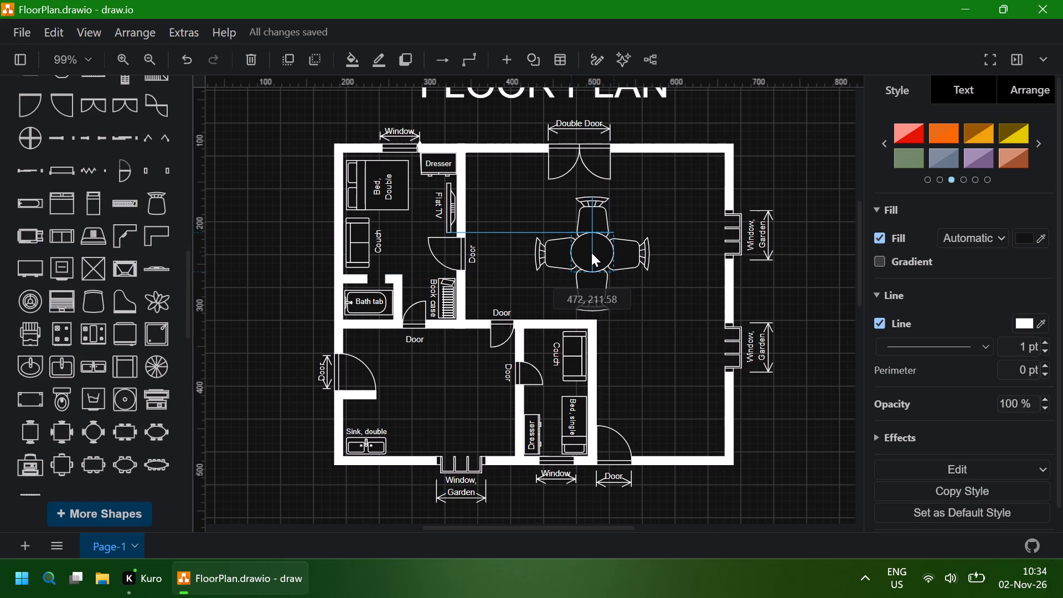
{"action": "left_click_drag", "start_coordinate": [591, 252], "coordinate": [592, 257]}
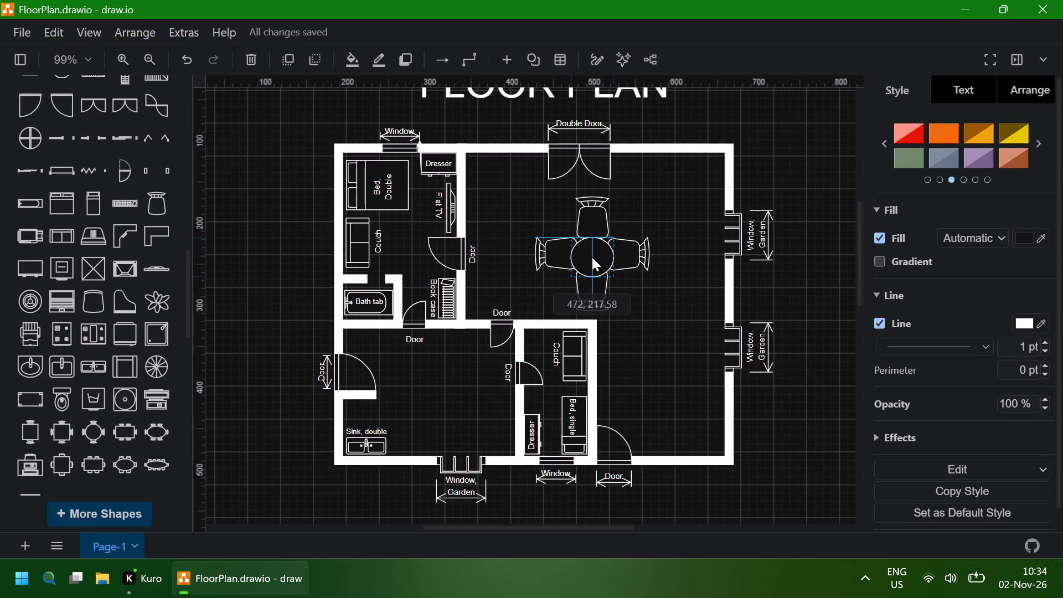
{"action": "left_click_drag", "start_coordinate": [592, 257], "coordinate": [592, 249]}
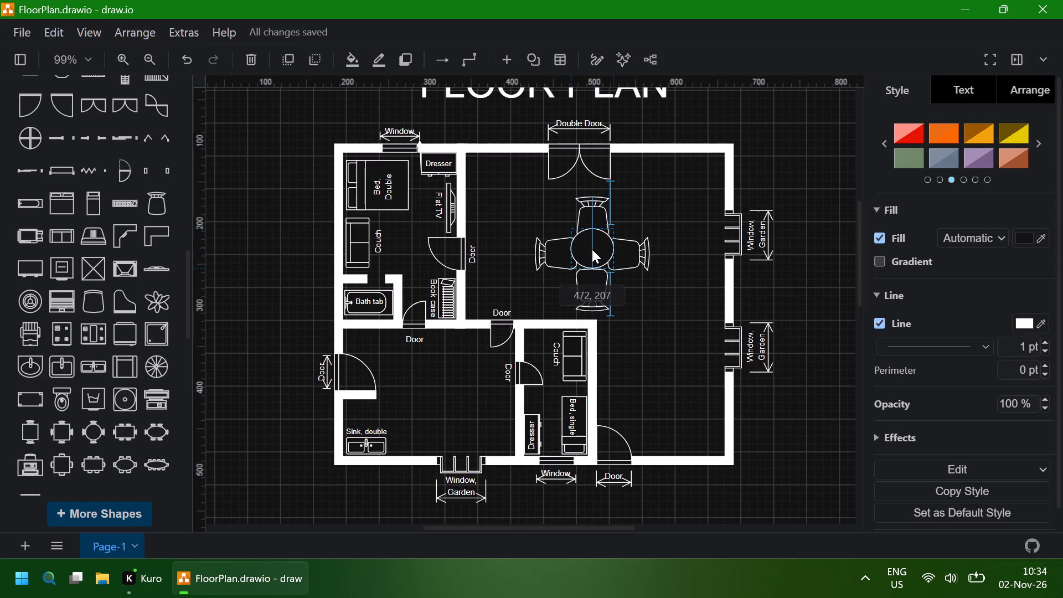
{"action": "left_click_drag", "start_coordinate": [592, 249], "coordinate": [592, 252]}
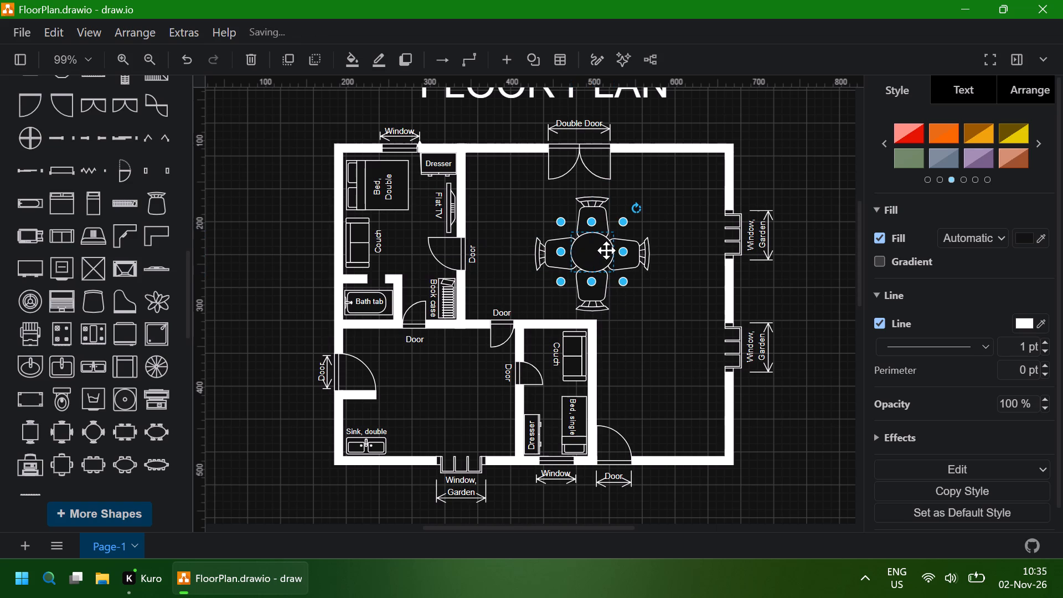
Shorten the right chair toward the round tabletop to about 20 x 40.
{"action": "left_click", "coordinate": [643, 259]}
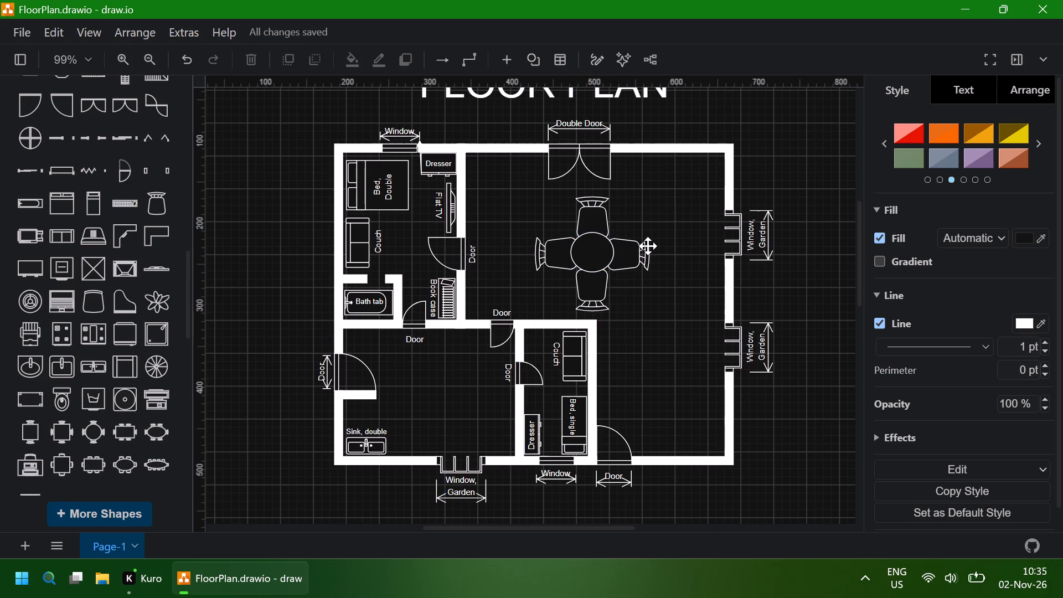
{"action": "left_click", "coordinate": [648, 246]}
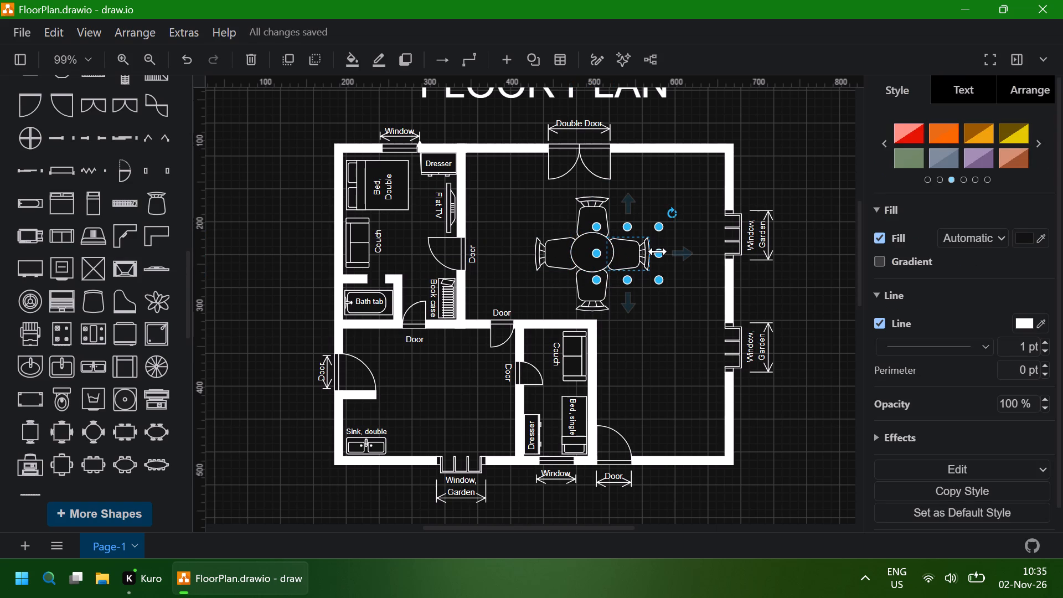
{"action": "left_click_drag", "start_coordinate": [658, 251], "coordinate": [635, 253]}
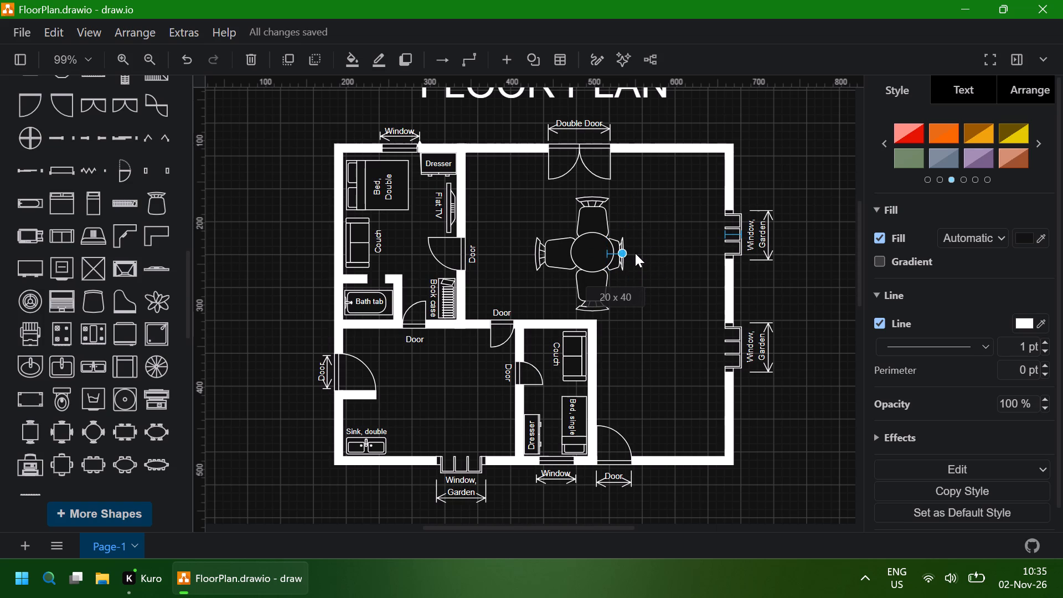
{"action": "left_click_drag", "start_coordinate": [635, 253], "coordinate": [633, 254]}
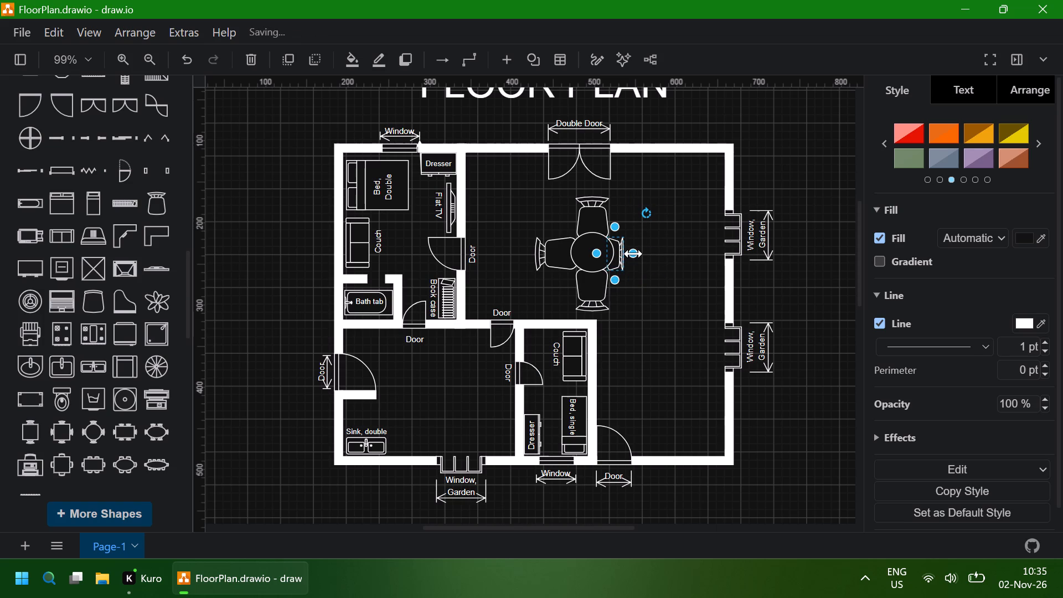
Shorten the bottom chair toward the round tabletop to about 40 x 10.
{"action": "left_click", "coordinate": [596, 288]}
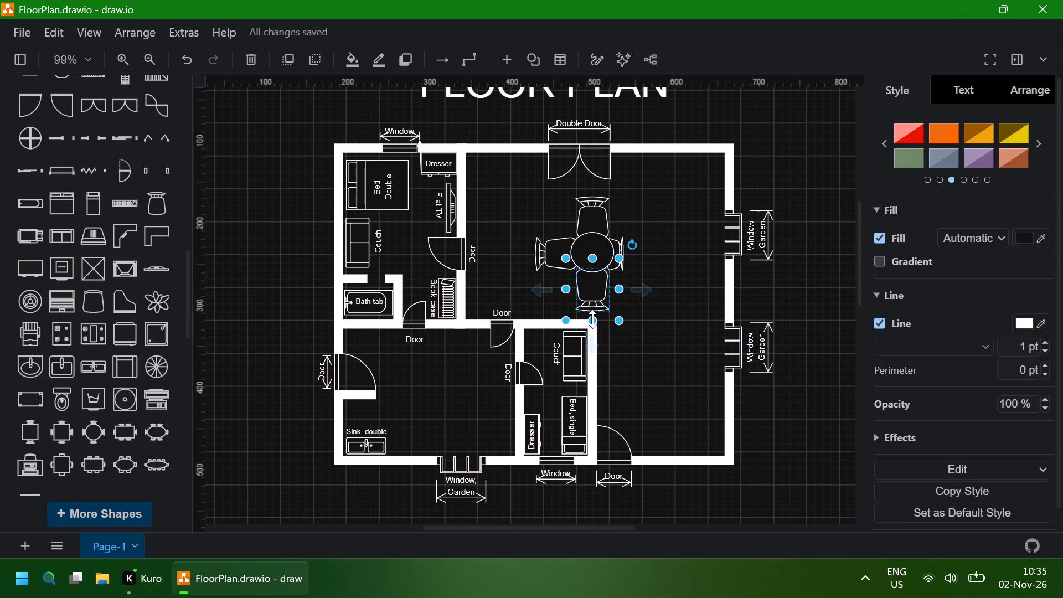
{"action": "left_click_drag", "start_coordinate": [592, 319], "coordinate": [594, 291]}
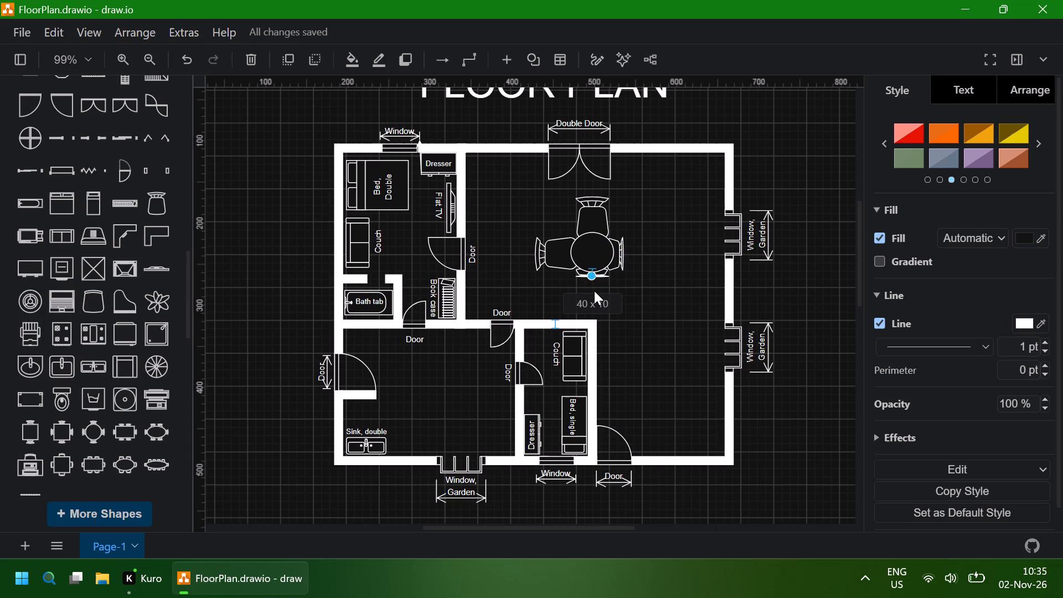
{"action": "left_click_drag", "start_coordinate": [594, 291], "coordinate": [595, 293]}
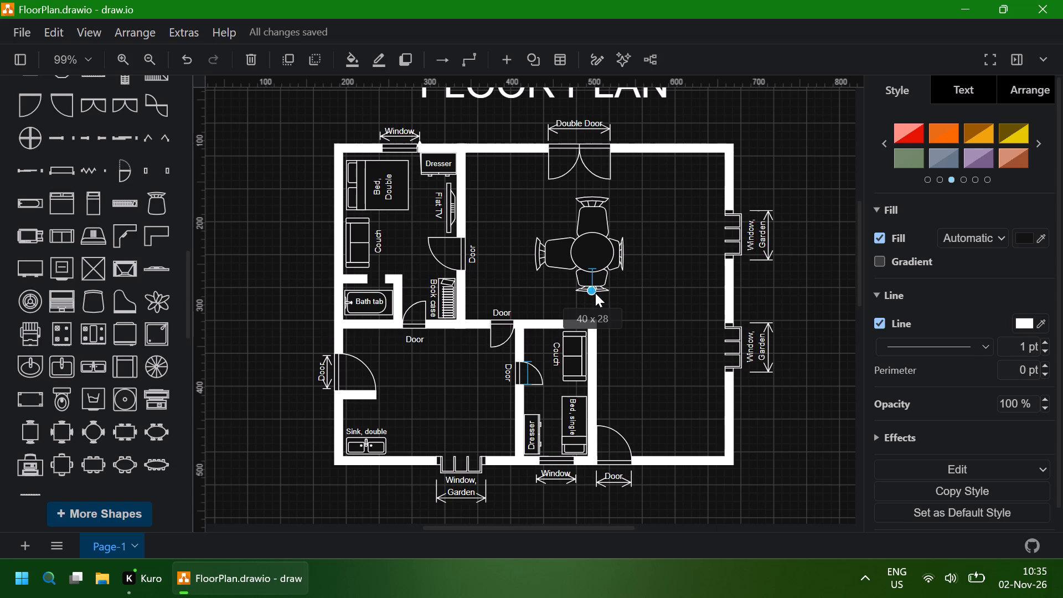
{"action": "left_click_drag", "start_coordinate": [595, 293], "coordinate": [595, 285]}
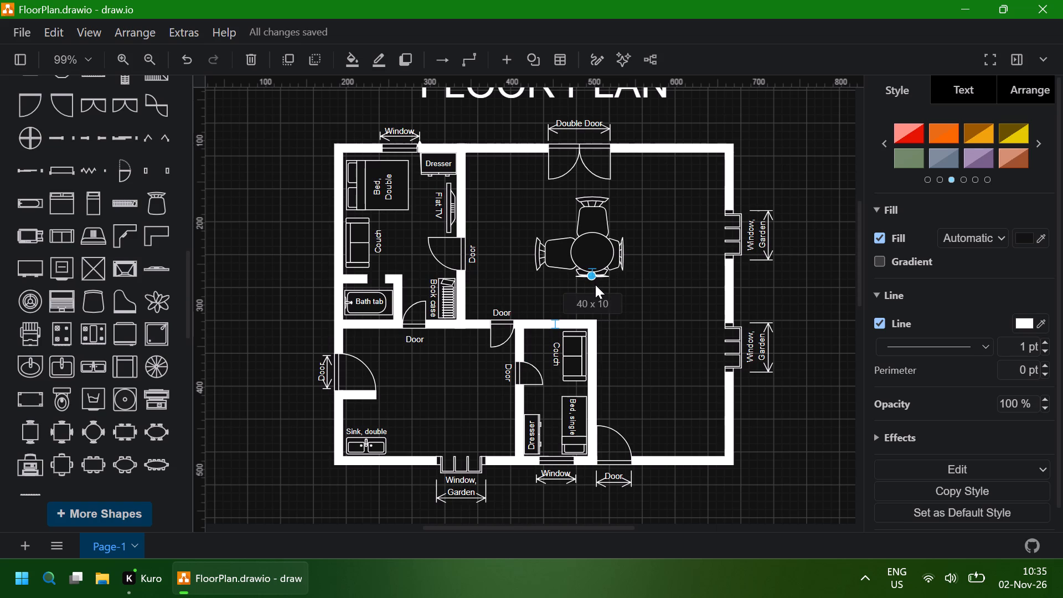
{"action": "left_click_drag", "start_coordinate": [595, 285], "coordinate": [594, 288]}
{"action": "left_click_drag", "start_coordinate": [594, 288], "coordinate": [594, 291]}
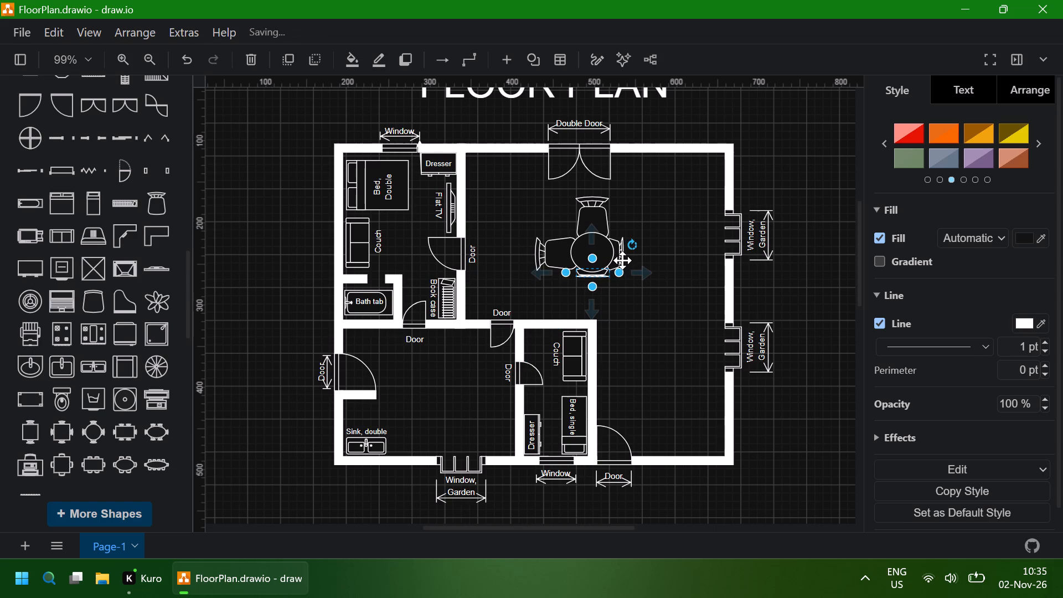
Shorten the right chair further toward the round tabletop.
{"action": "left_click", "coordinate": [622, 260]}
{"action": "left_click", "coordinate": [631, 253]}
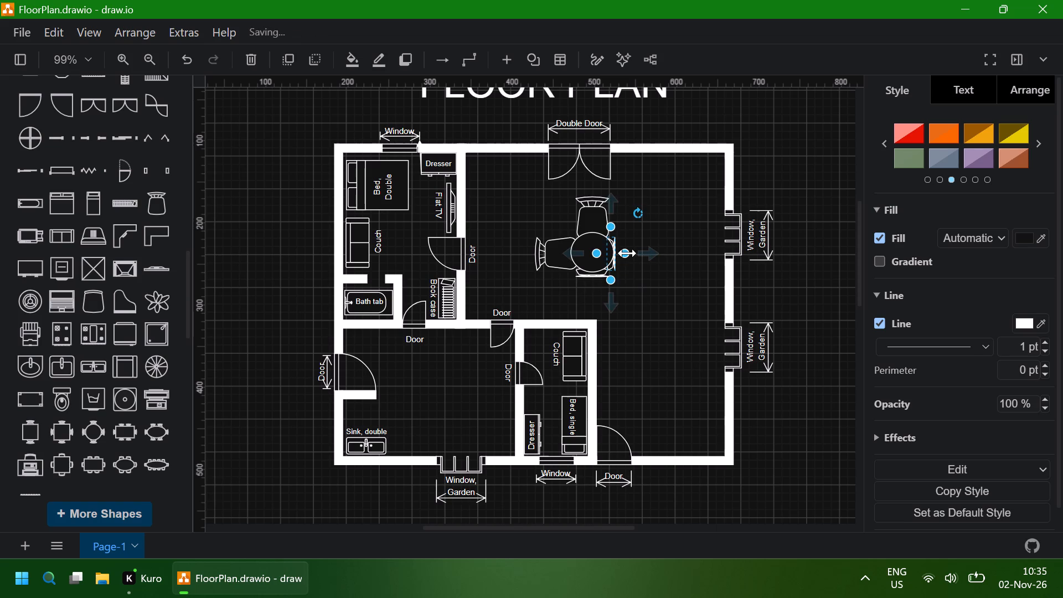
Undo the shortening of the bottom and right chairs as well as the round tabletop's move and shrinking.
{"action": "key", "text": "ctrl+z"}
{"action": "key", "text": "ctrl+z"}
{"action": "key", "text": "ctrl+z"}
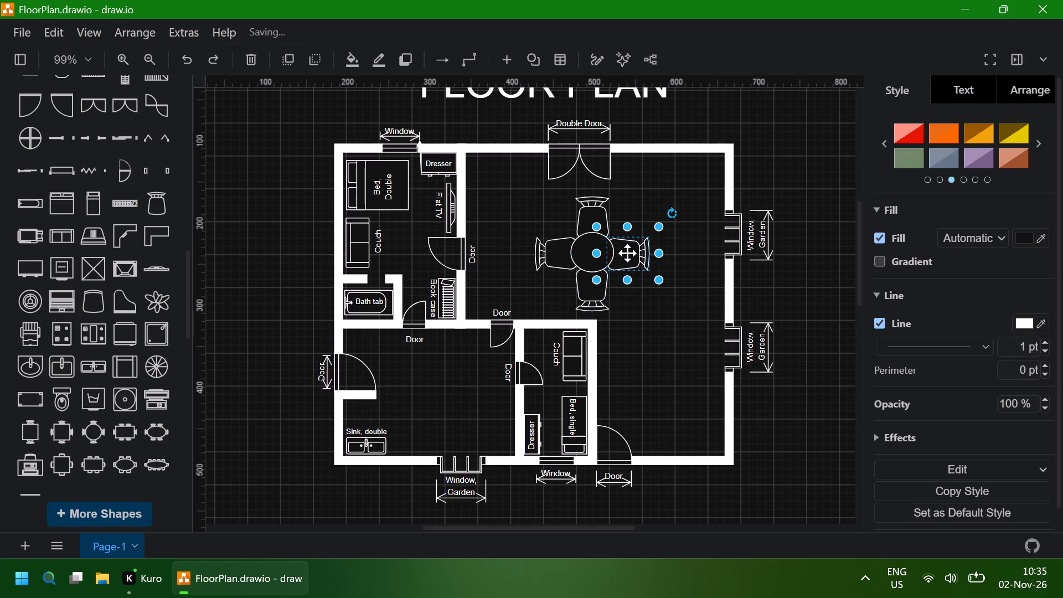
{"action": "key", "text": "ctrl+z"}
{"action": "key", "text": "ctrl+z"}
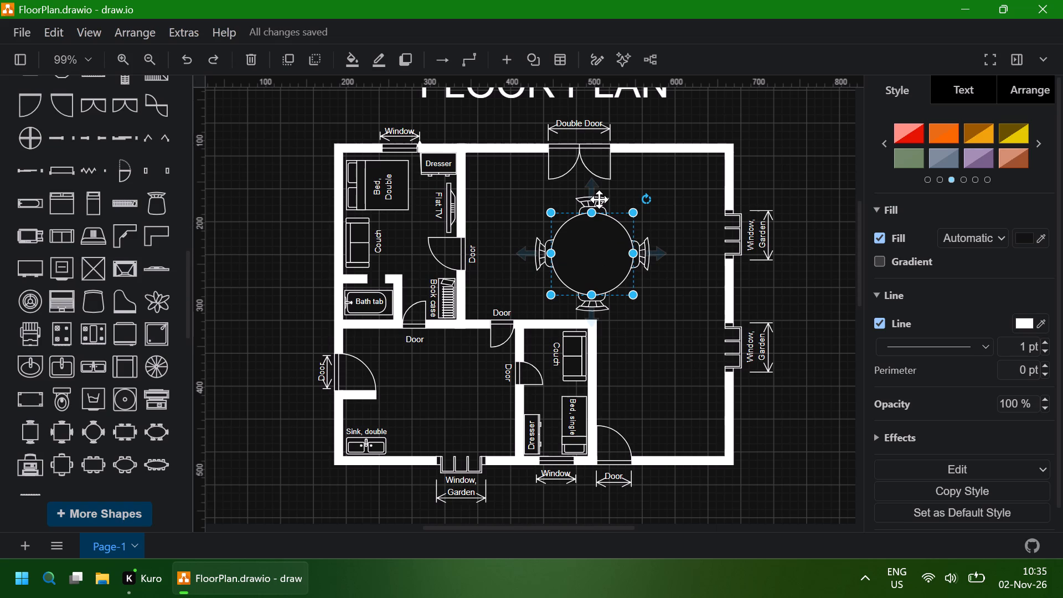
Select the round tabletop together with its four chairs, and shrink the left chair proportionally to about 28 x 22.
{"action": "left_click", "coordinate": [599, 199], "text": "ctrl"}
{"action": "left_click", "coordinate": [646, 252], "text": "ctrl"}
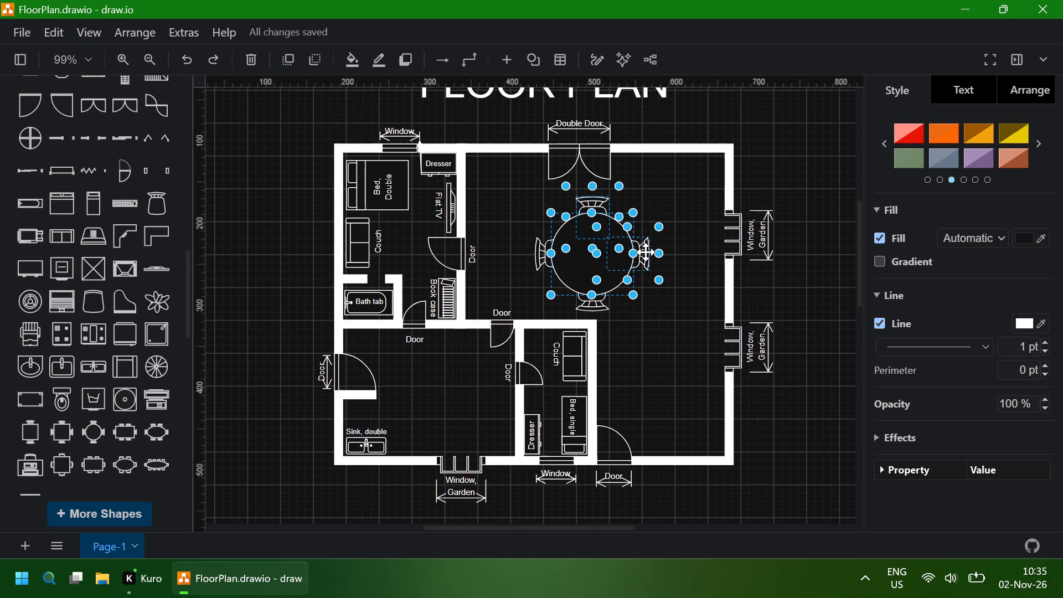
{"action": "left_click", "coordinate": [601, 307], "text": "ctrl"}
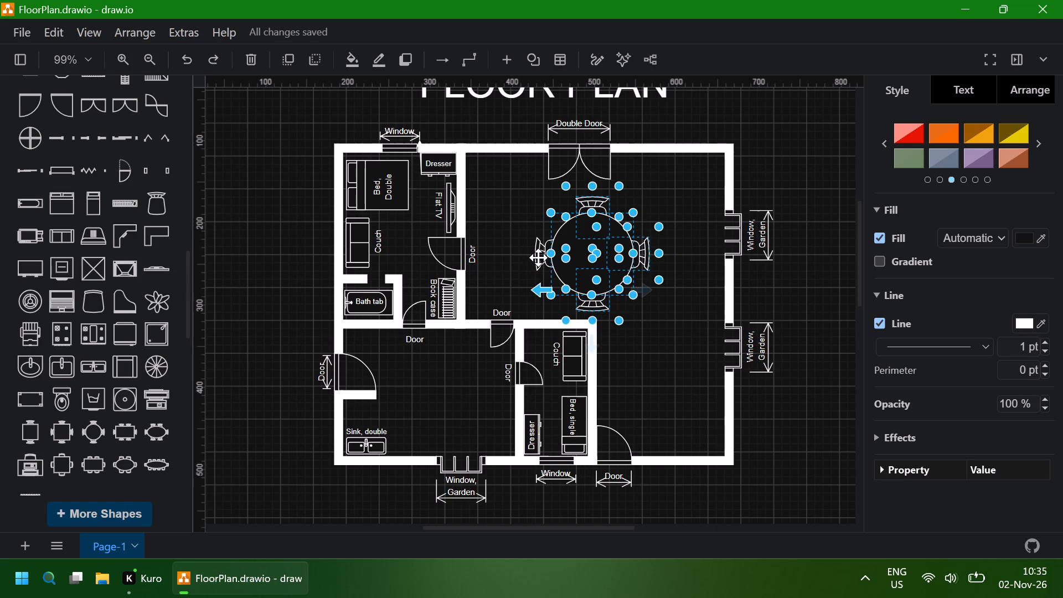
{"action": "left_click", "coordinate": [538, 257], "text": "ctrl"}
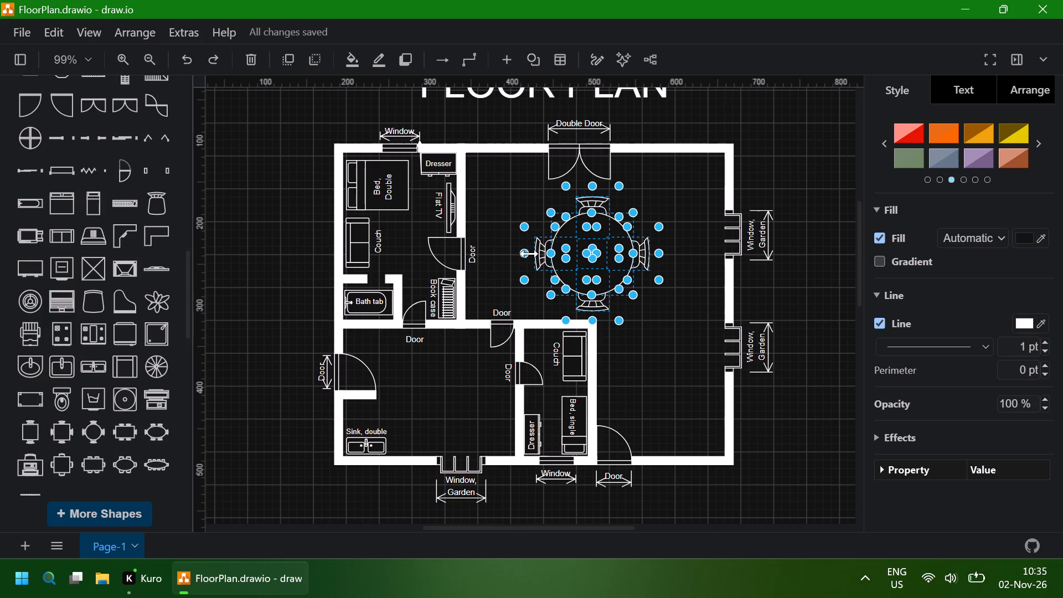
{"action": "left_click_drag", "start_coordinate": [525, 255], "coordinate": [537, 255], "text": "ctrl+shift"}
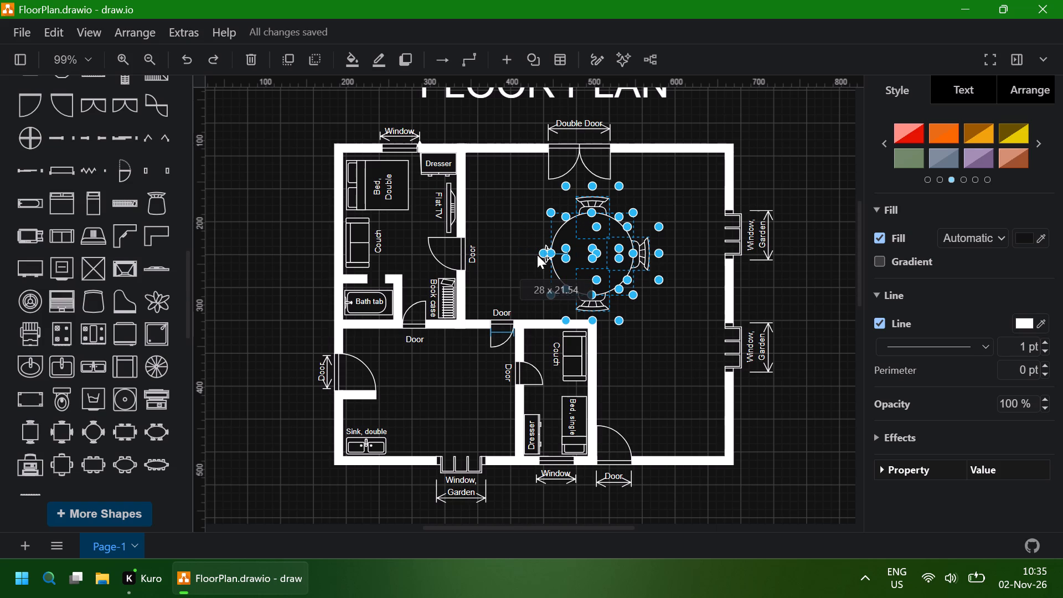
{"action": "left_click_drag", "start_coordinate": [537, 255], "coordinate": [538, 254], "text": "ctrl+shift"}
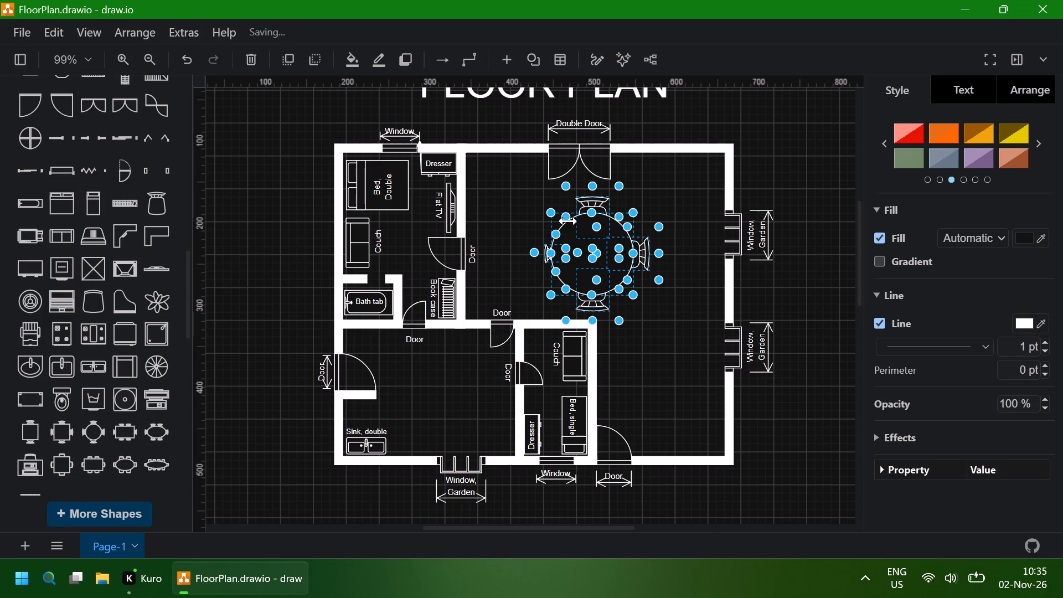
Shrink the top chair proportionally toward the round tabletop to about the left chair's size.
{"action": "left_click_drag", "start_coordinate": [593, 190], "coordinate": [595, 205], "text": "ctrl+shift"}
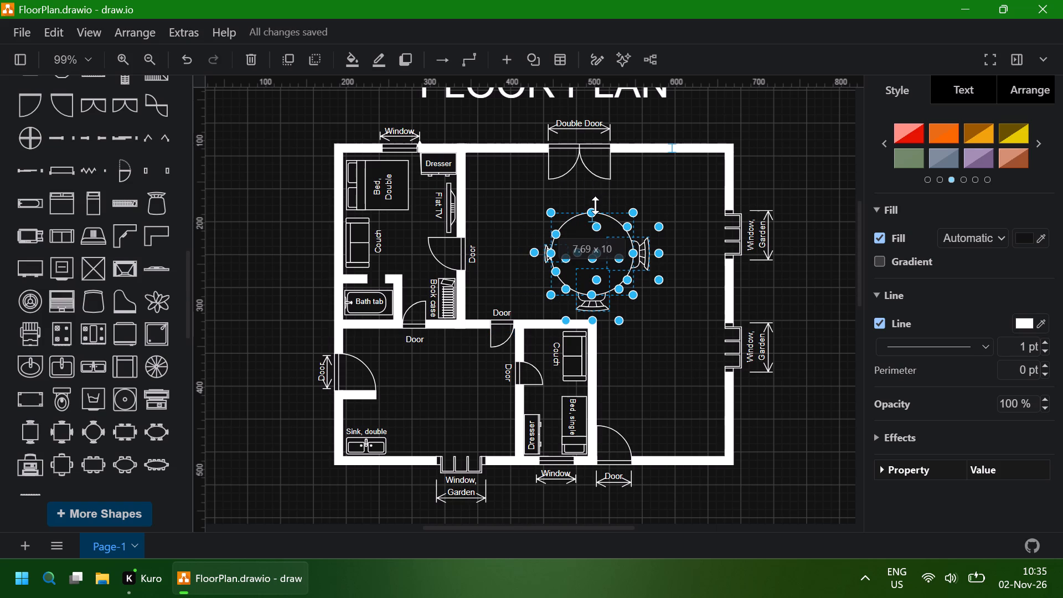
{"action": "left_click_drag", "start_coordinate": [595, 205], "coordinate": [593, 202], "text": "ctrl+shift"}
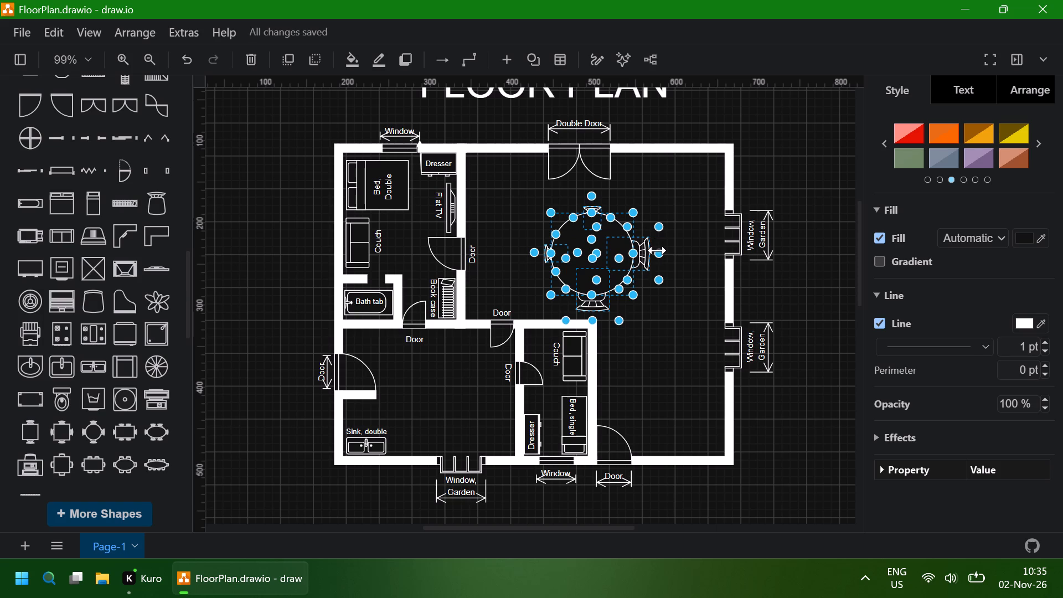
Shrink the right chair proportionally toward the round tabletop to about 36 x 28.
{"action": "left_click_drag", "start_coordinate": [657, 250], "coordinate": [649, 250], "text": "ctrl+shift"}
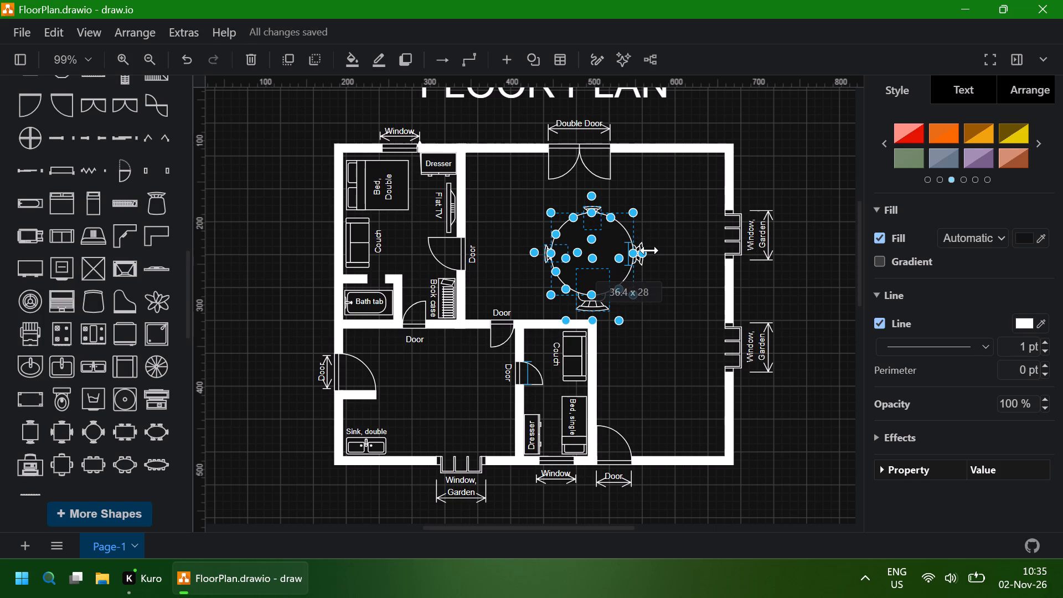
{"action": "left_click_drag", "start_coordinate": [649, 250], "coordinate": [646, 250], "text": "ctrl+shift"}
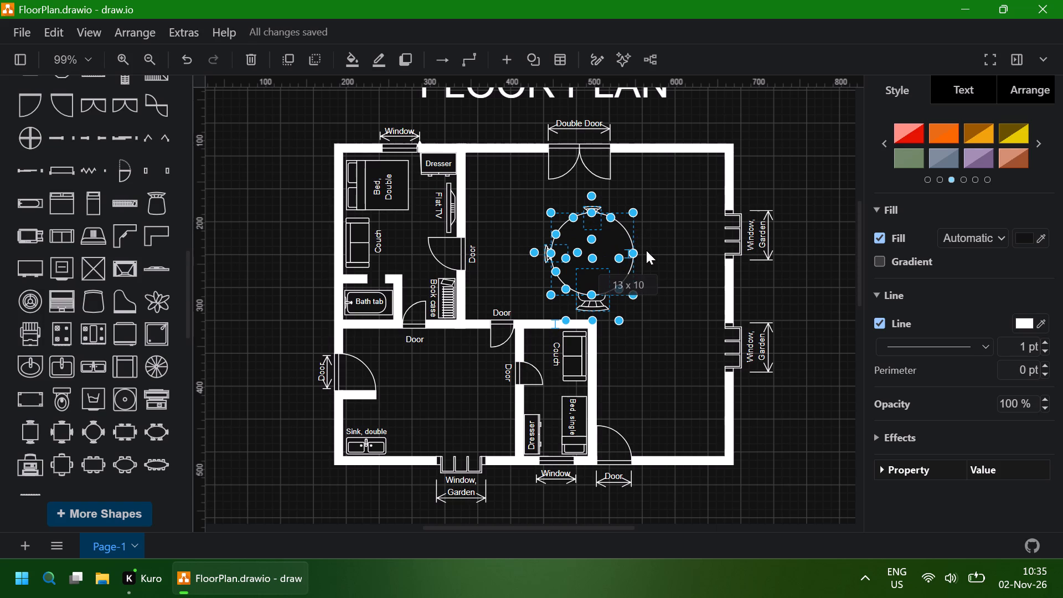
{"action": "left_click_drag", "start_coordinate": [646, 250], "coordinate": [639, 250], "text": "ctrl+shift"}
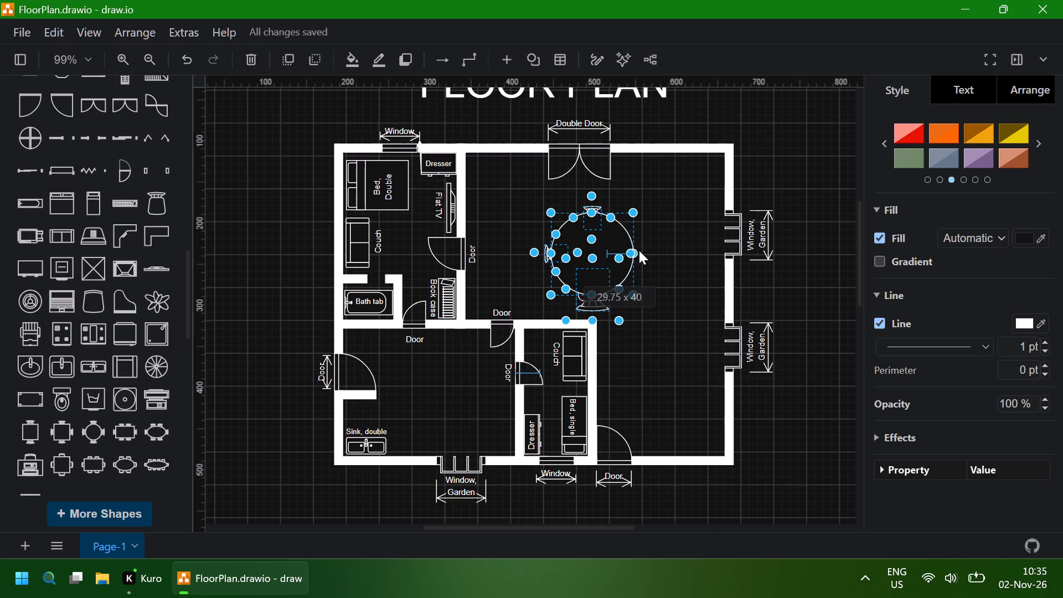
{"action": "left_click_drag", "start_coordinate": [639, 250], "coordinate": [647, 251], "text": "ctrl+shift"}
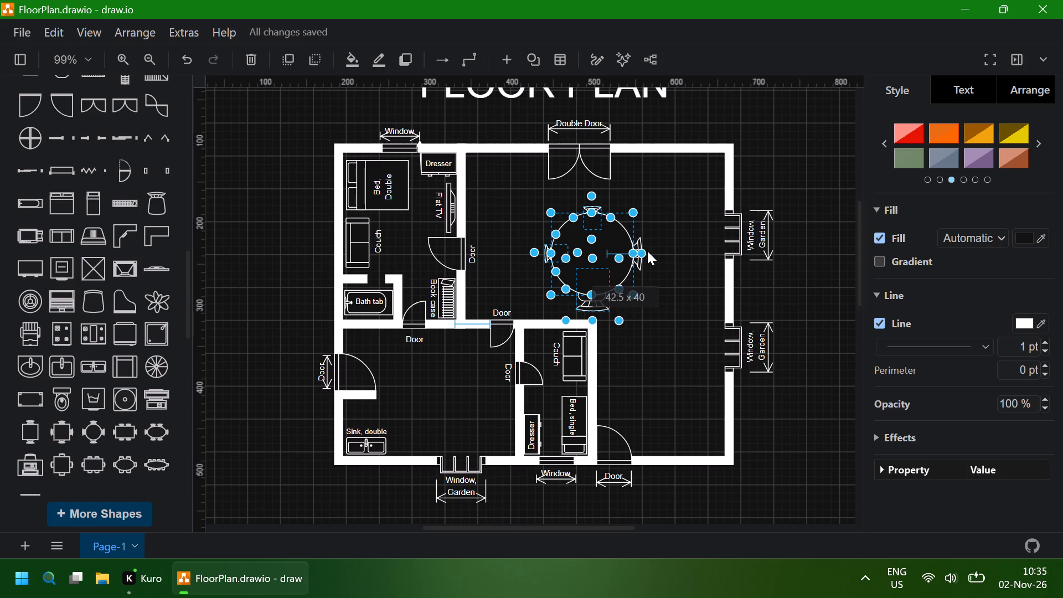
{"action": "left_click_drag", "start_coordinate": [647, 251], "coordinate": [639, 251], "text": "ctrl+shift"}
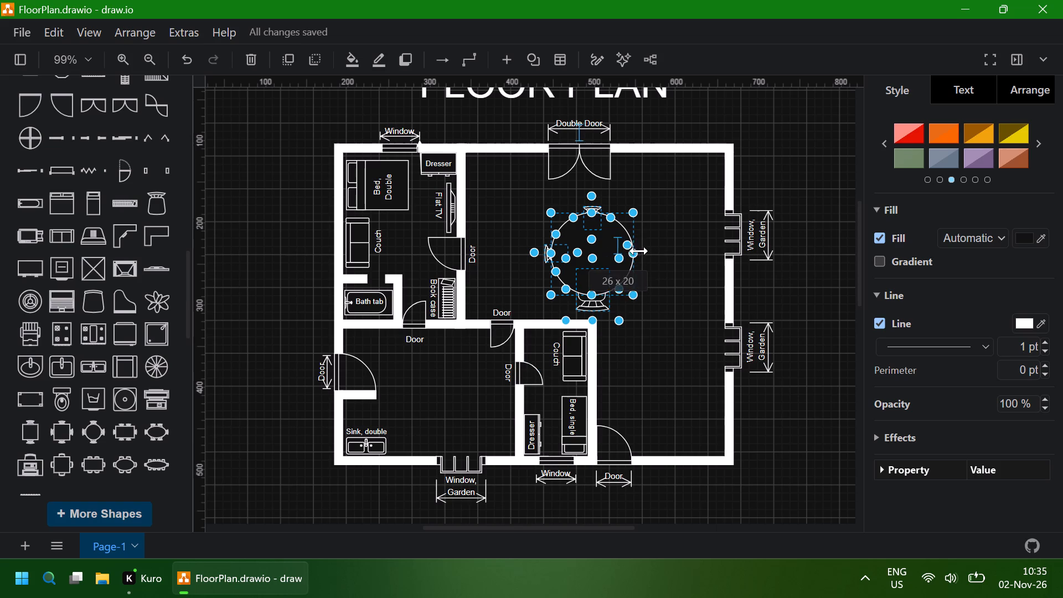
{"action": "left_click_drag", "start_coordinate": [639, 251], "coordinate": [649, 251], "text": "ctrl+shift"}
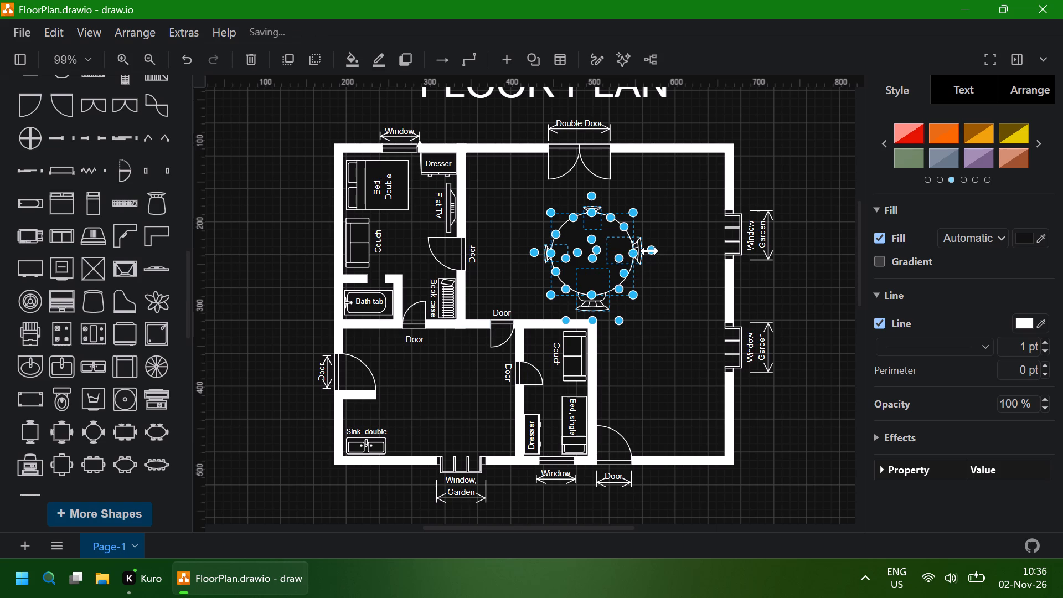
{"action": "left_click_drag", "start_coordinate": [649, 251], "coordinate": [648, 251], "text": "shift"}
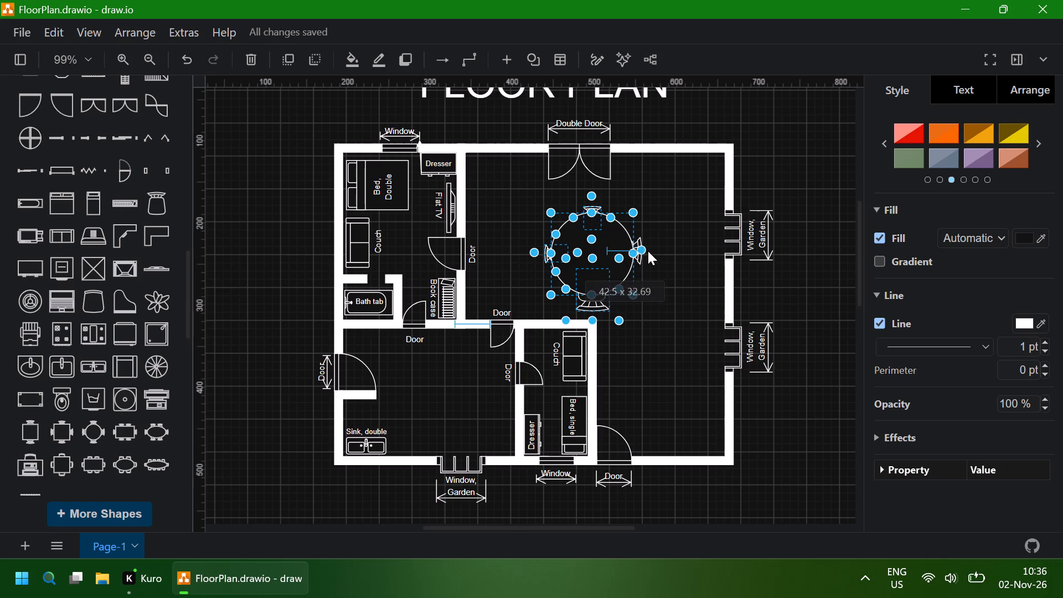
{"action": "left_click_drag", "start_coordinate": [648, 251], "coordinate": [644, 251], "text": "shift"}
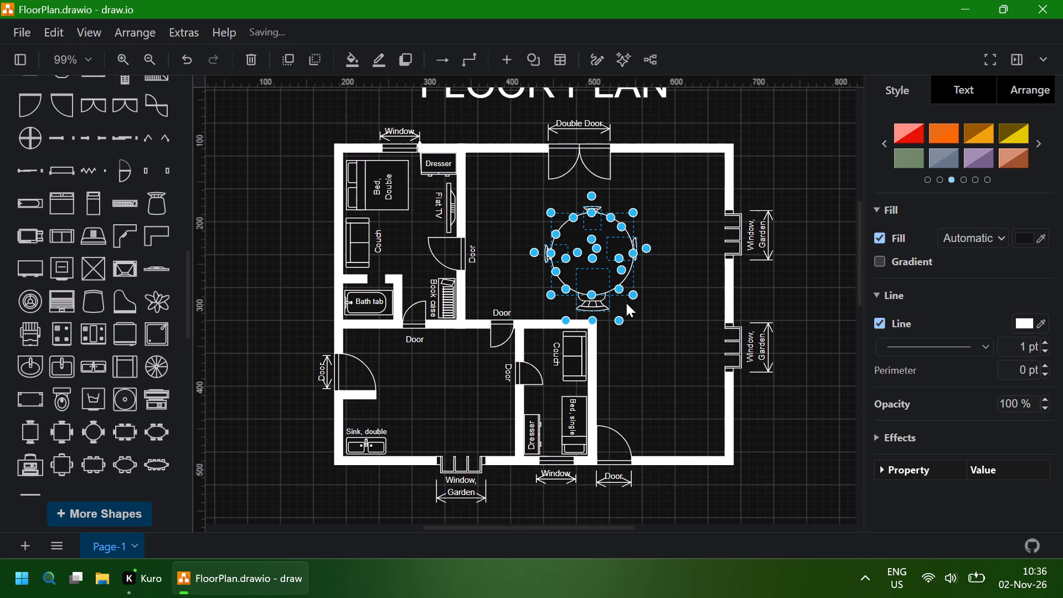
Shrink the bottom chair proportionally to about the right chair's size, and clear the selection.
{"action": "left_click_drag", "start_coordinate": [592, 317], "coordinate": [592, 316], "text": "shift"}
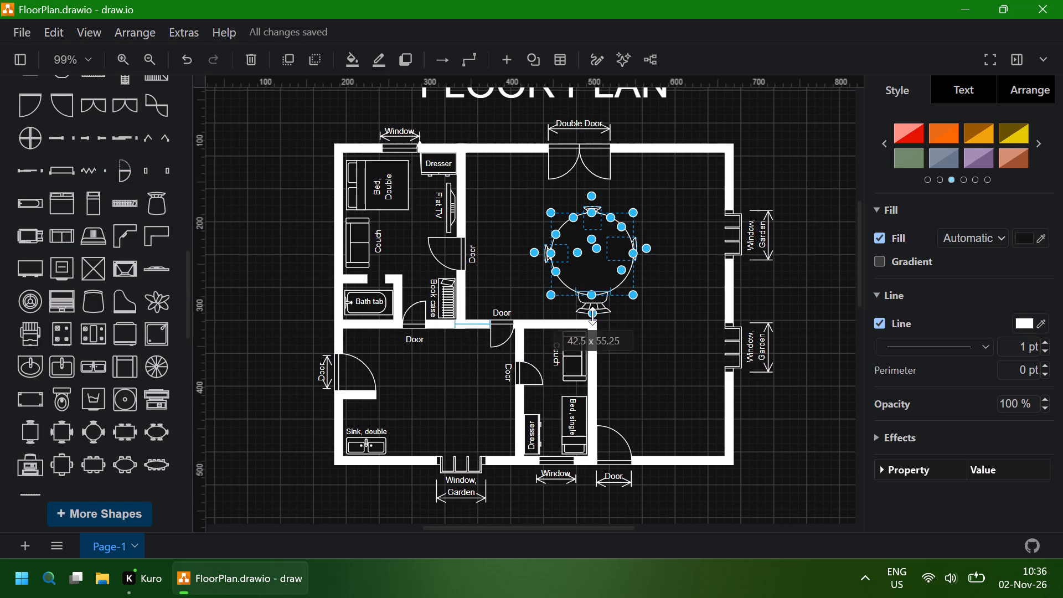
{"action": "left_click_drag", "start_coordinate": [592, 316], "coordinate": [592, 307], "text": "shift"}
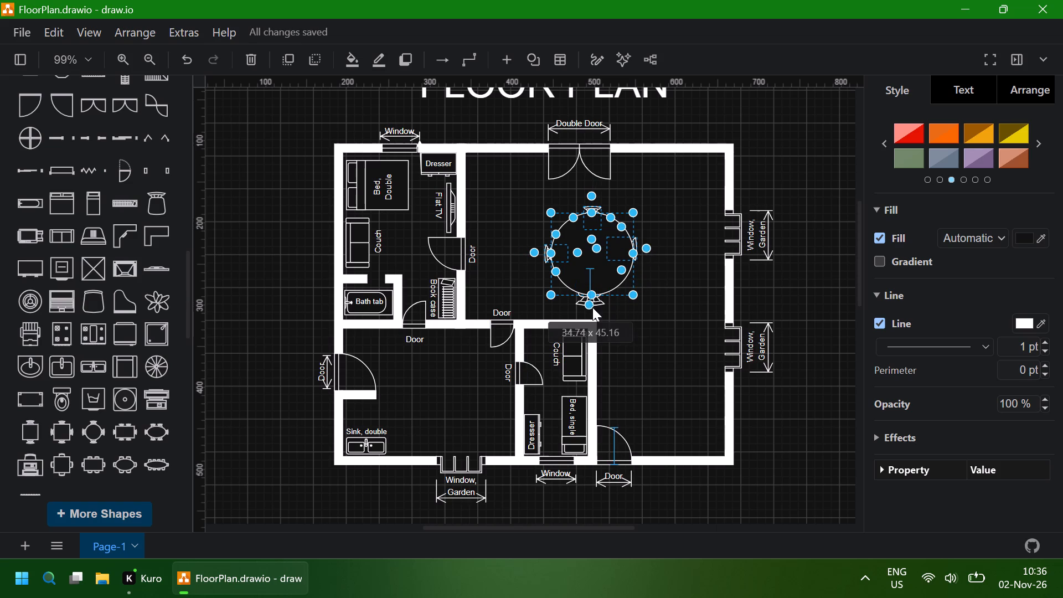
{"action": "left_click_drag", "start_coordinate": [592, 307], "coordinate": [592, 303], "text": "shift"}
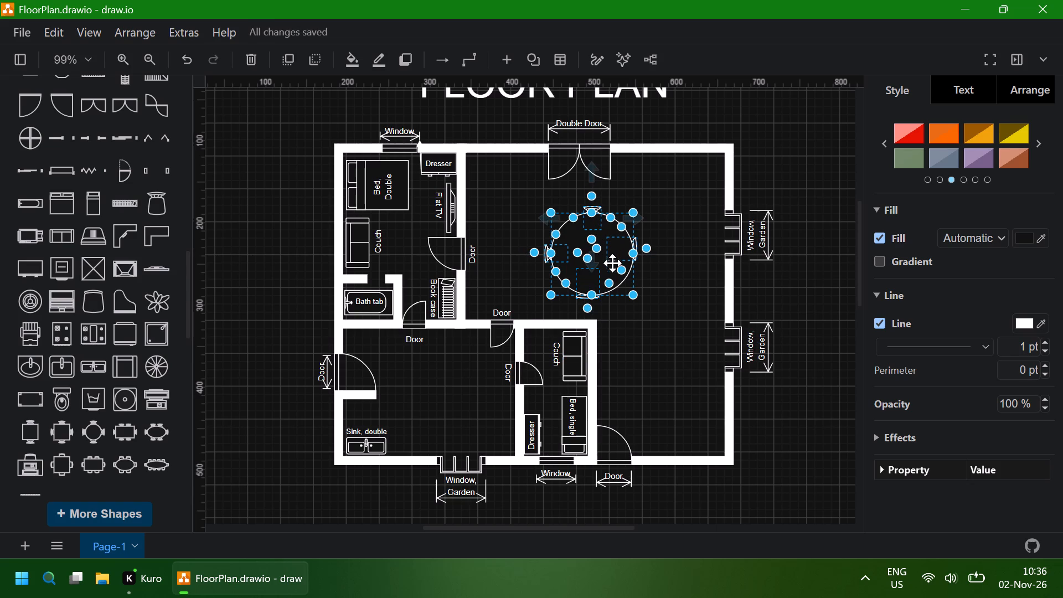
{"action": "left_click", "coordinate": [671, 285]}
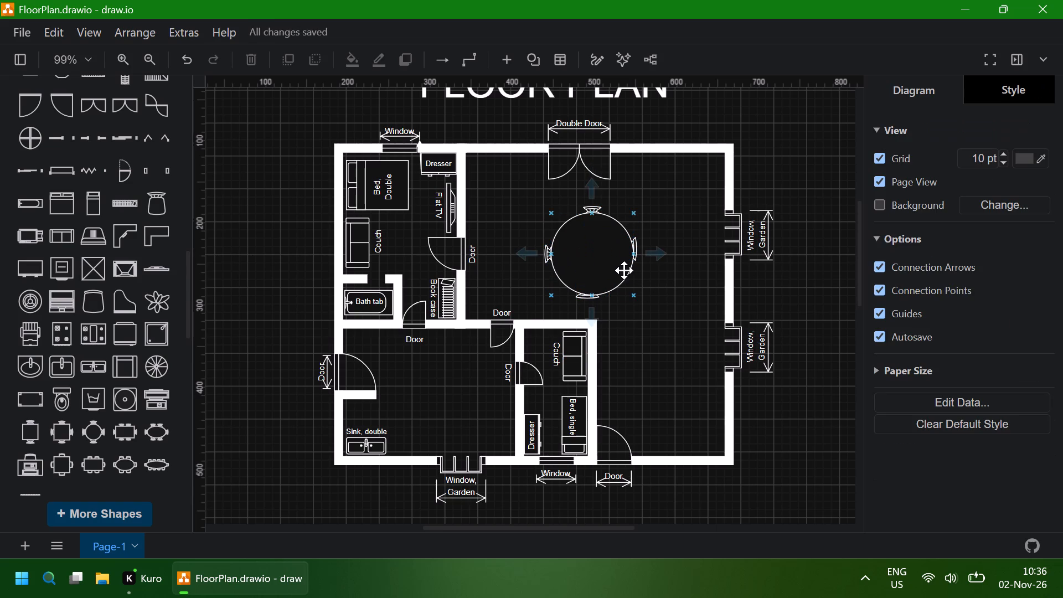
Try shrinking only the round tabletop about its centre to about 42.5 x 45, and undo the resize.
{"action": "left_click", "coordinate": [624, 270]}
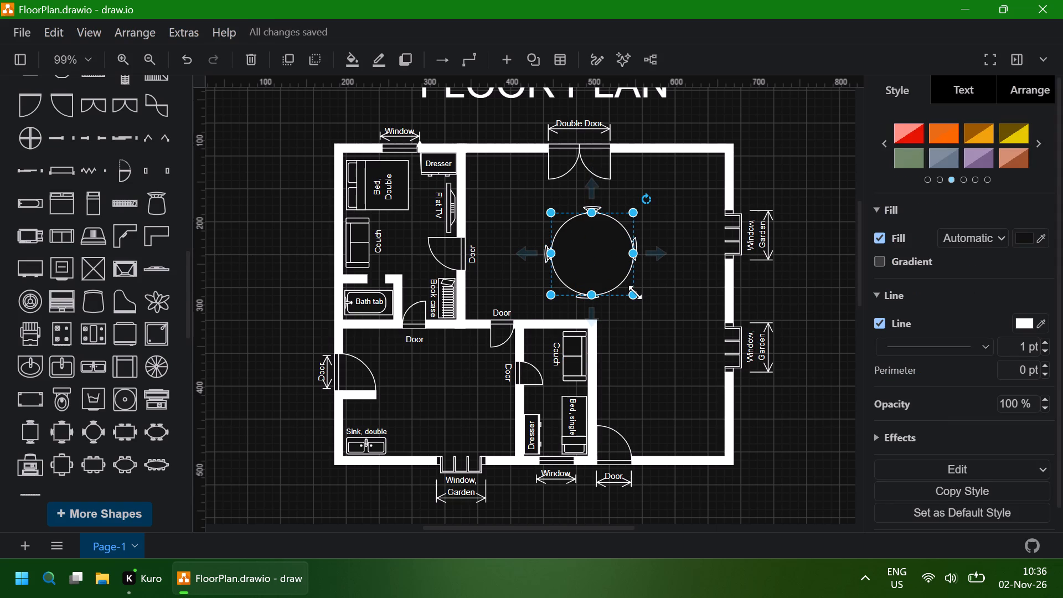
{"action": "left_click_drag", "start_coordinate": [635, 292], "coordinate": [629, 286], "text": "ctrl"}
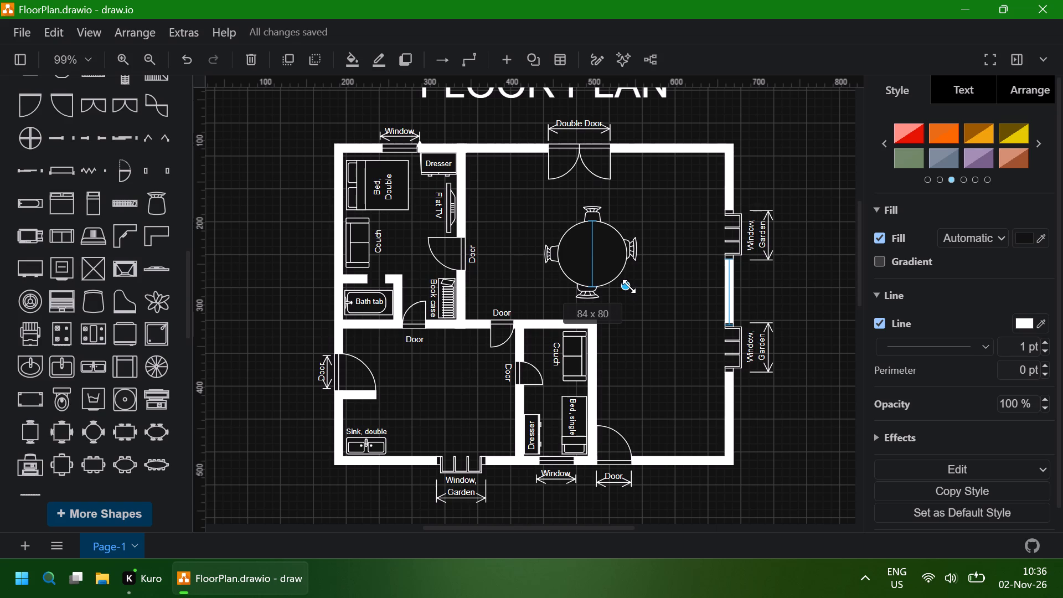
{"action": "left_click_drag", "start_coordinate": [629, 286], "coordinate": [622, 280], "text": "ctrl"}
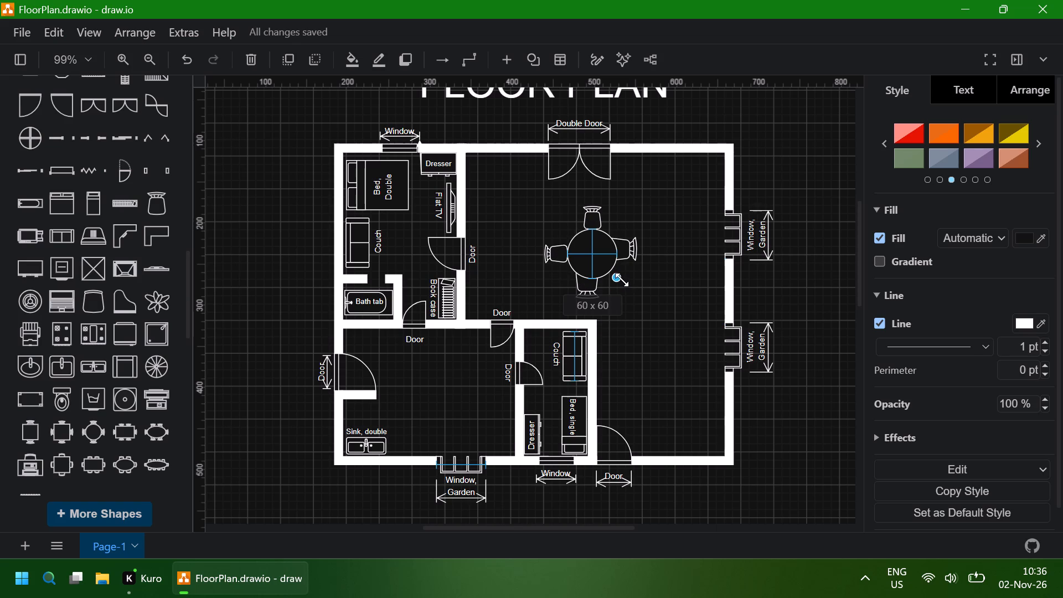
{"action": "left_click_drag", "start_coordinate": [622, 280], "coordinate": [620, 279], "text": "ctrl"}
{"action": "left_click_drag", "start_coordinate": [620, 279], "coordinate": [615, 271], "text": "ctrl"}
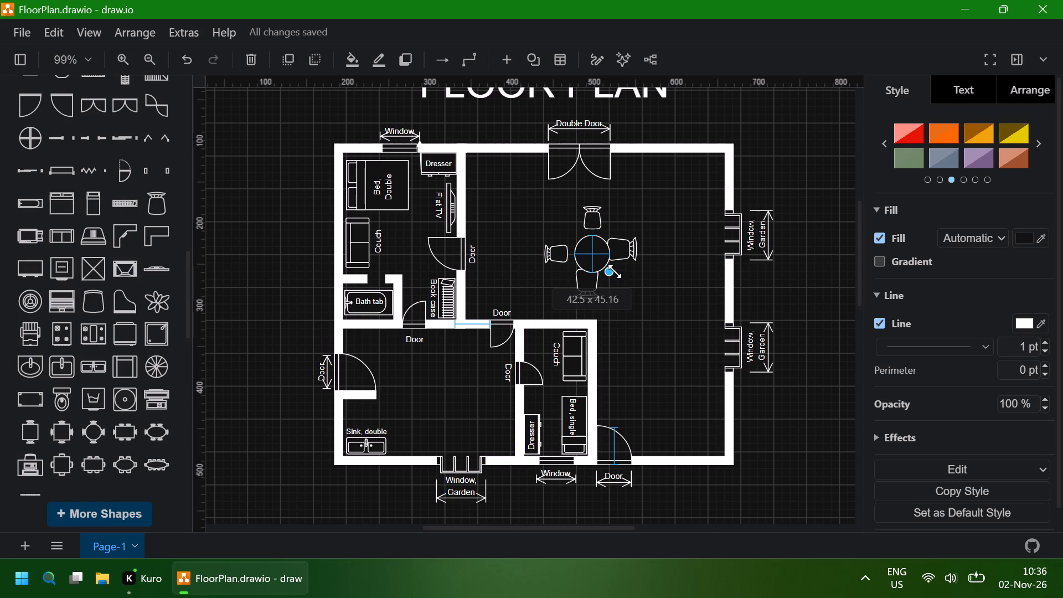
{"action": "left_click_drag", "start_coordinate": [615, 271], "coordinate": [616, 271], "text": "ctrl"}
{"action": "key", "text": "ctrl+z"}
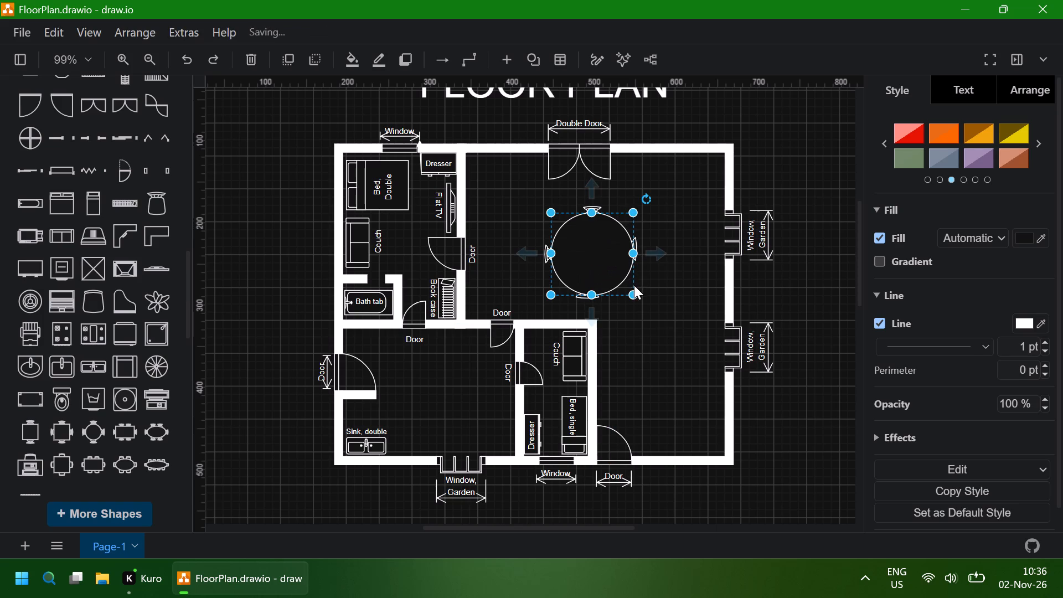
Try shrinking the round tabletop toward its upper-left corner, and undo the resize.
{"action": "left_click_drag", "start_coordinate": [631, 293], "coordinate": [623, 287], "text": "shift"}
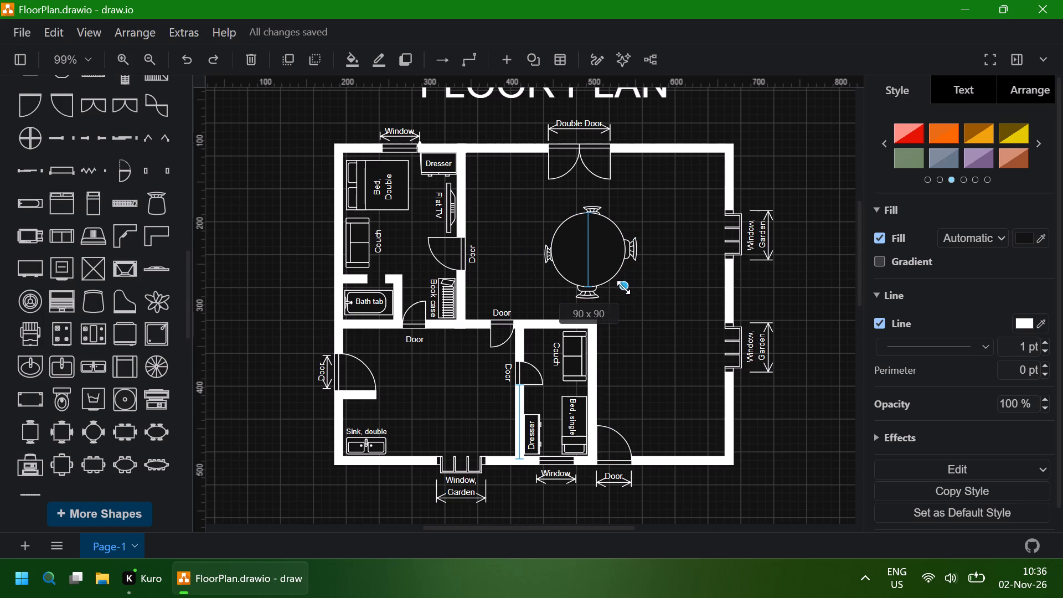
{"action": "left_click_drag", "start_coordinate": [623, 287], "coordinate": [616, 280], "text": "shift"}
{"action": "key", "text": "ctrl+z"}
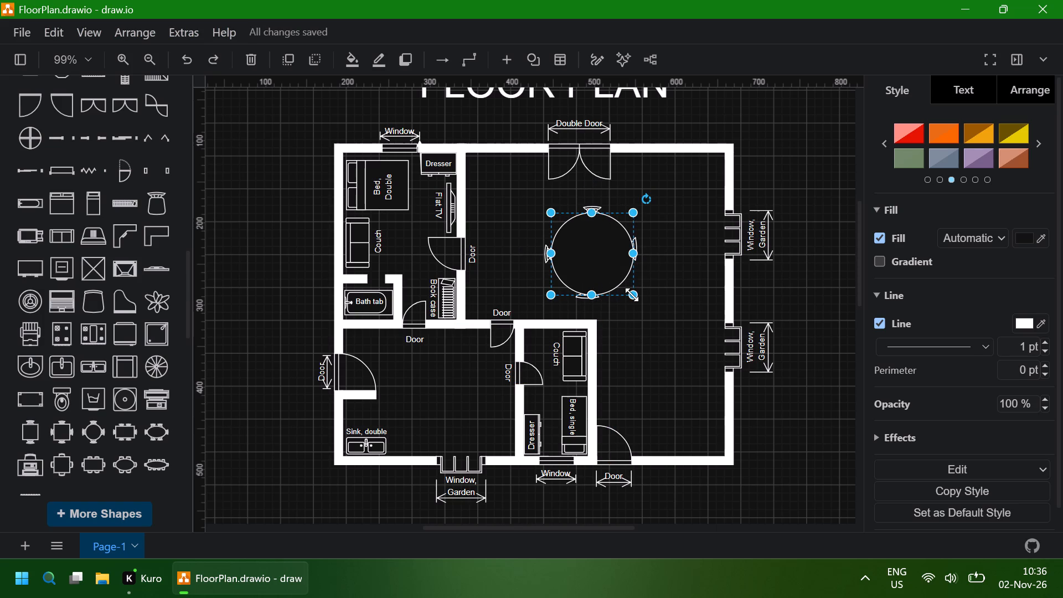
Shrink the round tabletop evenly about its centre to slightly under half its diameter, and clear the selection.
{"action": "left_click_drag", "start_coordinate": [633, 295], "coordinate": [615, 283], "text": "ctrl+shift"}
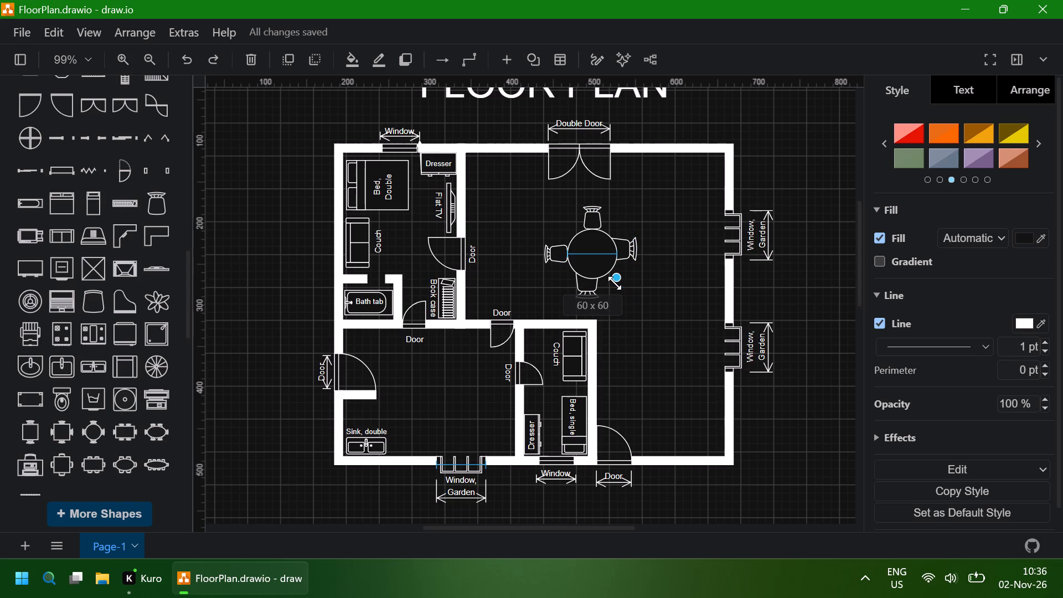
{"action": "left_click_drag", "start_coordinate": [615, 283], "coordinate": [607, 274], "text": "ctrl+shift"}
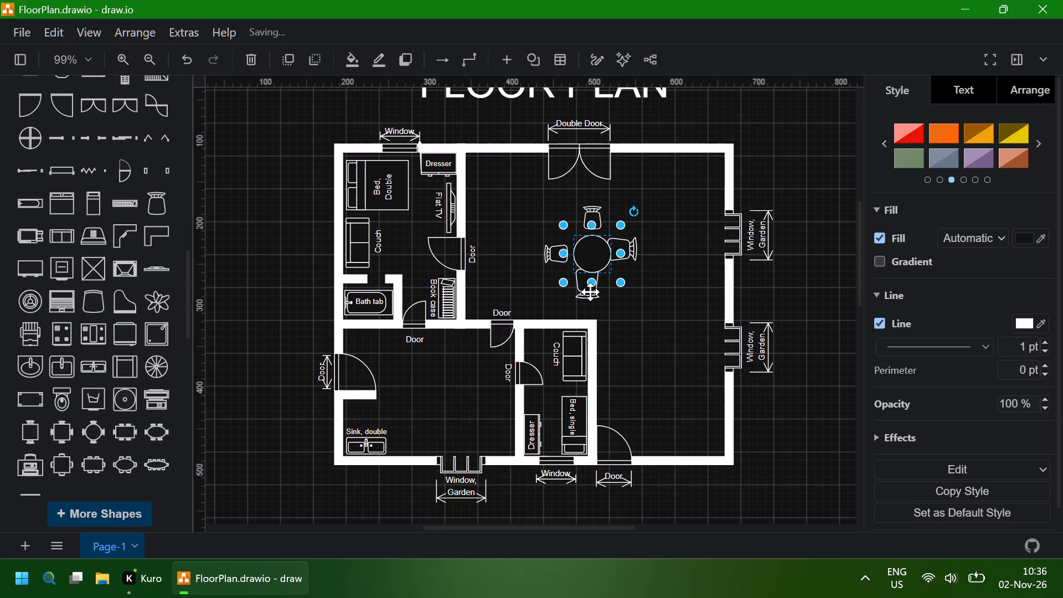
{"action": "left_click", "coordinate": [648, 301]}
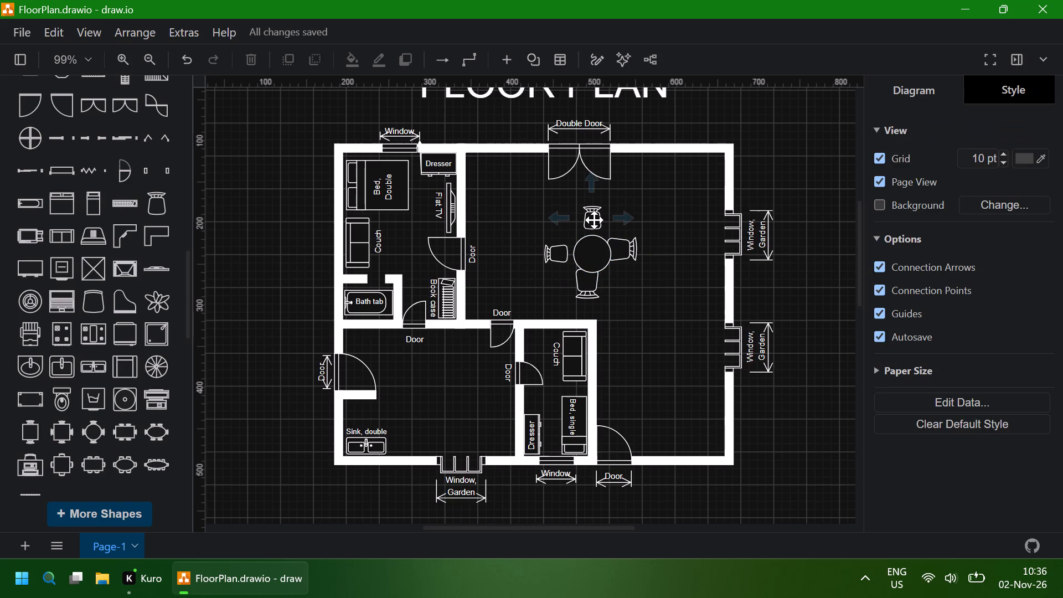
Nudge the top chair straight down to about 487, 199 so its seat tucks under the round tabletop's upper edge.
{"action": "left_click", "coordinate": [594, 220]}
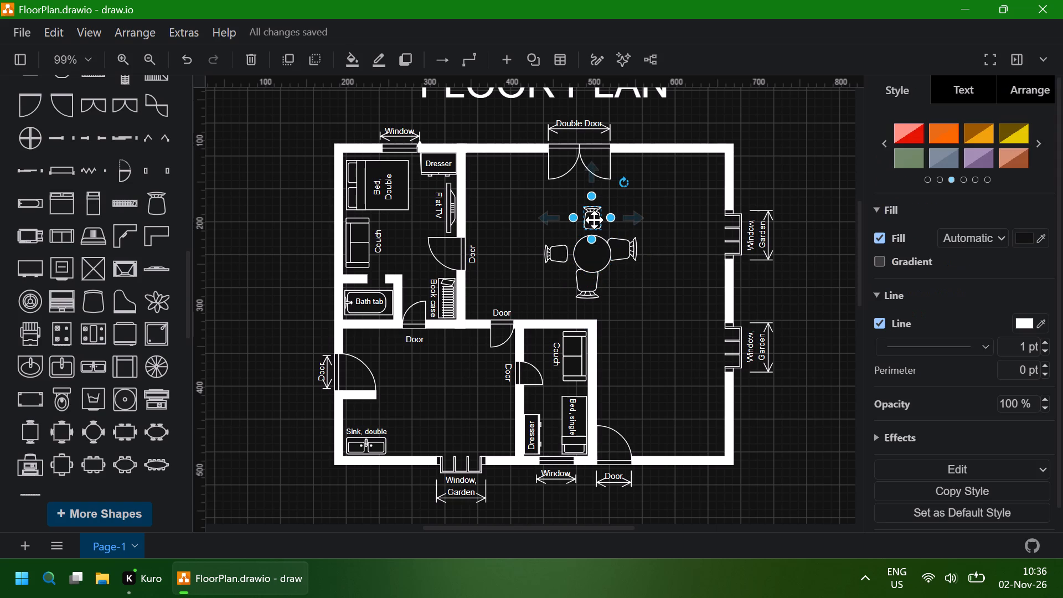
{"action": "key", "text": "Down"}
{"action": "key", "text": "Down"}
{"action": "key", "text": "Down"}
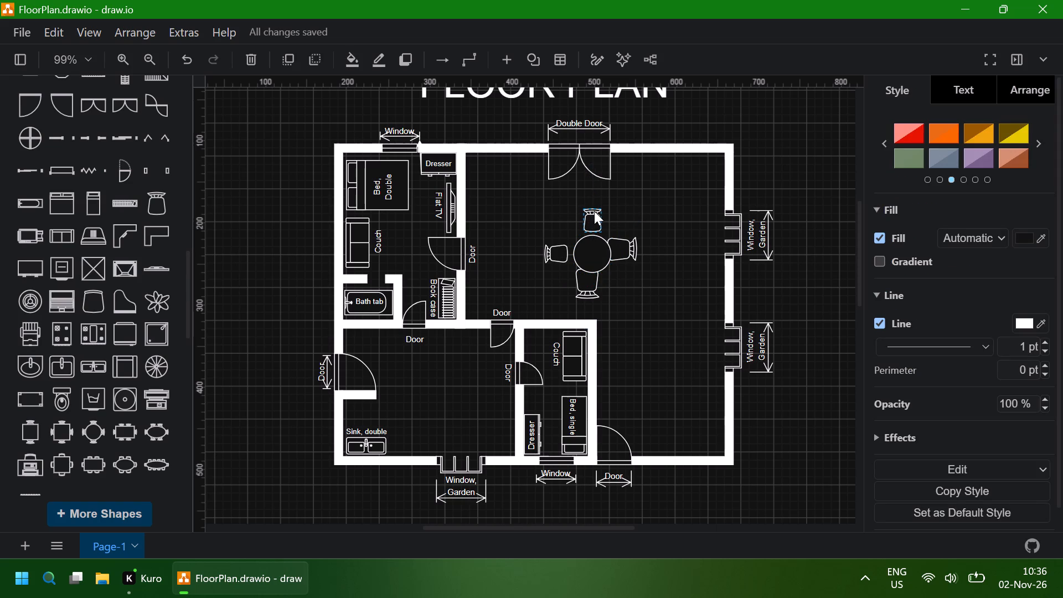
{"action": "key", "text": "Down"}
{"action": "key", "text": "Down"}
{"action": "key", "text": "Down"}
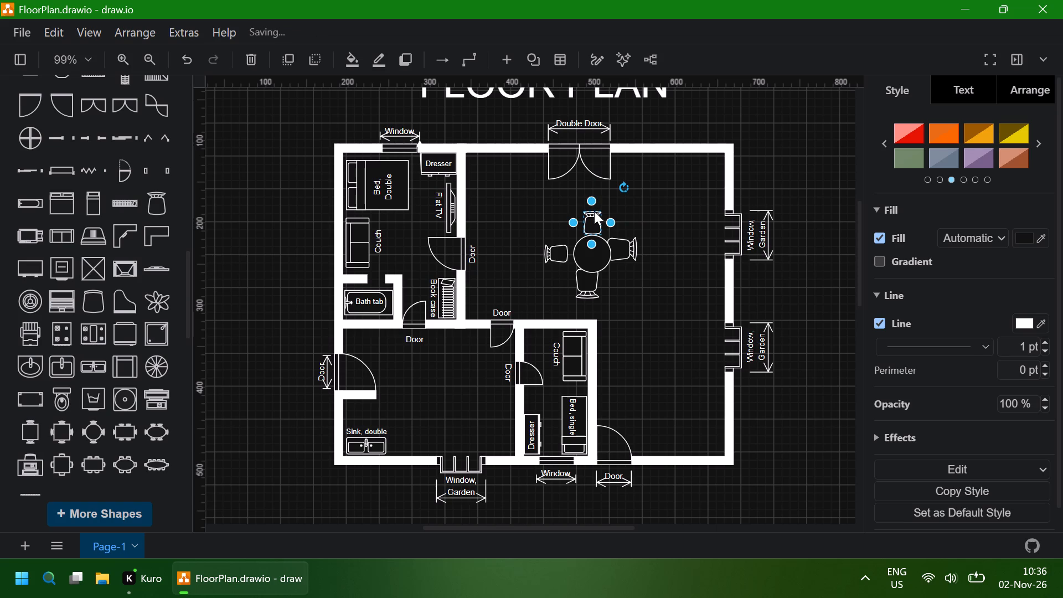
{"action": "key", "text": "Down"}
{"action": "key", "text": "Down"}
{"action": "key", "text": "Down"}
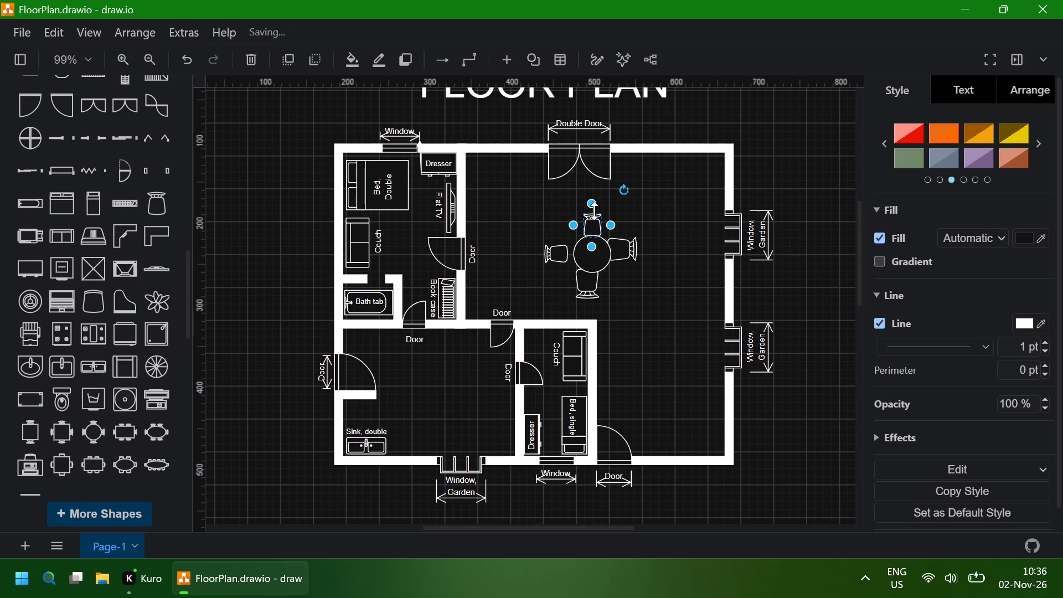
{"action": "key", "text": "Down"}
{"action": "key", "text": "Down"}
{"action": "key", "text": "Down"}
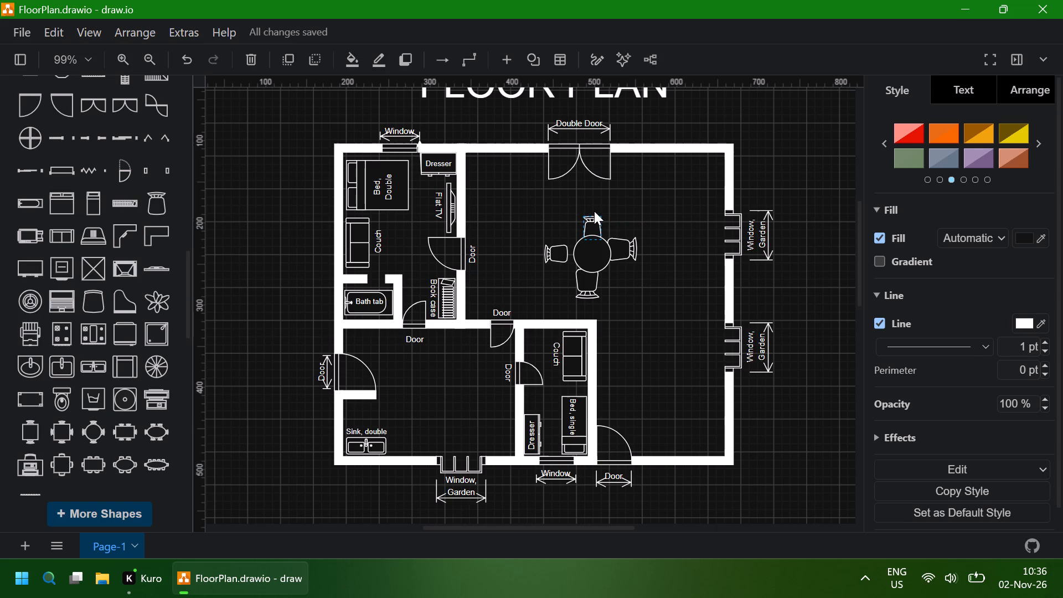
{"action": "key", "text": "Down"}
{"action": "key", "text": "Down"}
{"action": "key", "text": "Down"}
{"action": "key", "text": "Down"}
{"action": "key", "text": "Down"}
{"action": "key", "text": "Down"}
{"action": "key", "text": "Down"}
{"action": "key", "text": "Down"}
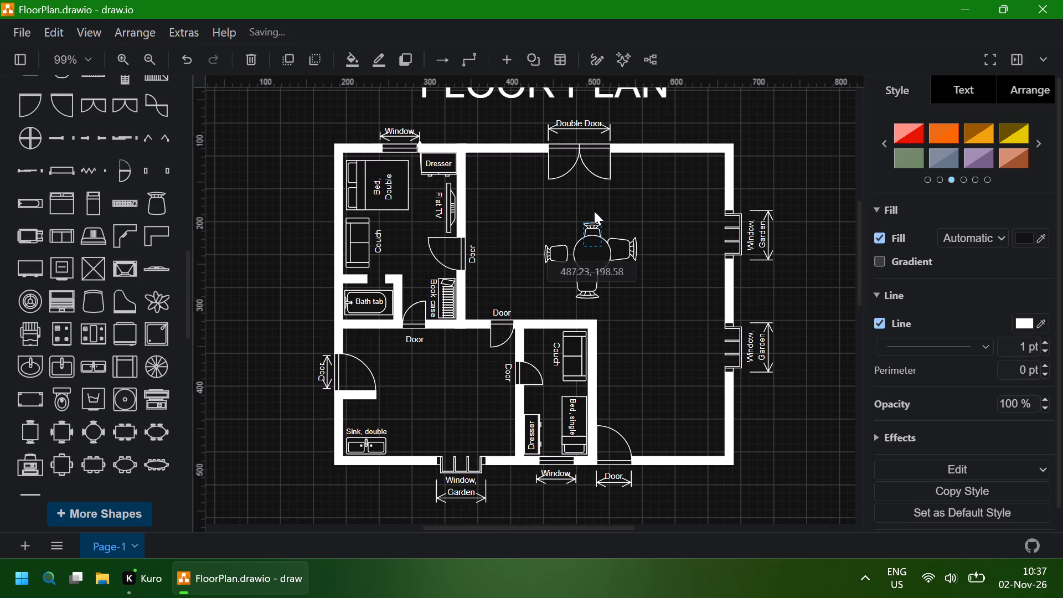
{"action": "key", "text": "Down"}
Nudge the right chair left and slightly down so its seat tucks under the tabletop, level with the table's centre.
{"action": "left_click", "coordinate": [632, 245]}
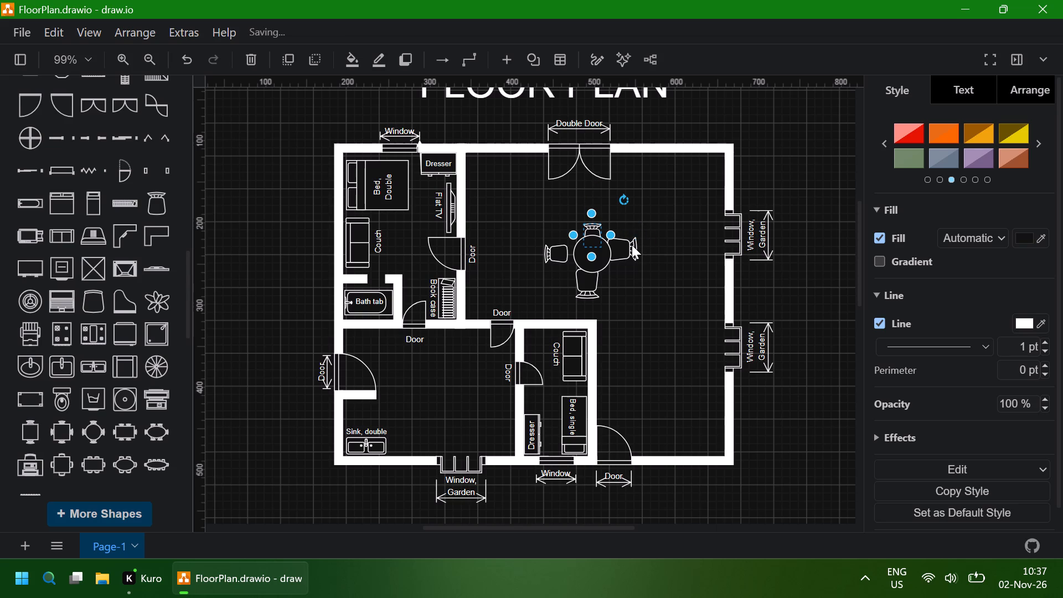
{"action": "left_click", "coordinate": [634, 252]}
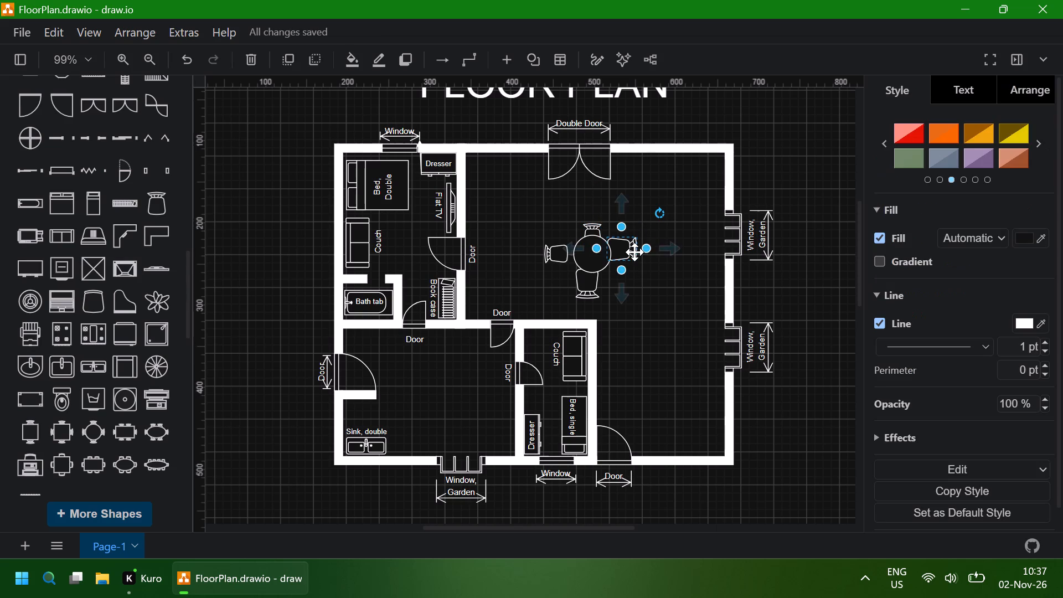
{"action": "key", "text": "Left"}
{"action": "key", "text": "Left"}
{"action": "key", "text": "Left"}
{"action": "key", "text": "Left"}
{"action": "key", "text": "Left"}
{"action": "key", "text": "Left"}
{"action": "key", "text": "Left"}
{"action": "key", "text": "Left"}
{"action": "key", "text": "Left"}
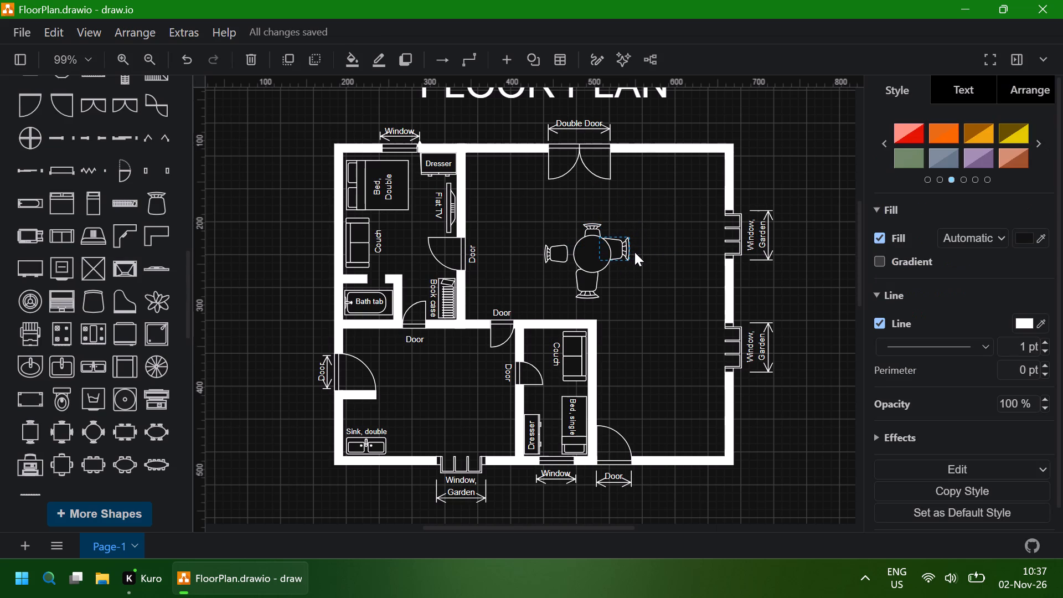
{"action": "key", "text": "Left"}
{"action": "key", "text": "Left"}
{"action": "key", "text": "Down"}
{"action": "key", "text": "Down"}
{"action": "key", "text": "Down"}
{"action": "key", "text": "Down"}
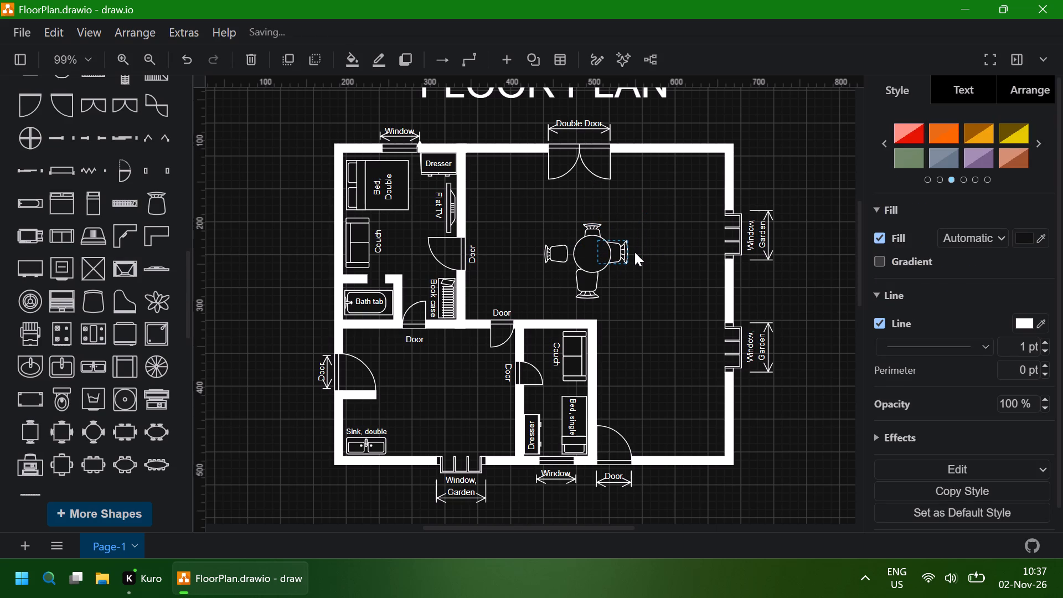
{"action": "key", "text": "Down"}
{"action": "key", "text": "Down"}
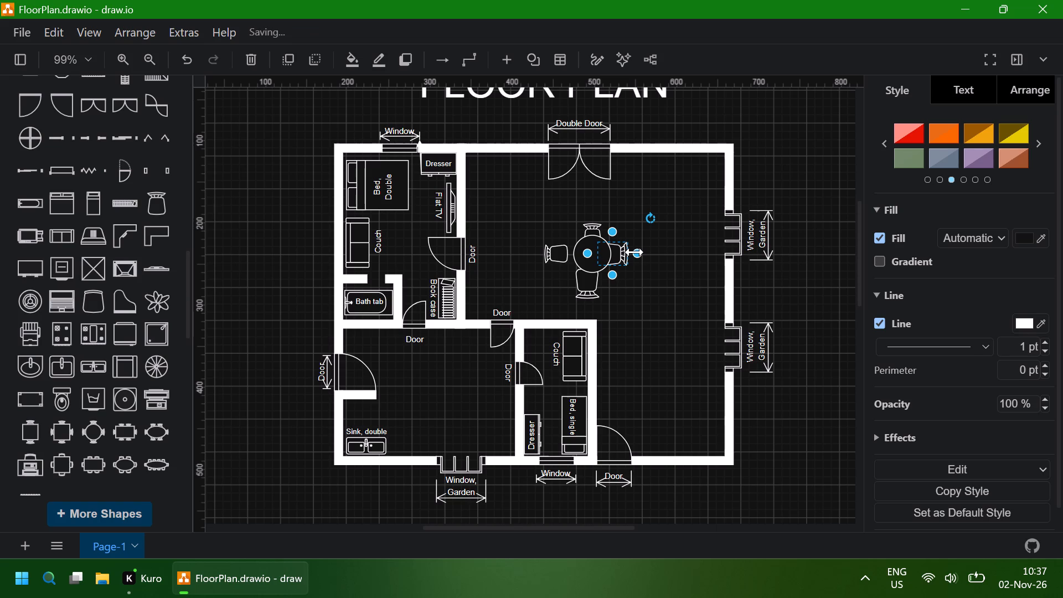
Nudge the left chair right until its seat tucks under the round tabletop's left edge.
{"action": "left_click", "coordinate": [549, 259]}
{"action": "key", "text": "Right"}
{"action": "key", "text": "Right"}
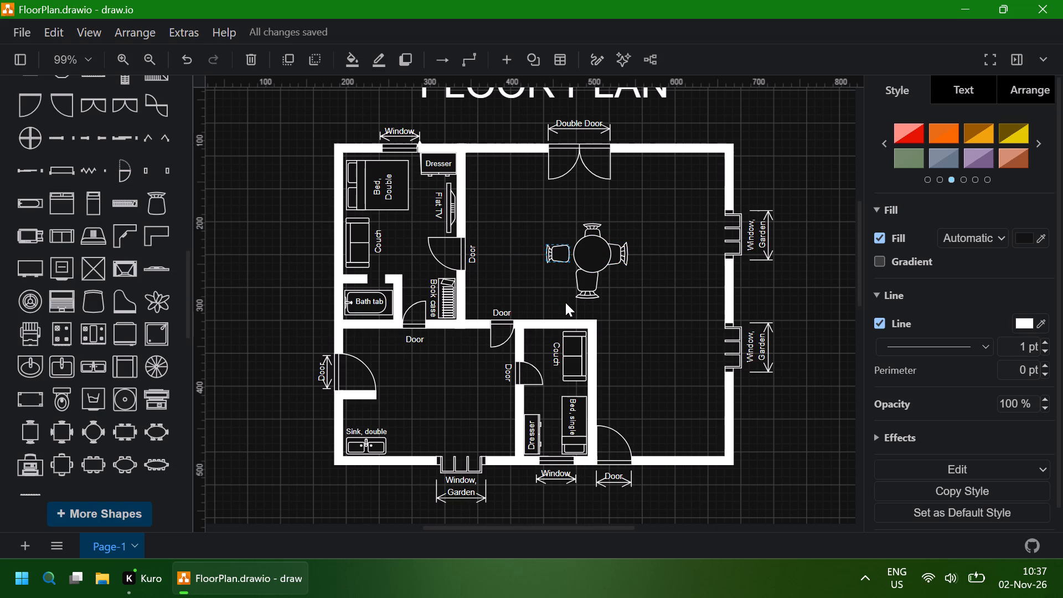
{"action": "key", "text": "Right"}
{"action": "key", "text": "Right"}
{"action": "key", "text": "Right"}
{"action": "key", "text": "Right"}
{"action": "key", "text": "Right"}
{"action": "key", "text": "Right"}
{"action": "key", "text": "Right"}
{"action": "key", "text": "Right"}
{"action": "key", "text": "Right"}
{"action": "key", "text": "Right"}
{"action": "key", "text": "Right"}
{"action": "key", "text": "Right"}
{"action": "key", "text": "Right"}
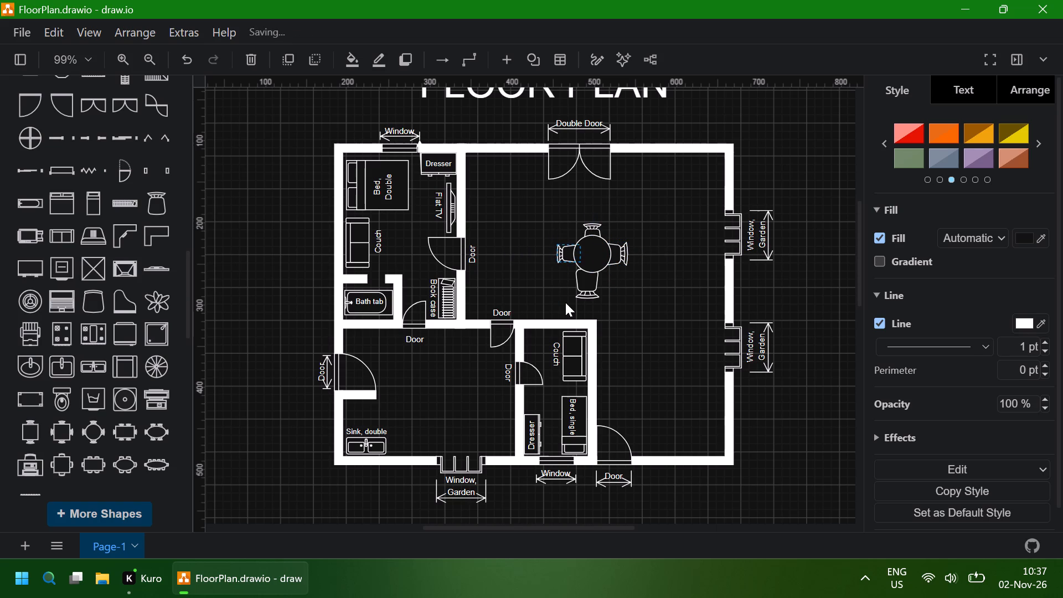
{"action": "key", "text": "Right"}
{"action": "key", "text": "Right"}
{"action": "key", "text": "Right"}
{"action": "key", "text": "Right"}
{"action": "key", "text": "Right"}
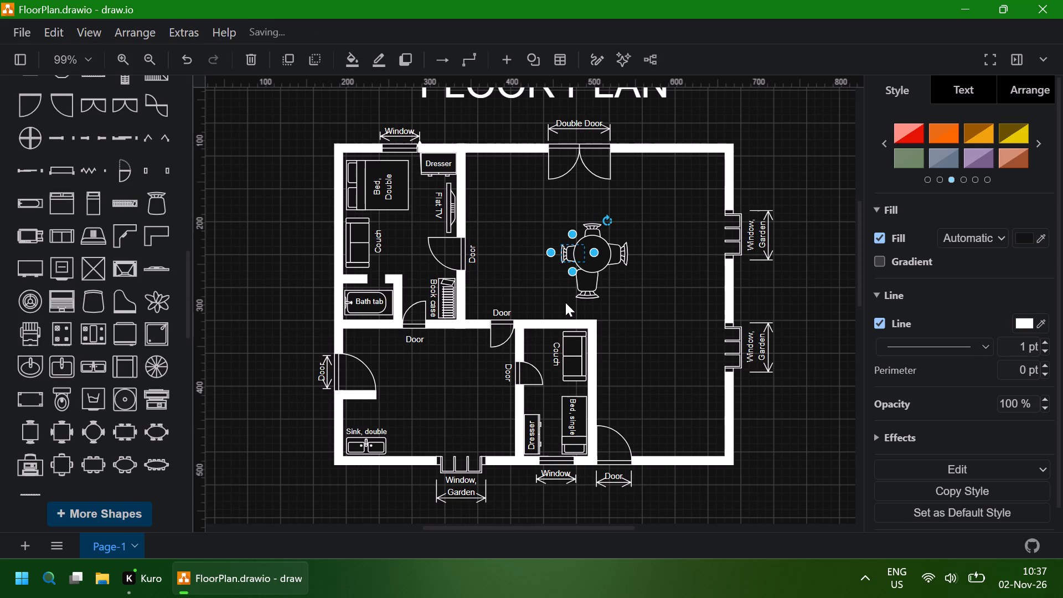
{"action": "key", "text": "Right"}
{"action": "key", "text": "Left"}
{"action": "key", "text": "Left"}
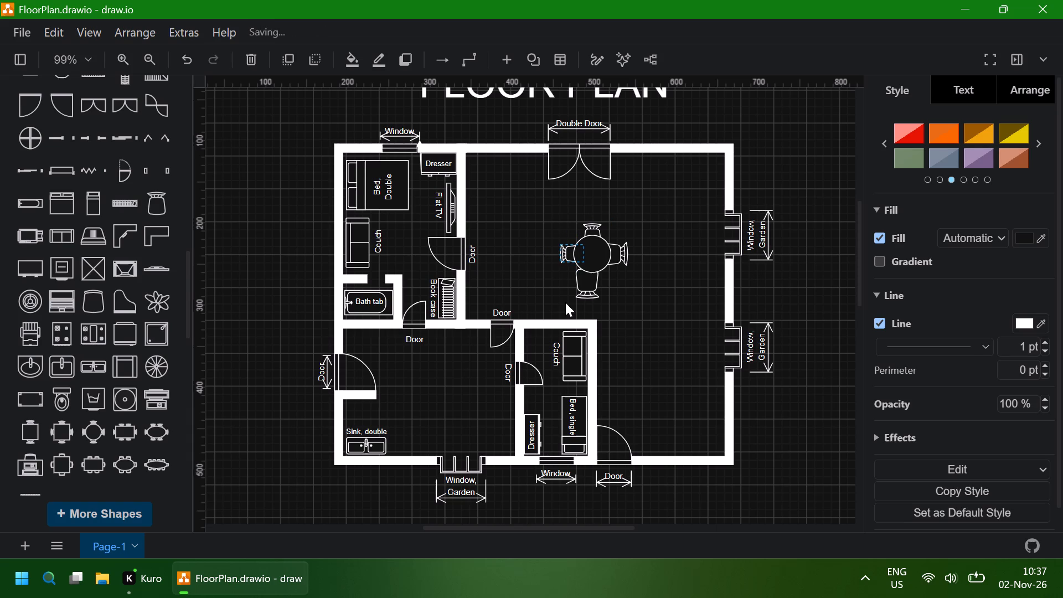
{"action": "key", "text": "Right"}
{"action": "key", "text": "Right"}
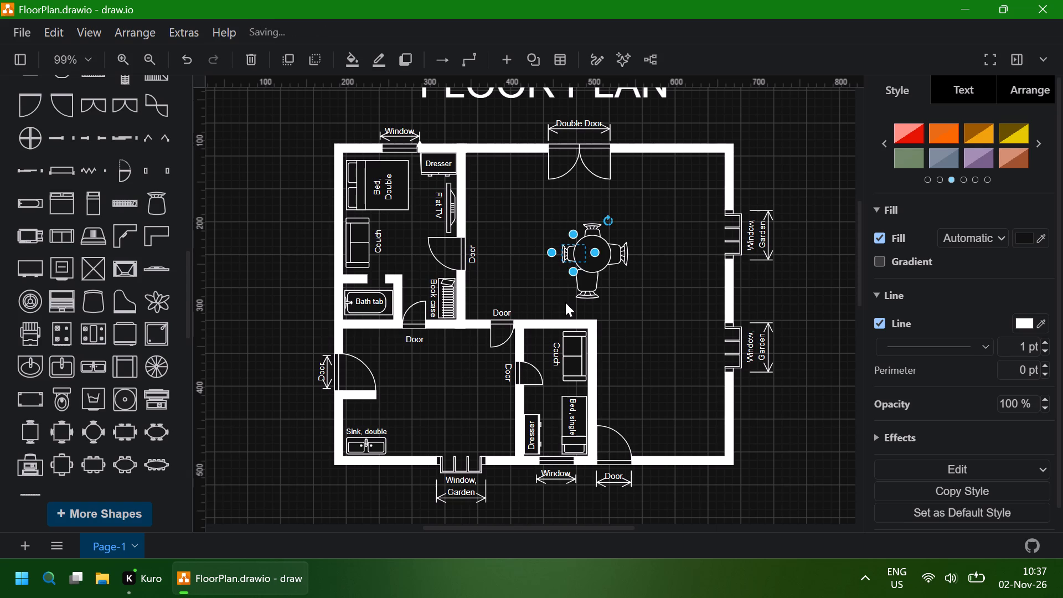
{"action": "key", "text": "Right"}
{"action": "key", "text": "Right"}
{"action": "key", "text": "Right"}
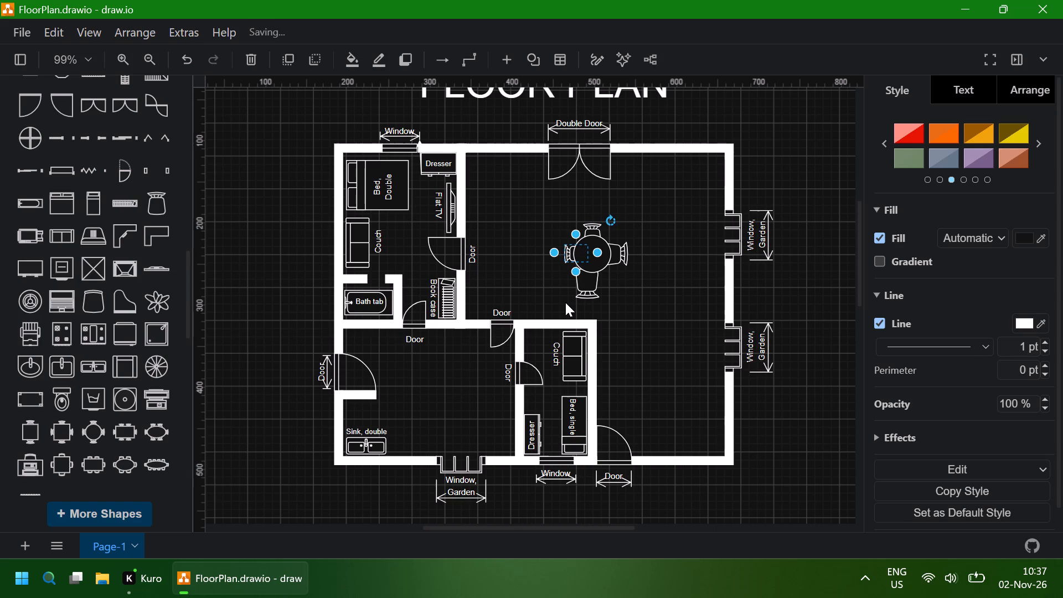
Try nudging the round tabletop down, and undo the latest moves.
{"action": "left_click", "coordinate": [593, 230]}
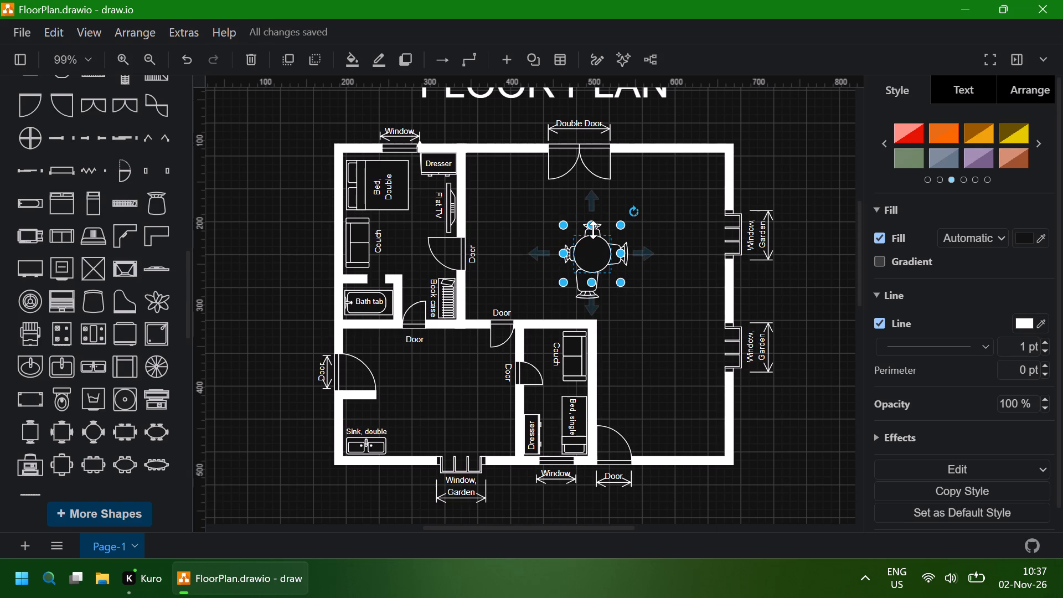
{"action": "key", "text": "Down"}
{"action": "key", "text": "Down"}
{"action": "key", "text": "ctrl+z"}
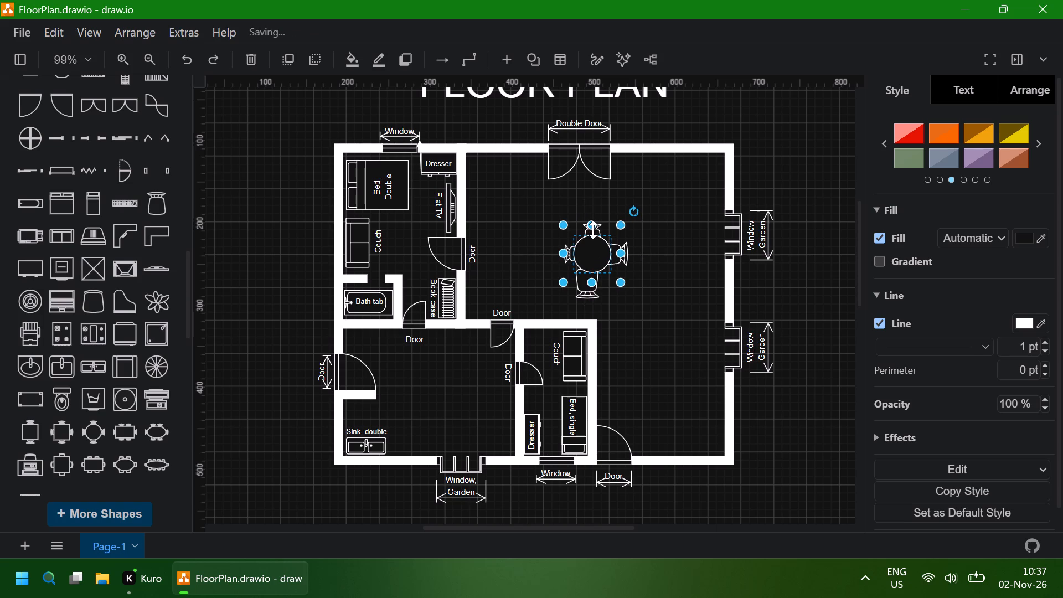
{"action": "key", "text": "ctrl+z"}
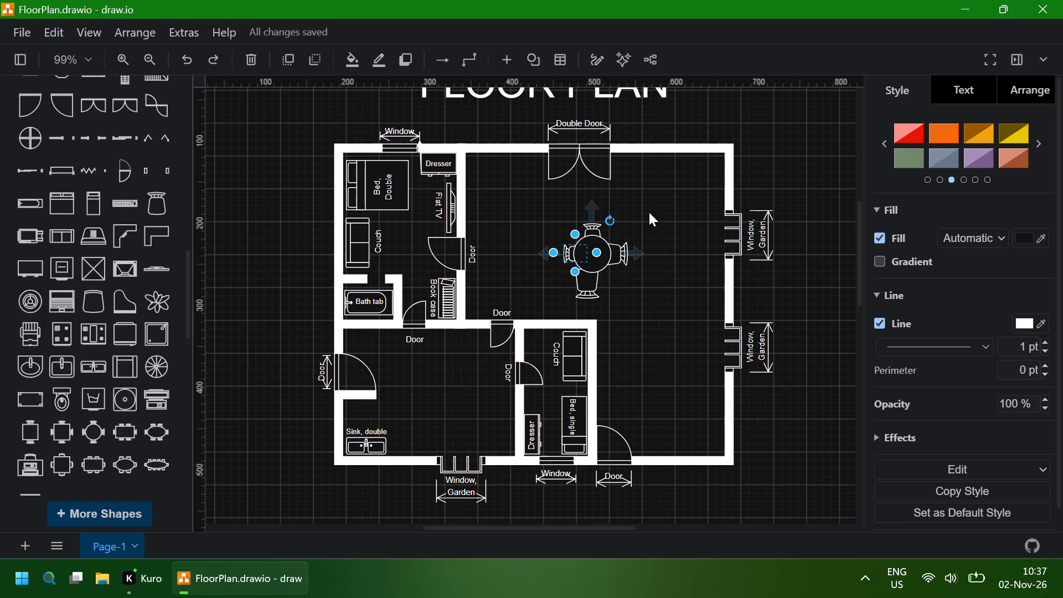
Select the top chair instead of the tabletop, nudge it slightly further down under the table, and clear the selection.
{"action": "left_click", "coordinate": [666, 212]}
{"action": "left_click", "coordinate": [590, 229]}
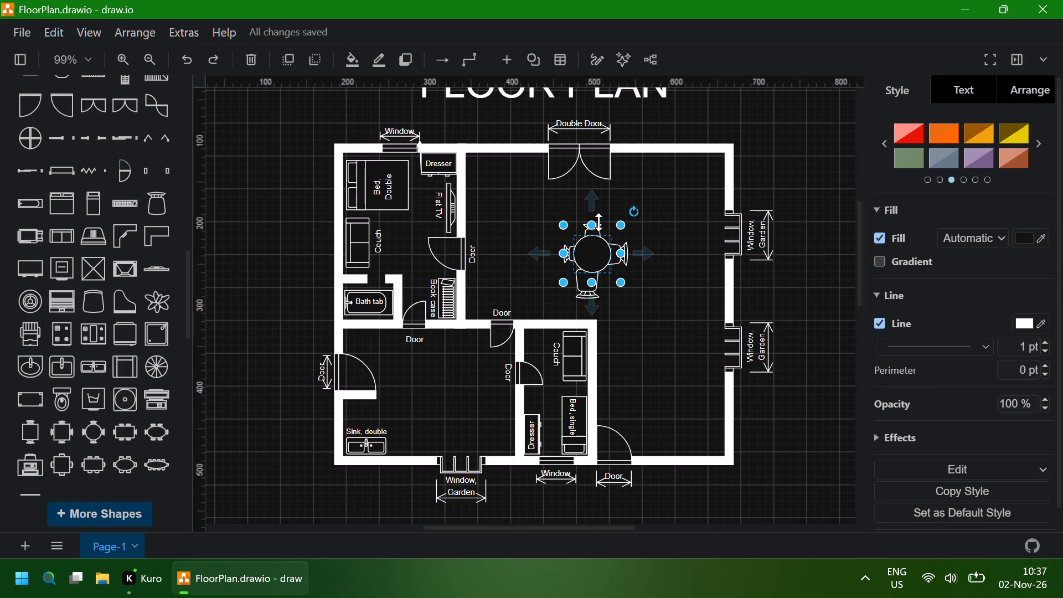
{"action": "left_click", "coordinate": [598, 222]}
{"action": "left_click", "coordinate": [612, 203]}
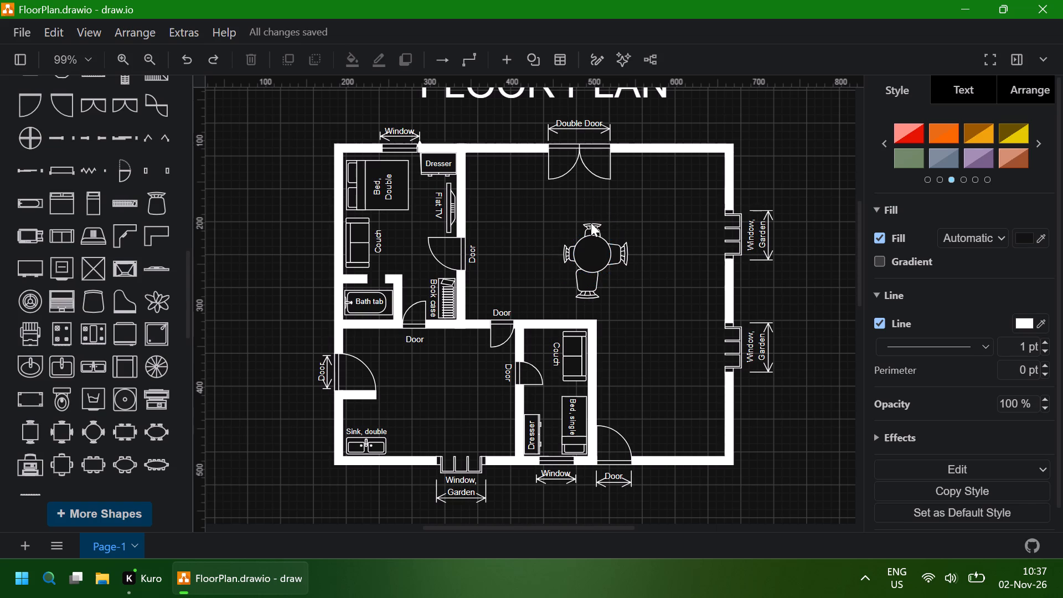
{"action": "left_click", "coordinate": [585, 225]}
{"action": "key", "text": "Down"}
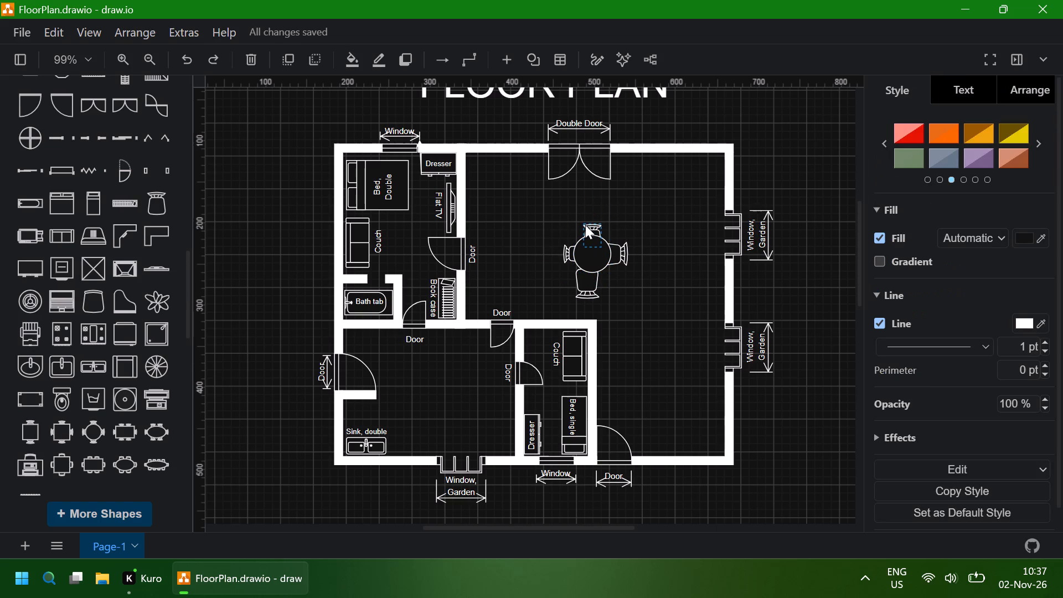
{"action": "key", "text": "Down"}
{"action": "key", "text": "Down"}
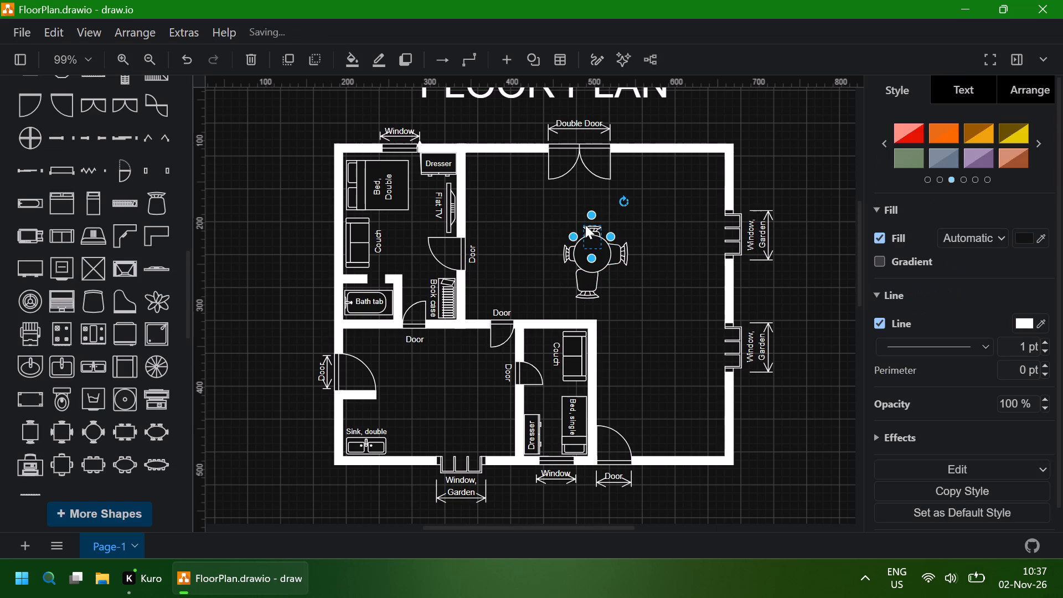
{"action": "key", "text": "Up"}
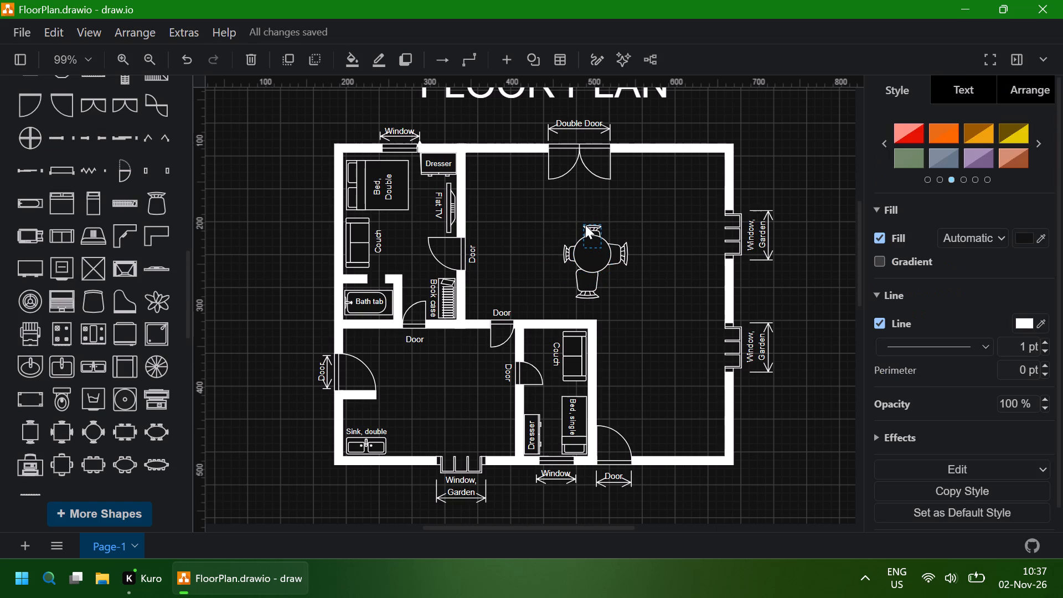
{"action": "left_click", "coordinate": [621, 299]}
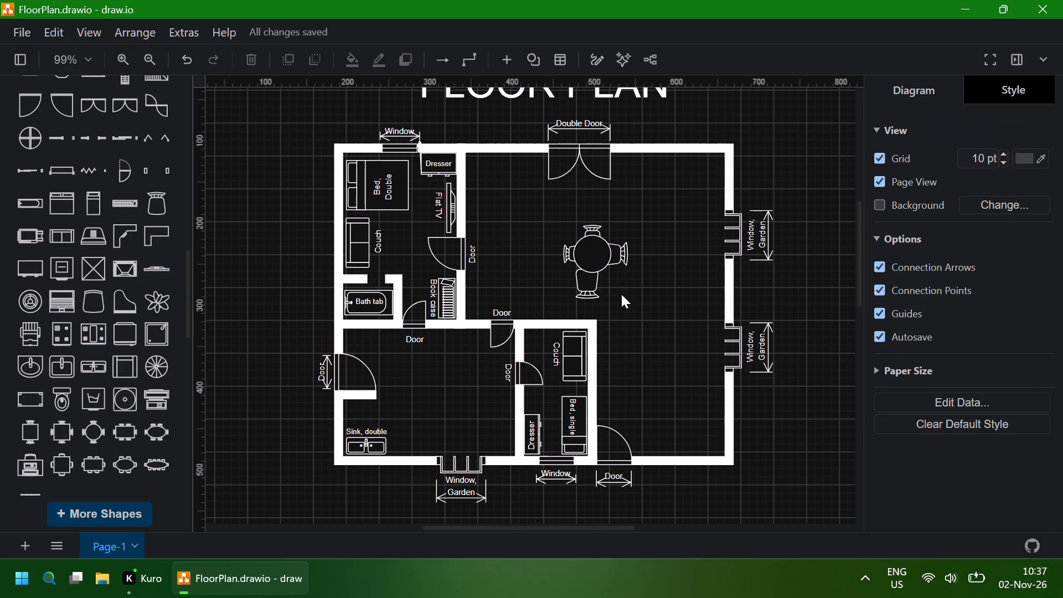
Nudge the right chair three small steps further left under the round tabletop.
{"action": "left_click", "coordinate": [623, 256]}
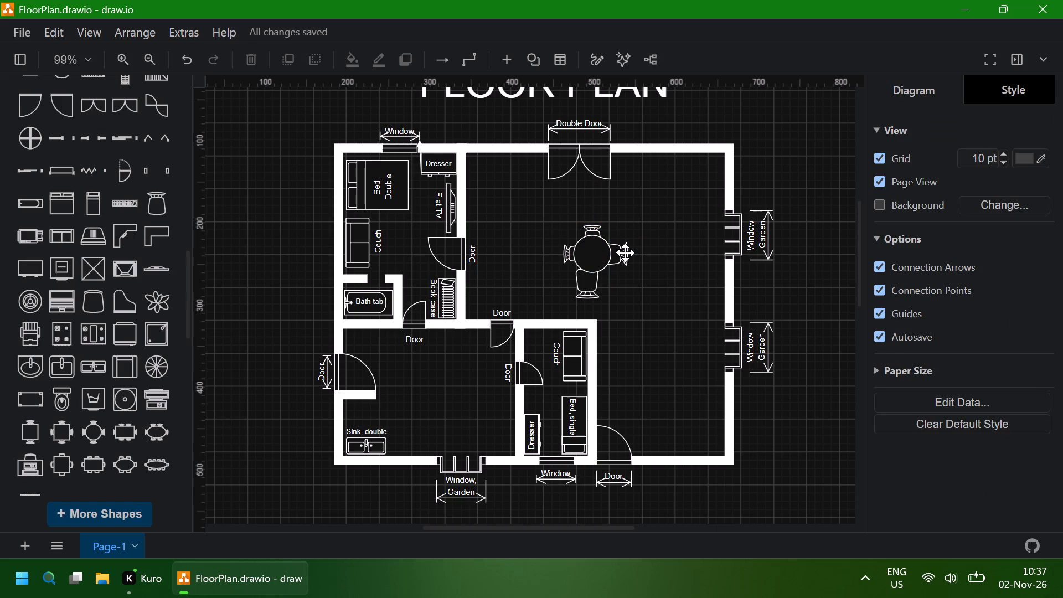
{"action": "left_click", "coordinate": [625, 252]}
{"action": "key", "text": "Left"}
{"action": "key", "text": "Left"}
{"action": "key", "text": "Left"}
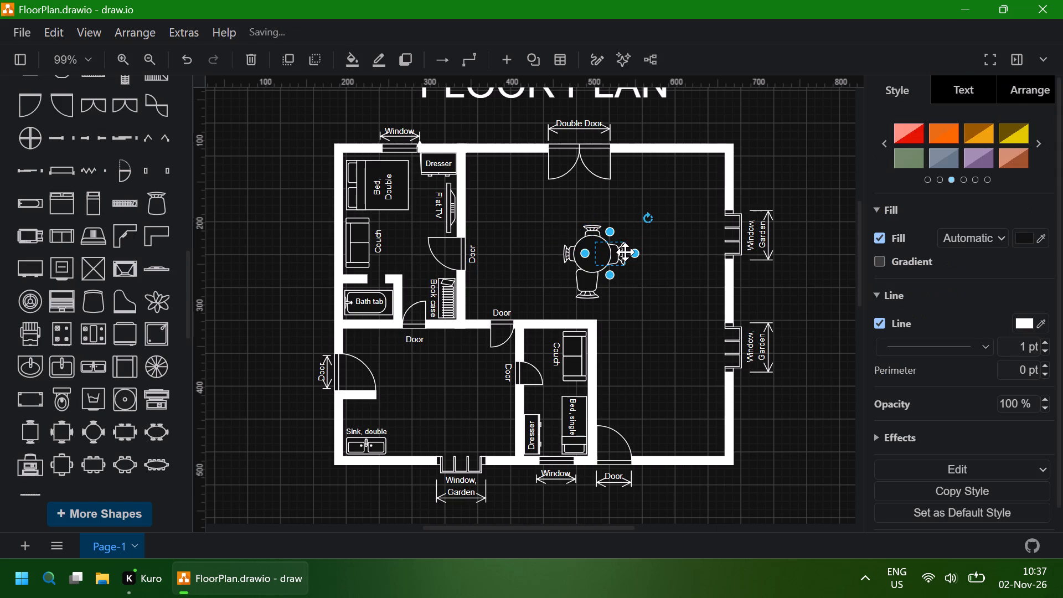
Narrow the right chair from its outer side to about 20 x 28, and clear the selection.
{"action": "left_click", "coordinate": [636, 251], "text": "ctrl"}
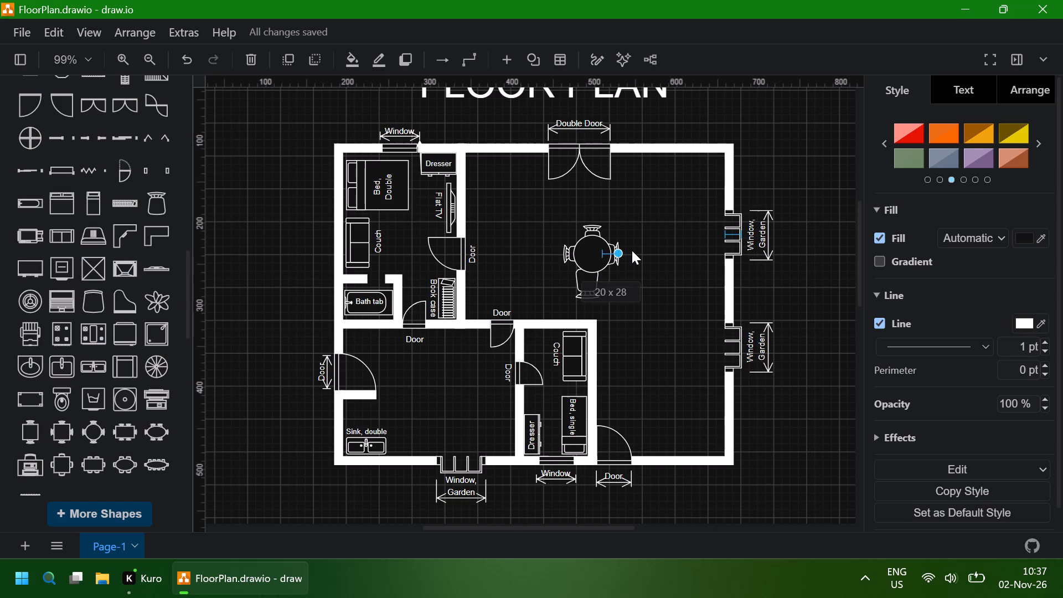
{"action": "left_click", "coordinate": [631, 282]}
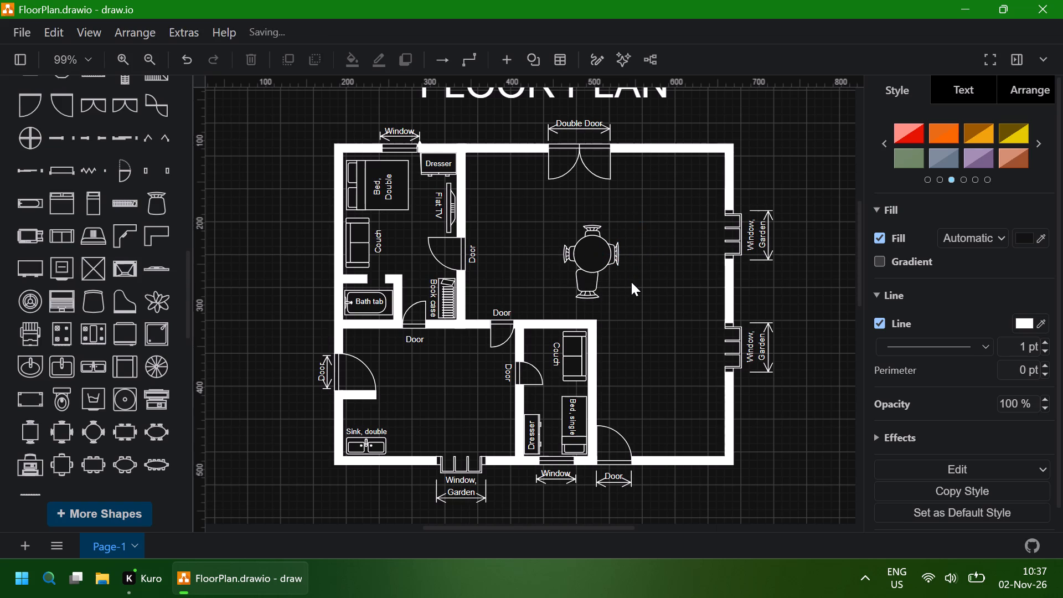
Try shortening the right chair from its lower side, and delete that chair from the round table.
{"action": "left_click", "coordinate": [618, 255]}
{"action": "left_click", "coordinate": [625, 255], "text": "shift"}
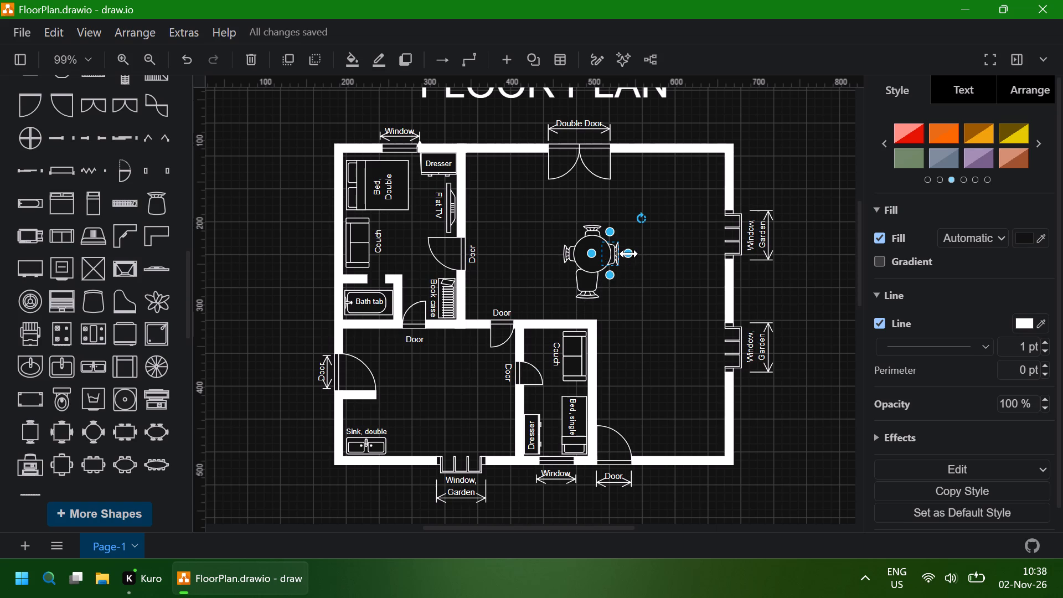
{"action": "left_click_drag", "start_coordinate": [612, 273], "coordinate": [612, 270]}
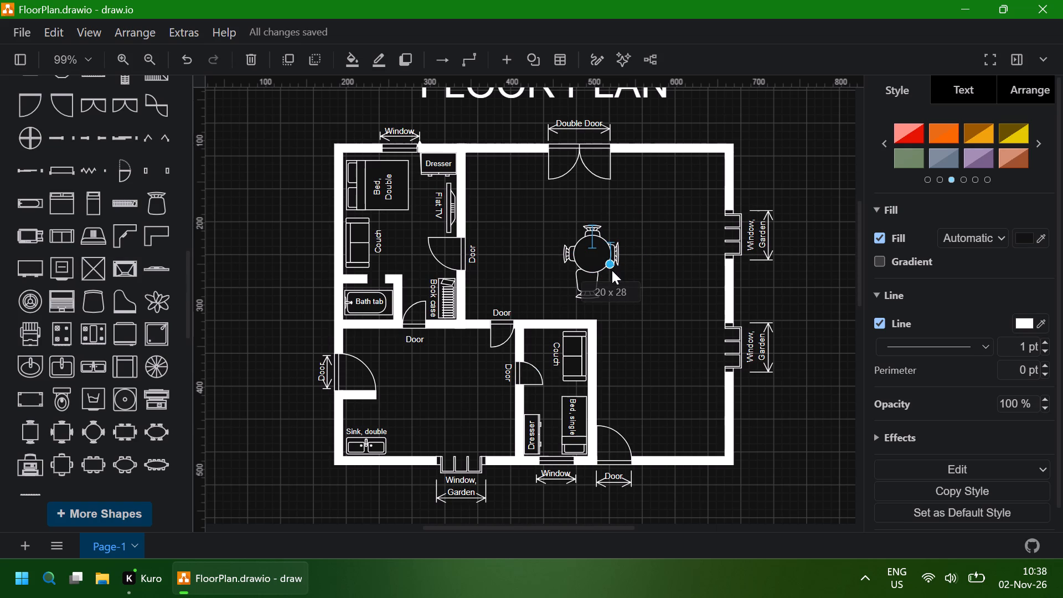
{"action": "left_click_drag", "start_coordinate": [612, 270], "coordinate": [612, 259]}
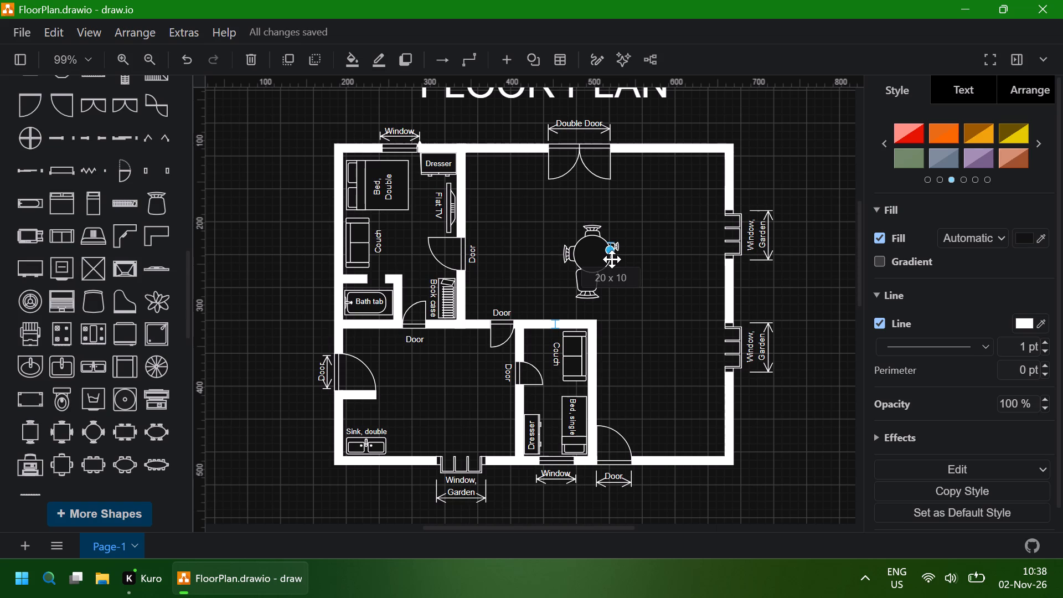
{"action": "left_click_drag", "start_coordinate": [612, 259], "coordinate": [612, 263]}
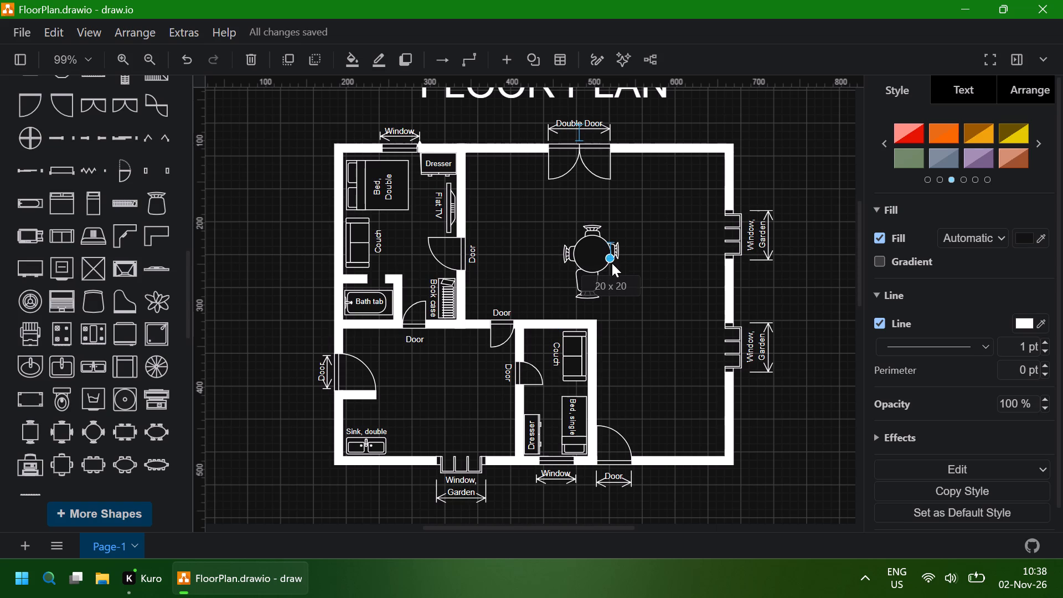
{"action": "left_click_drag", "start_coordinate": [612, 263], "coordinate": [612, 268]}
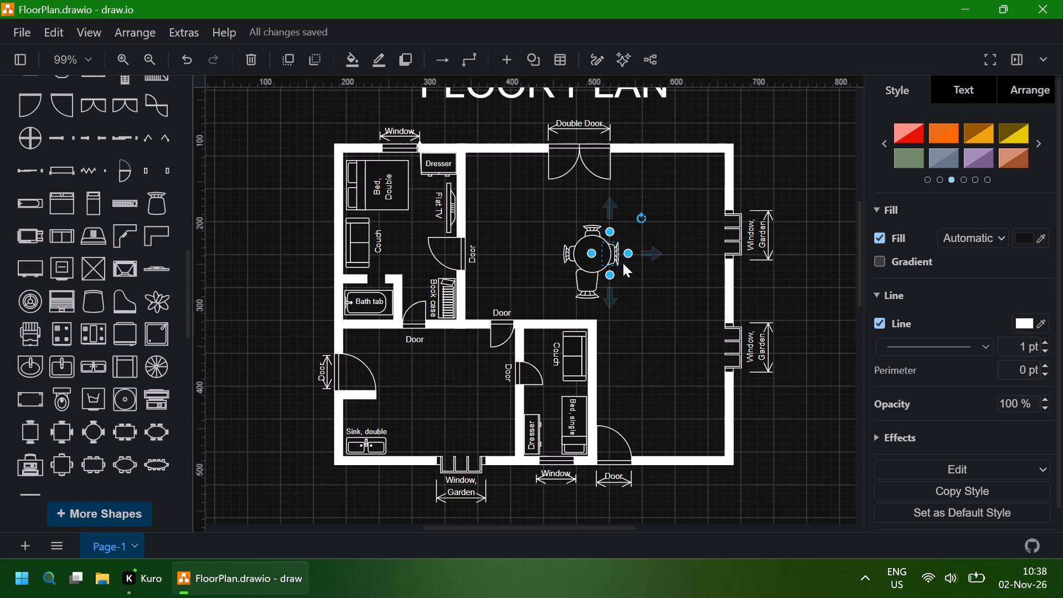
{"action": "key", "text": "BackSpace"}
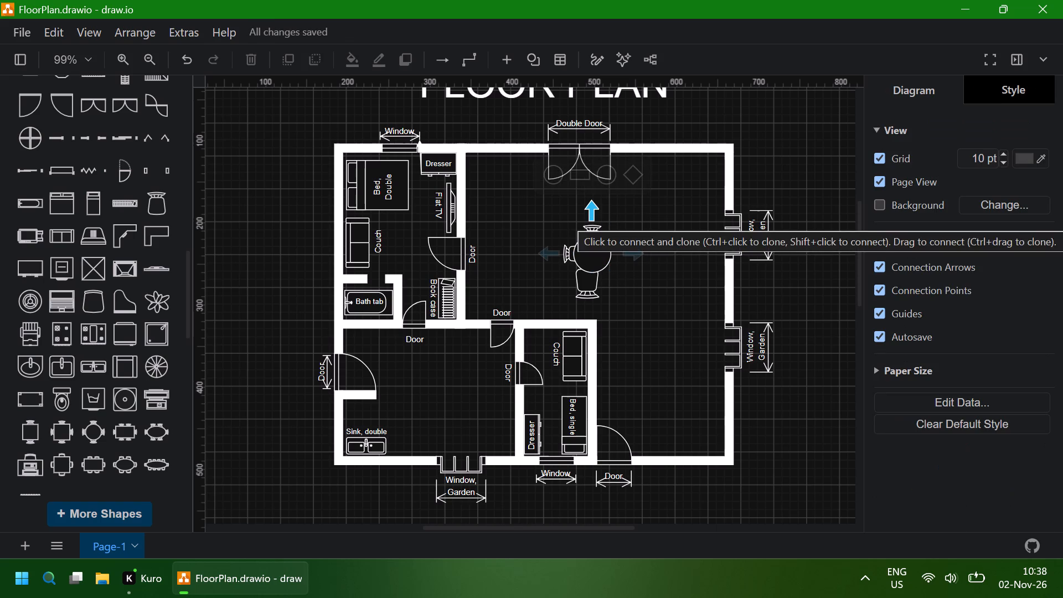
Duplicate the left chair of the round table, undo the stray move that follows, and clear the selection.
{"action": "left_click", "coordinate": [592, 226]}
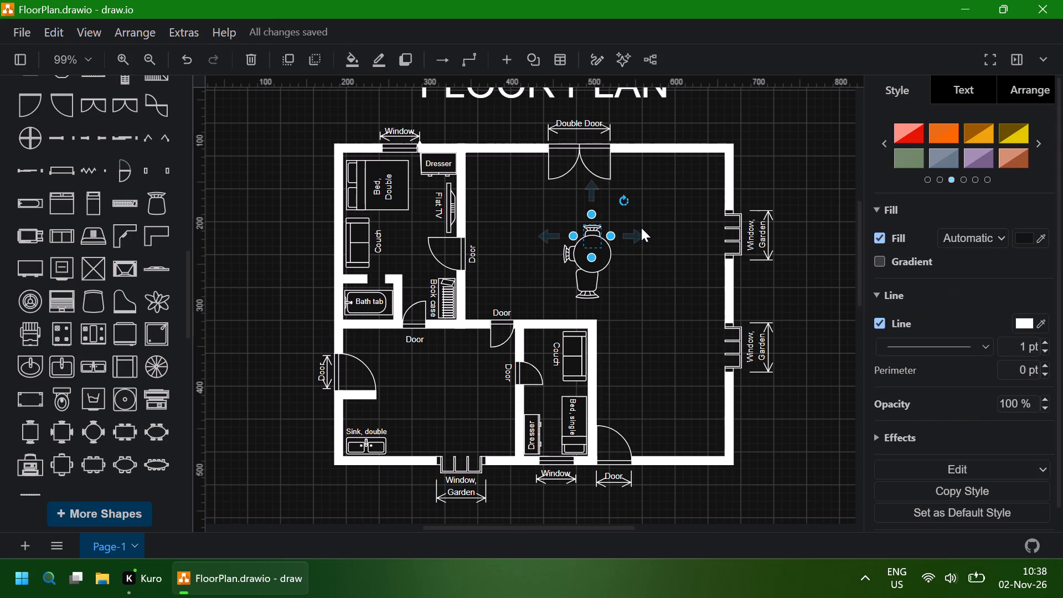
{"action": "left_click", "coordinate": [566, 256]}
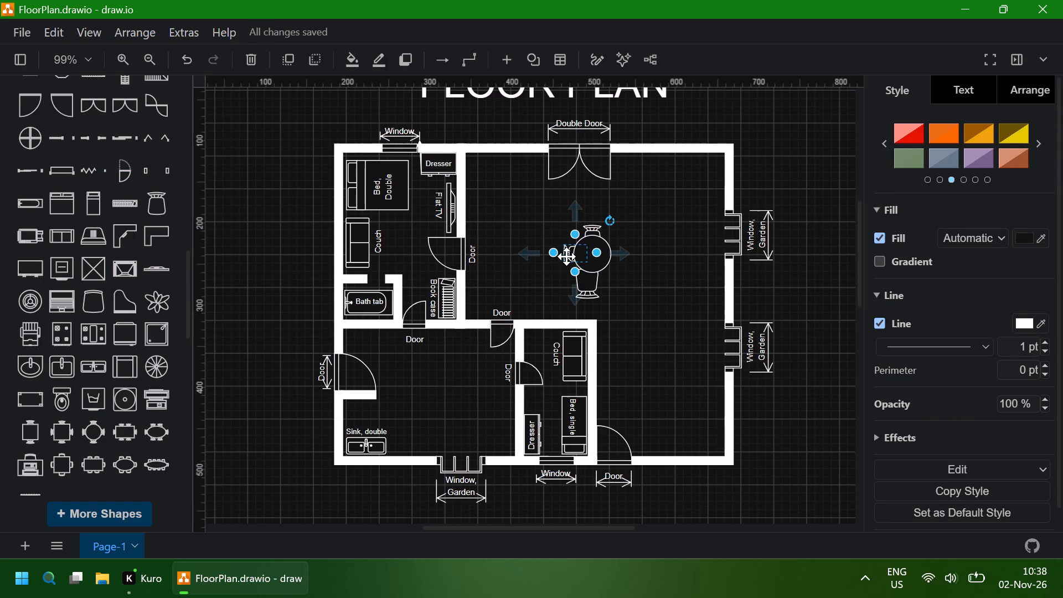
{"action": "key", "text": "ctrl+d"}
{"action": "left_click_drag", "start_coordinate": [585, 264], "coordinate": [610, 264]}
{"action": "key", "text": "ctrl+z"}
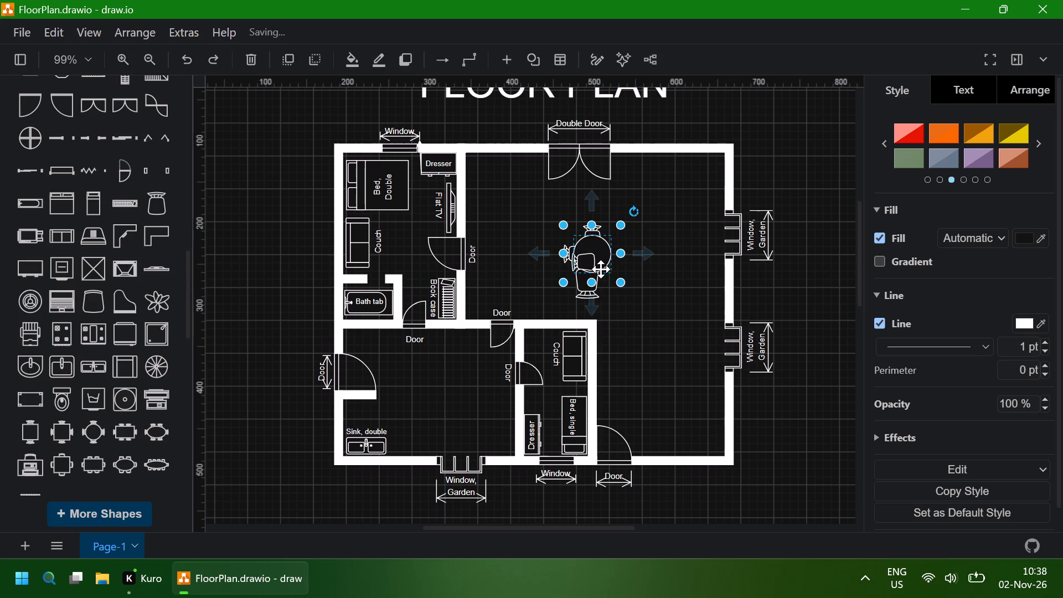
{"action": "left_click", "coordinate": [657, 290]}
Move the duplicated chair 20 small steps right and a net nine up, level with the round tabletop on its right side.
{"action": "left_click", "coordinate": [590, 260]}
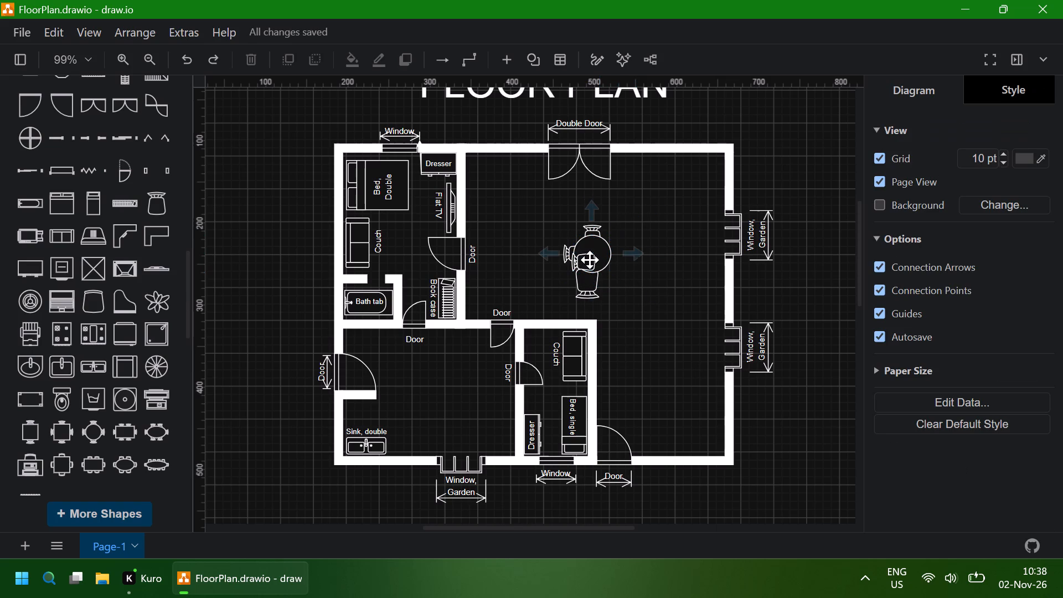
{"action": "key", "text": "Right"}
{"action": "key", "text": "Right"}
{"action": "key", "text": "Right"}
{"action": "key", "text": "Right"}
{"action": "key", "text": "Right"}
{"action": "key", "text": "Right"}
{"action": "key", "text": "Right"}
{"action": "key", "text": "Right"}
{"action": "key", "text": "Right"}
{"action": "key", "text": "Right"}
{"action": "key", "text": "Right"}
{"action": "key", "text": "Right"}
{"action": "key", "text": "Right"}
{"action": "key", "text": "Right"}
{"action": "key", "text": "Right"}
{"action": "key", "text": "Right"}
{"action": "key", "text": "Right"}
{"action": "key", "text": "Right"}
{"action": "key", "text": "Right"}
{"action": "key", "text": "Right"}
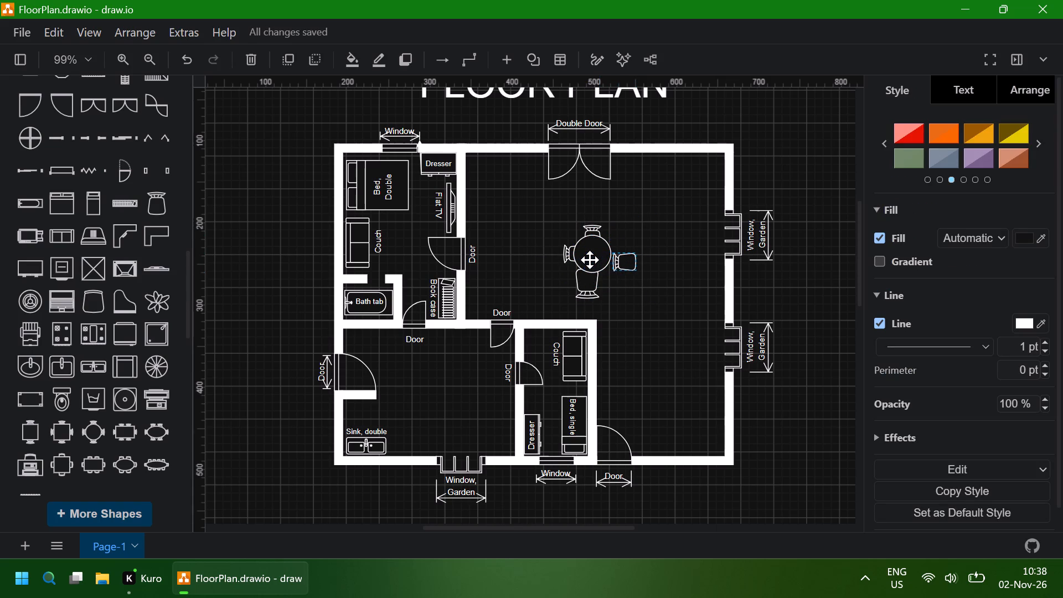
{"action": "key", "text": "Up"}
{"action": "key", "text": "Up"}
{"action": "key", "text": "Up"}
{"action": "key", "text": "Up"}
{"action": "key", "text": "Up"}
{"action": "key", "text": "Up"}
{"action": "key", "text": "Up"}
{"action": "key", "text": "Up"}
{"action": "key", "text": "Up"}
{"action": "key", "text": "Up"}
{"action": "key", "text": "Up"}
{"action": "key", "text": "Up"}
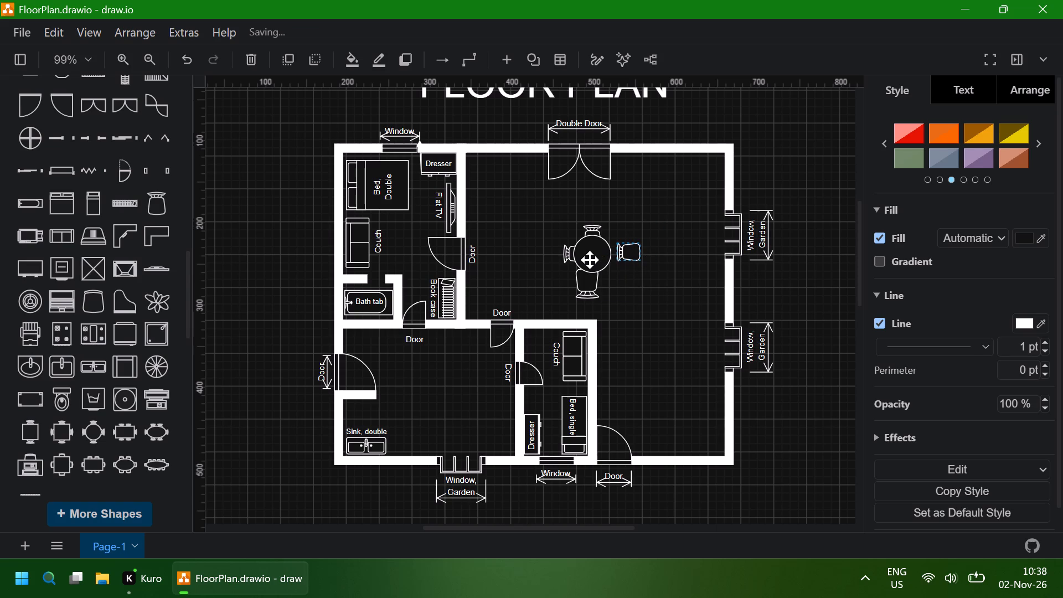
{"action": "key", "text": "Down"}
{"action": "key", "text": "Down"}
{"action": "key", "text": "Down"}
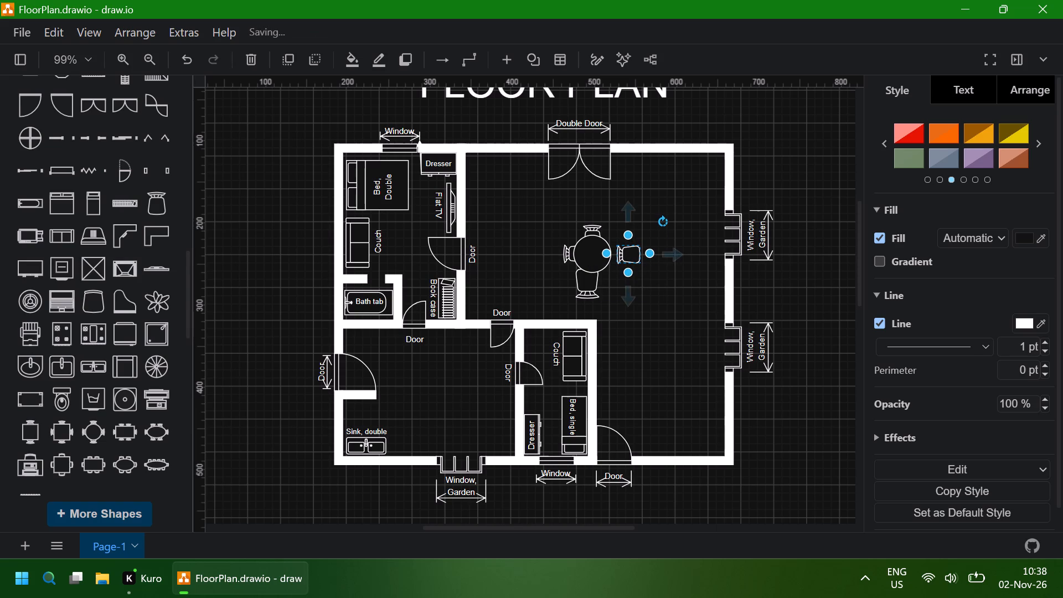
Rotate the duplicated chair half a turn so its seat faces the round tabletop.
{"action": "left_click_drag", "start_coordinate": [662, 223], "coordinate": [592, 272]}
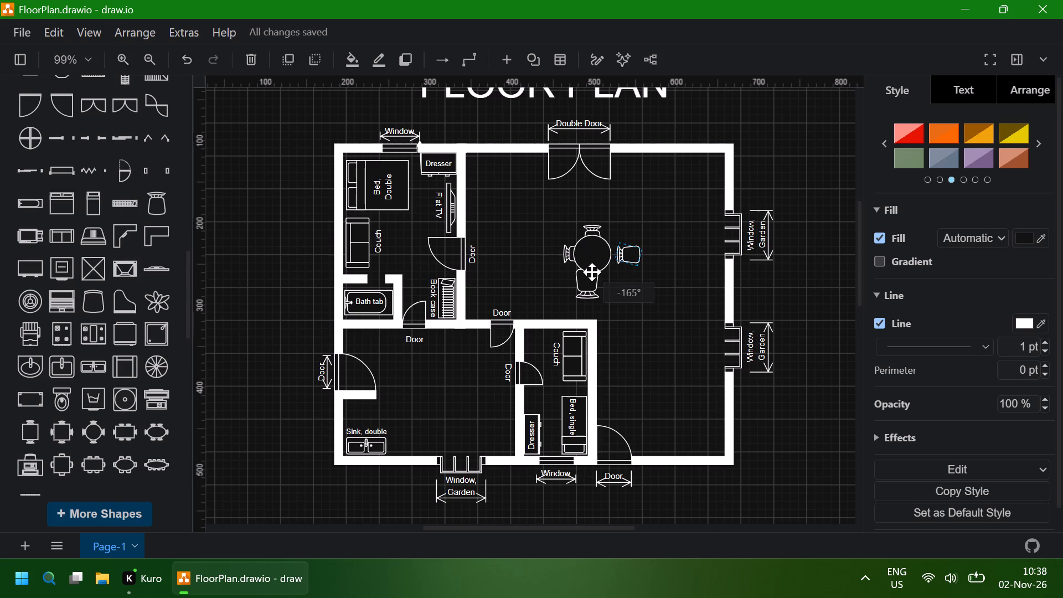
{"action": "left_click_drag", "start_coordinate": [592, 272], "coordinate": [598, 281]}
Nudge the rotated right chair 20 small steps left onto the round tabletop, and clear the selection.
{"action": "key", "text": "Left"}
{"action": "key", "text": "Left"}
{"action": "key", "text": "Left"}
{"action": "key", "text": "Left"}
{"action": "key", "text": "Left"}
{"action": "key", "text": "Left"}
{"action": "key", "text": "Left"}
{"action": "key", "text": "Left"}
{"action": "key", "text": "Left"}
{"action": "key", "text": "Left"}
{"action": "key", "text": "Left"}
{"action": "key", "text": "Left"}
{"action": "key", "text": "Left"}
{"action": "key", "text": "Left"}
{"action": "key", "text": "Left"}
{"action": "key", "text": "Left"}
{"action": "key", "text": "Left"}
{"action": "key", "text": "Left"}
{"action": "key", "text": "Left"}
{"action": "key", "text": "Left"}
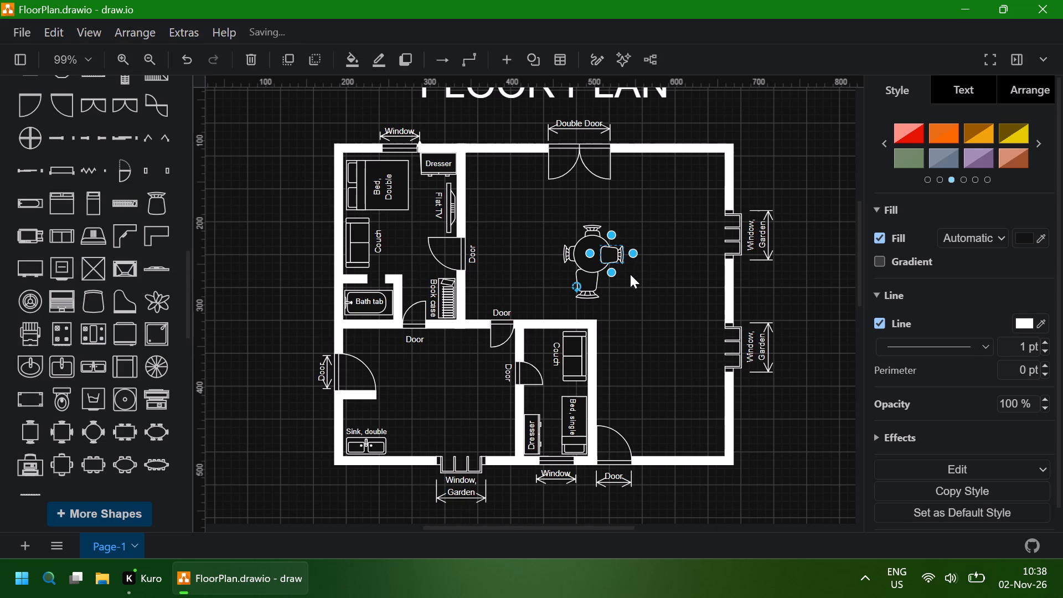
{"action": "left_click", "coordinate": [652, 272]}
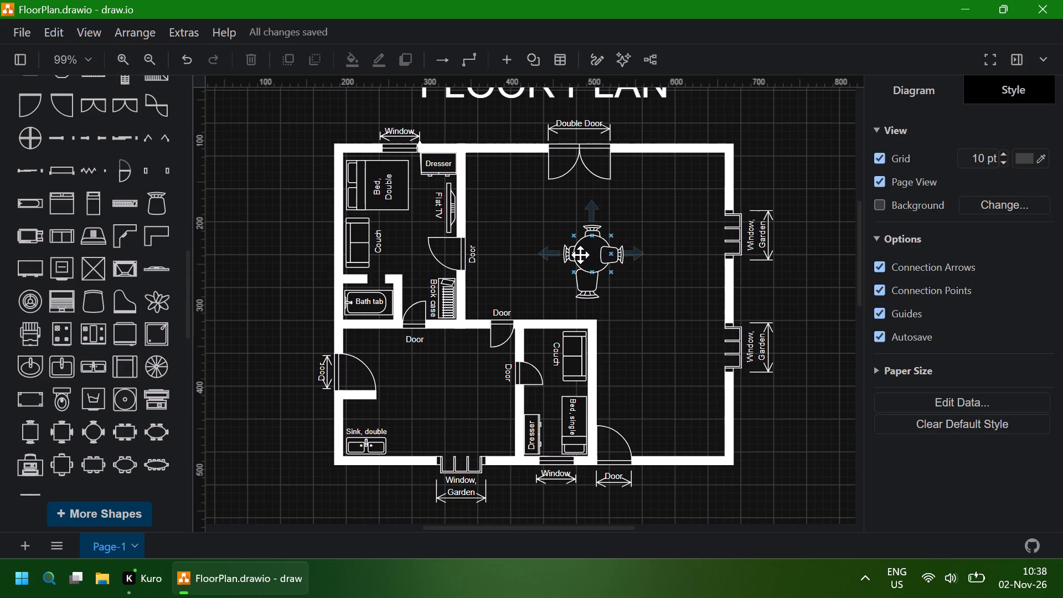
Send the new right chair to the back, behind the round tabletop, and clear the selection.
{"action": "left_click", "coordinate": [580, 255]}
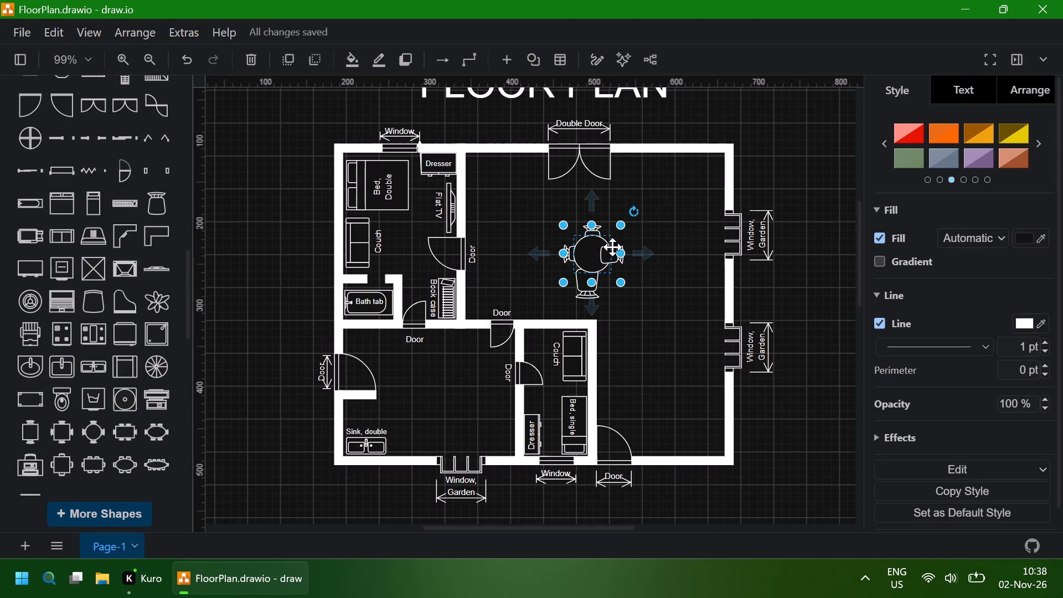
{"action": "left_click", "coordinate": [586, 246]}
{"action": "left_click", "coordinate": [665, 294]}
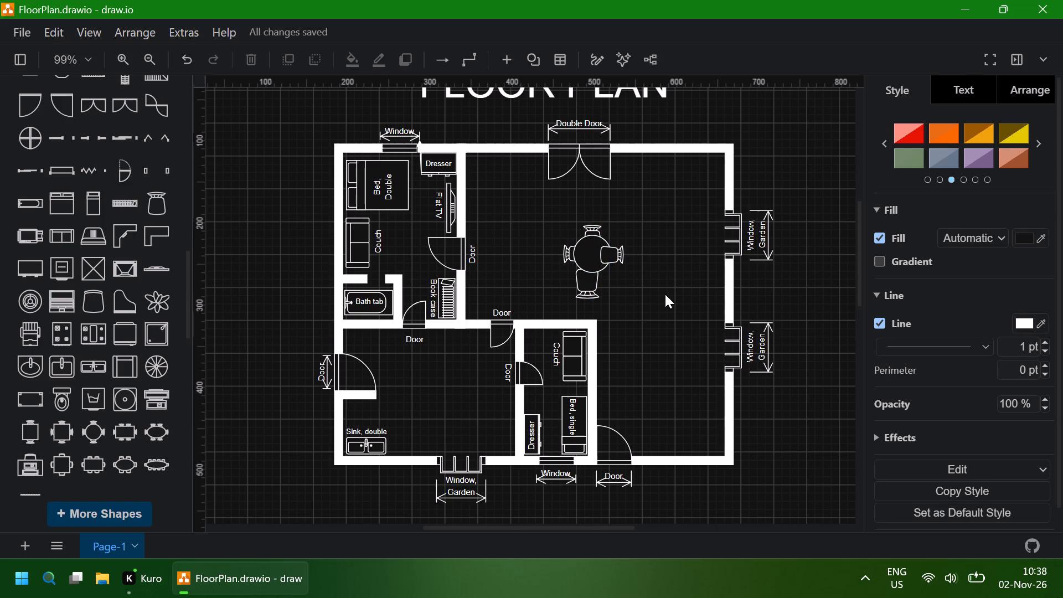
{"action": "left_click", "coordinate": [617, 256]}
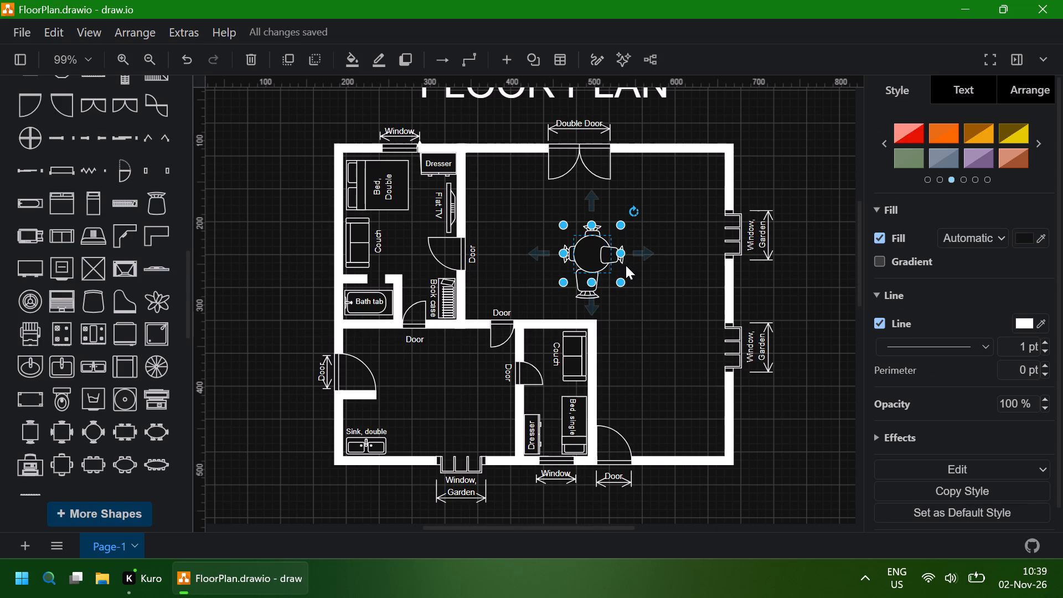
{"action": "left_click", "coordinate": [662, 270]}
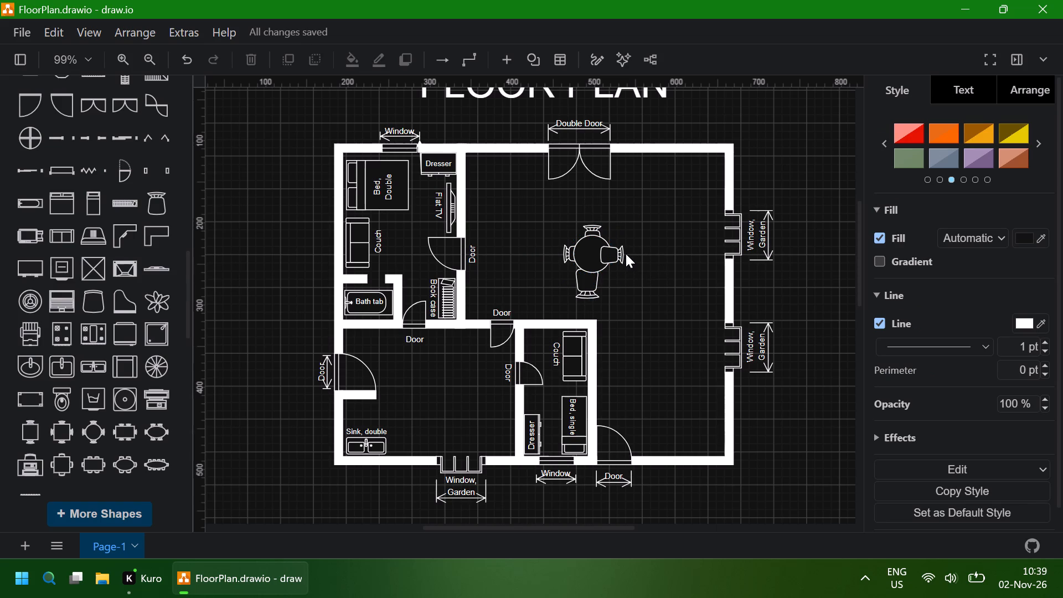
{"action": "left_click", "coordinate": [622, 254]}
{"action": "right_click", "coordinate": [622, 254]}
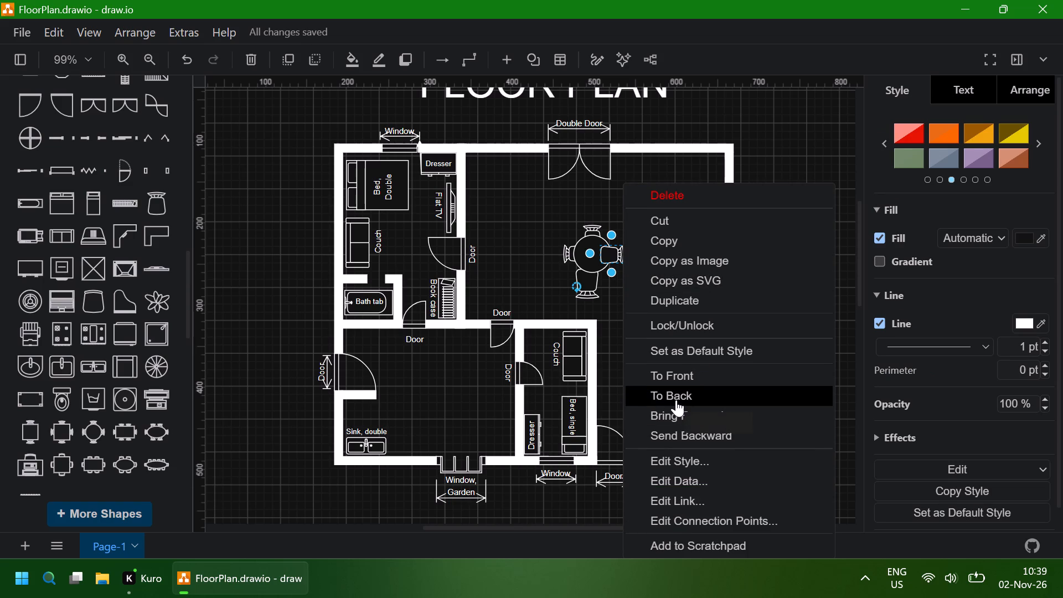
{"action": "left_click", "coordinate": [676, 400]}
{"action": "left_click", "coordinate": [669, 333]}
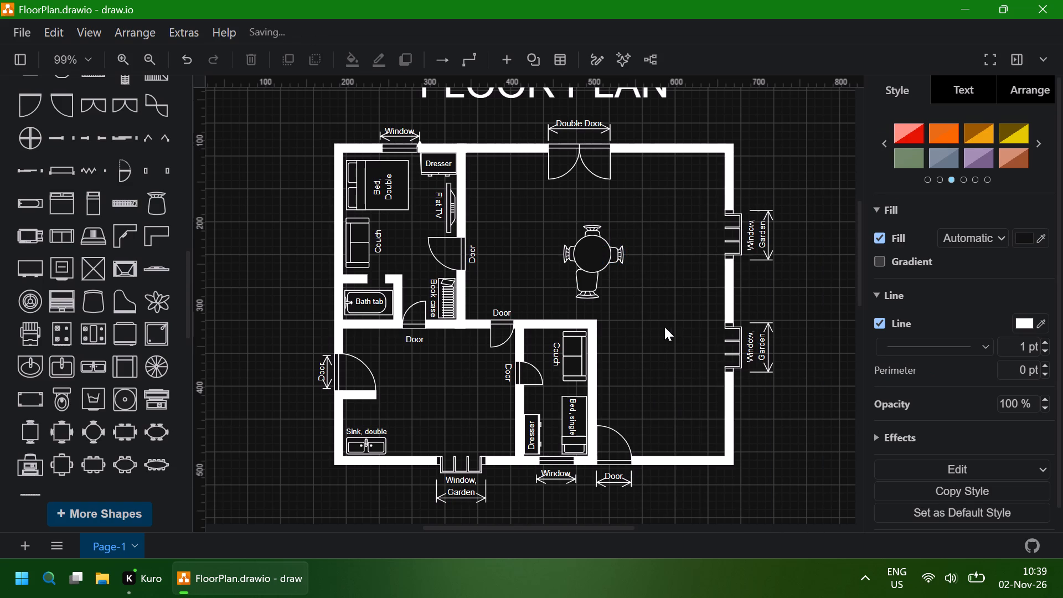
Nudge the right chair five small steps left under the round tabletop.
{"action": "left_click", "coordinate": [621, 257]}
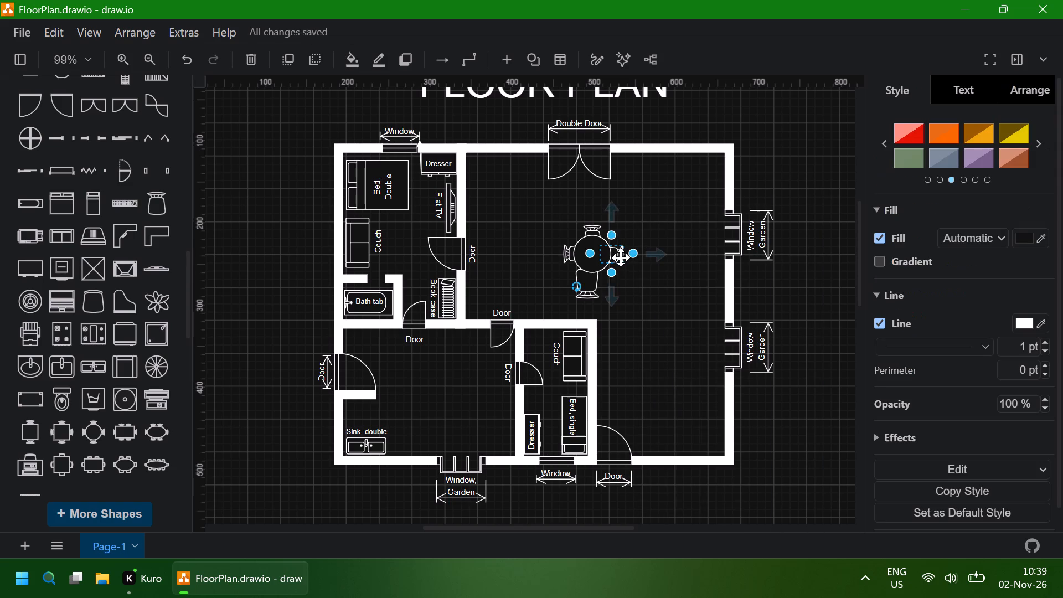
{"action": "key", "text": "Left"}
{"action": "key", "text": "Left"}
{"action": "key", "text": "Left"}
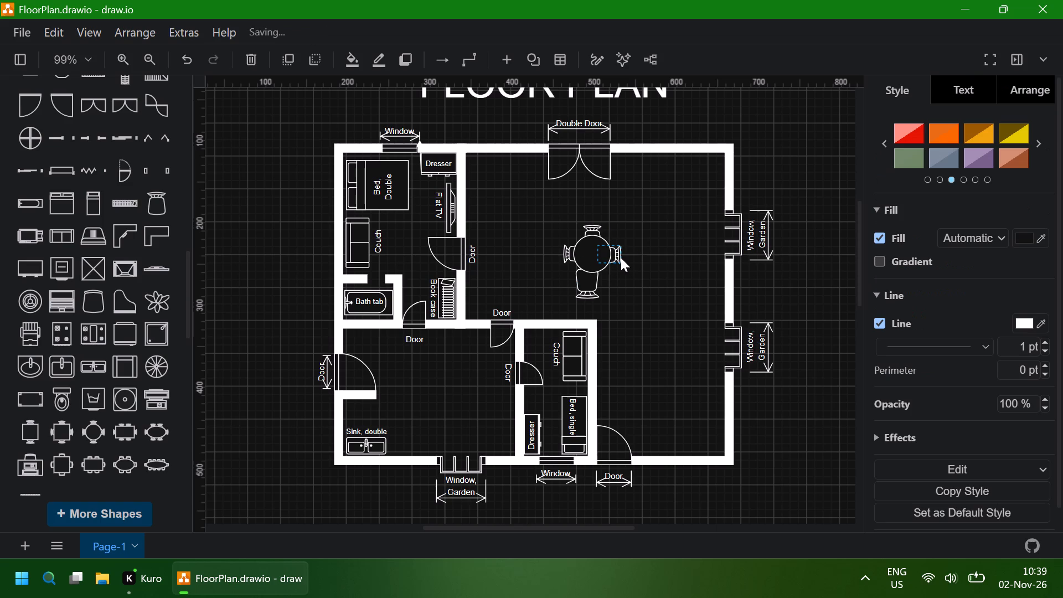
{"action": "key", "text": "Left"}
{"action": "key", "text": "Left"}
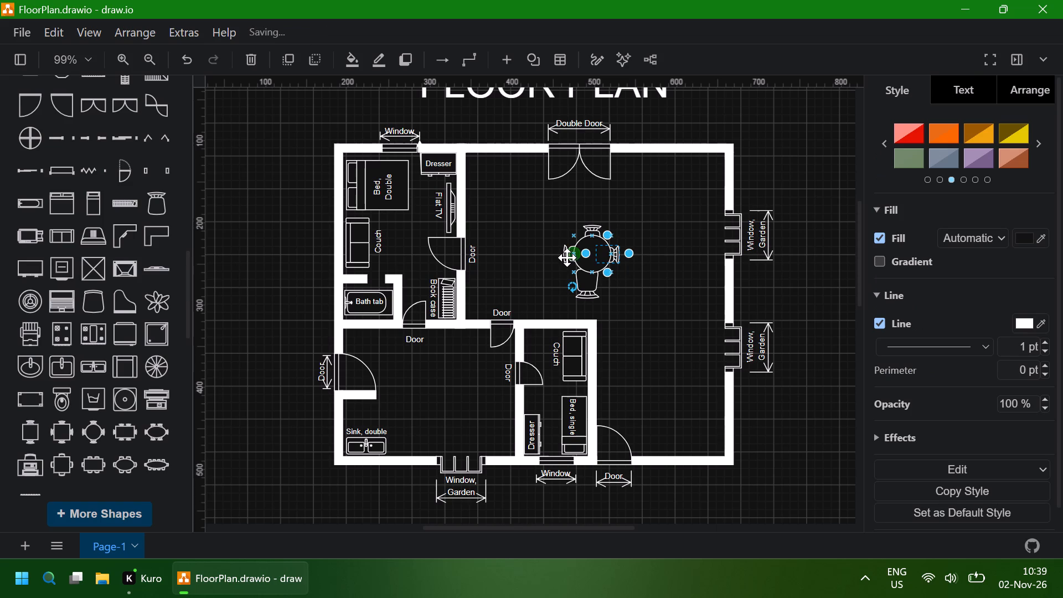
Nudge the left chair a net two small steps right under the round tabletop.
{"action": "left_click", "coordinate": [564, 260]}
{"action": "key", "text": "Right"}
{"action": "key", "text": "Right"}
{"action": "key", "text": "Right"}
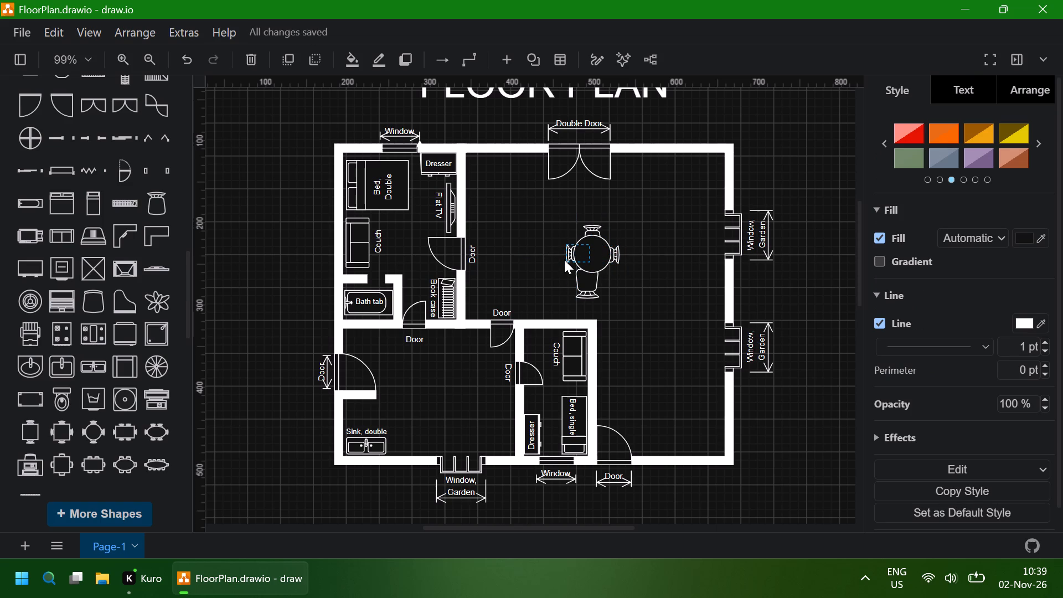
{"action": "key", "text": "Left"}
Nudge the top chair a net two small steps down under the round tabletop.
{"action": "left_click", "coordinate": [595, 228]}
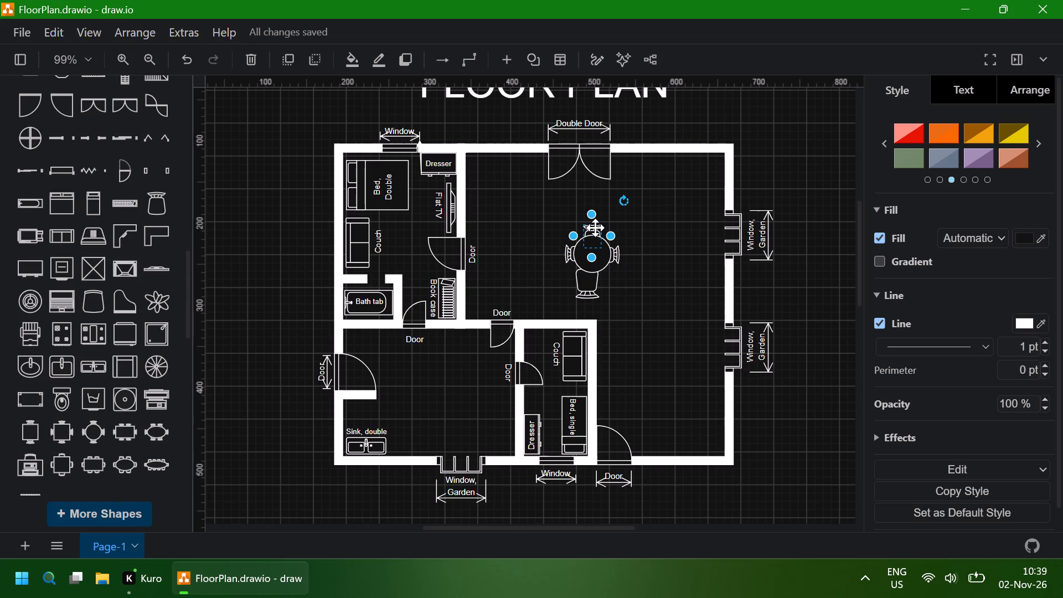
{"action": "key", "text": "Down"}
{"action": "key", "text": "Down"}
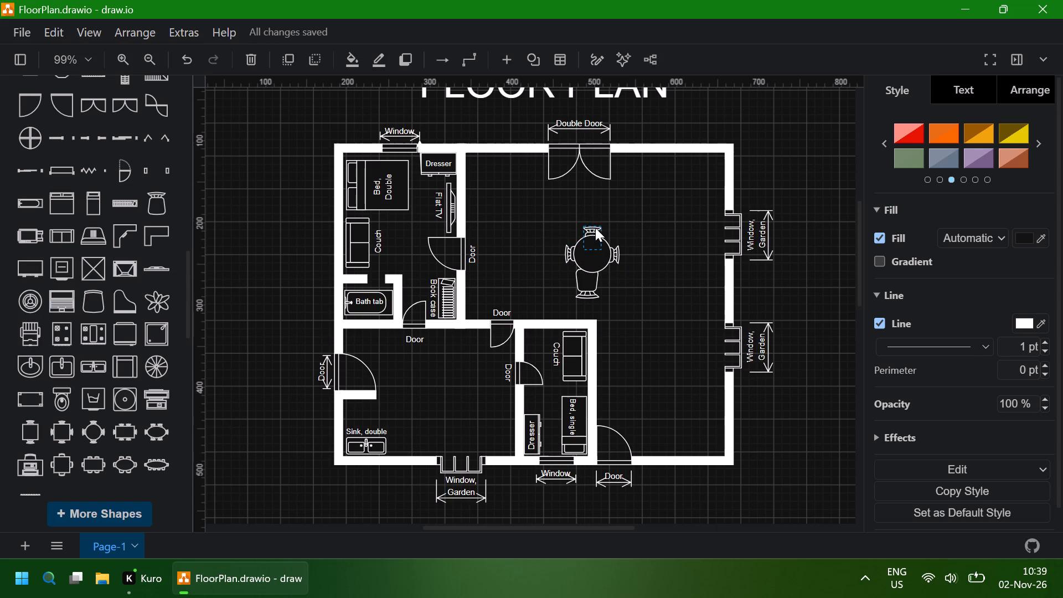
{"action": "key", "text": "Down"}
{"action": "key", "text": "Up"}
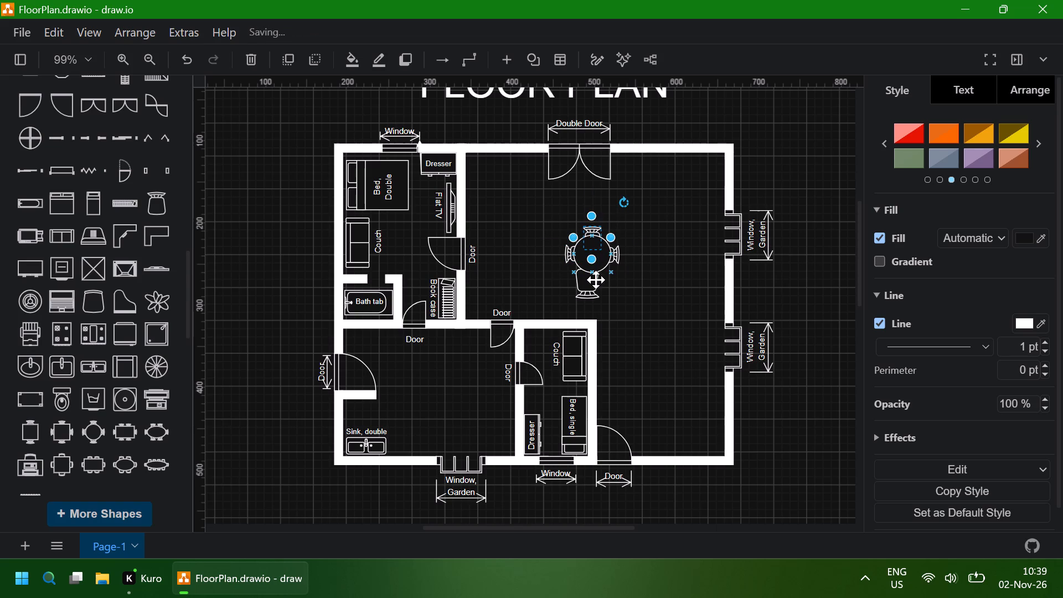
Nudge the bottom chair eight small steps right and 16 up, tucking it under the centre of the round tabletop.
{"action": "left_click", "coordinate": [589, 291]}
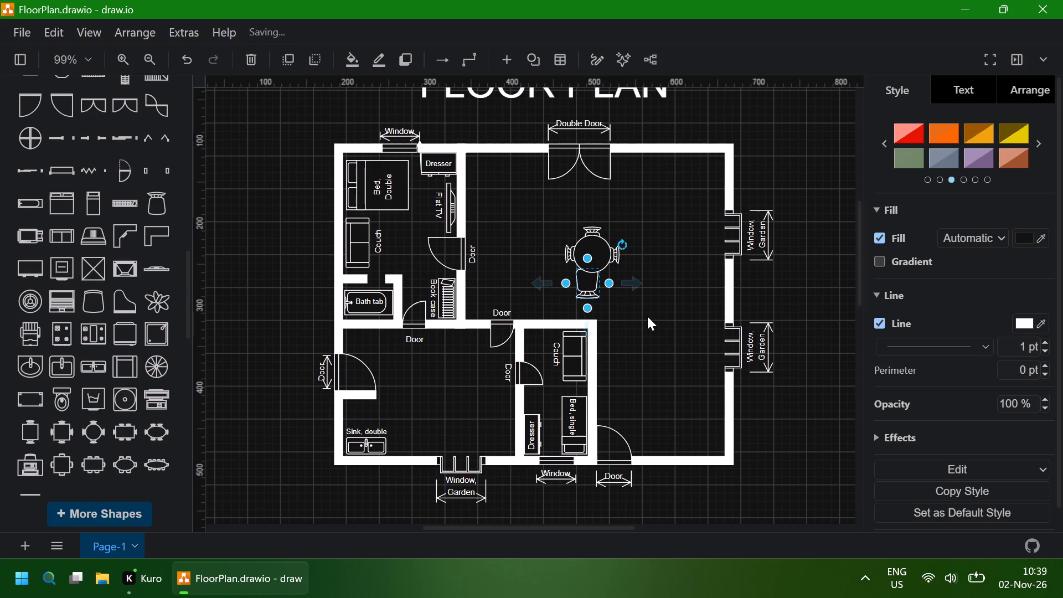
{"action": "key", "text": "Right"}
{"action": "key", "text": "Right"}
{"action": "key", "text": "Right"}
{"action": "key", "text": "Right"}
{"action": "key", "text": "Right"}
{"action": "key", "text": "Right"}
{"action": "key", "text": "Right"}
{"action": "key", "text": "Right"}
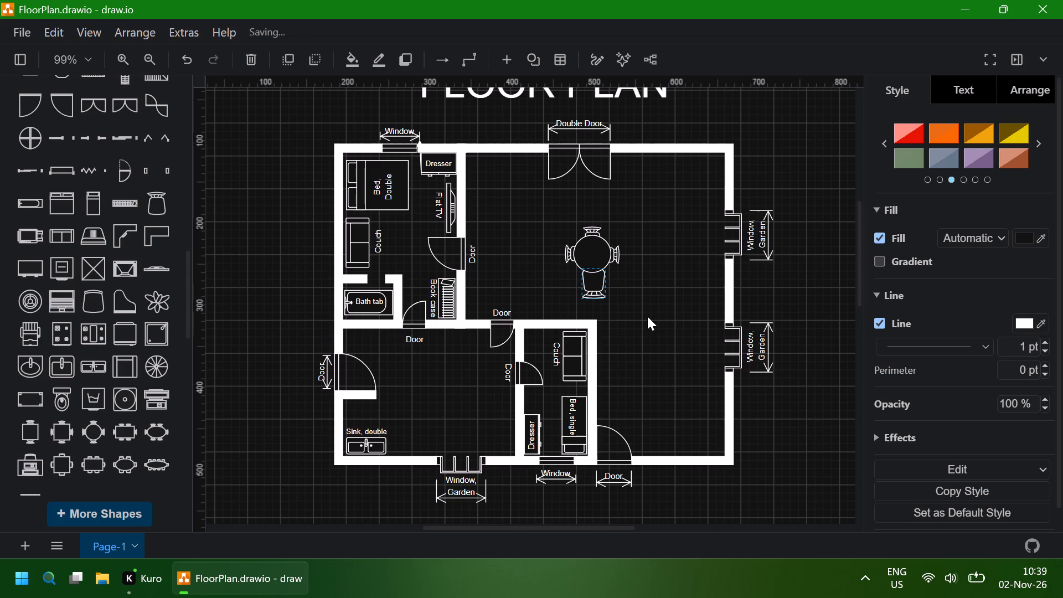
{"action": "key", "text": "Up"}
{"action": "key", "text": "Up"}
{"action": "key", "text": "Up"}
{"action": "key", "text": "Up"}
{"action": "key", "text": "Up"}
{"action": "key", "text": "Up"}
{"action": "key", "text": "Up"}
{"action": "key", "text": "Up"}
{"action": "key", "text": "Up"}
{"action": "key", "text": "Up"}
{"action": "key", "text": "Up"}
{"action": "key", "text": "Up"}
{"action": "key", "text": "Up"}
{"action": "key", "text": "Up"}
{"action": "key", "text": "Up"}
{"action": "key", "text": "Up"}
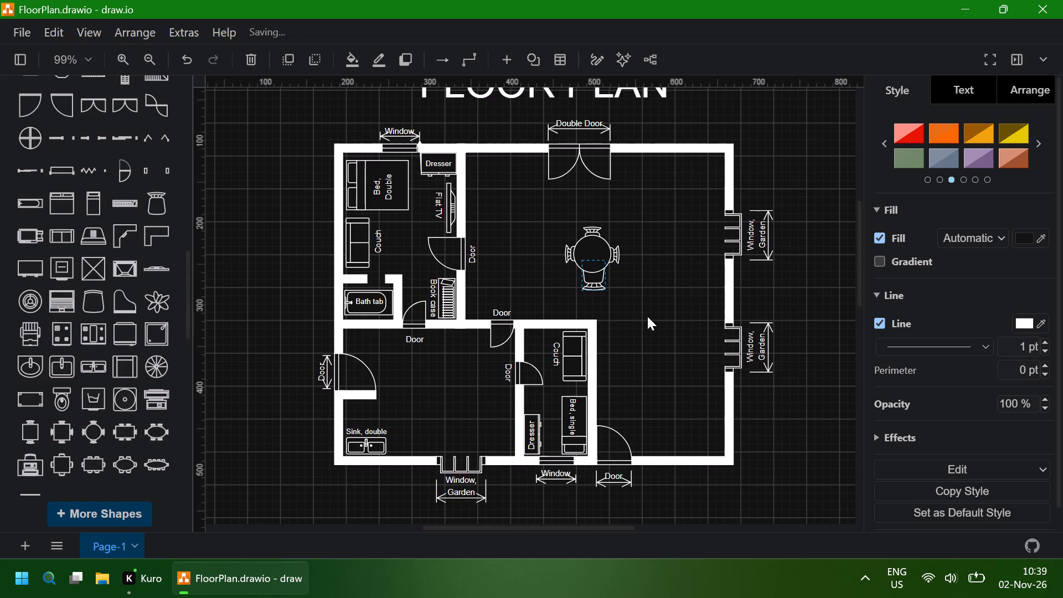
Delete the bottom chair at the round table.
{"action": "key", "text": "Up"}
{"action": "key", "text": "Up"}
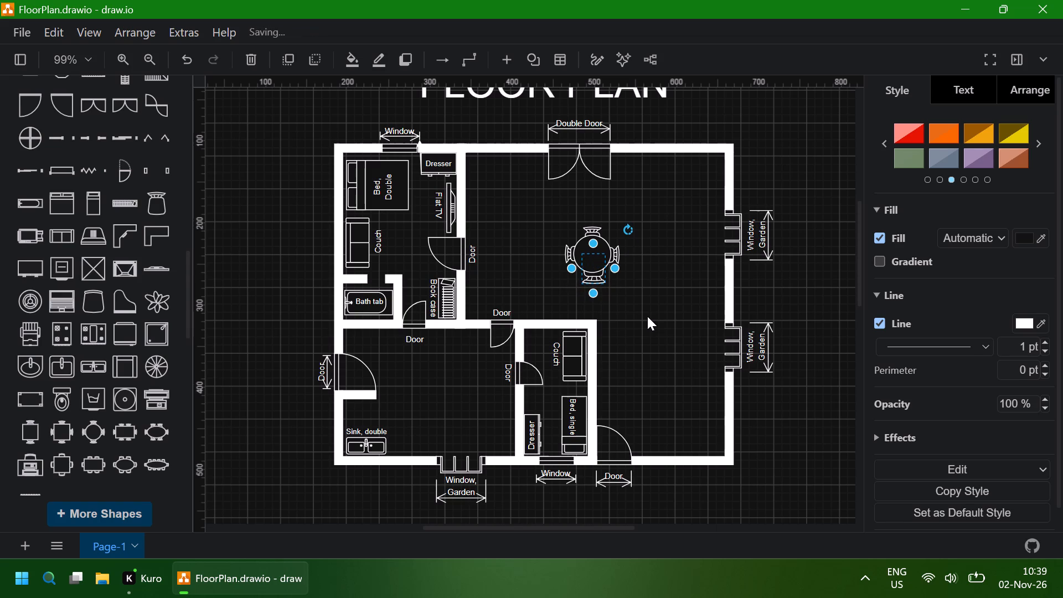
{"action": "key", "text": "BackSpace"}
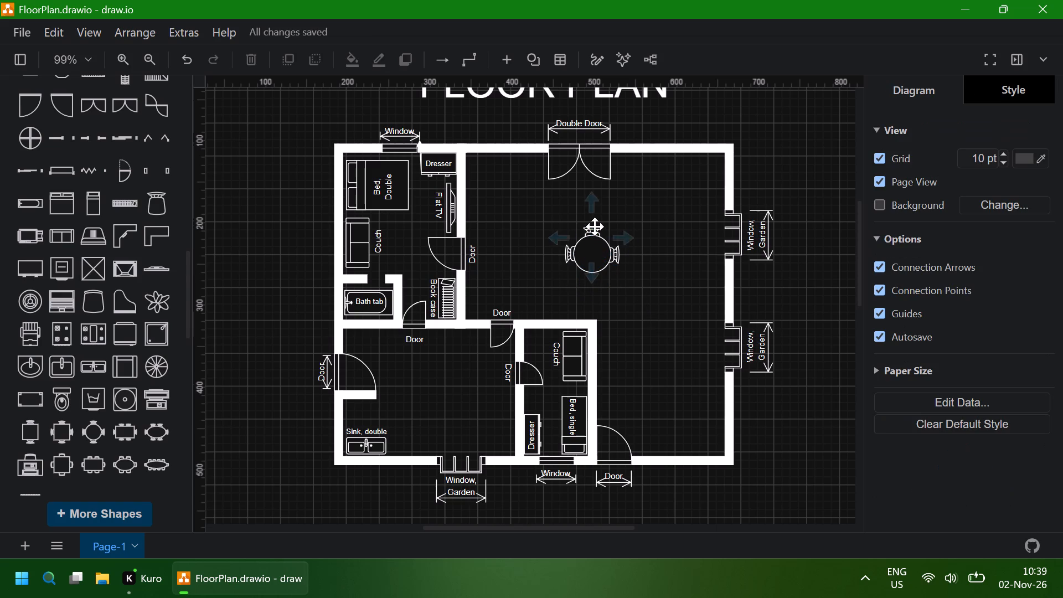
Duplicate the top chair of the round table.
{"action": "left_click", "coordinate": [595, 226]}
{"action": "left_click", "coordinate": [591, 231]}
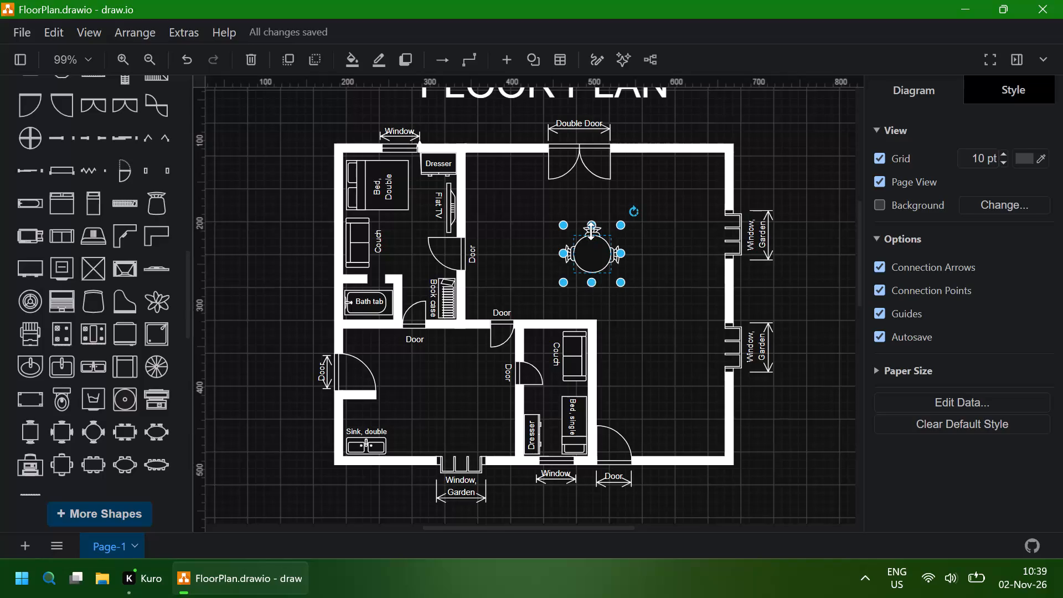
{"action": "left_click", "coordinate": [654, 239]}
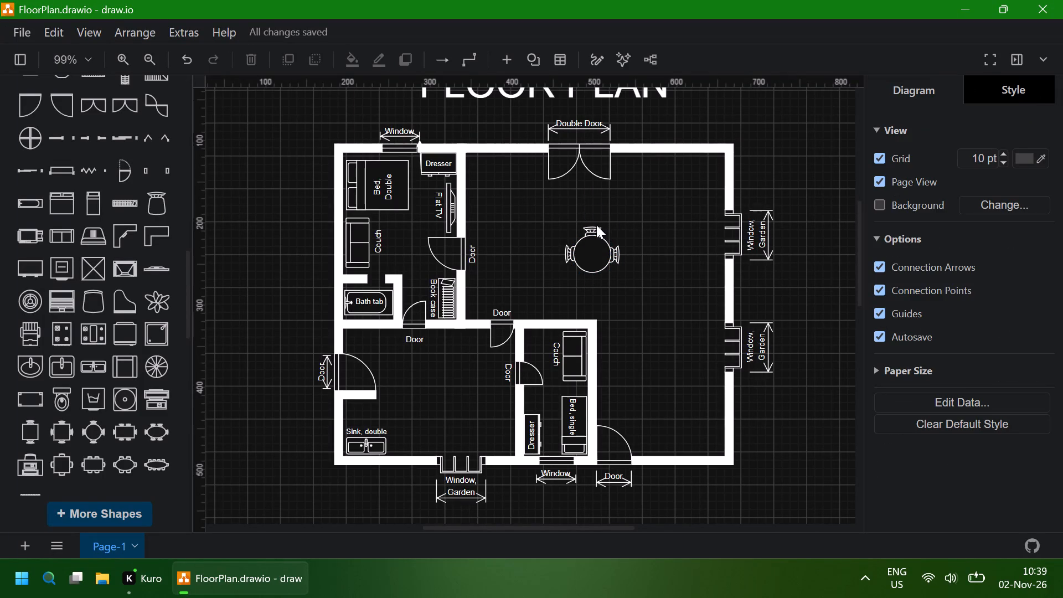
{"action": "left_click", "coordinate": [587, 229]}
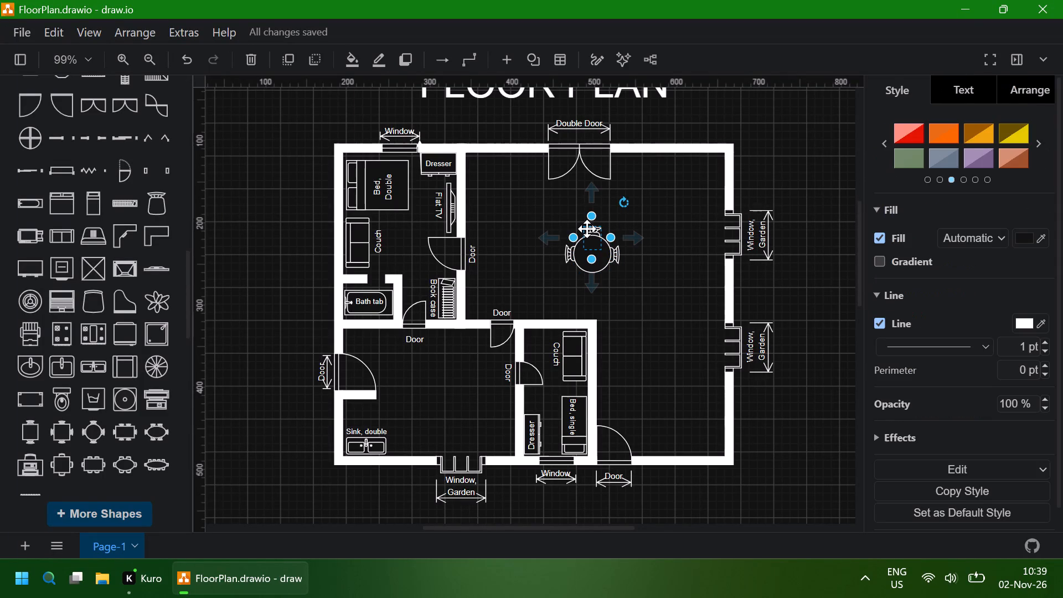
{"action": "key", "text": "ctrl+d"}
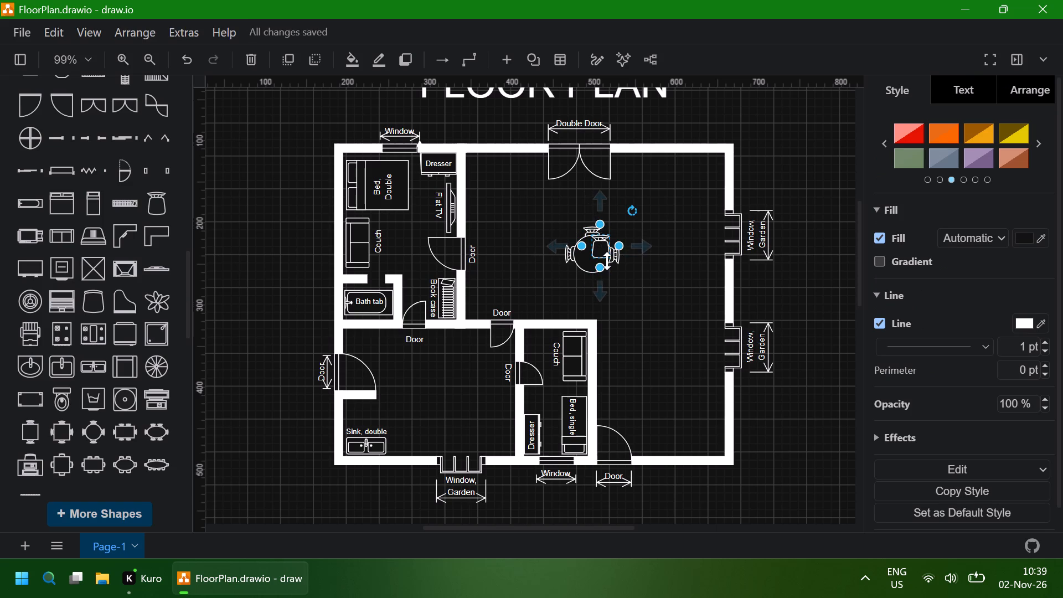
Nudge the duplicated chair down and a net ten small steps left, placing it centred just below the round tabletop.
{"action": "key", "text": "Down"}
{"action": "key", "text": "Down"}
{"action": "key", "text": "Down"}
{"action": "key", "text": "Down"}
{"action": "key", "text": "Down"}
{"action": "key", "text": "Down"}
{"action": "key", "text": "Down"}
{"action": "key", "text": "Down"}
{"action": "key", "text": "Down"}
{"action": "key", "text": "Down"}
{"action": "key", "text": "Down"}
{"action": "key", "text": "Down"}
{"action": "key", "text": "Down"}
{"action": "key", "text": "Down"}
{"action": "key", "text": "Down"}
{"action": "key", "text": "Down"}
{"action": "key", "text": "Down"}
{"action": "key", "text": "Down"}
{"action": "key", "text": "Down"}
{"action": "key", "text": "Down"}
{"action": "key", "text": "Down"}
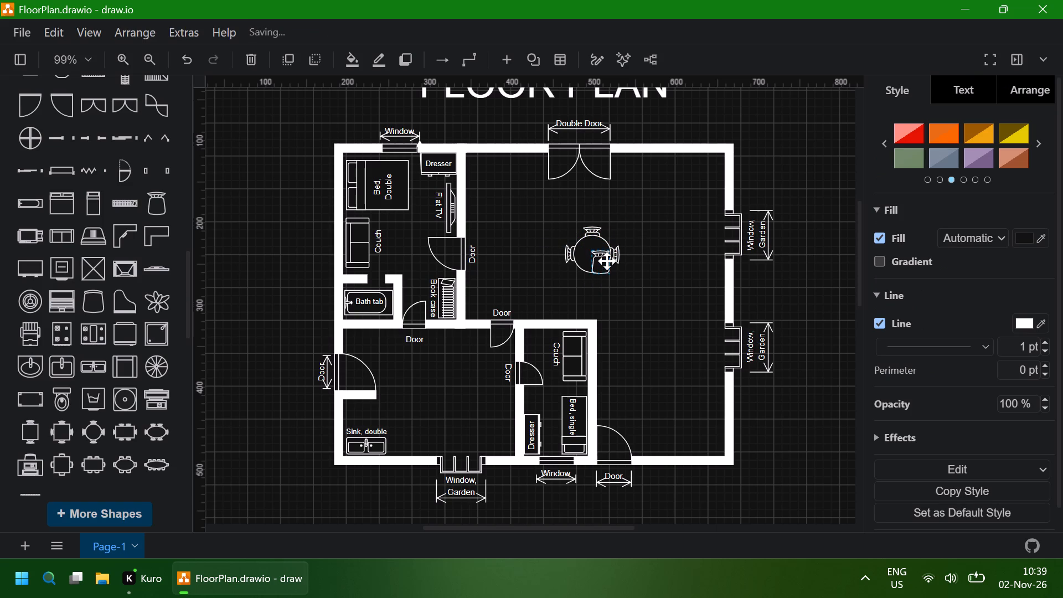
{"action": "key", "text": "Left"}
{"action": "key", "text": "Left"}
{"action": "key", "text": "Left"}
{"action": "key", "text": "Left"}
{"action": "key", "text": "Left"}
{"action": "key", "text": "Left"}
{"action": "key", "text": "Left"}
{"action": "key", "text": "Left"}
{"action": "key", "text": "Left"}
{"action": "key", "text": "Left"}
{"action": "key", "text": "Left"}
{"action": "key", "text": "Left"}
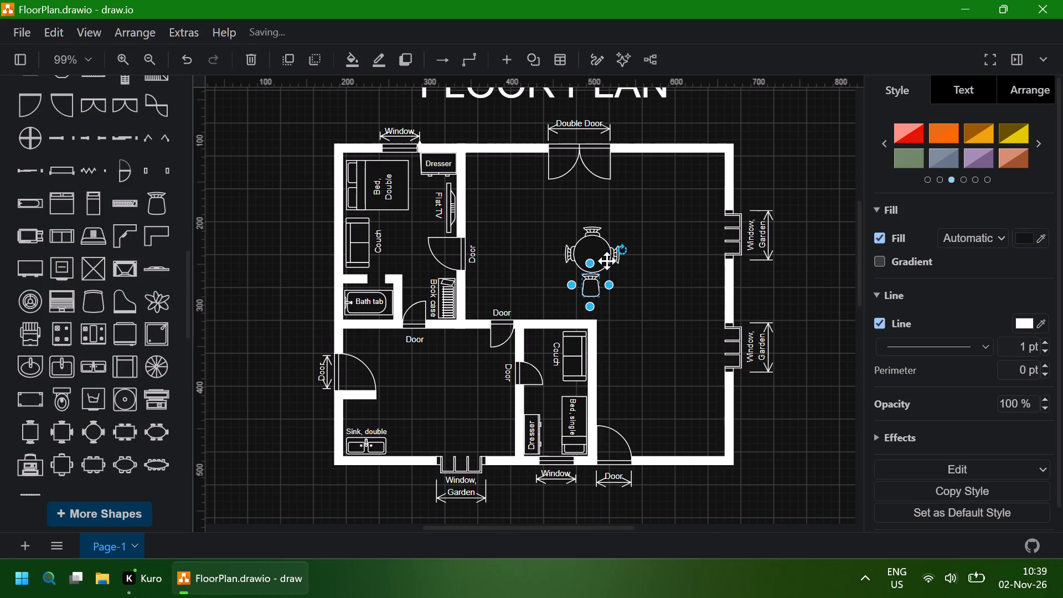
{"action": "key", "text": "Right"}
{"action": "key", "text": "Right"}
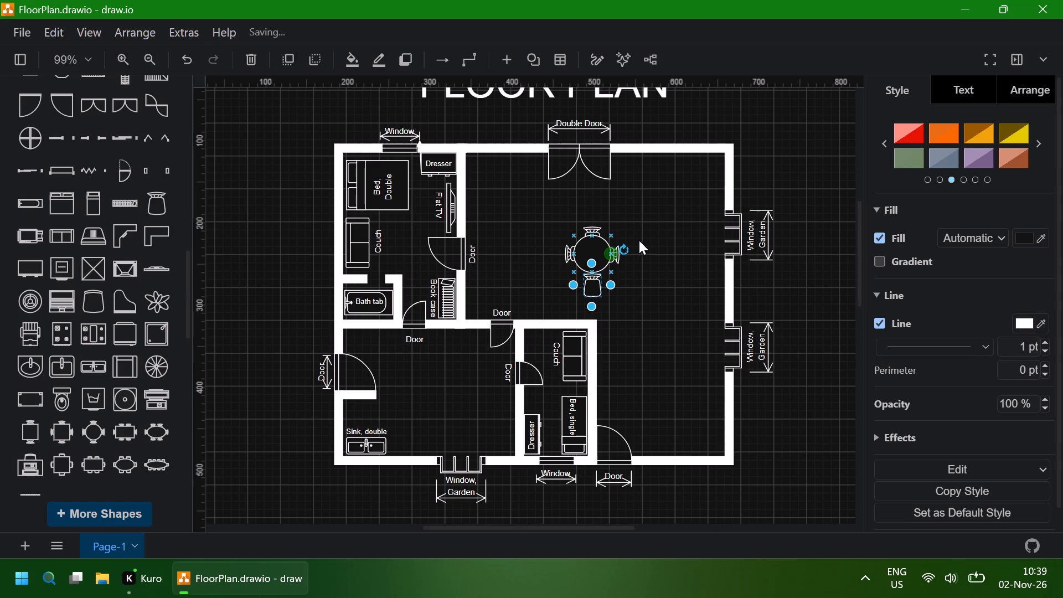
Rotate the duplicated chair half a turn so its back faces away from the round table.
{"action": "left_click_drag", "start_coordinate": [626, 248], "coordinate": [609, 322]}
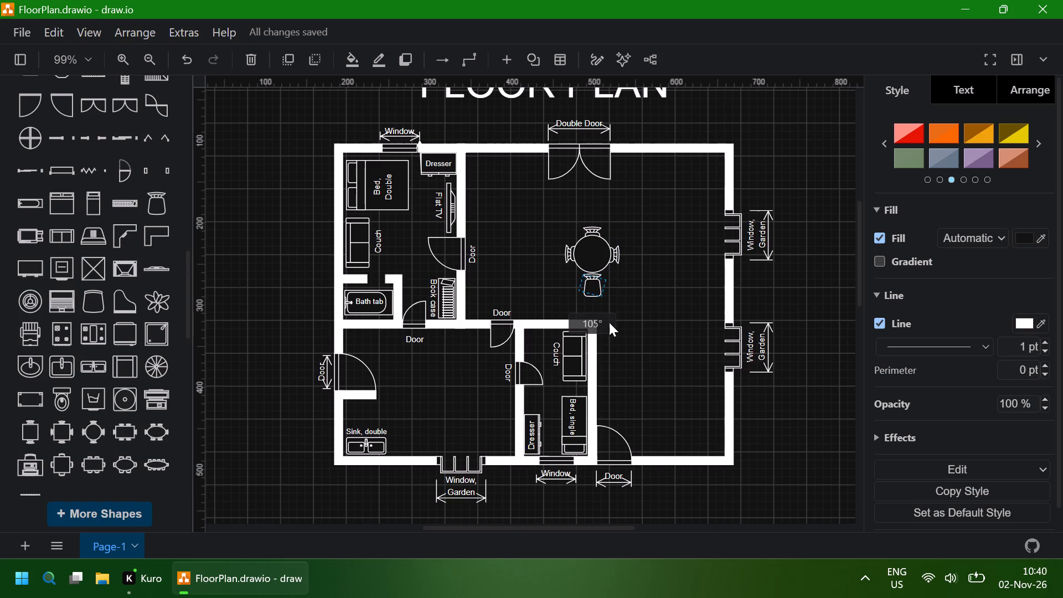
{"action": "left_click_drag", "start_coordinate": [609, 322], "coordinate": [570, 323]}
{"action": "left_click_drag", "start_coordinate": [570, 323], "coordinate": [561, 322]}
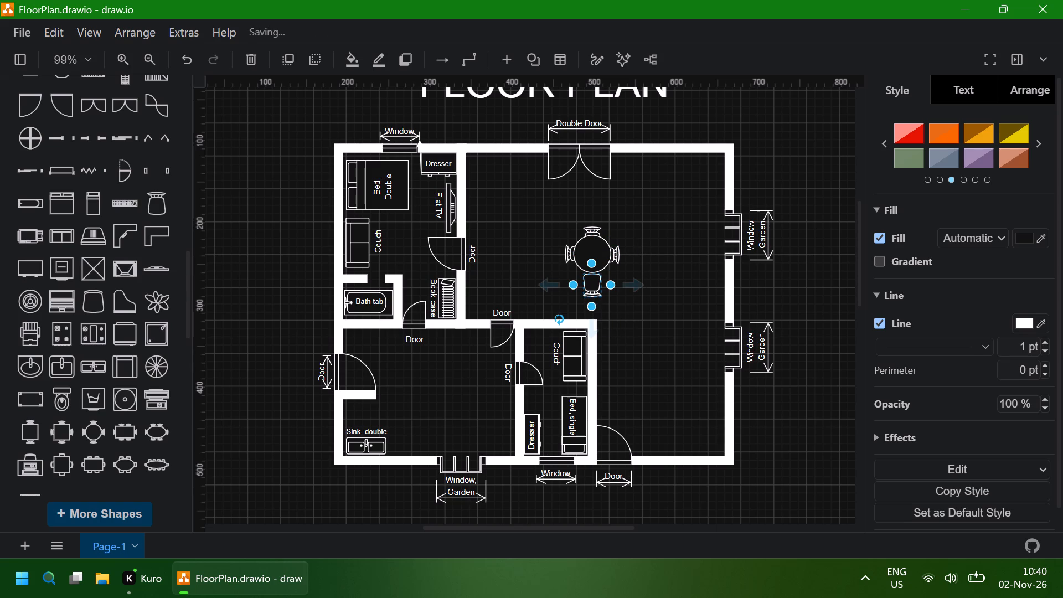
Nudge the rotated bottom chair 16 small steps up so its seat overlaps the round tabletop.
{"action": "key", "text": "Up"}
{"action": "key", "text": "Up"}
{"action": "key", "text": "Up"}
{"action": "key", "text": "Up"}
{"action": "key", "text": "Up"}
{"action": "key", "text": "Up"}
{"action": "key", "text": "Up"}
{"action": "key", "text": "Up"}
{"action": "key", "text": "Up"}
{"action": "key", "text": "Up"}
{"action": "key", "text": "Up"}
{"action": "key", "text": "Up"}
{"action": "key", "text": "Up"}
{"action": "key", "text": "Up"}
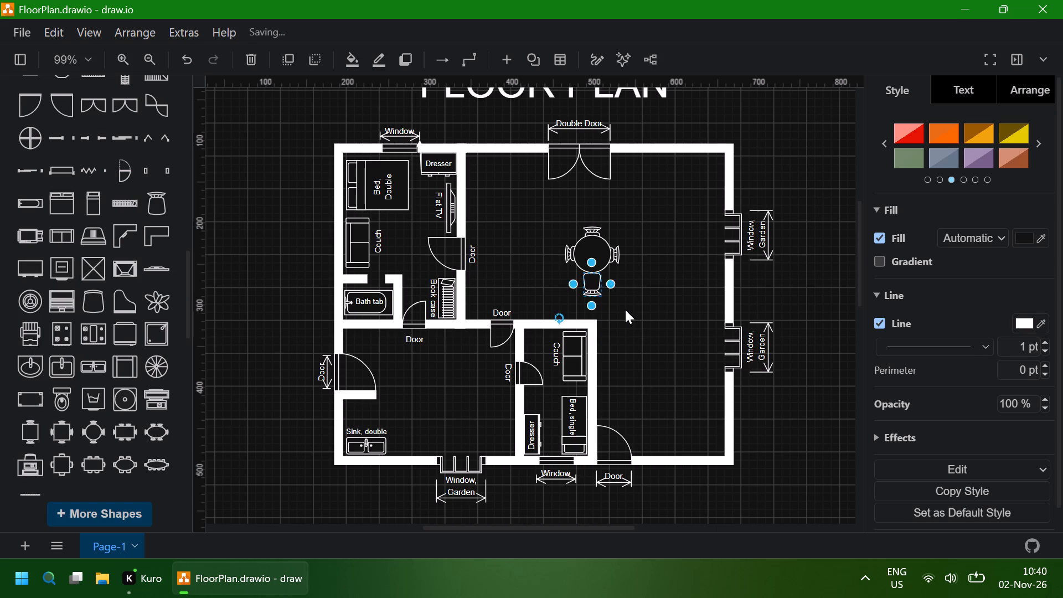
{"action": "key", "text": "Up"}
{"action": "key", "text": "Up"}
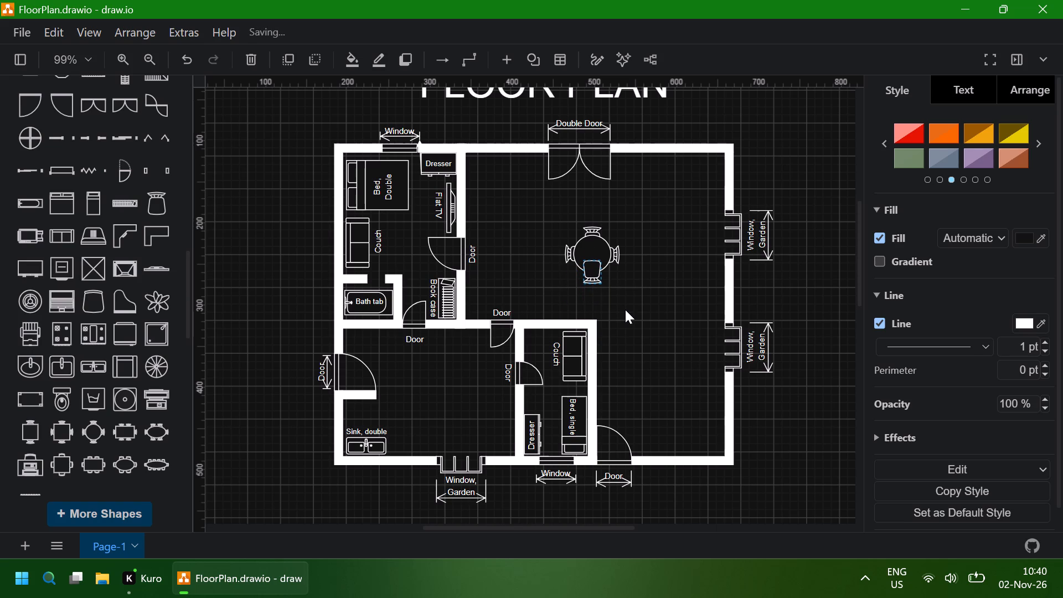
Send the bottom chair to the back, behind the round tabletop.
{"action": "right_click", "coordinate": [595, 281]}
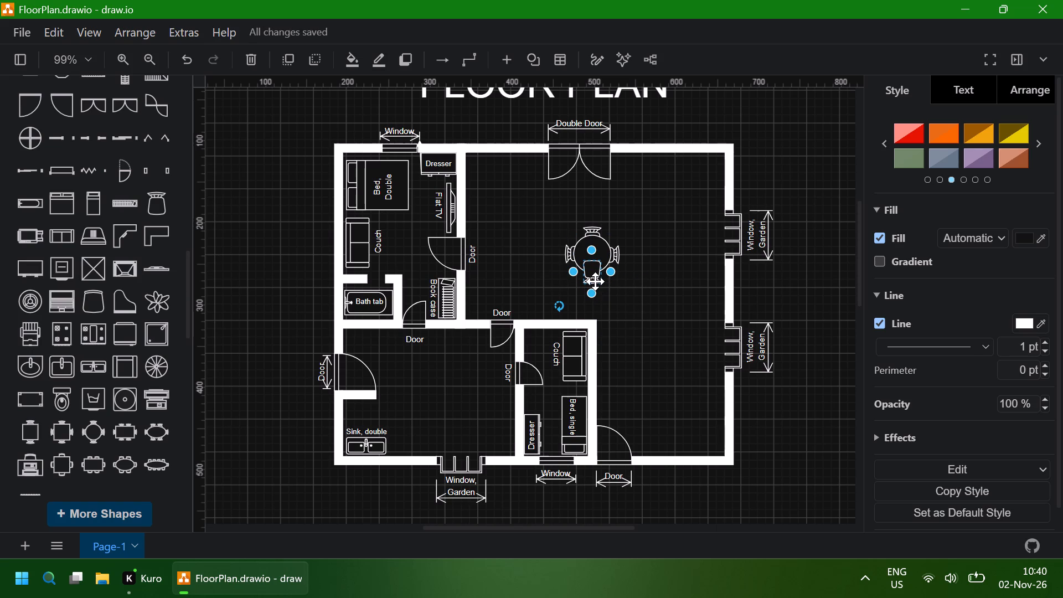
{"action": "left_click", "coordinate": [660, 393]}
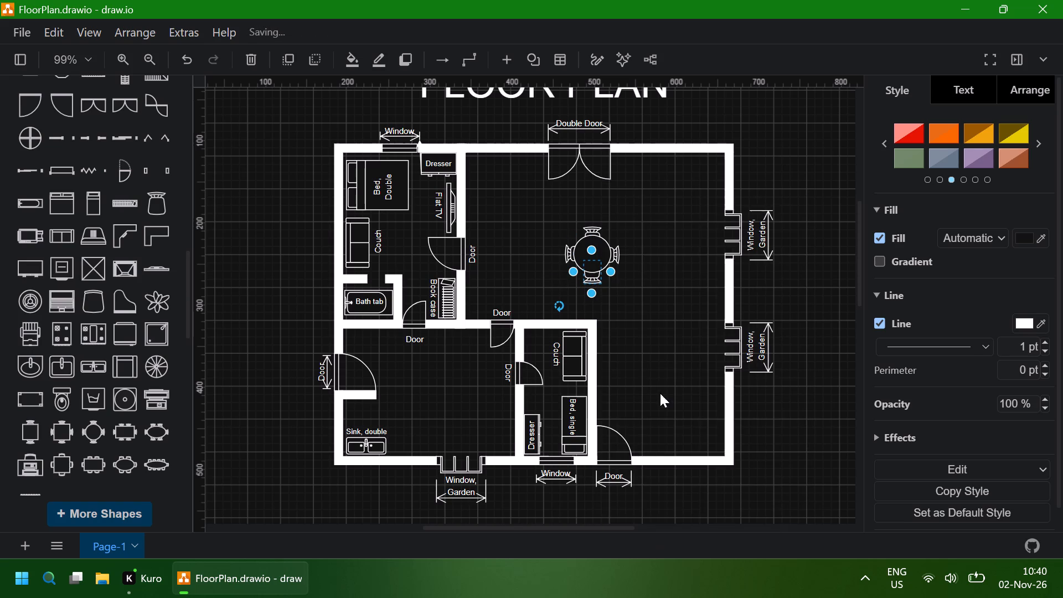
Nudge the bottom chair three small steps up and one right to align it with the round table.
{"action": "key", "text": "Up"}
{"action": "key", "text": "Up"}
{"action": "key", "text": "Up"}
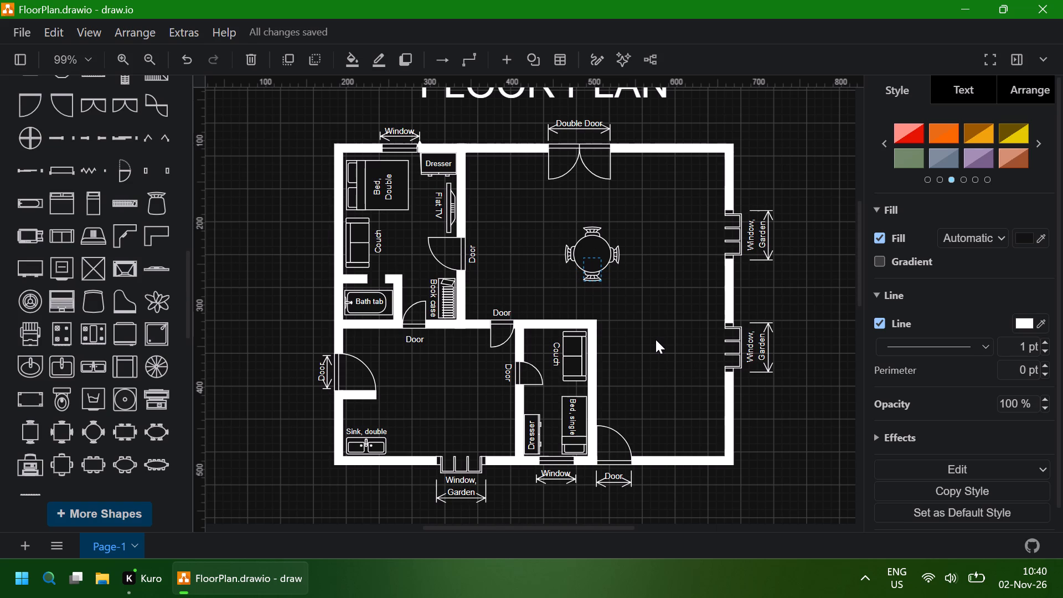
{"action": "key", "text": "Right"}
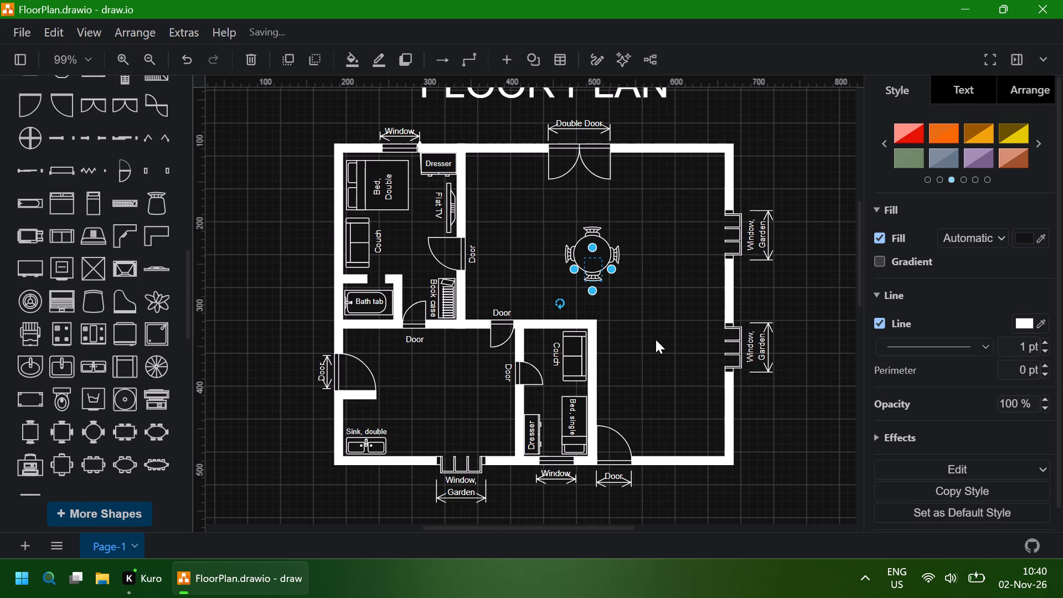
{"action": "left_click", "coordinate": [653, 291]}
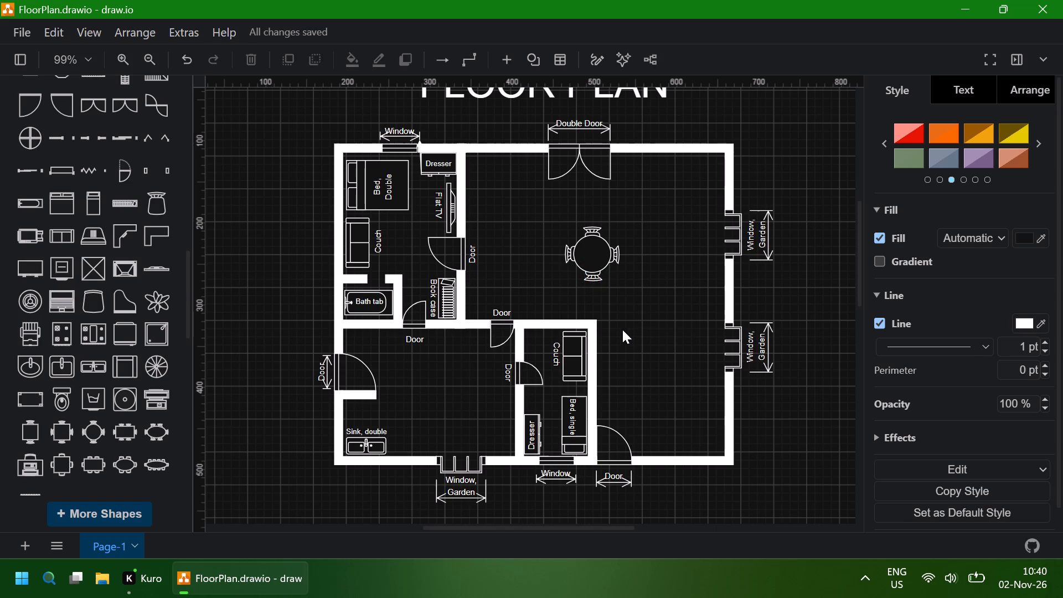
Select the round table with all four chairs and move the set to the middle of the room with the double sink.
{"action": "left_click", "coordinate": [595, 260]}
{"action": "left_click", "coordinate": [665, 240]}
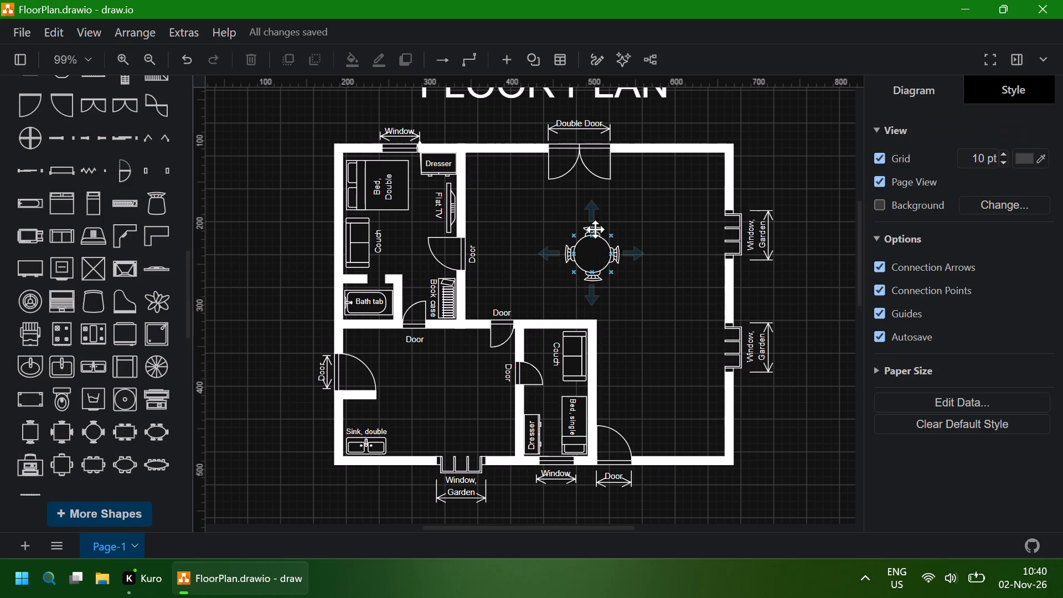
{"action": "left_click", "coordinate": [595, 229]}
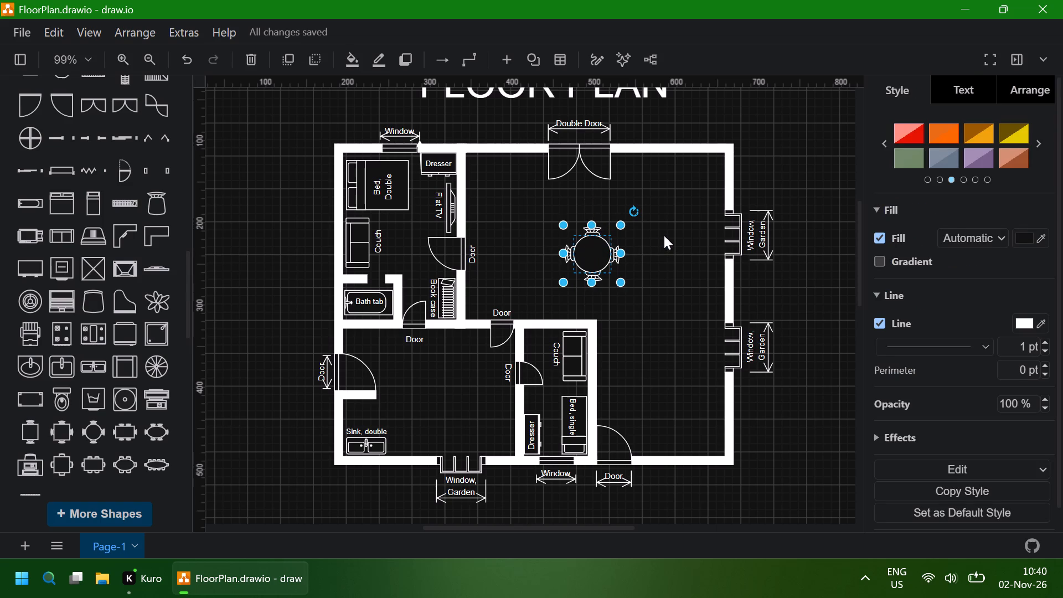
{"action": "left_click", "coordinate": [664, 235]}
{"action": "left_click_drag", "start_coordinate": [631, 290], "coordinate": [575, 236]}
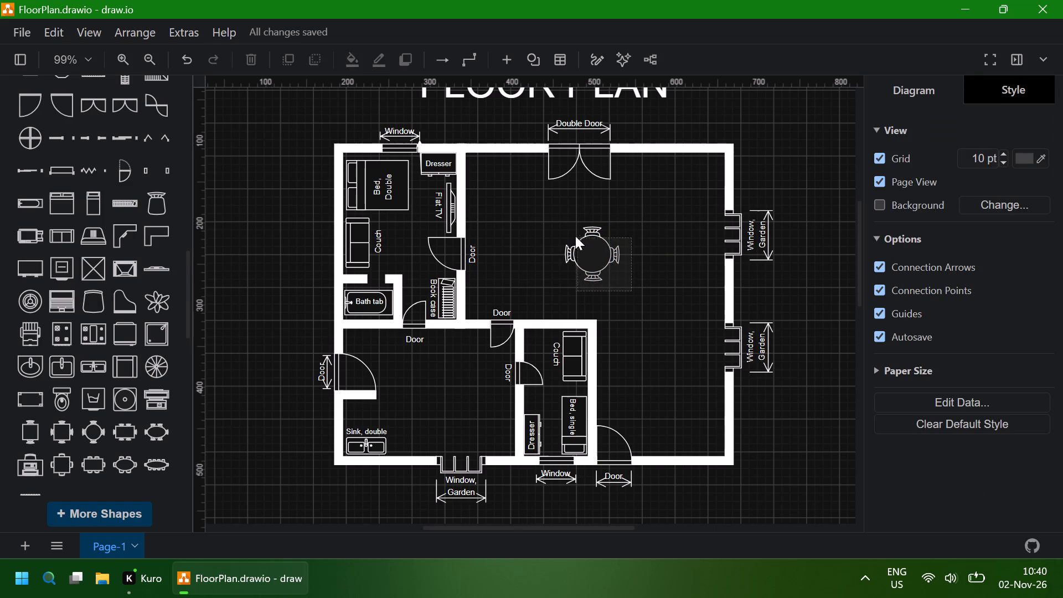
{"action": "left_click_drag", "start_coordinate": [575, 236], "coordinate": [556, 225]}
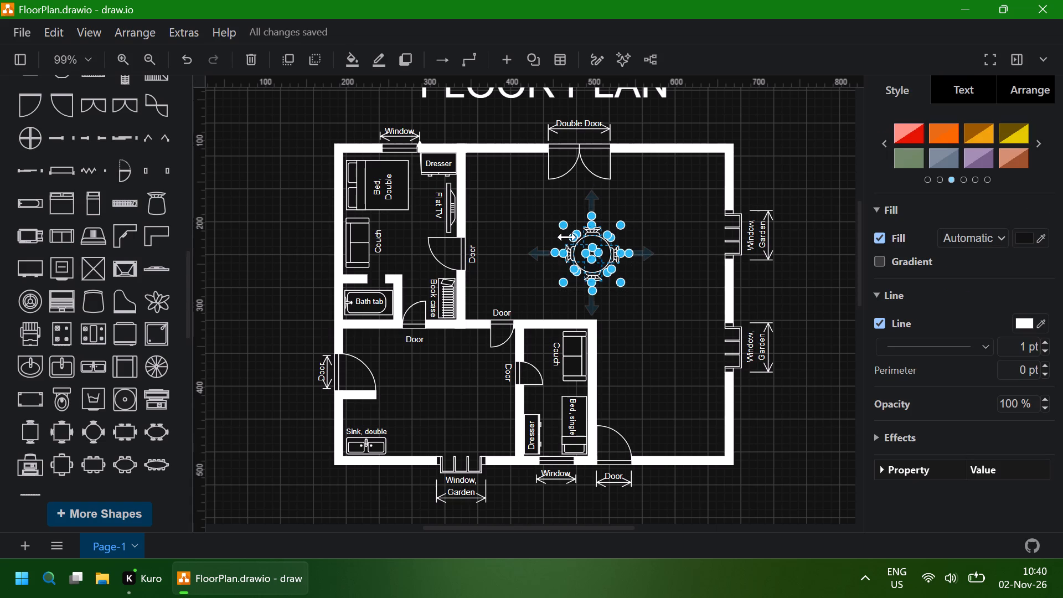
{"action": "left_click", "coordinate": [584, 244]}
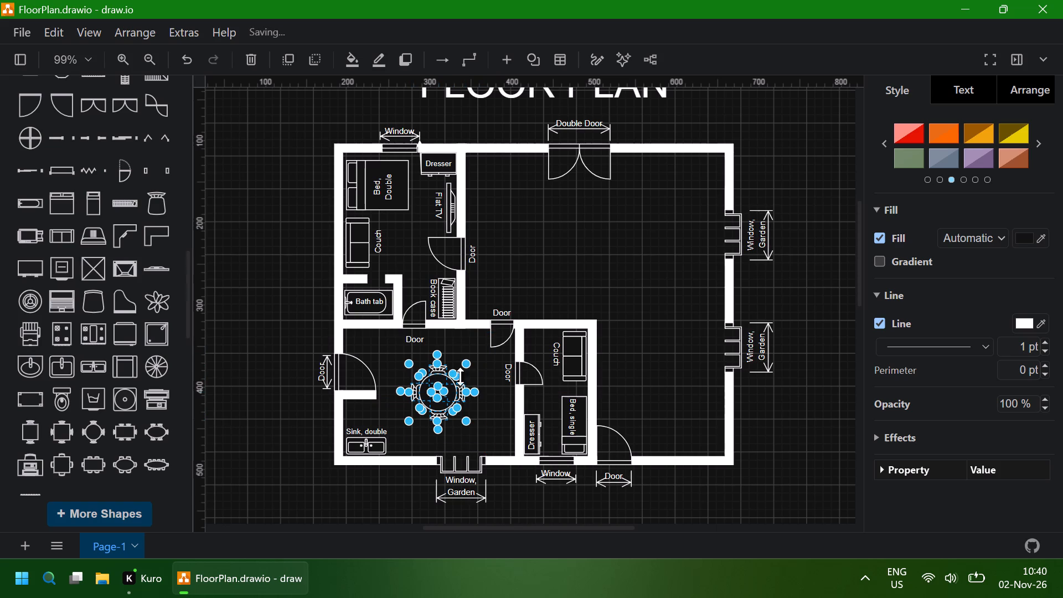
{"action": "left_click", "coordinate": [713, 353]}
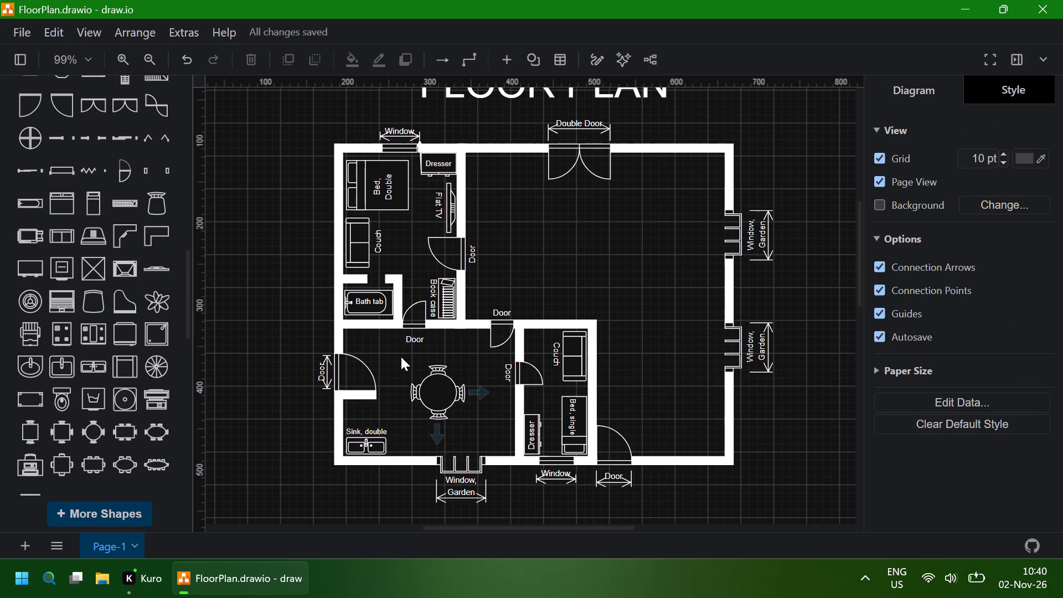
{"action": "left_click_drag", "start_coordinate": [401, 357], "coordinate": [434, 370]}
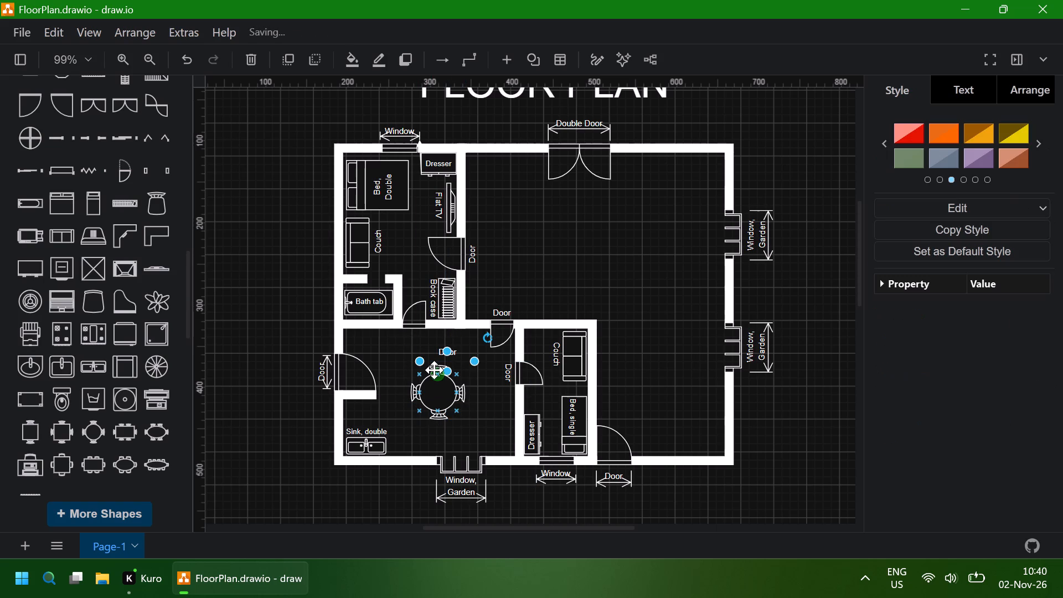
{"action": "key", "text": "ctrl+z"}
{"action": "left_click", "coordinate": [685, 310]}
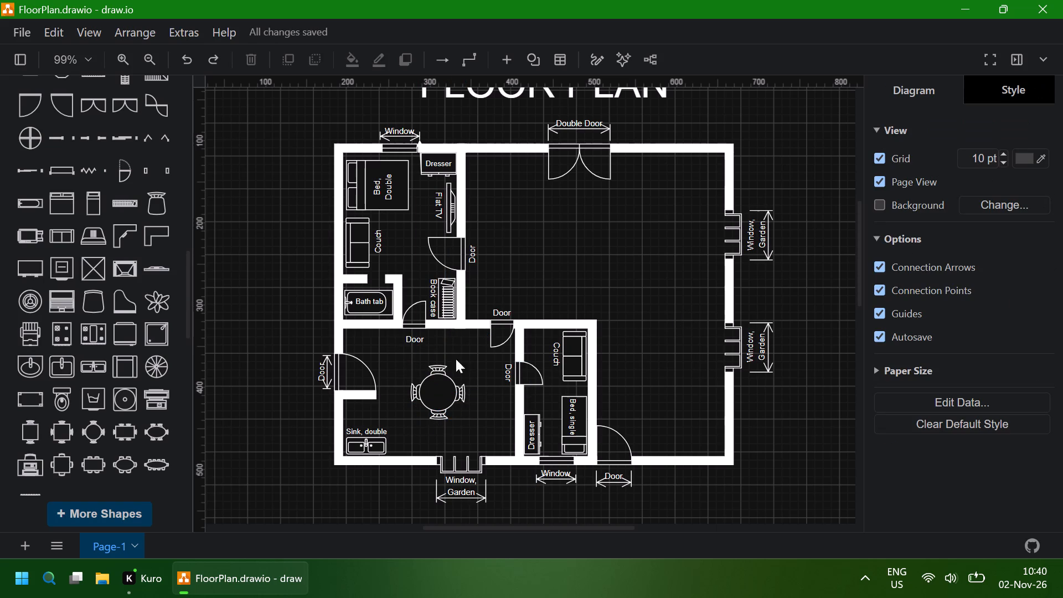
Duplicate the "Sink, double" label and place the copy over the centre of the round table.
{"action": "left_click", "coordinate": [380, 432]}
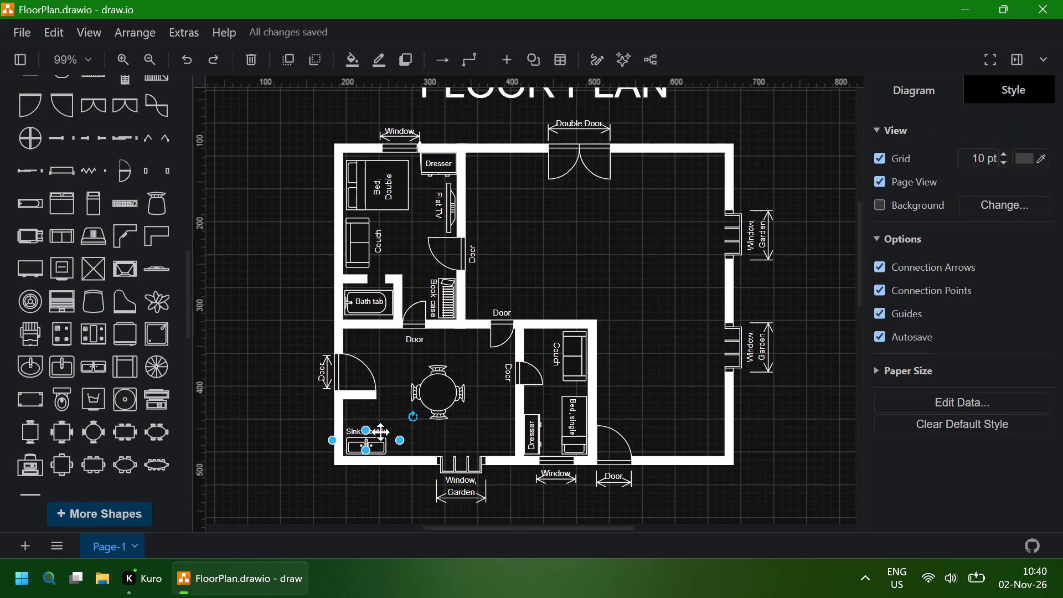
{"action": "key", "text": "ctrl+d"}
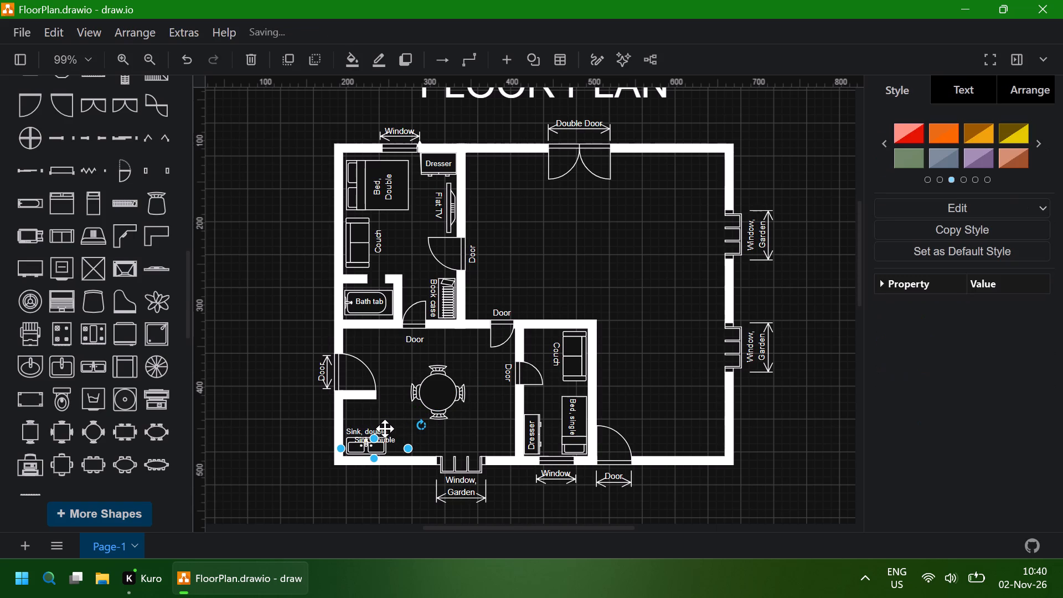
{"action": "left_click_drag", "start_coordinate": [388, 439], "coordinate": [409, 420]}
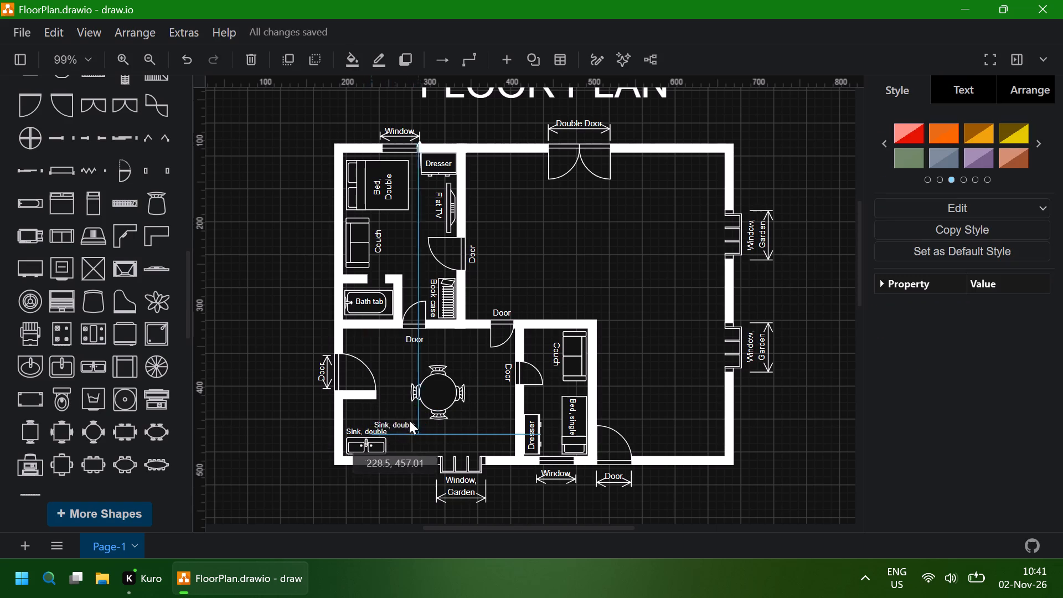
{"action": "left_click_drag", "start_coordinate": [409, 420], "coordinate": [449, 391]}
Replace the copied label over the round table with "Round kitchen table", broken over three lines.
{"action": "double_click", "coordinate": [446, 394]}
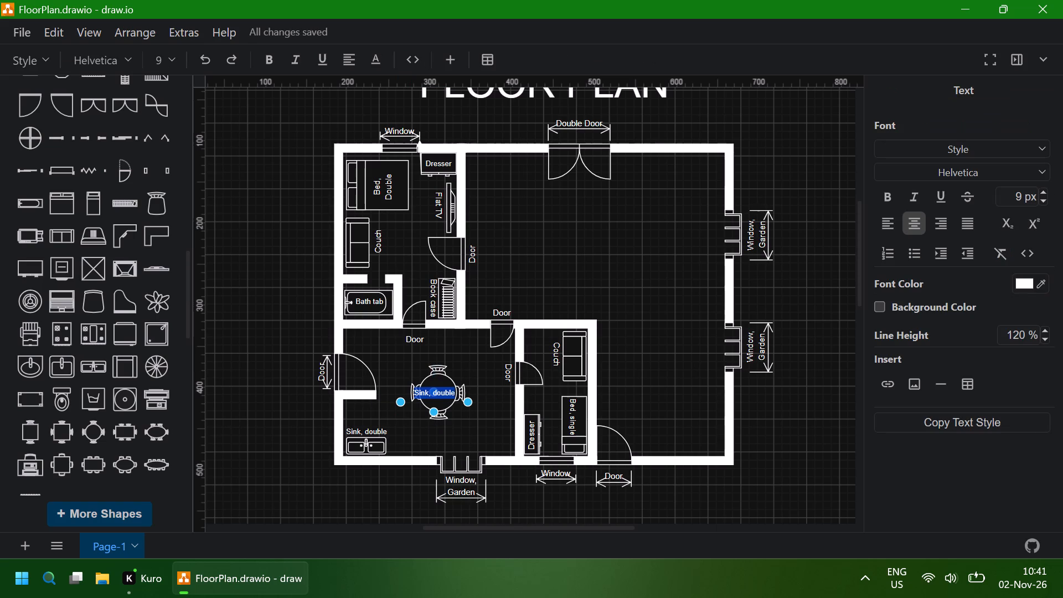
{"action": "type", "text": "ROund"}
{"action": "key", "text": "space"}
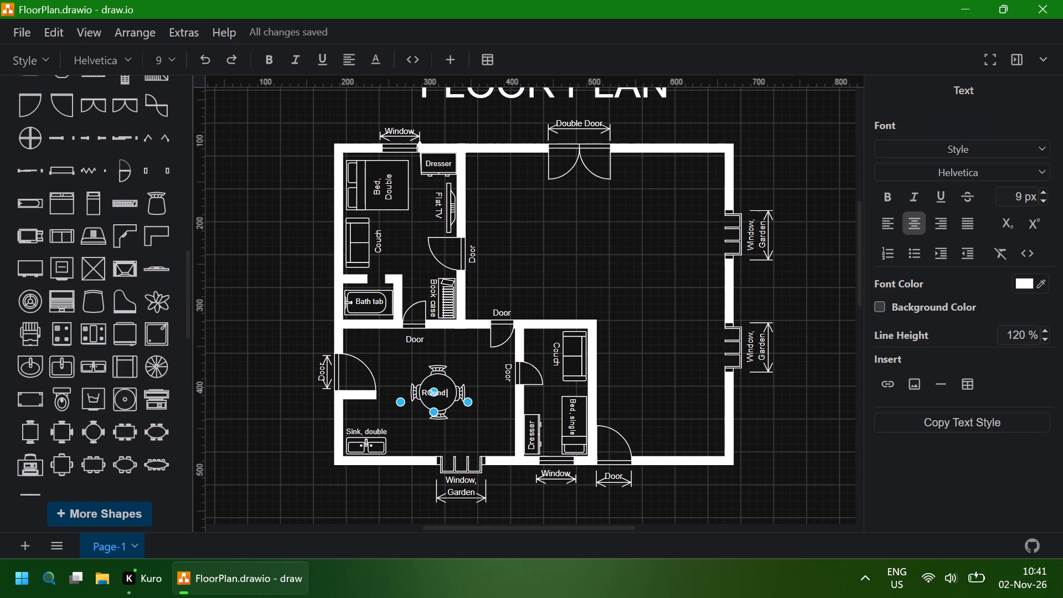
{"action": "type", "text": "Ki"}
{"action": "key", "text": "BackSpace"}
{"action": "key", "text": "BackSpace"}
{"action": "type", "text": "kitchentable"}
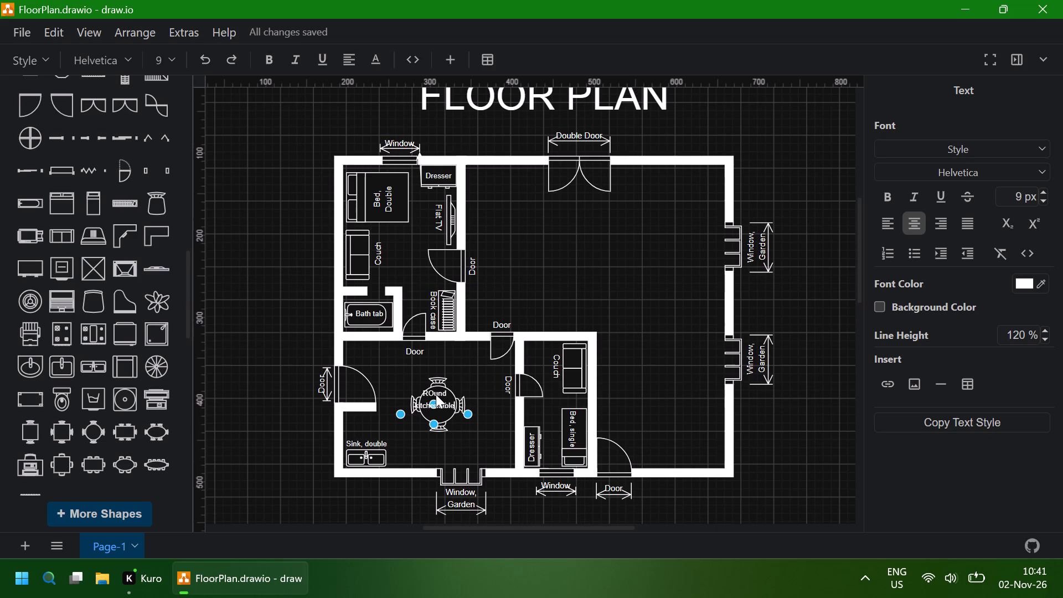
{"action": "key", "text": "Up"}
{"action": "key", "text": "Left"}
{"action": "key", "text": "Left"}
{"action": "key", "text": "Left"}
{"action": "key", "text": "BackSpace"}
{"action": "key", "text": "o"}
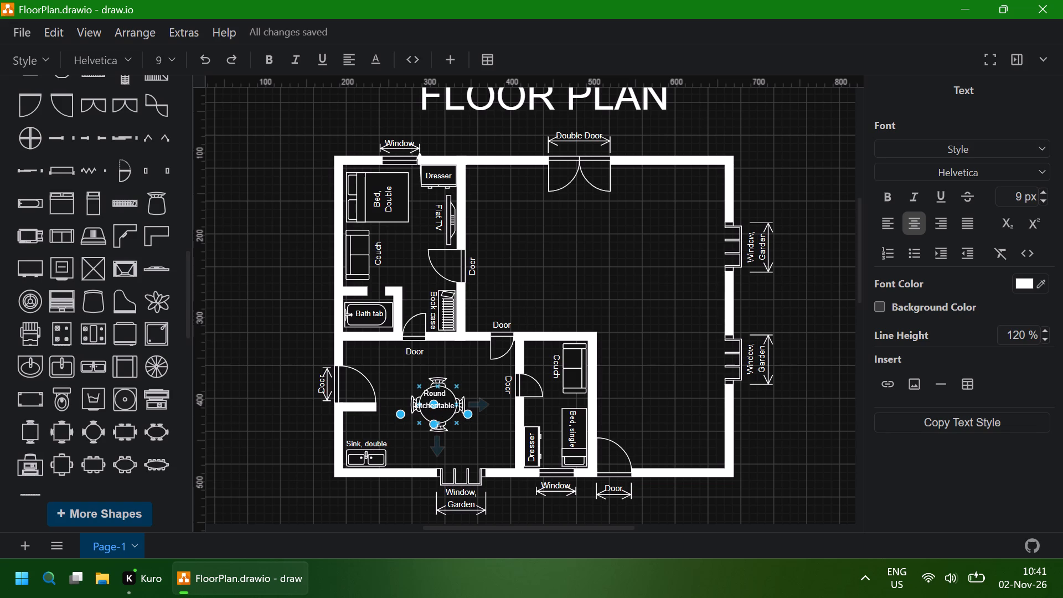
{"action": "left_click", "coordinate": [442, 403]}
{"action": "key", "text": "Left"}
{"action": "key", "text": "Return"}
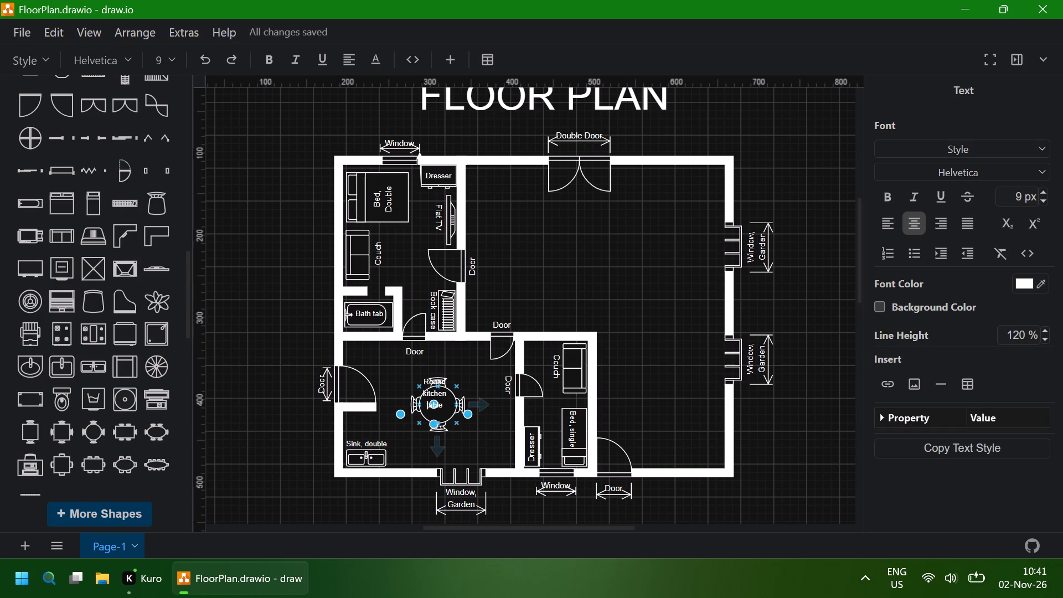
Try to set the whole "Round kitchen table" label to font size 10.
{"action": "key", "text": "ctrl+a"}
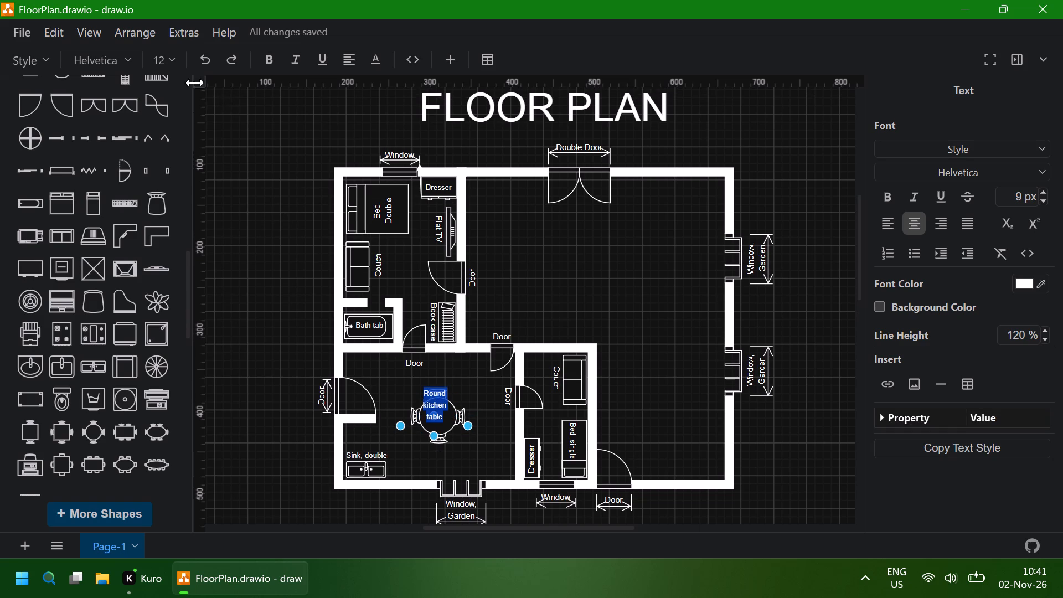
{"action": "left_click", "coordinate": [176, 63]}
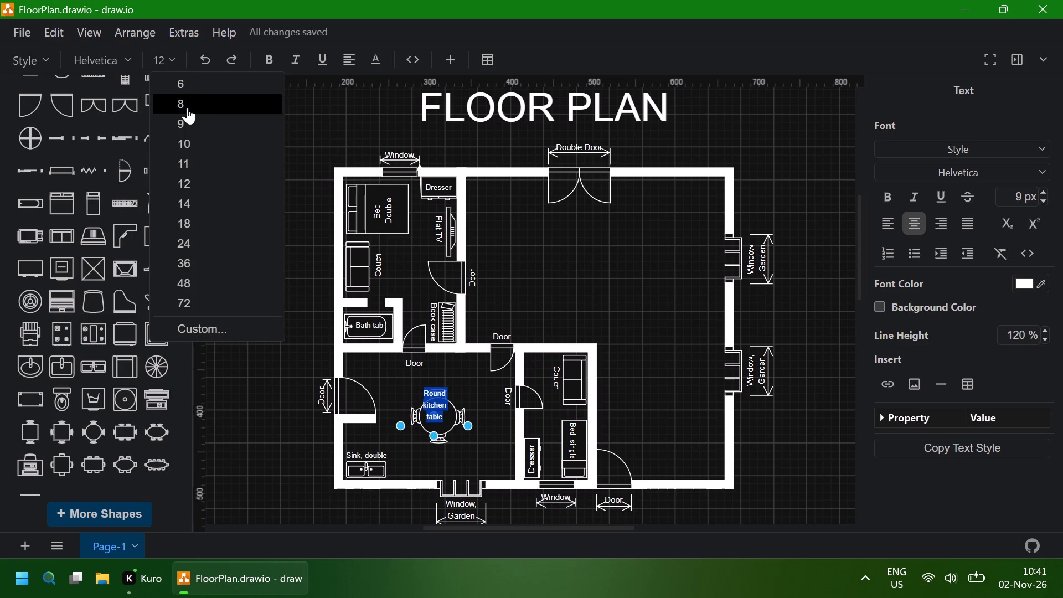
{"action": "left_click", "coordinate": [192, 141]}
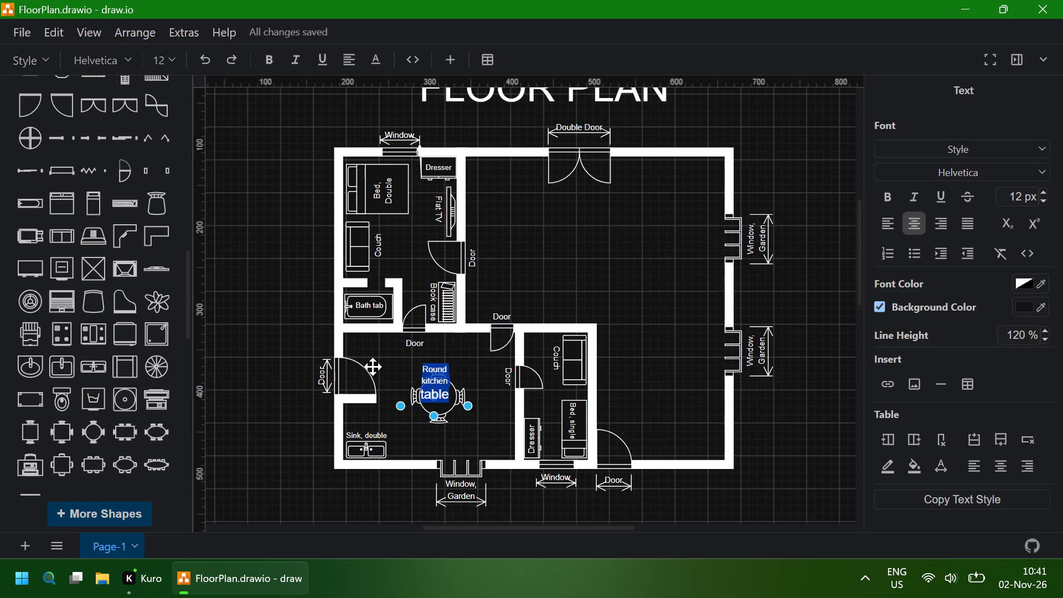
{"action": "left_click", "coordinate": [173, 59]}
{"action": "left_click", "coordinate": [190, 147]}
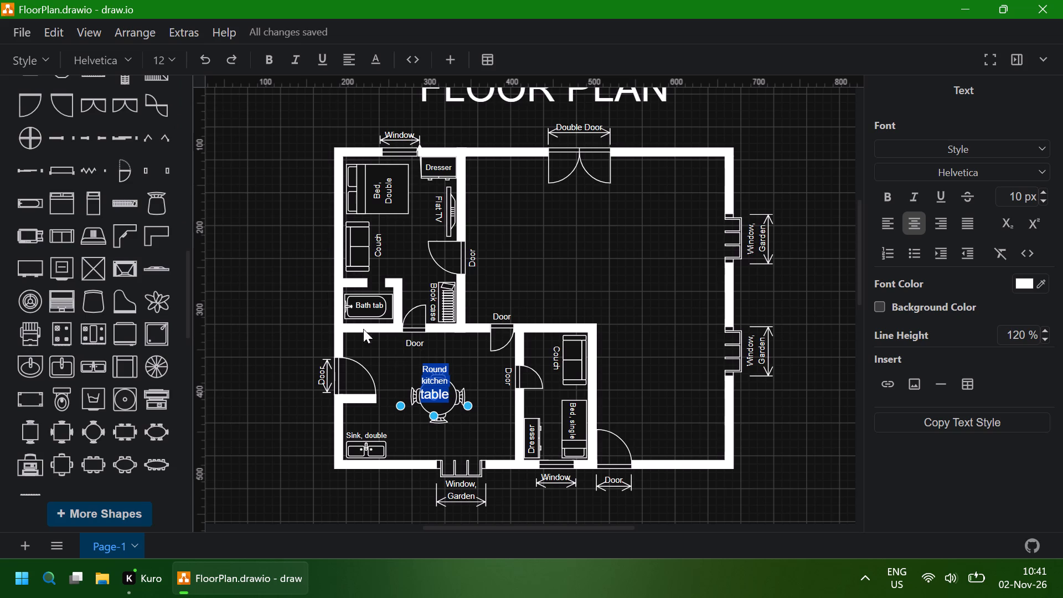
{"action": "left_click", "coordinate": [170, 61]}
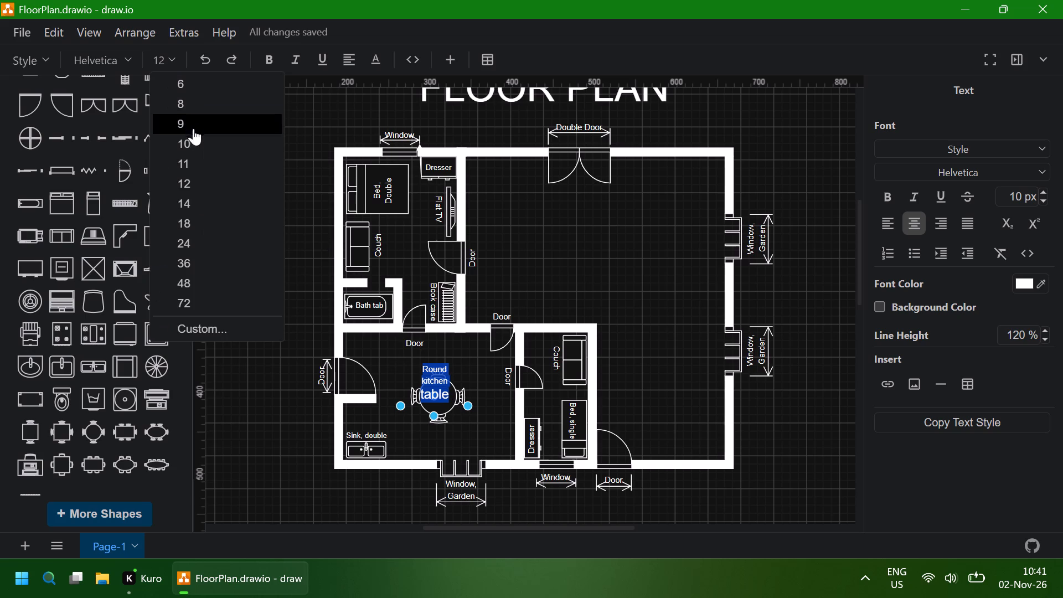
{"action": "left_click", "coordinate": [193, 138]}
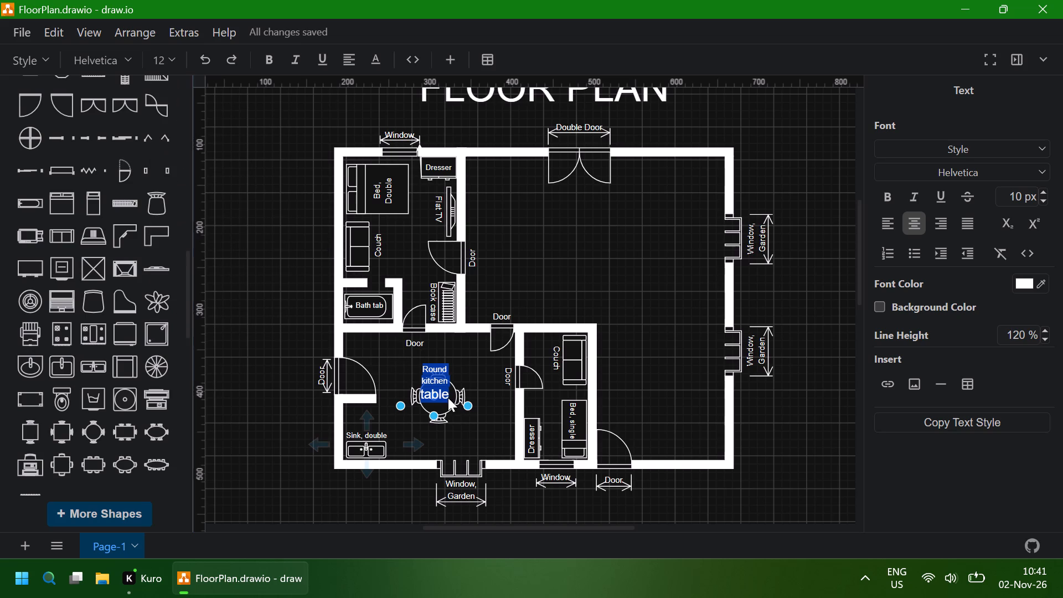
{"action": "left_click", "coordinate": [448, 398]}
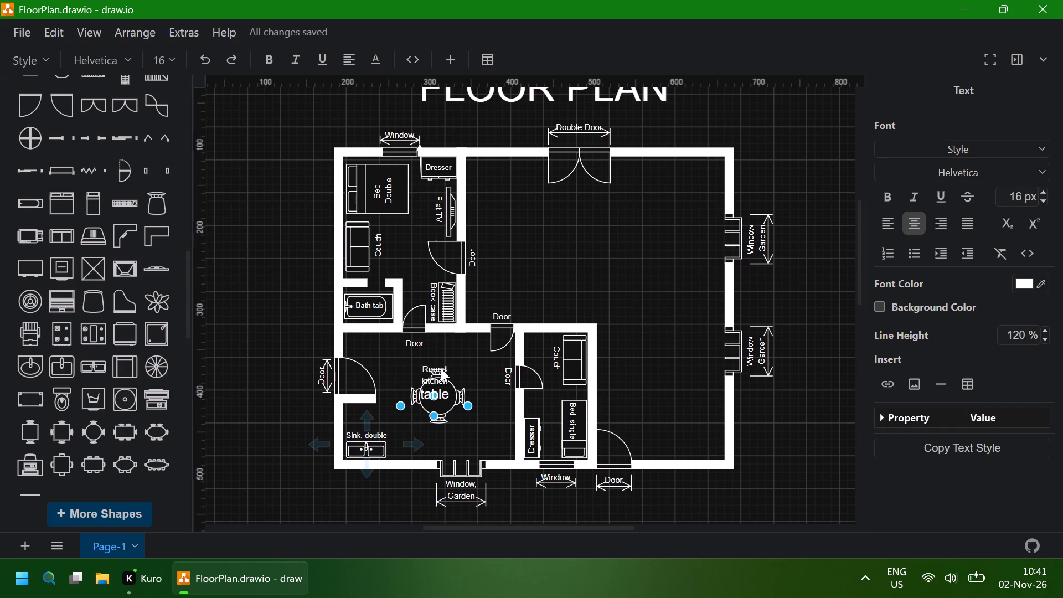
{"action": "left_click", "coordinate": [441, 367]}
Clear the round table's label, re-enter it as "Round", "kitchen" and "table" on three separate lines, and save.
{"action": "key", "text": "ctrl+a"}
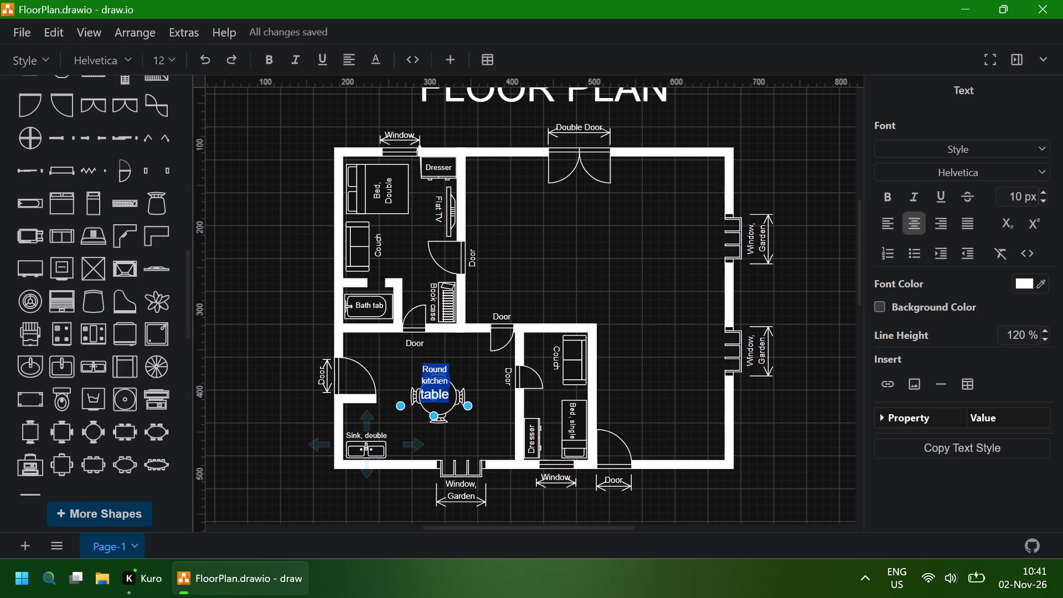
{"action": "key", "text": "BackSpace"}
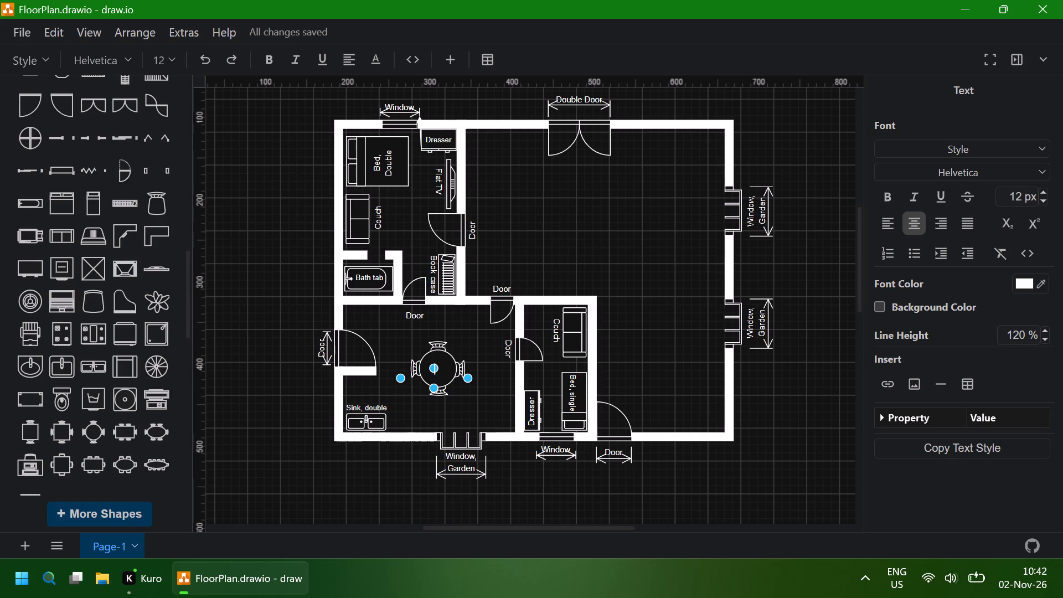
{"action": "key", "text": "r"}
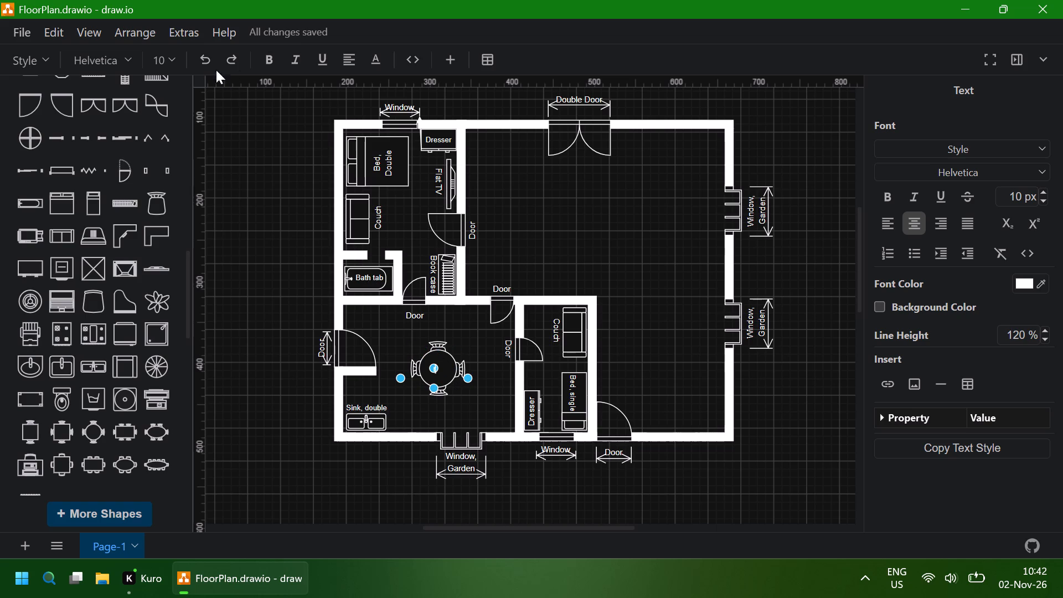
{"action": "key", "text": "BackSpace"}
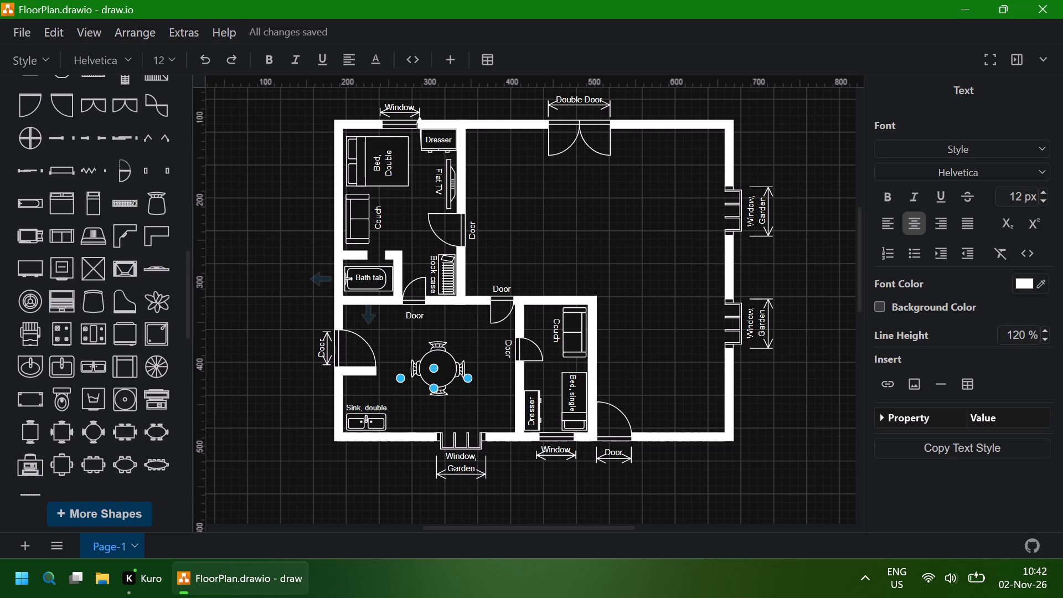
{"action": "key", "text": "shift+r"}
{"action": "type", "text": "ound"}
{"action": "key", "text": "space"}
{"action": "key", "text": "BackSpace"}
{"action": "key", "text": "Return"}
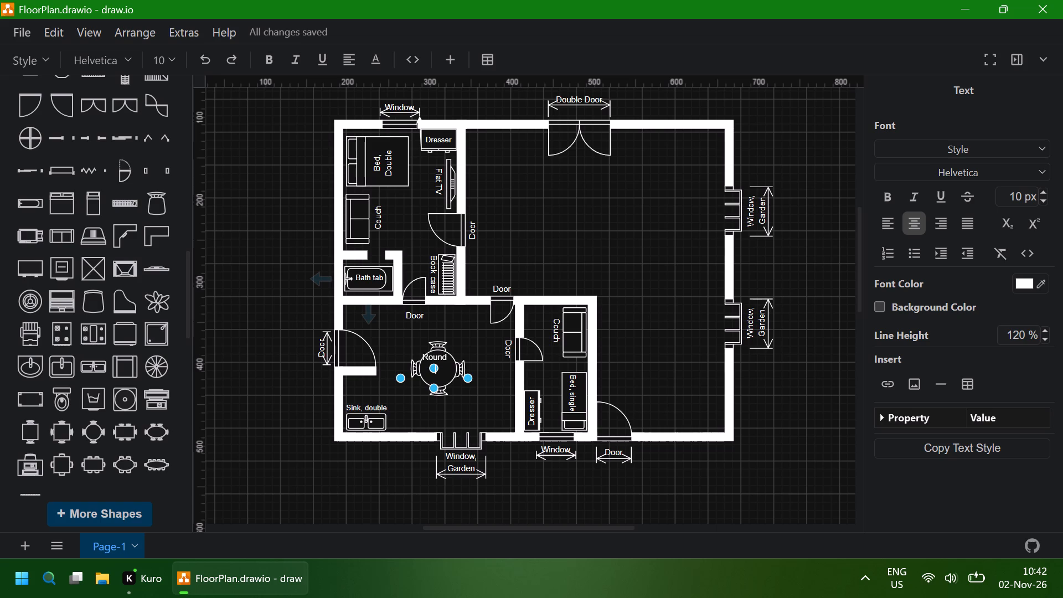
{"action": "type", "text": "kit"}
{"action": "type", "text": "chen"}
{"action": "key", "text": "Return"}
{"action": "type", "text": "tb"}
{"action": "key", "text": "BackSpace"}
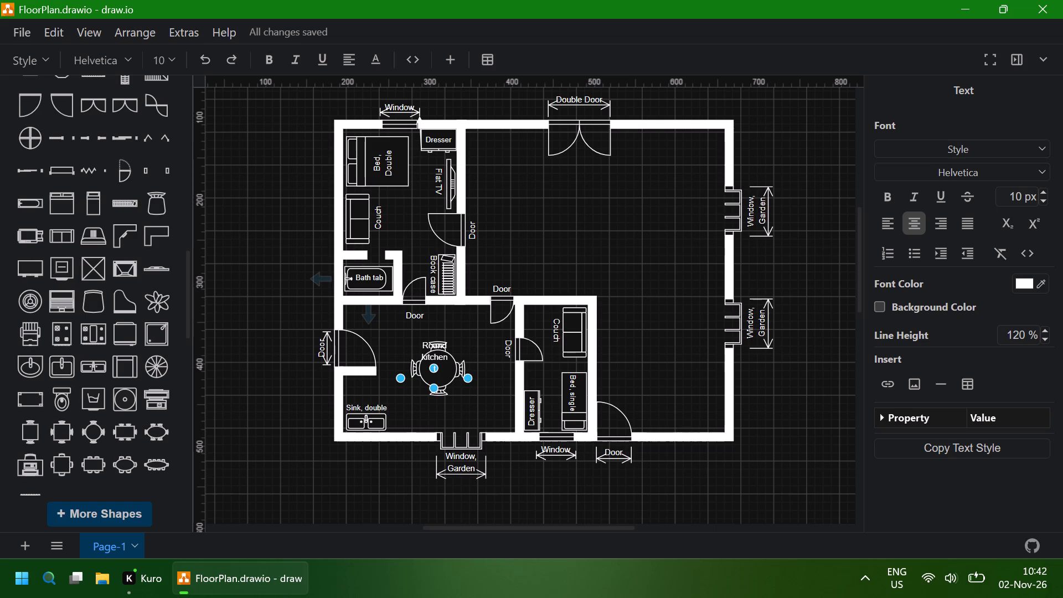
{"action": "key", "text": "BackSpace"}
{"action": "type", "text": "table"}
{"action": "key", "text": "ctrl+s"}
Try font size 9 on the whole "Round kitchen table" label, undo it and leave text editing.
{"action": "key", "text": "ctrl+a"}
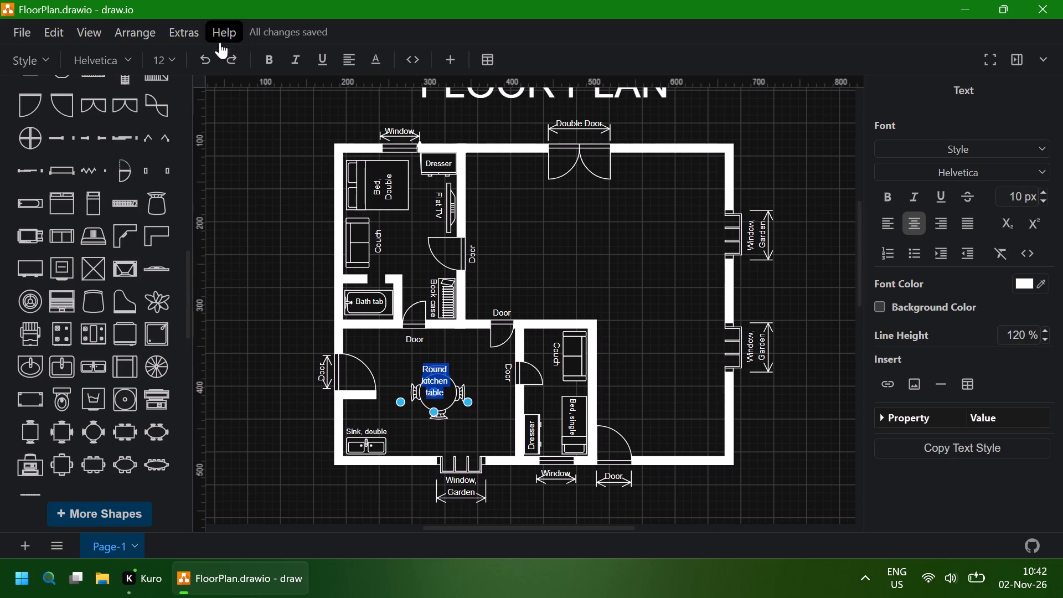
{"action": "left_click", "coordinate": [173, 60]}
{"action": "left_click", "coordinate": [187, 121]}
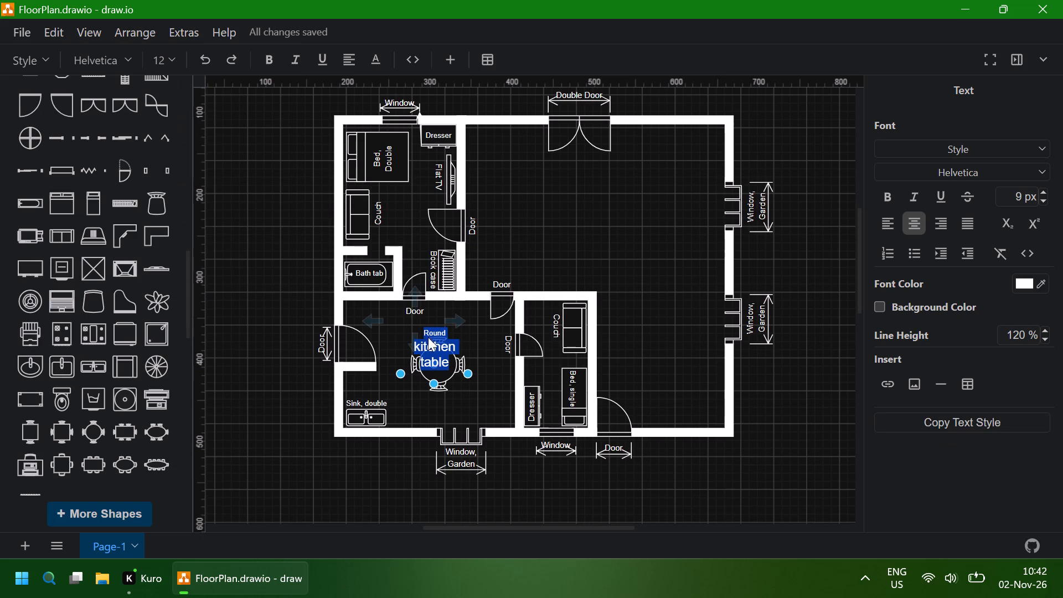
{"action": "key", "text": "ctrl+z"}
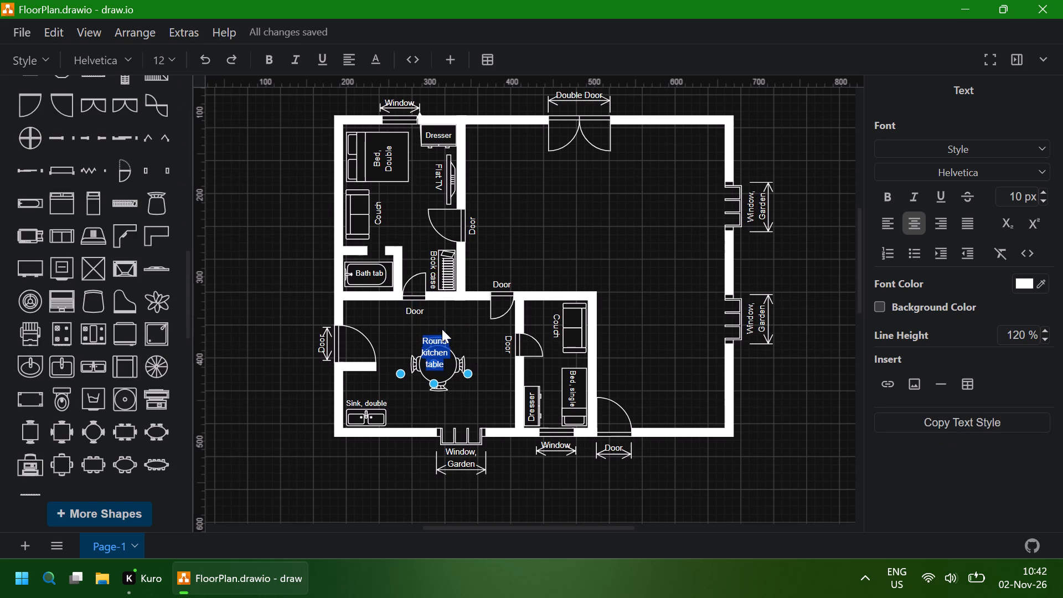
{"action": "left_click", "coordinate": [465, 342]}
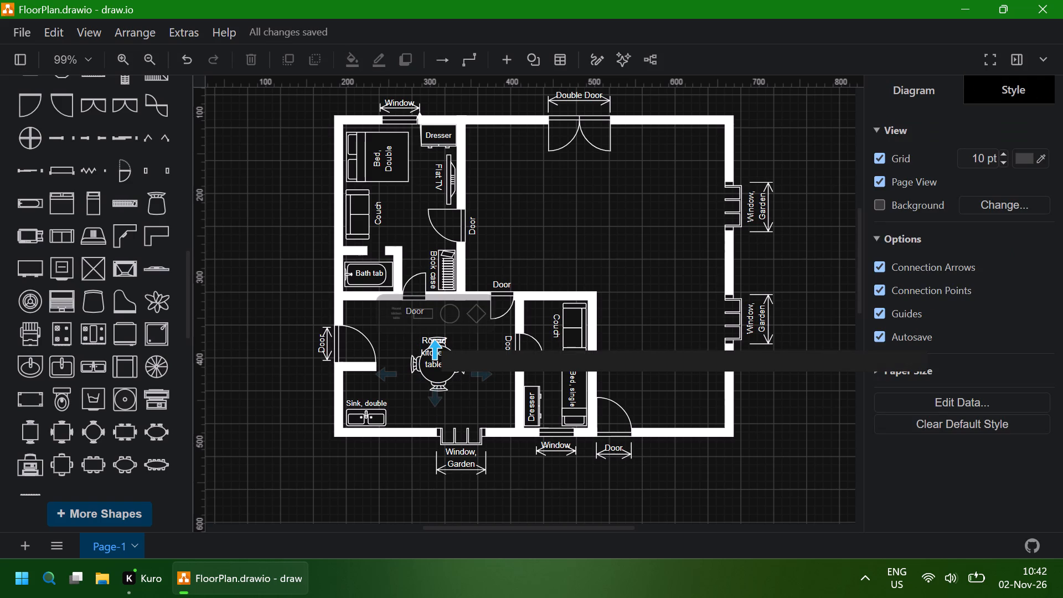
Nudge the "Round kitchen table" label 14 small steps down and four right to centre it on the round tabletop.
{"action": "left_click", "coordinate": [424, 338]}
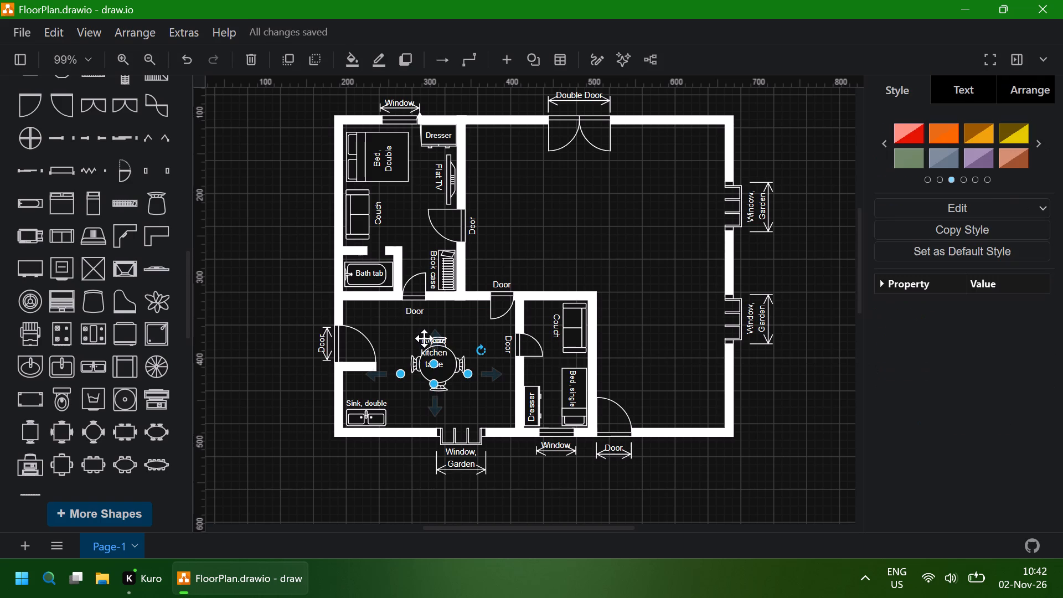
{"action": "key", "text": "Down"}
{"action": "key", "text": "Down"}
{"action": "key", "text": "Down"}
{"action": "key", "text": "Down"}
{"action": "key", "text": "Down"}
{"action": "key", "text": "Down"}
{"action": "key", "text": "Down"}
{"action": "key", "text": "Down"}
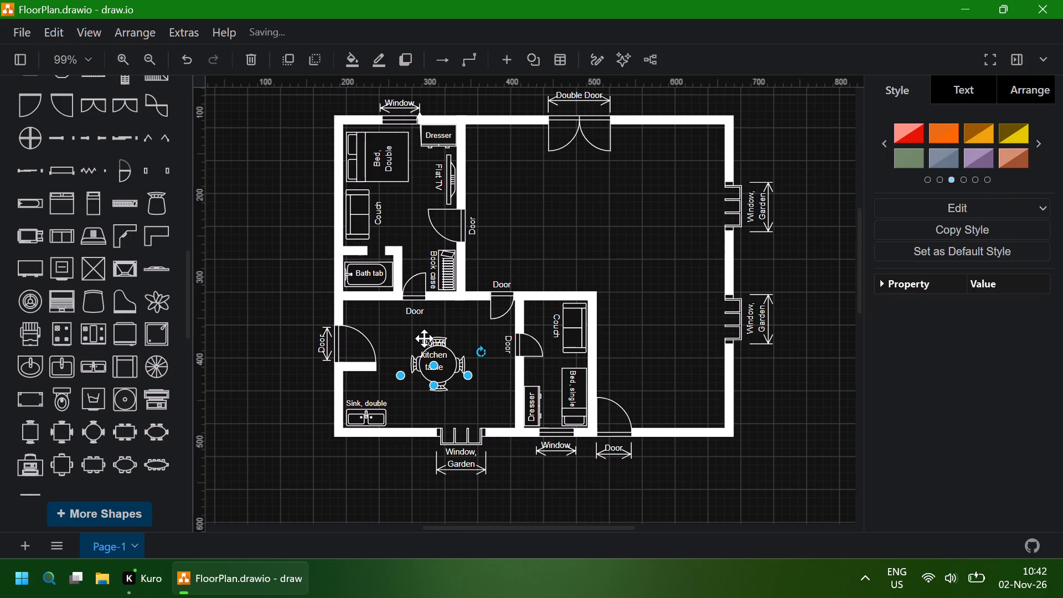
{"action": "key", "text": "Down"}
{"action": "key", "text": "Down"}
{"action": "key", "text": "Down"}
{"action": "key", "text": "Down"}
{"action": "key", "text": "Down"}
{"action": "key", "text": "Down"}
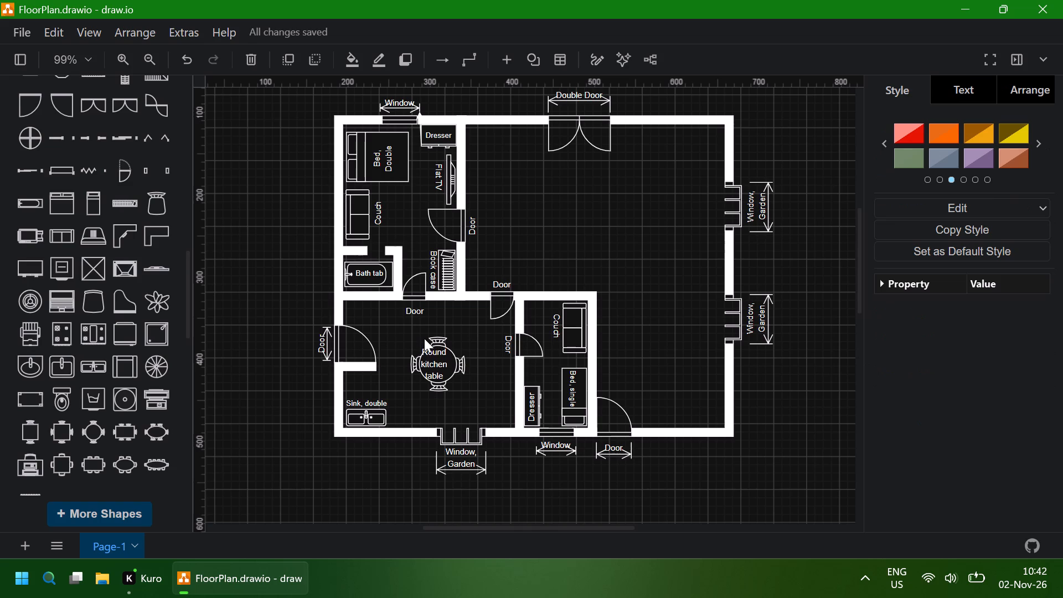
{"action": "key", "text": "Right"}
{"action": "key", "text": "Right"}
{"action": "key", "text": "Right"}
{"action": "key", "text": "Right"}
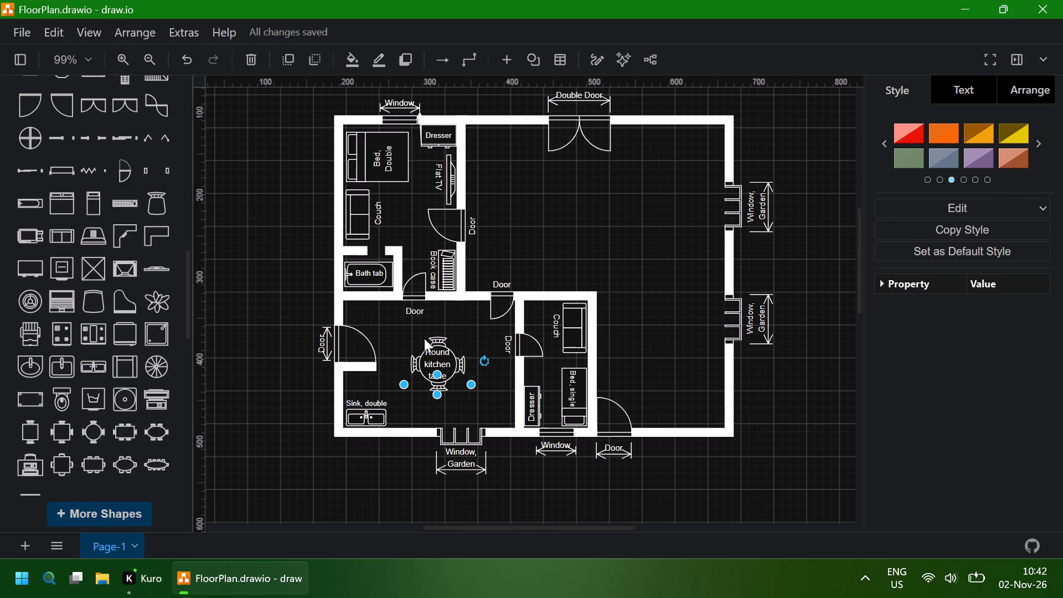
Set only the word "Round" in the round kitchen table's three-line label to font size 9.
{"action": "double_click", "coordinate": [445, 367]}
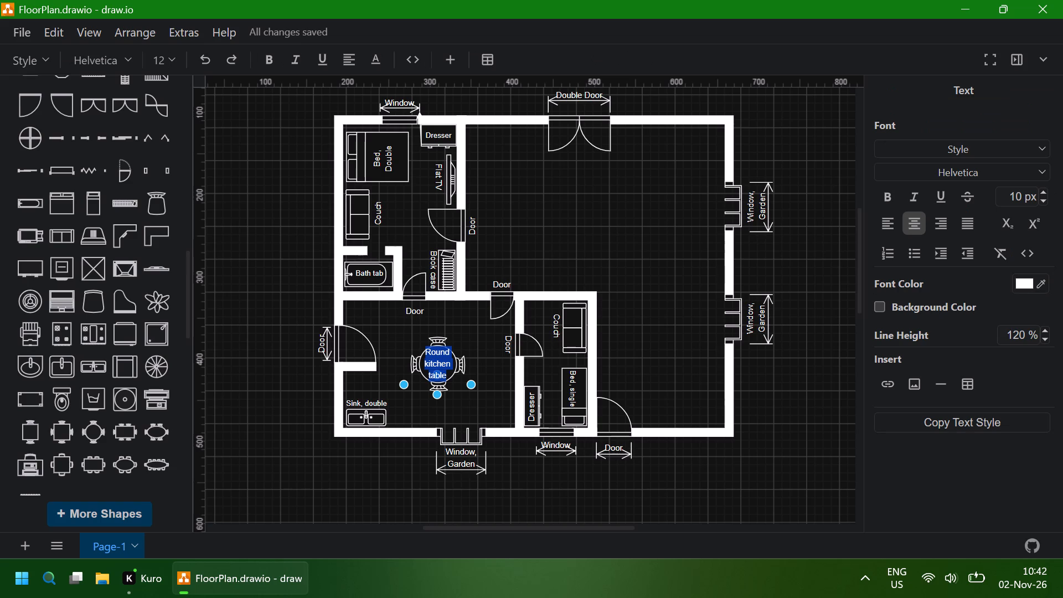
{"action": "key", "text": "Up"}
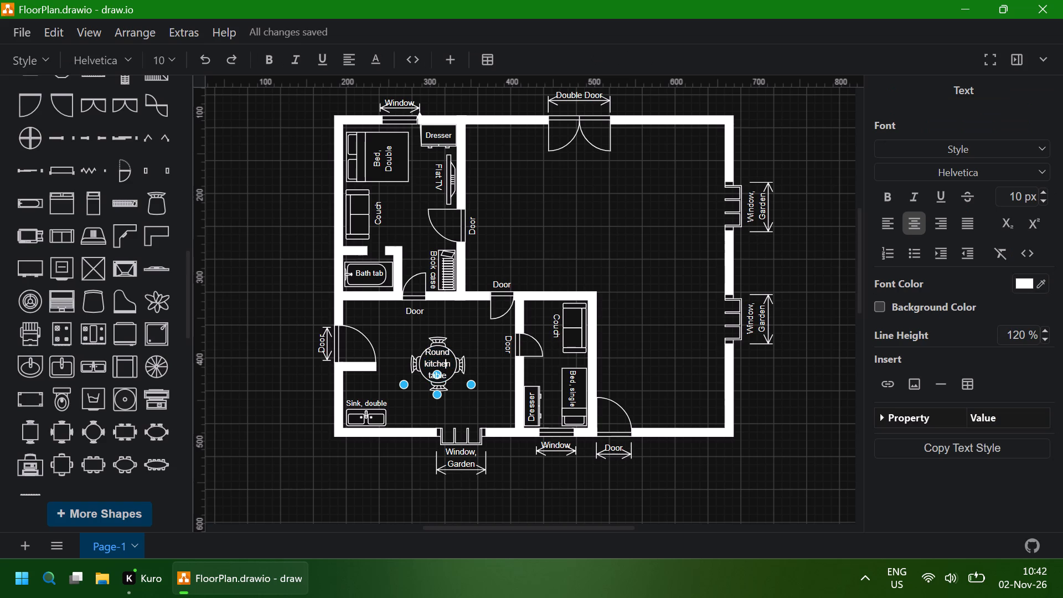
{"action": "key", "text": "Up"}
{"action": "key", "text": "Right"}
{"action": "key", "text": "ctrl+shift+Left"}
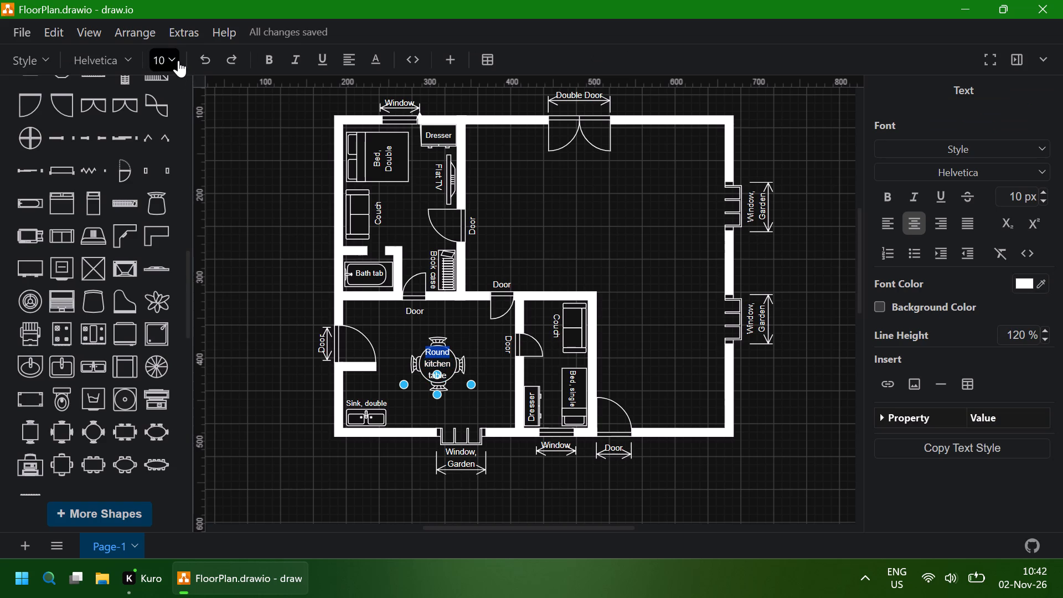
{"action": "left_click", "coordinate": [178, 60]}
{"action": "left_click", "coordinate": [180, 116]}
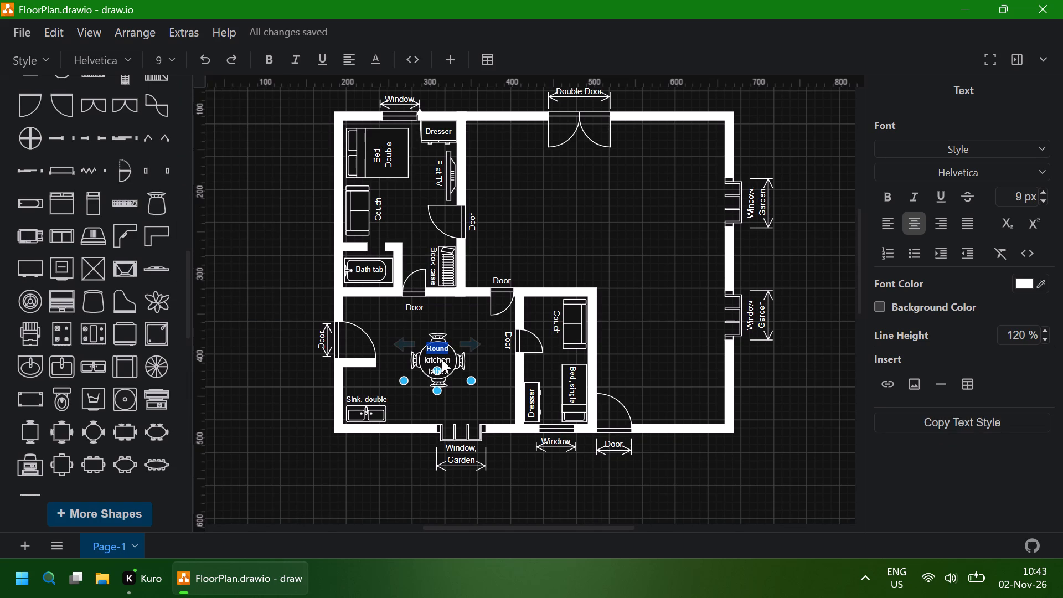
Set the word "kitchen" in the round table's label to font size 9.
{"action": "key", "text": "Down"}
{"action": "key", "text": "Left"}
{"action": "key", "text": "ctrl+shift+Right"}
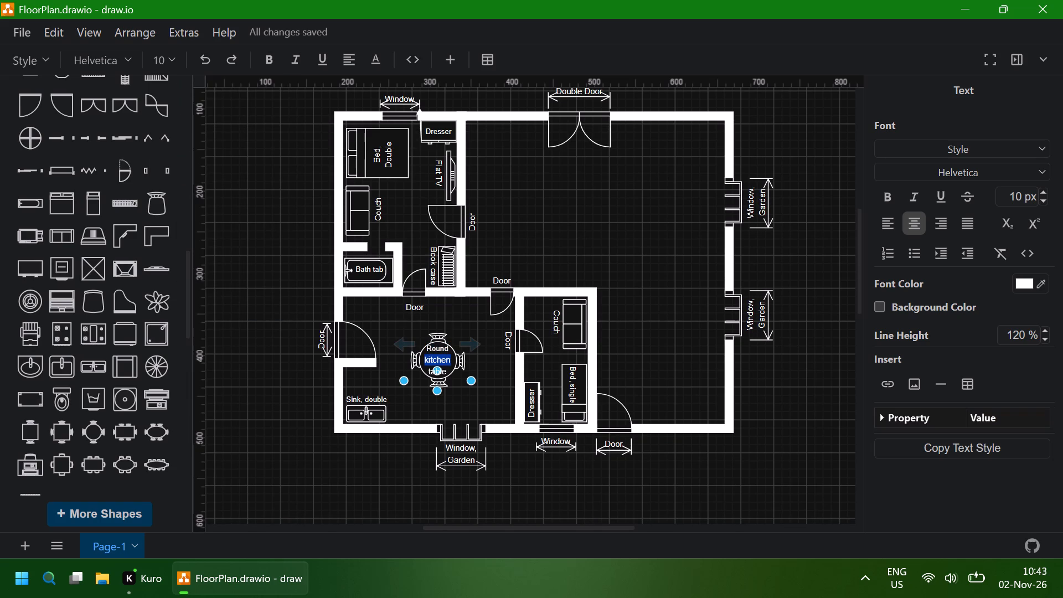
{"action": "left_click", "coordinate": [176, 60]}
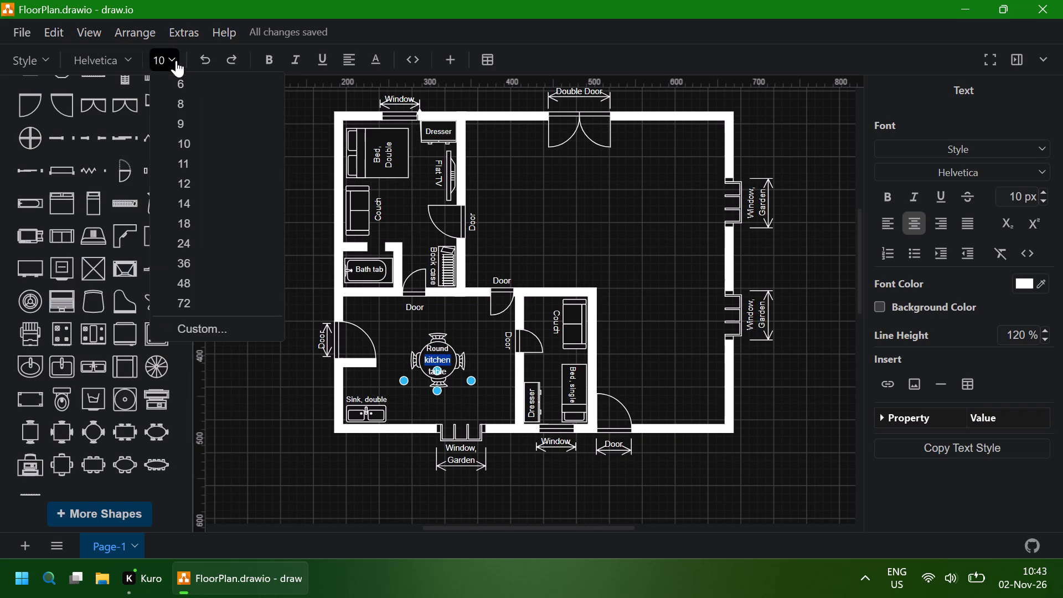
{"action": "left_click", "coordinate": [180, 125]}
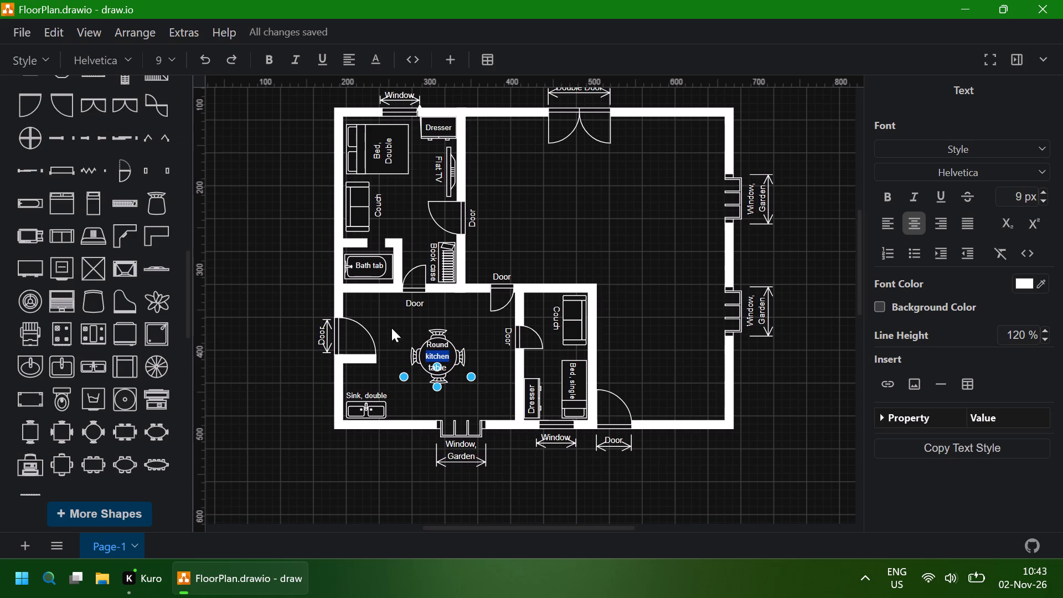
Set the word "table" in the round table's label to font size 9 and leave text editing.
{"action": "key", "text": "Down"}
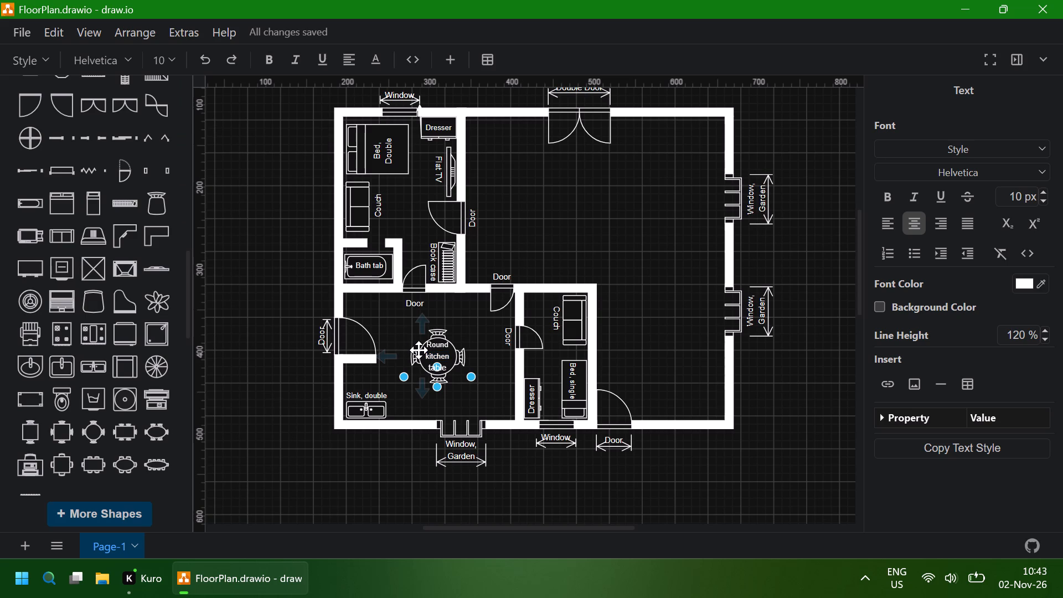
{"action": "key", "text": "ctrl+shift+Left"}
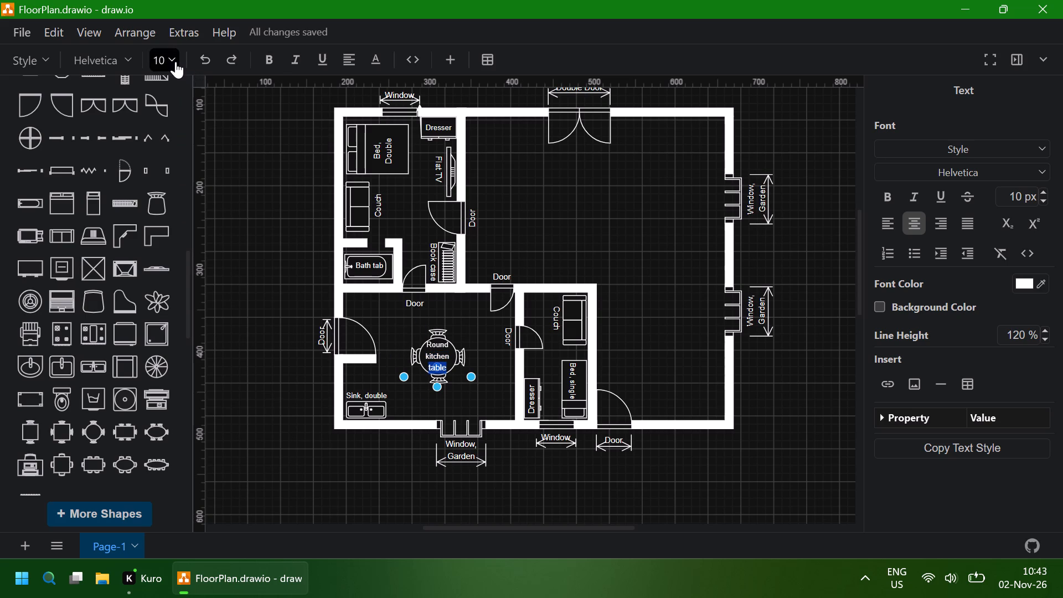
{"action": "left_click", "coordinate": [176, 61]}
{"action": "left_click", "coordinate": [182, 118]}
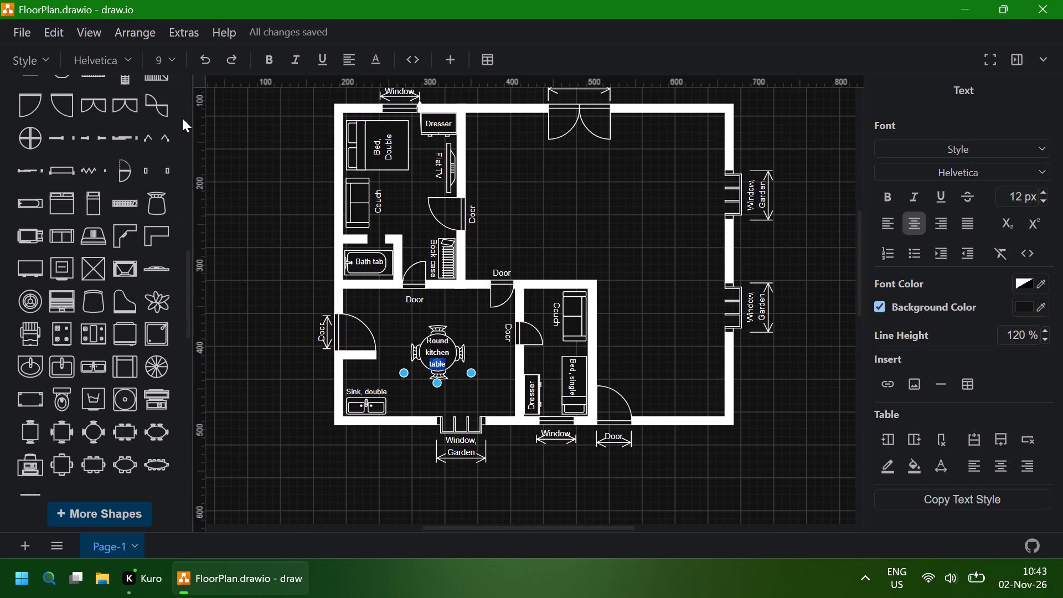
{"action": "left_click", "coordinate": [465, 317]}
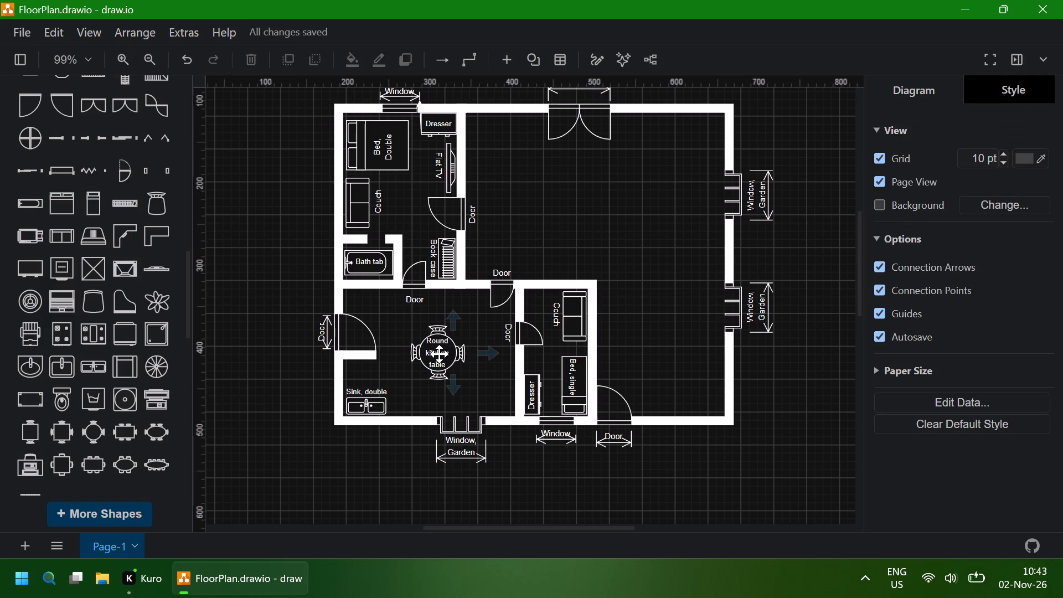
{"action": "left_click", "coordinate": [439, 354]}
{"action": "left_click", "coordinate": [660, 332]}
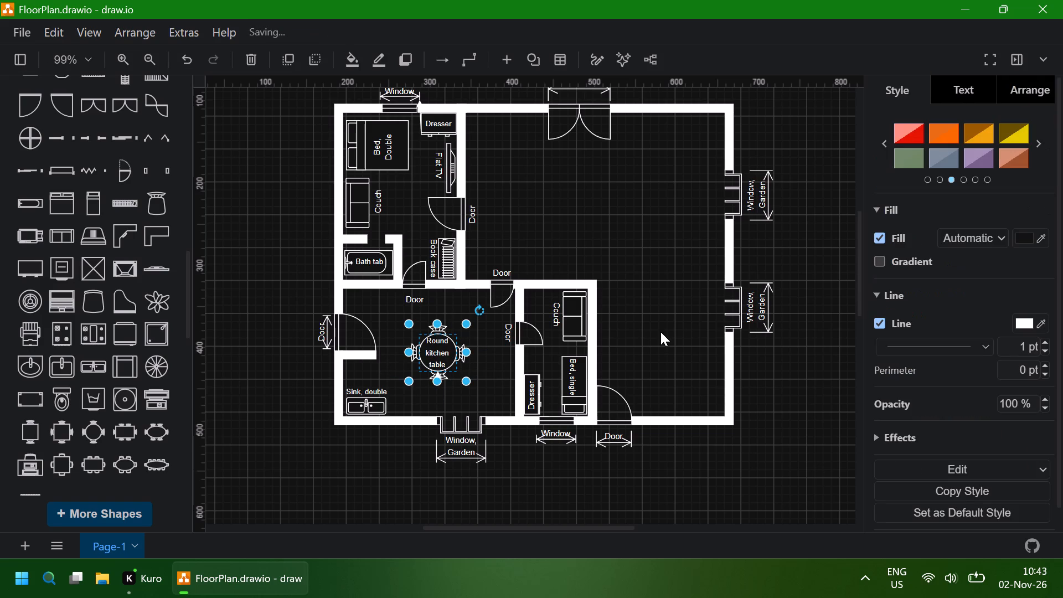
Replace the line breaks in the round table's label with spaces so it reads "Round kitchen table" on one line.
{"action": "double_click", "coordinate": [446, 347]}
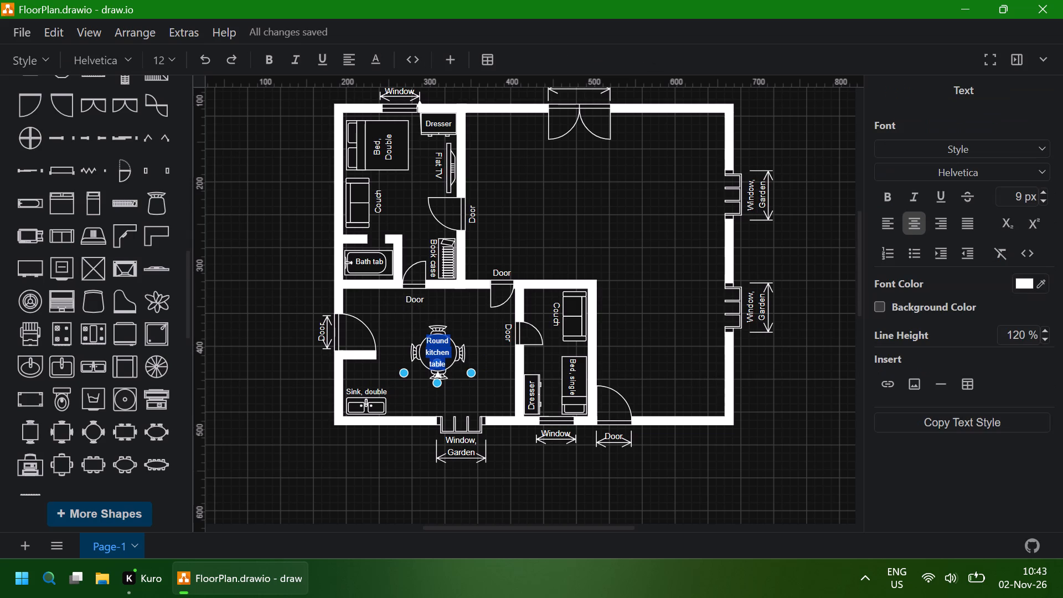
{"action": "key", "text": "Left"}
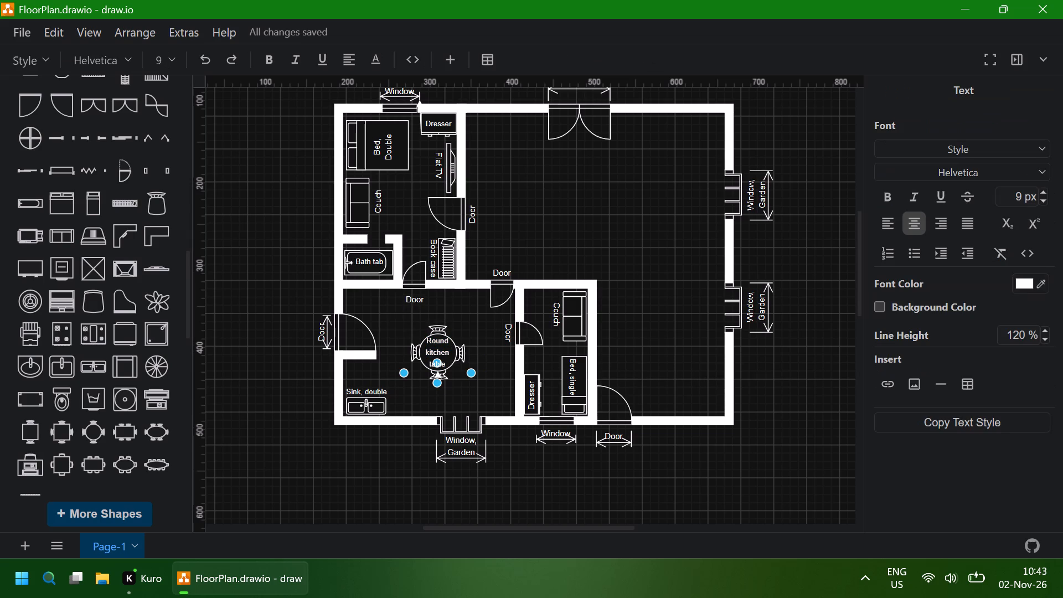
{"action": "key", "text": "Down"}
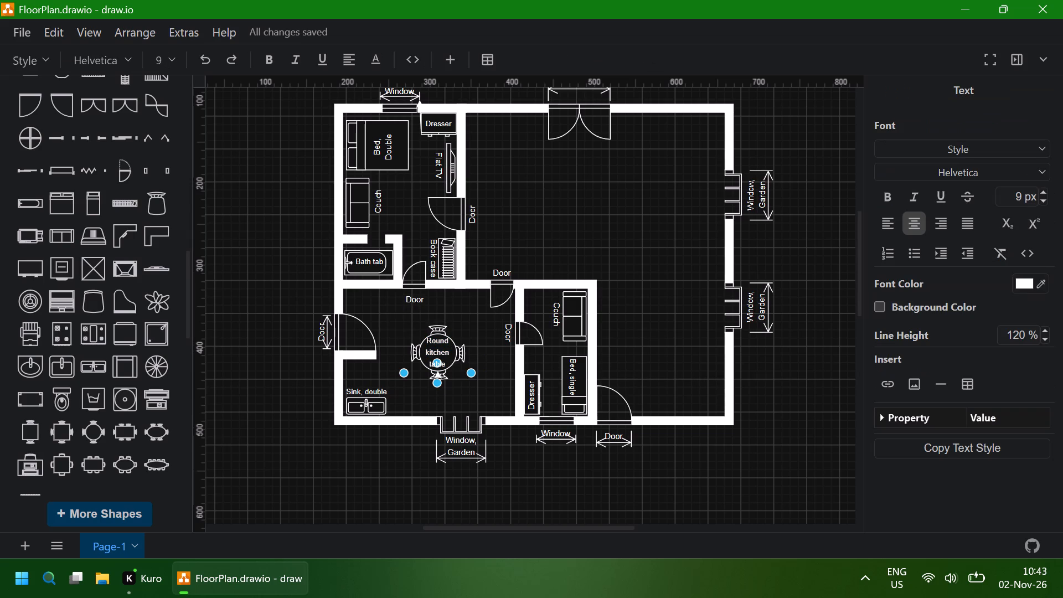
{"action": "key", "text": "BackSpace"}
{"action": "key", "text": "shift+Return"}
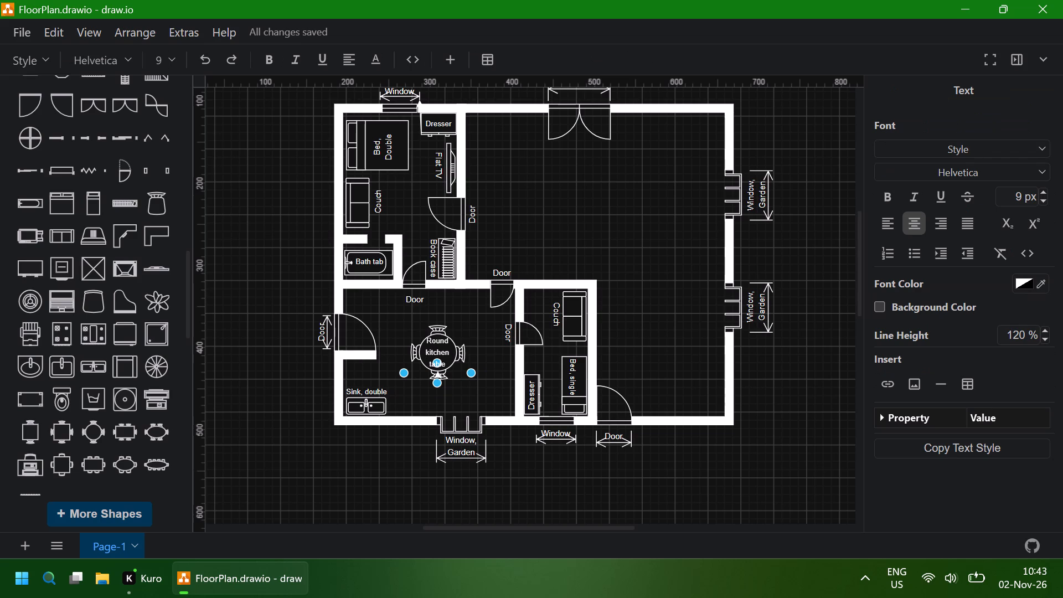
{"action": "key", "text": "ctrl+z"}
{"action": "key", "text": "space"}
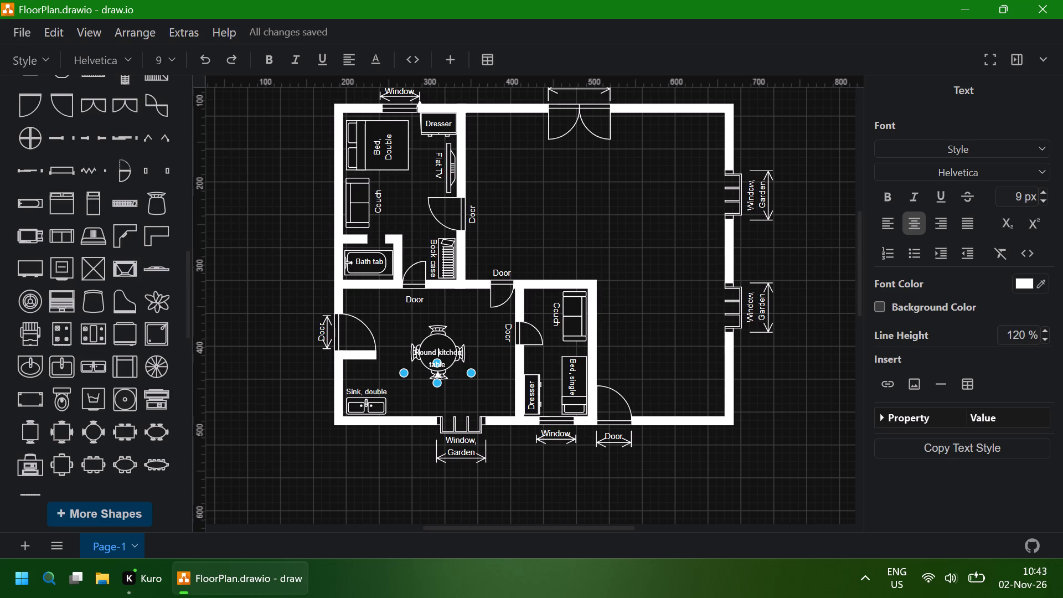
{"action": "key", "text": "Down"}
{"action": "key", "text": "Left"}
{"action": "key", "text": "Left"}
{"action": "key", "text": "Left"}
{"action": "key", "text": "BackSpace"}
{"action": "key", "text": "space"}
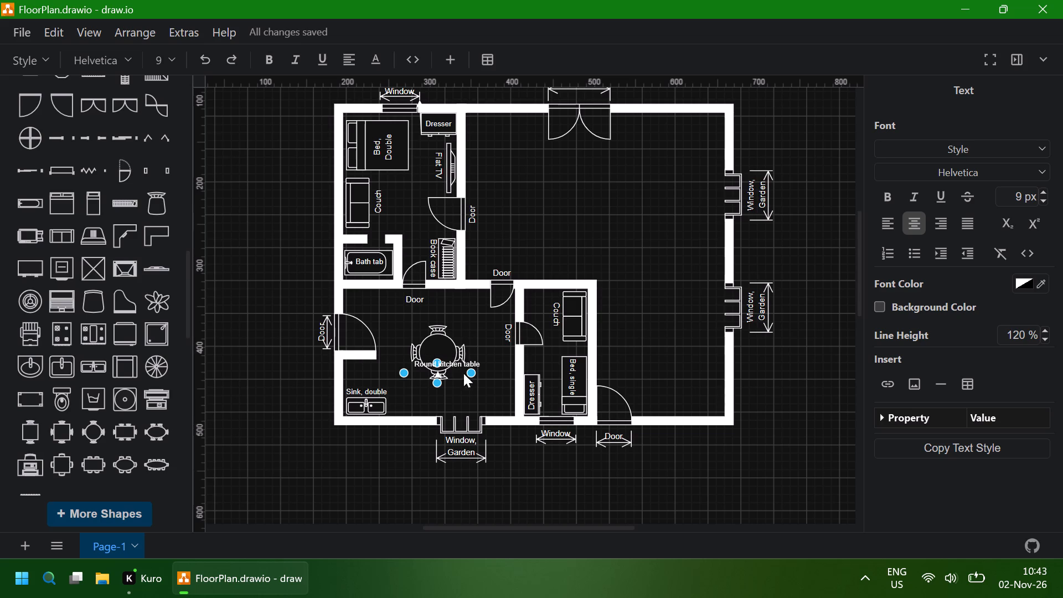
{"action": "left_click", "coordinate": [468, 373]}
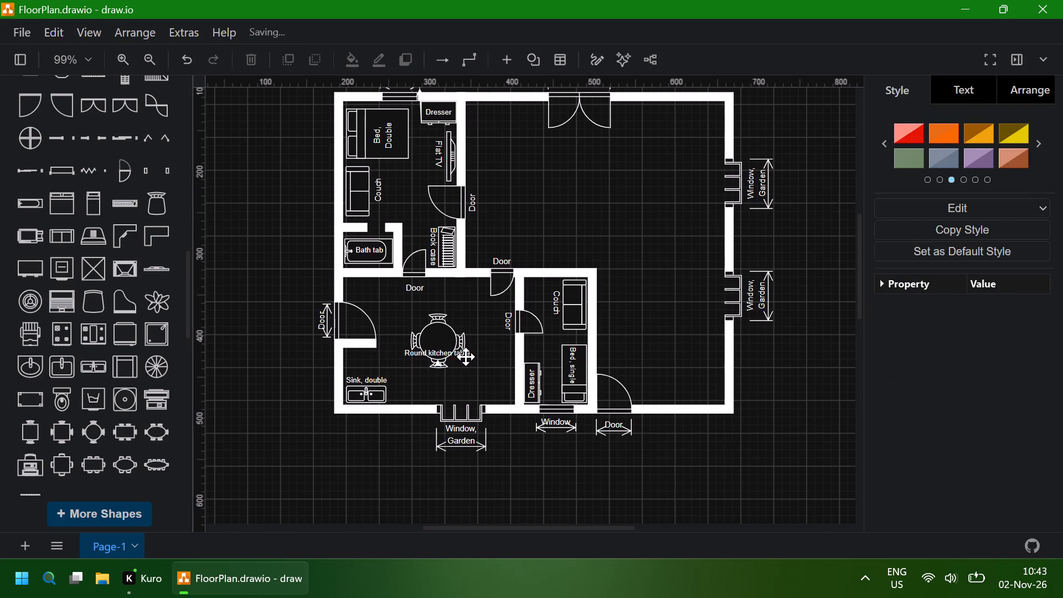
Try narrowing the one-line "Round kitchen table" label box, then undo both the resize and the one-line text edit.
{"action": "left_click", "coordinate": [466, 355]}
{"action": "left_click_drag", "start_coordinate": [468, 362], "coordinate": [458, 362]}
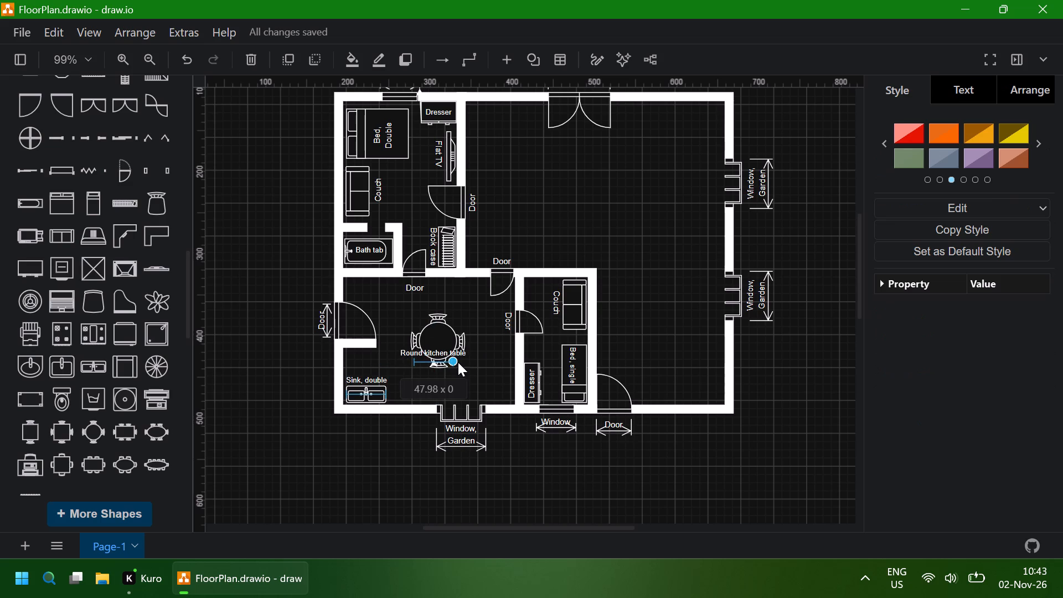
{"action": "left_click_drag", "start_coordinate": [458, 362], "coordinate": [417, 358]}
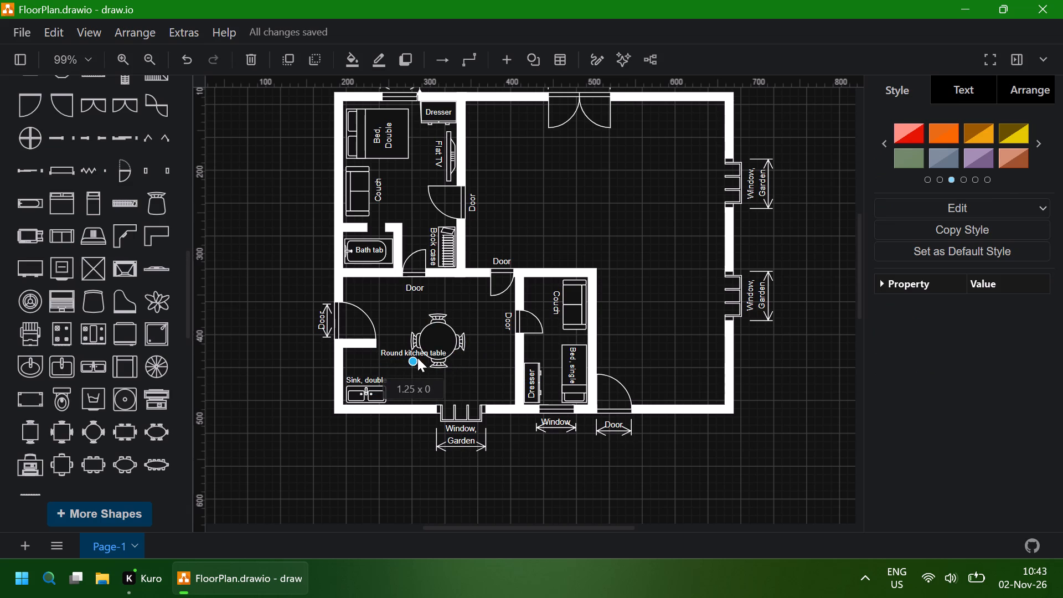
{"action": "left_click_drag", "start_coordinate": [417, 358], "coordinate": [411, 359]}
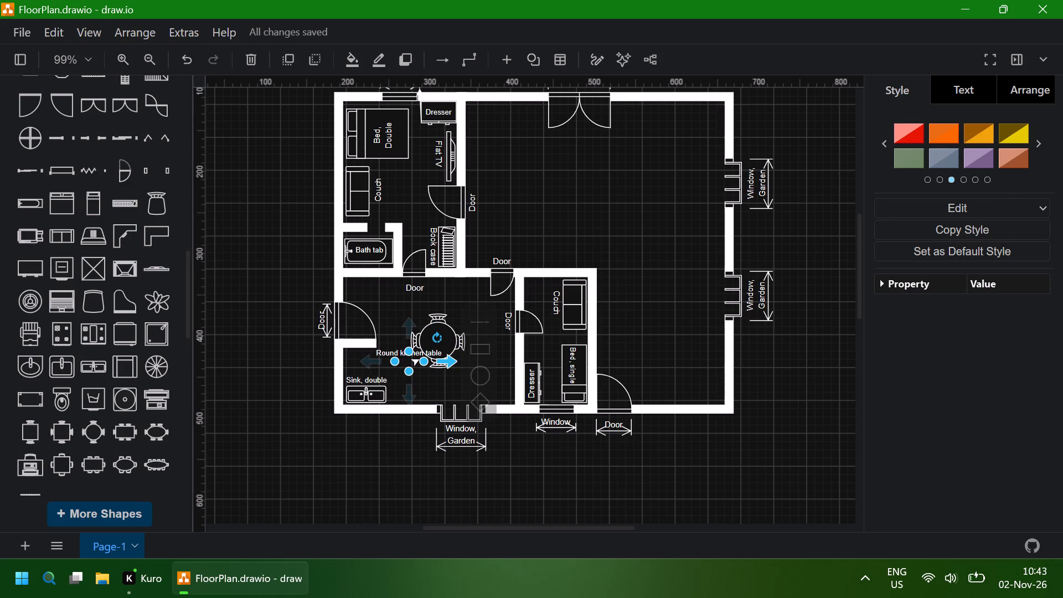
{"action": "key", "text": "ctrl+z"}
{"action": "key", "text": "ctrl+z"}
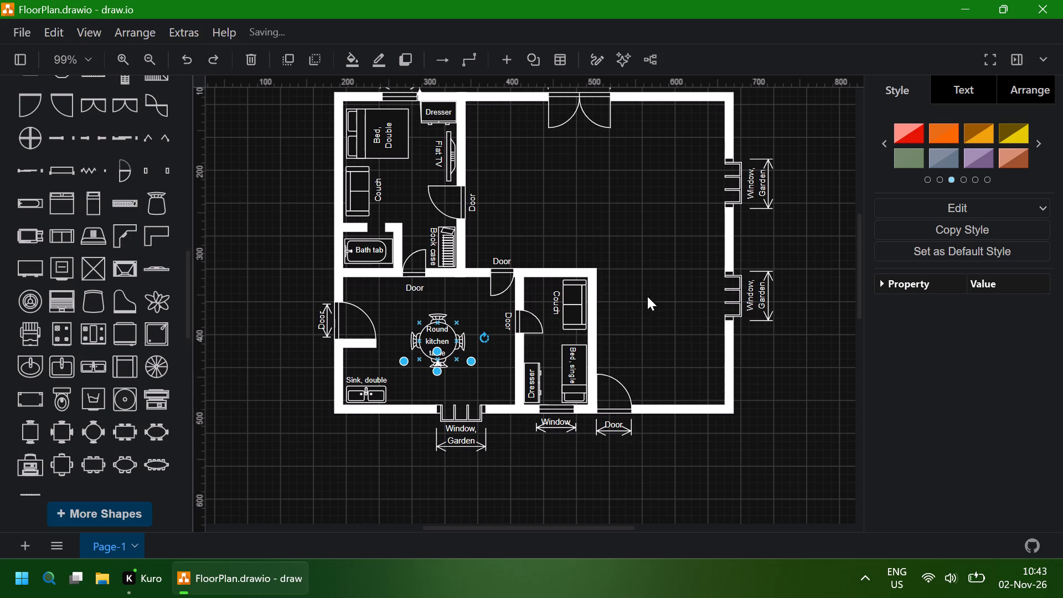
Apply font size 6 to the whole three-line "Round kitchen table" label.
{"action": "double_click", "coordinate": [446, 339]}
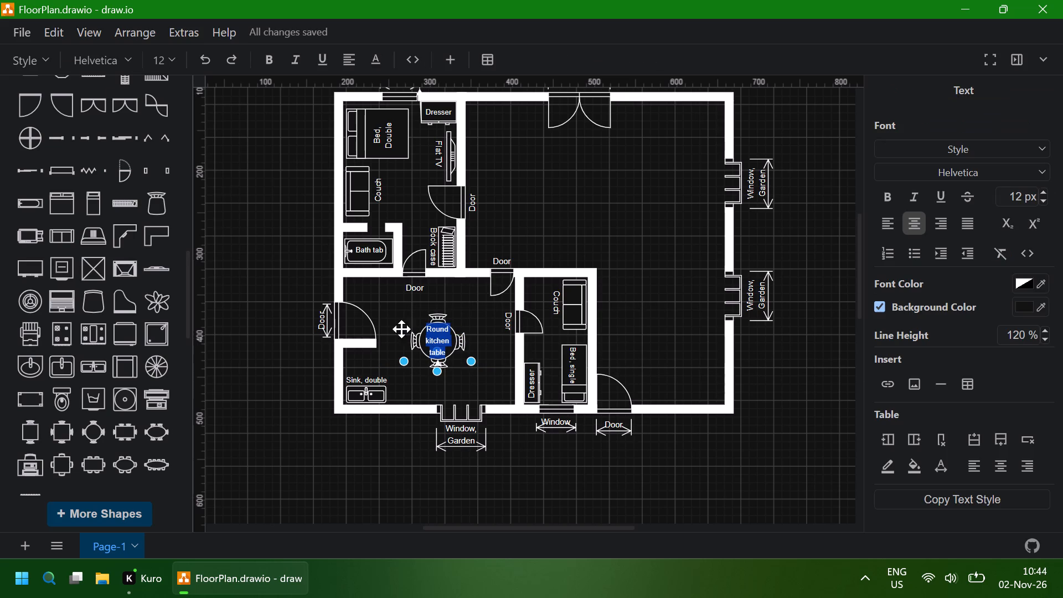
{"action": "left_click", "coordinate": [173, 64]}
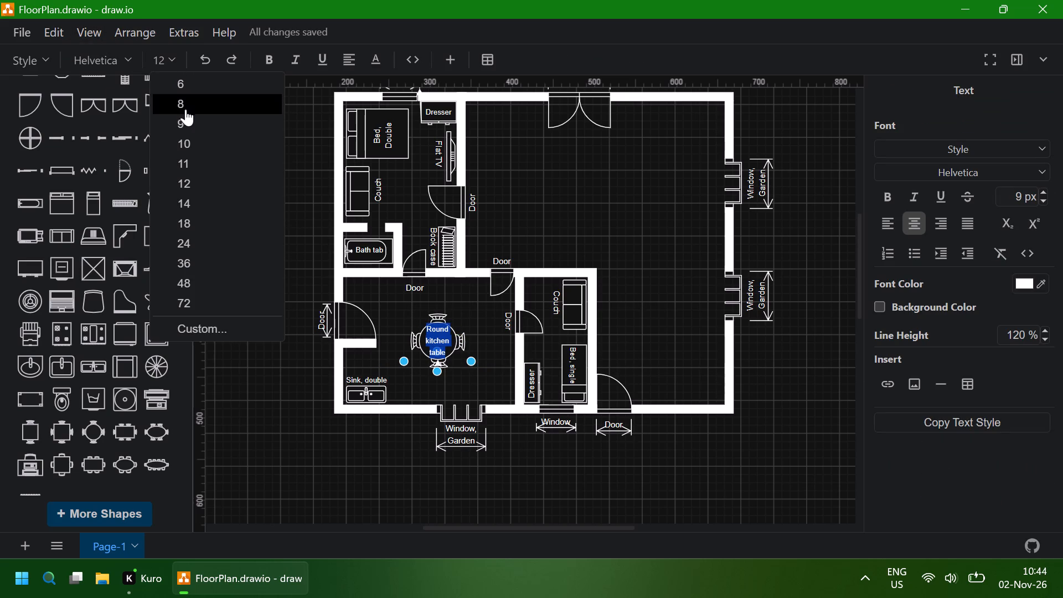
{"action": "left_click", "coordinate": [180, 85]}
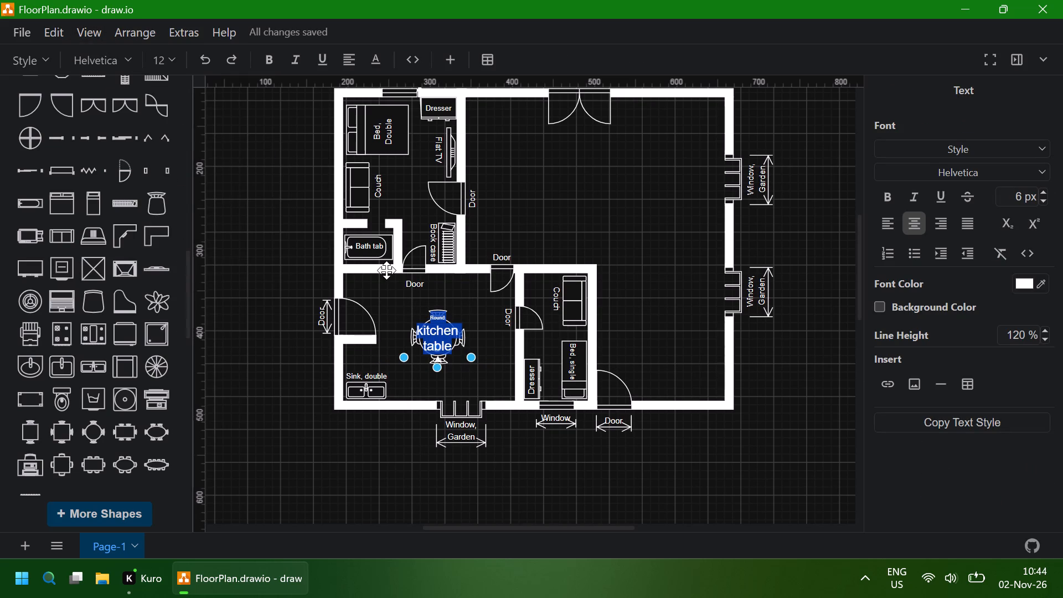
Set the word "kitchen" in the round table's label to font size 6.
{"action": "left_click", "coordinate": [426, 332]}
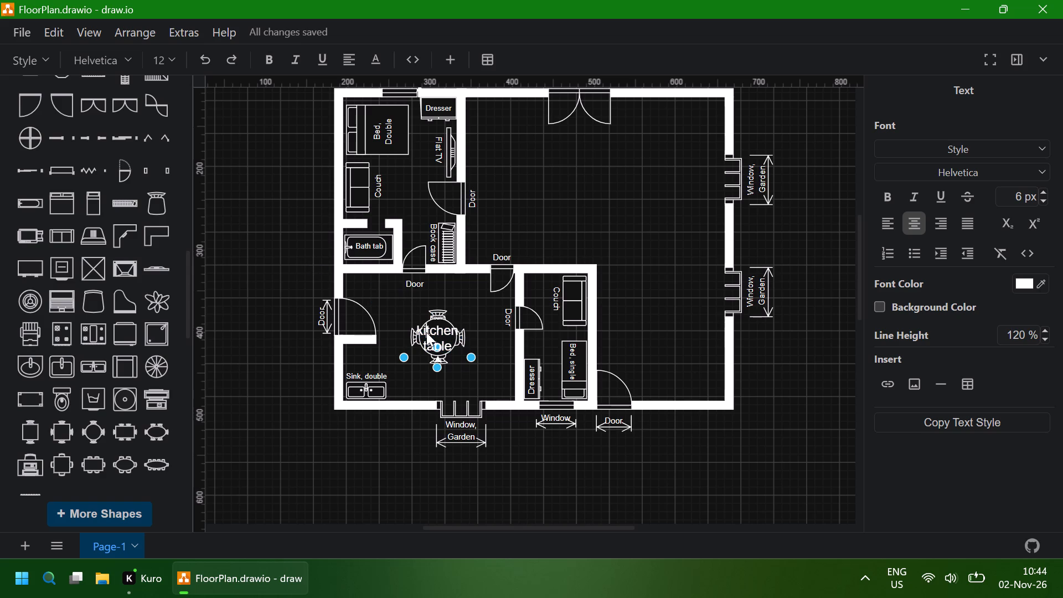
{"action": "key", "text": "Left"}
{"action": "key", "text": "Left"}
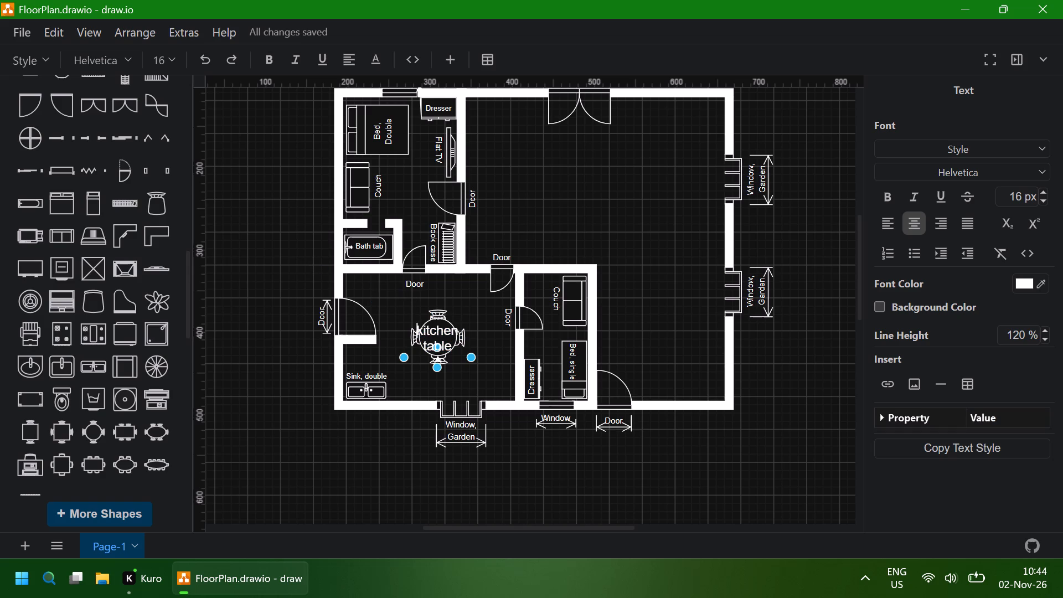
{"action": "key", "text": "ctrl+shift+Down"}
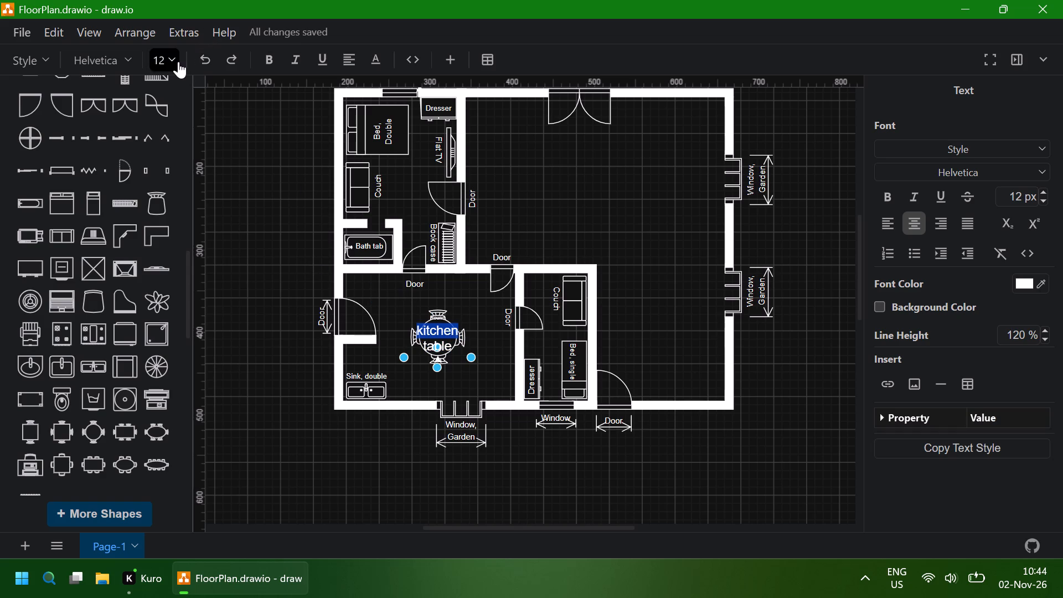
{"action": "left_click", "coordinate": [178, 61]}
{"action": "left_click", "coordinate": [173, 81]}
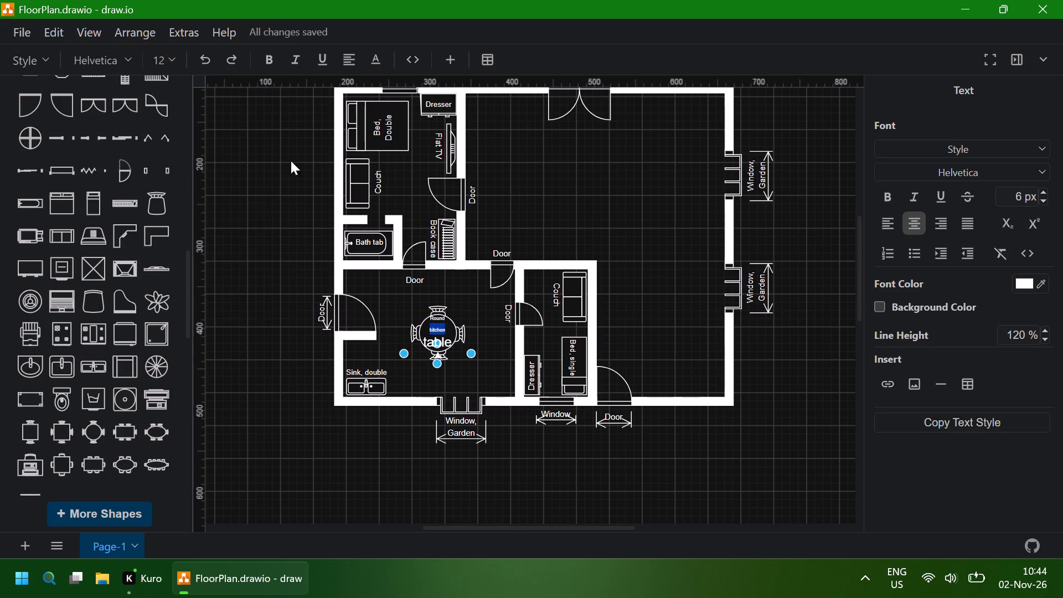
Set the words "table", "kitchen" and "Round" in the round table's label to font size 8 and finish the text edit.
{"action": "key", "text": "Down"}
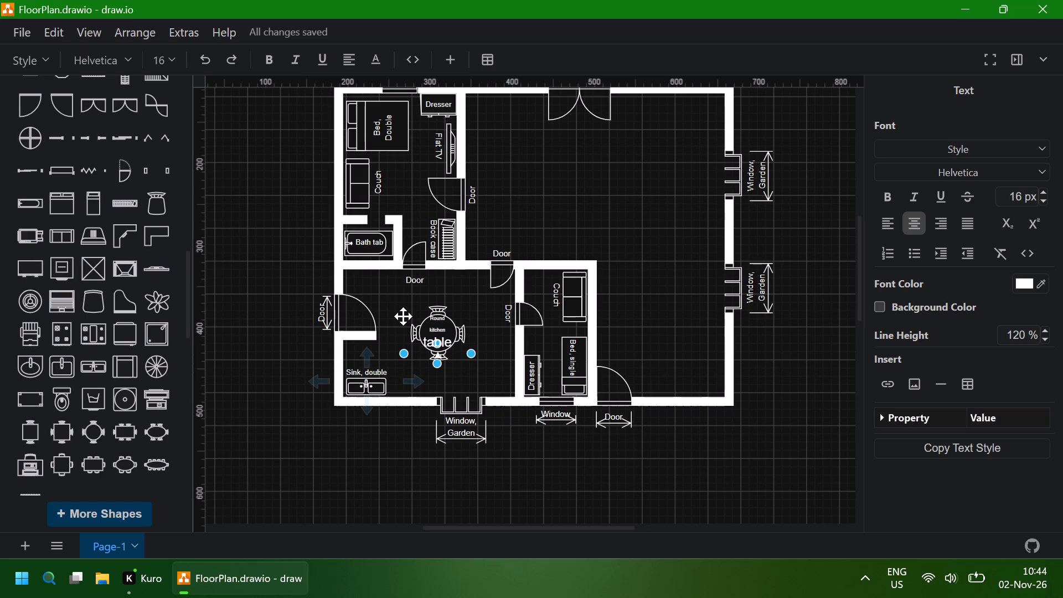
{"action": "key", "text": "ctrl+shift+Left"}
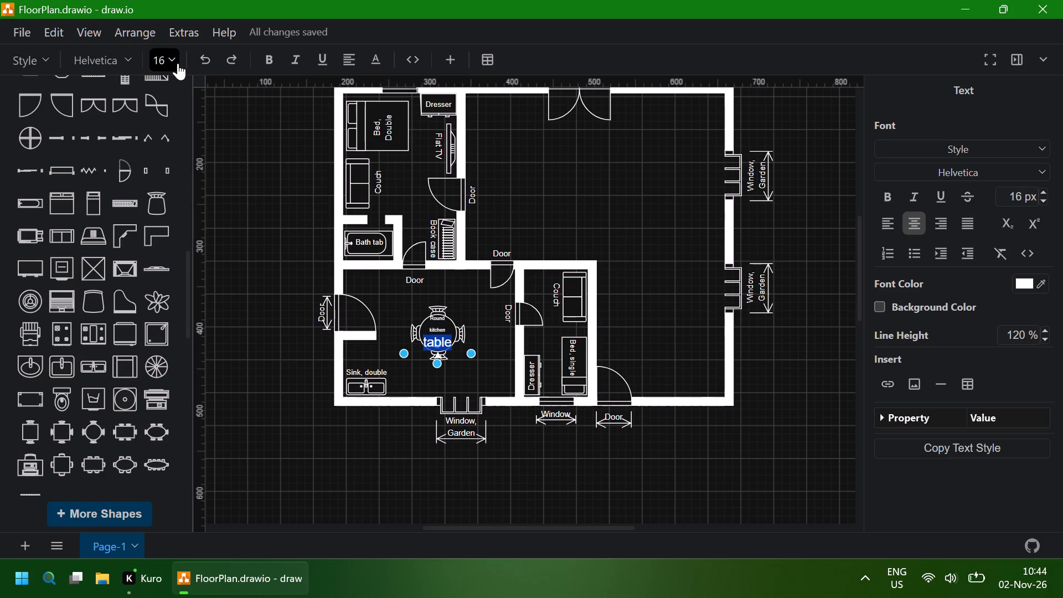
{"action": "left_click", "coordinate": [178, 63]}
{"action": "left_click", "coordinate": [184, 103]}
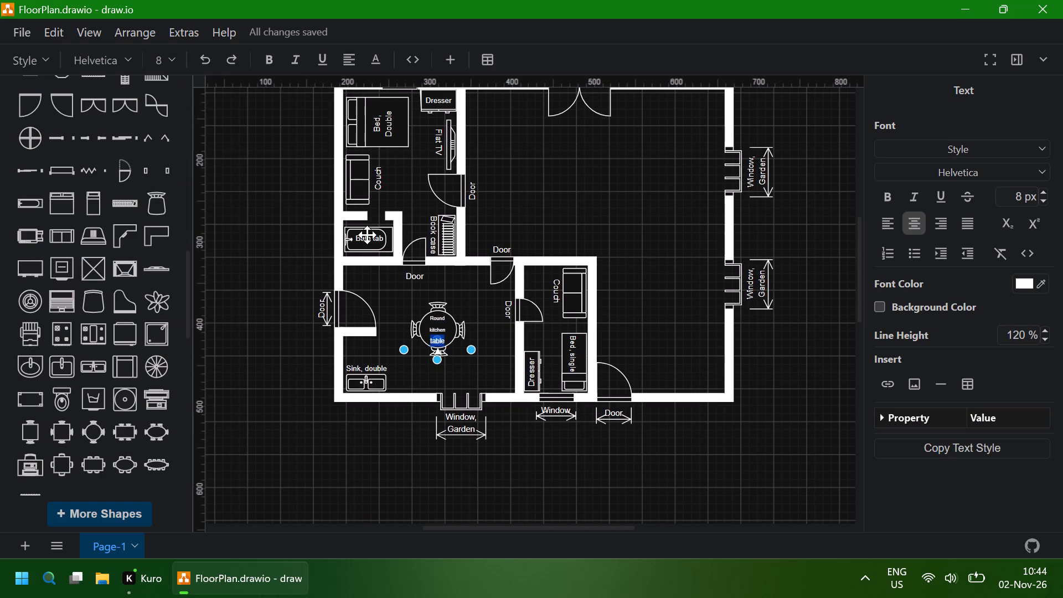
{"action": "key", "text": "Up"}
{"action": "key", "text": "ctrl+shift+Right"}
{"action": "key", "text": "ctrl+shift+Right"}
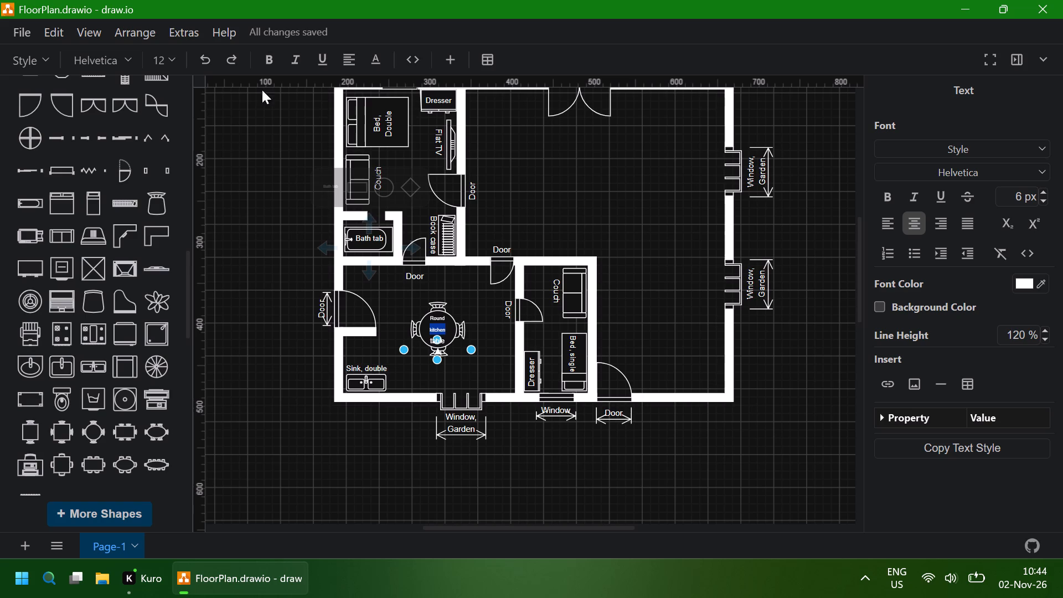
{"action": "left_click", "coordinate": [174, 56]}
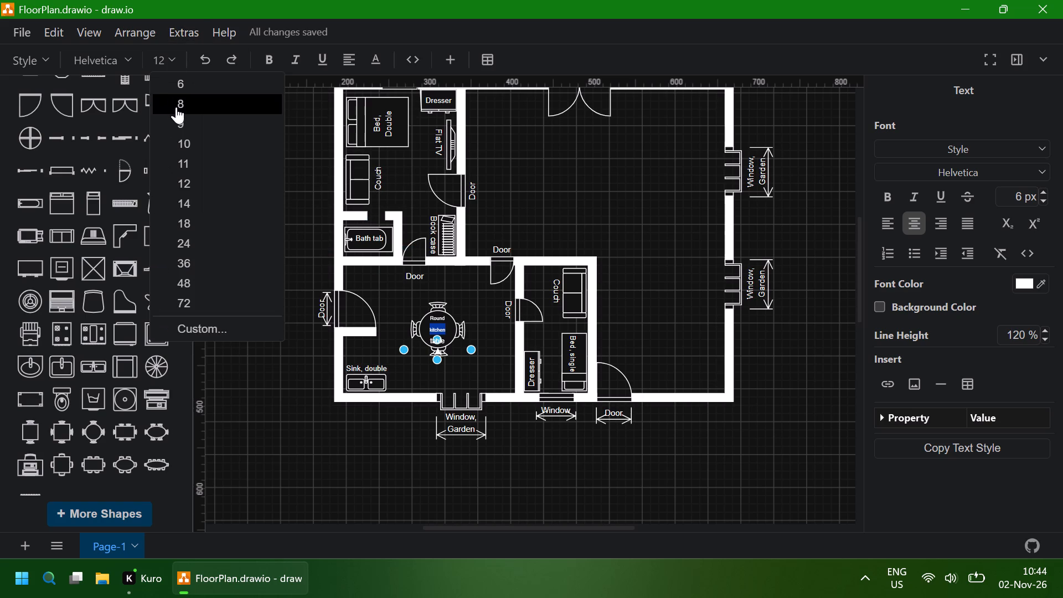
{"action": "left_click", "coordinate": [176, 107]}
{"action": "key", "text": "Up"}
{"action": "key", "text": "Up"}
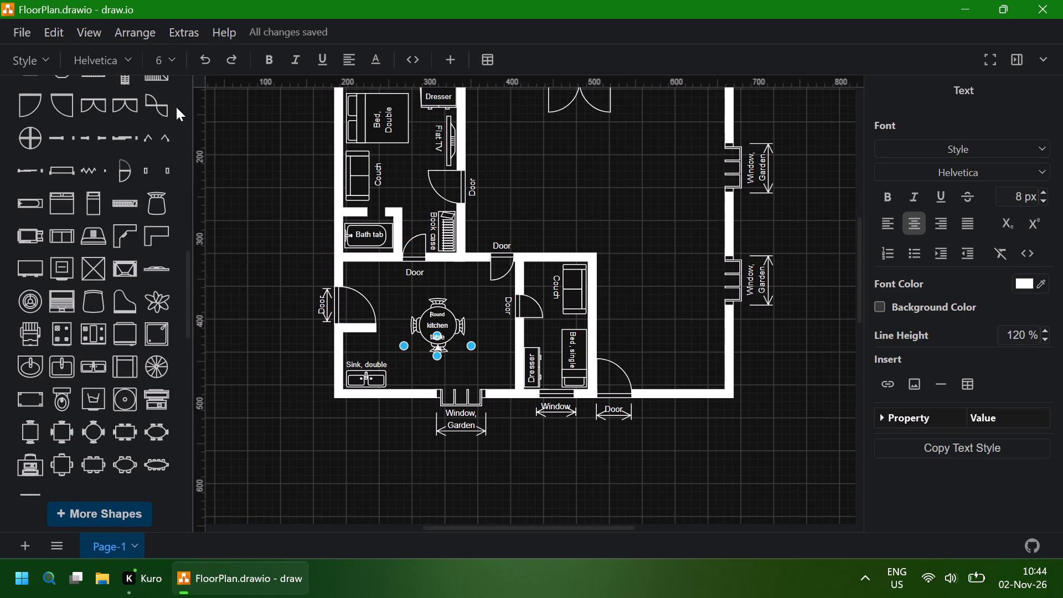
{"action": "key", "text": "ctrl+shift+Right"}
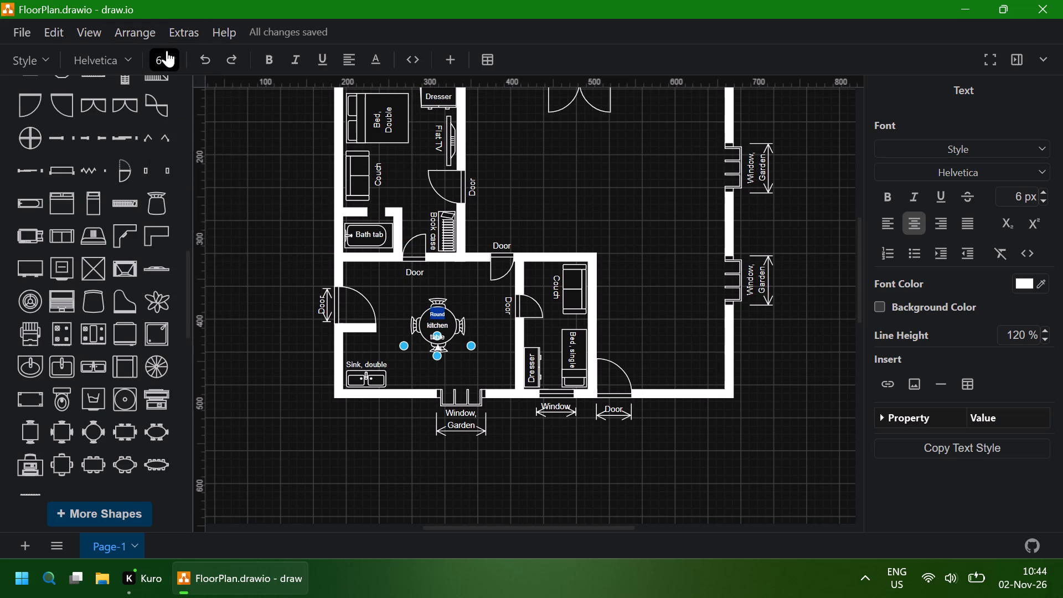
{"action": "left_click", "coordinate": [168, 52]}
{"action": "left_click", "coordinate": [183, 109]}
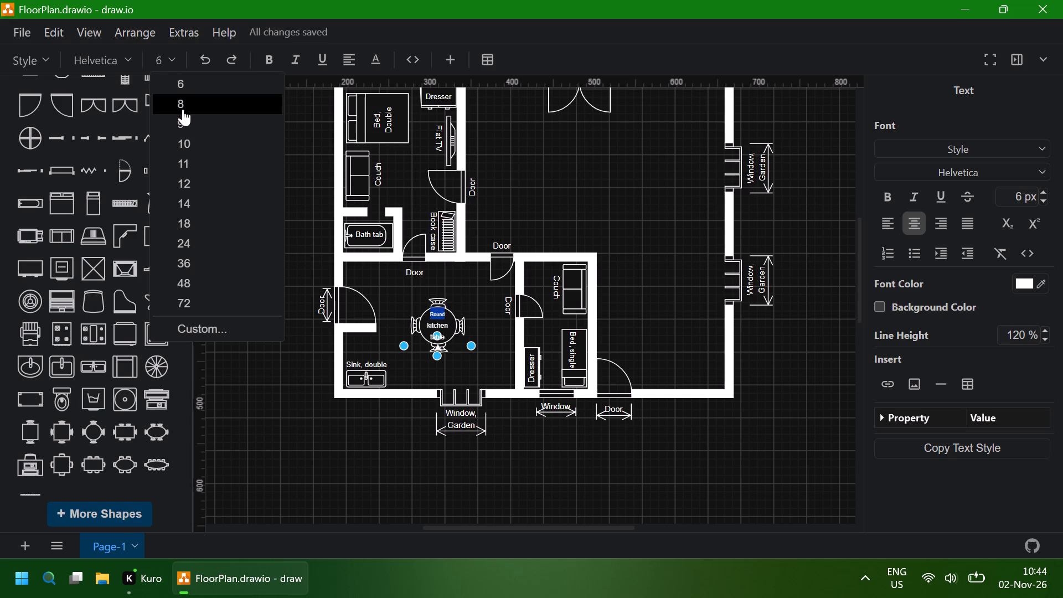
{"action": "left_click", "coordinate": [636, 206]}
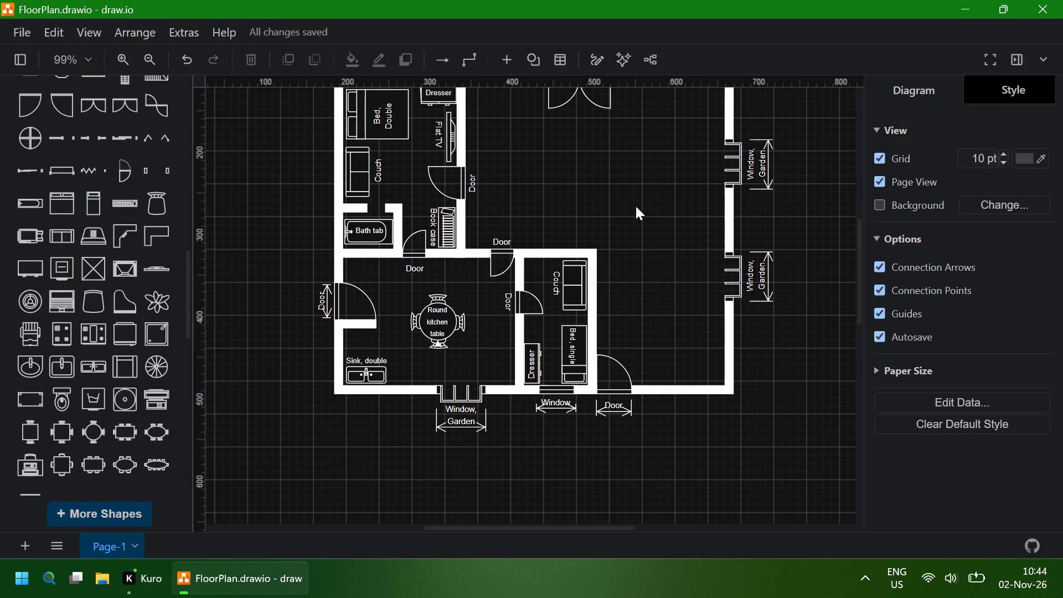
Look over the whole floor plan and browse the Floorplans shape library from the furniture shapes up to the wall shapes.
{"action": "scroll", "coordinate": [653, 274], "scroll_direction": "up", "scroll_amount": 1}
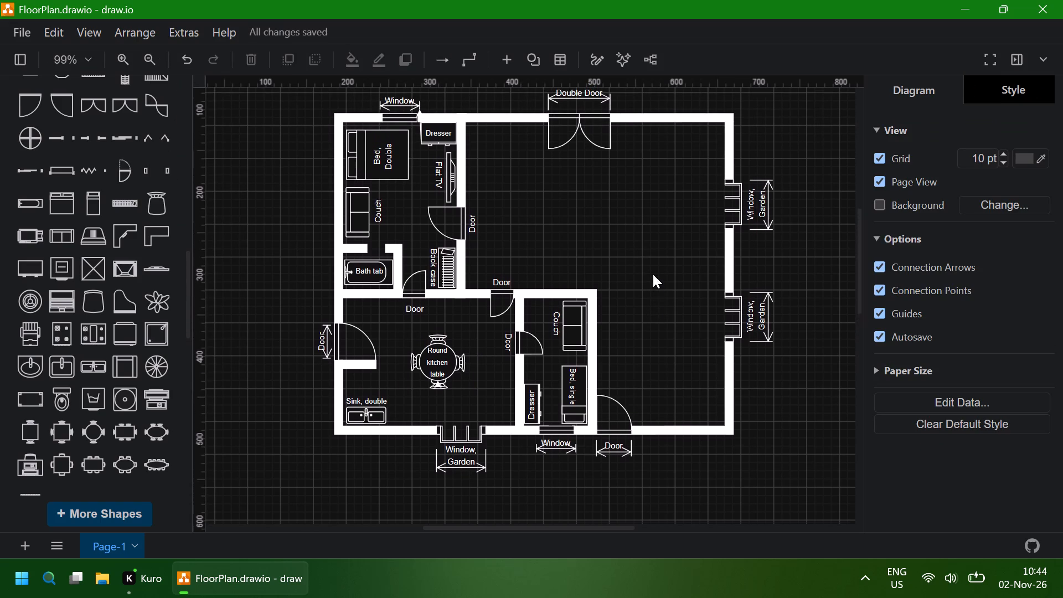
{"action": "scroll", "coordinate": [653, 274], "scroll_direction": "up", "scroll_amount": 2}
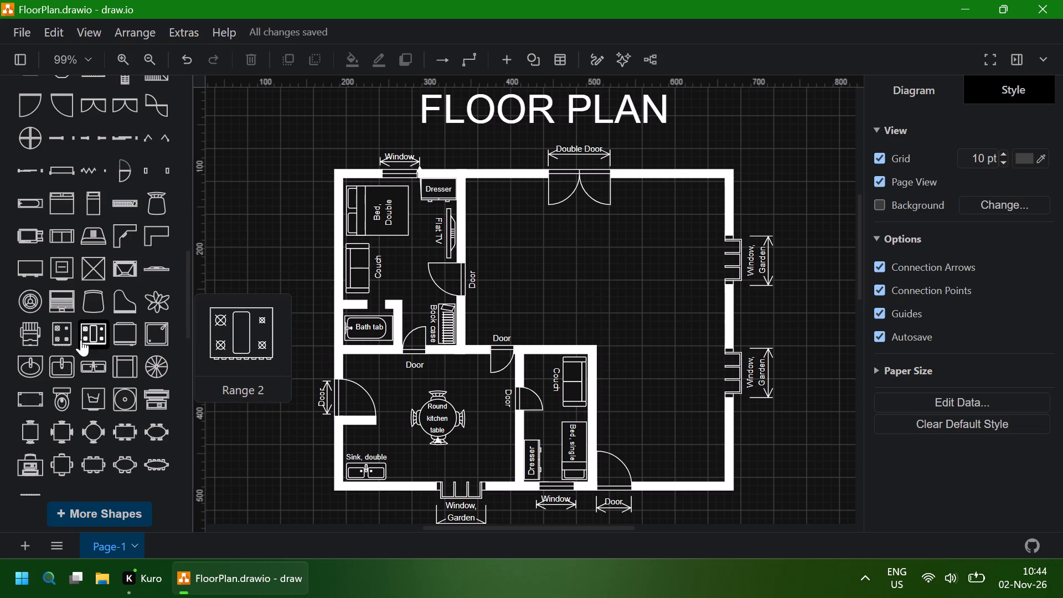
{"action": "scroll", "coordinate": [81, 339], "scroll_direction": "down", "scroll_amount": 1}
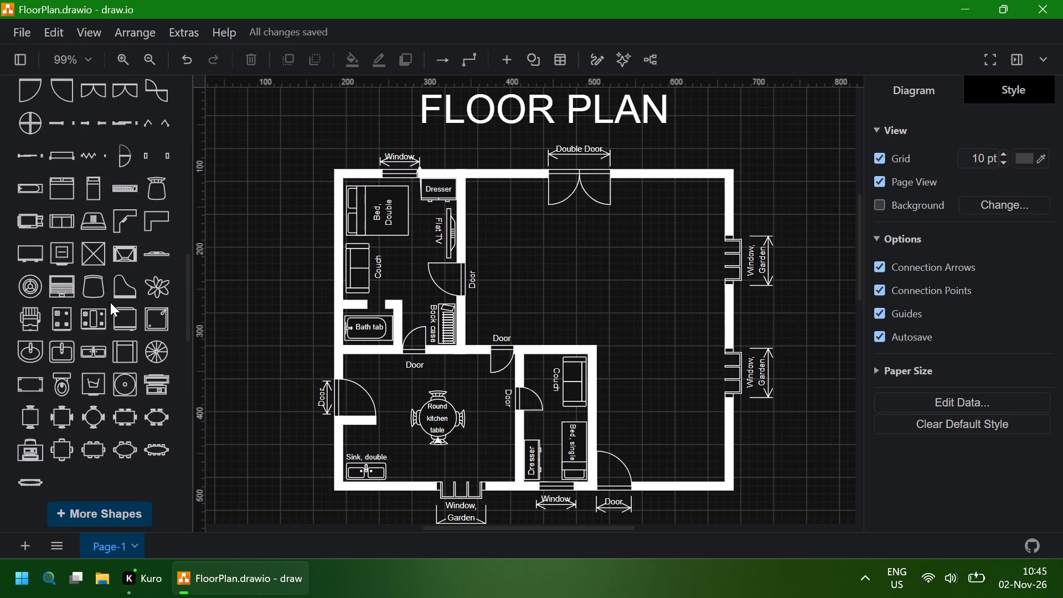
{"action": "scroll", "coordinate": [110, 302], "scroll_direction": "down", "scroll_amount": 2}
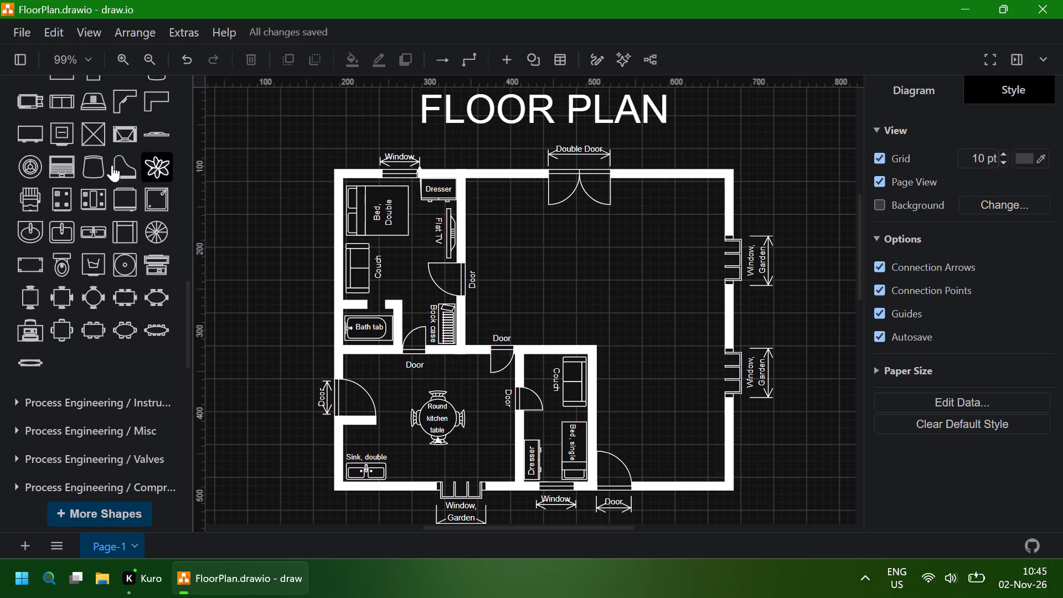
{"action": "scroll", "coordinate": [110, 177], "scroll_direction": "up", "scroll_amount": 1}
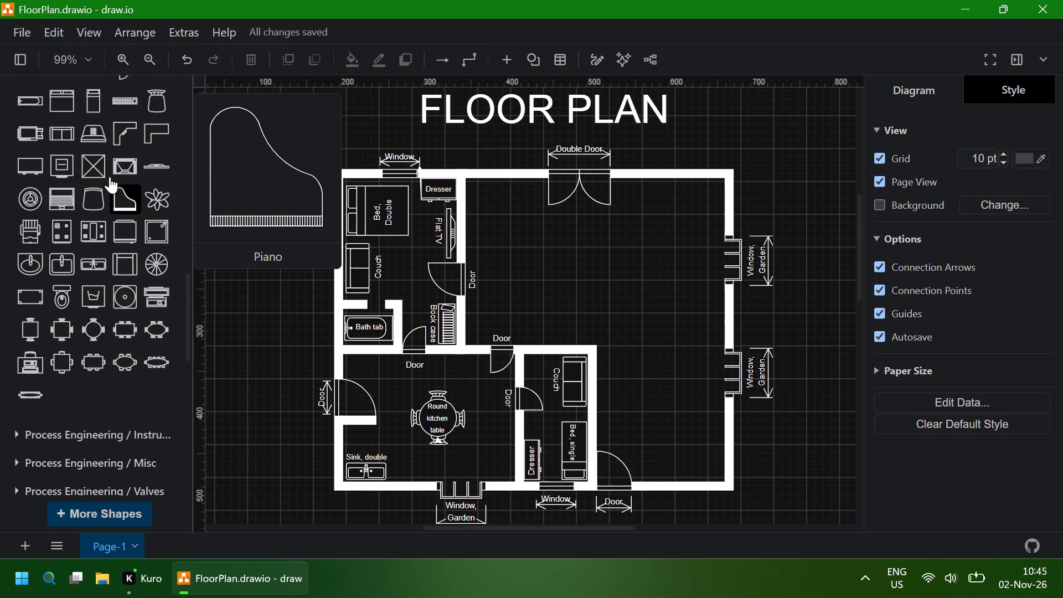
{"action": "scroll", "coordinate": [110, 177], "scroll_direction": "up", "scroll_amount": 3}
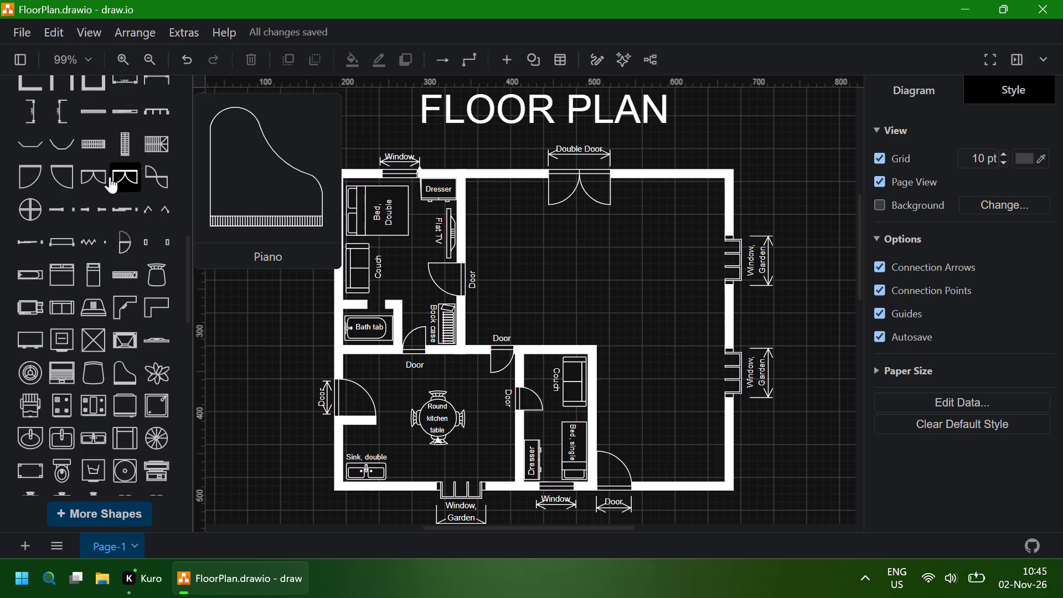
{"action": "scroll", "coordinate": [110, 177], "scroll_direction": "up", "scroll_amount": 2}
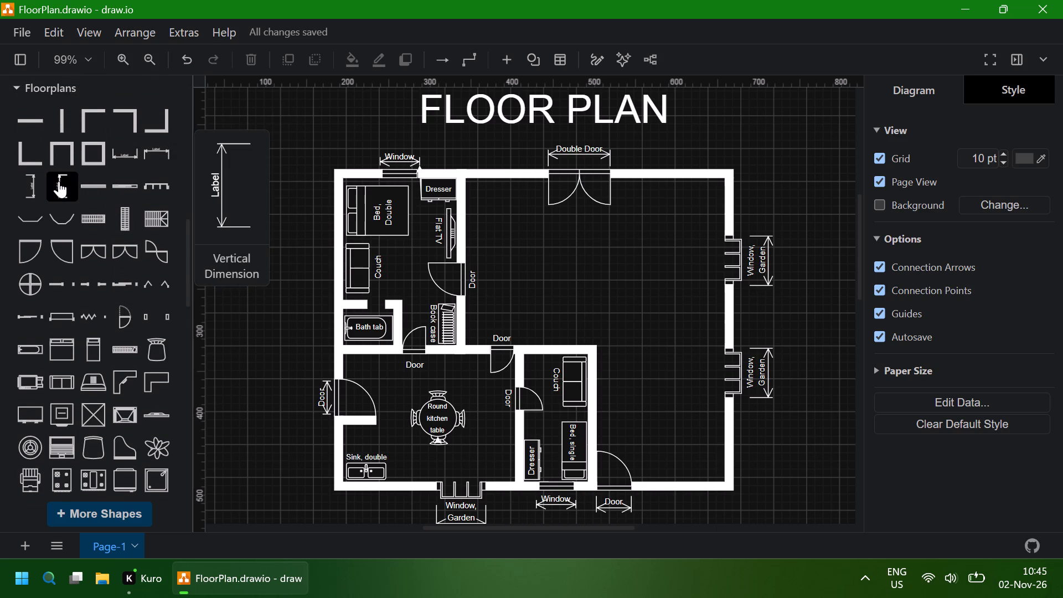
{"action": "scroll", "coordinate": [59, 181], "scroll_direction": "up", "scroll_amount": 2}
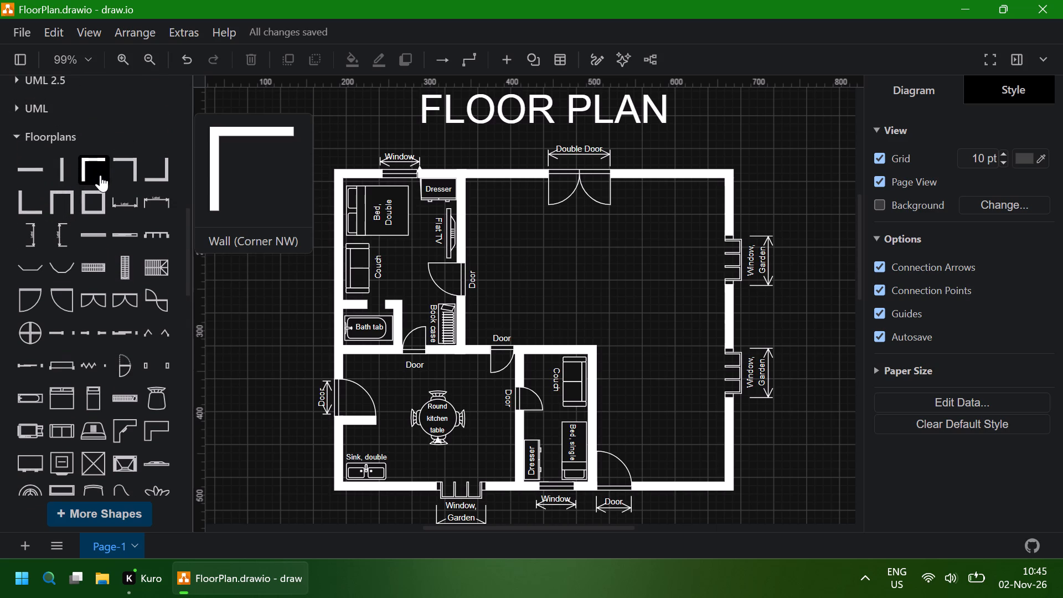
{"action": "scroll", "coordinate": [100, 175], "scroll_direction": "up", "scroll_amount": 1}
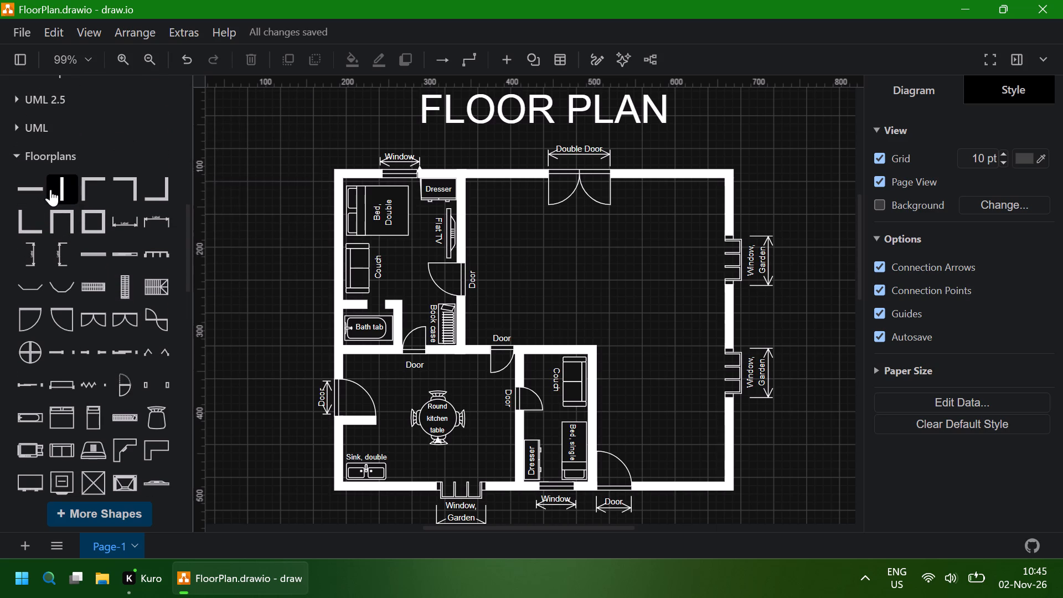
Add a vertical wall running down from the top outer wall, flush with the right edge of the double door.
{"action": "left_click", "coordinate": [56, 189]}
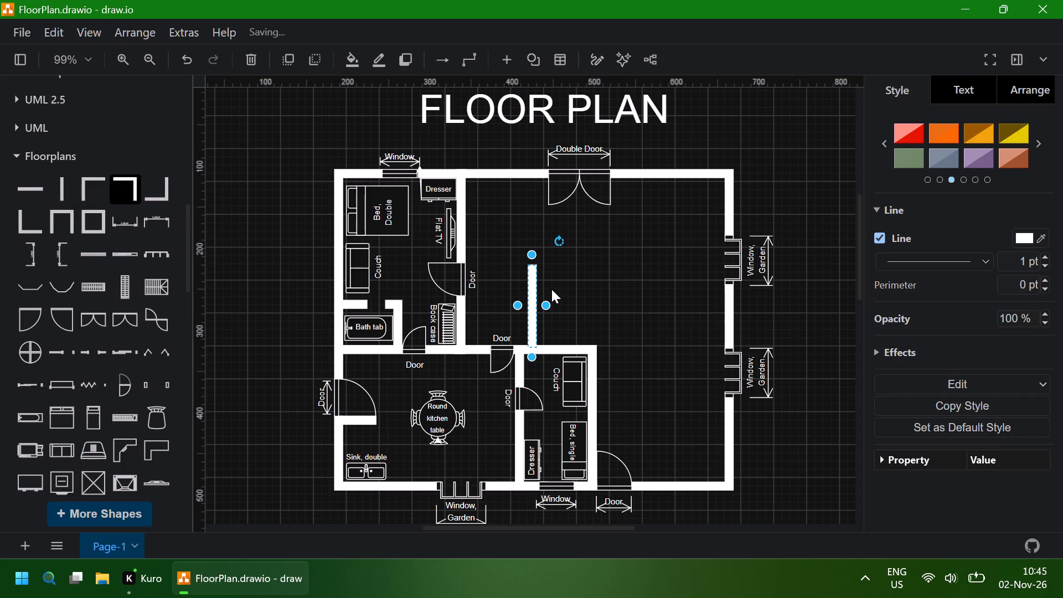
{"action": "left_click_drag", "start_coordinate": [530, 297], "coordinate": [539, 292]}
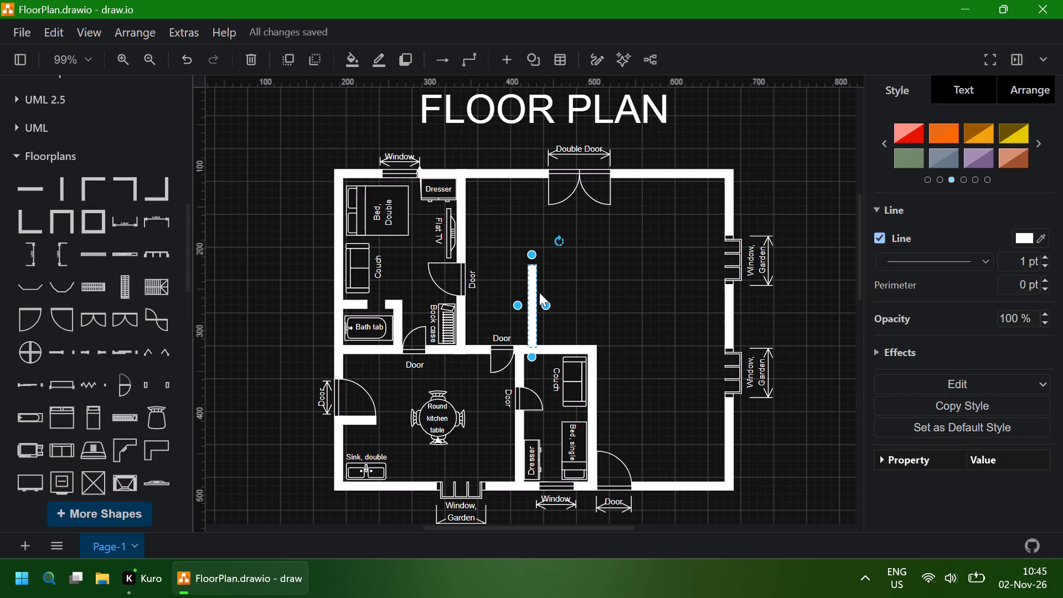
{"action": "left_click_drag", "start_coordinate": [539, 292], "coordinate": [617, 230]}
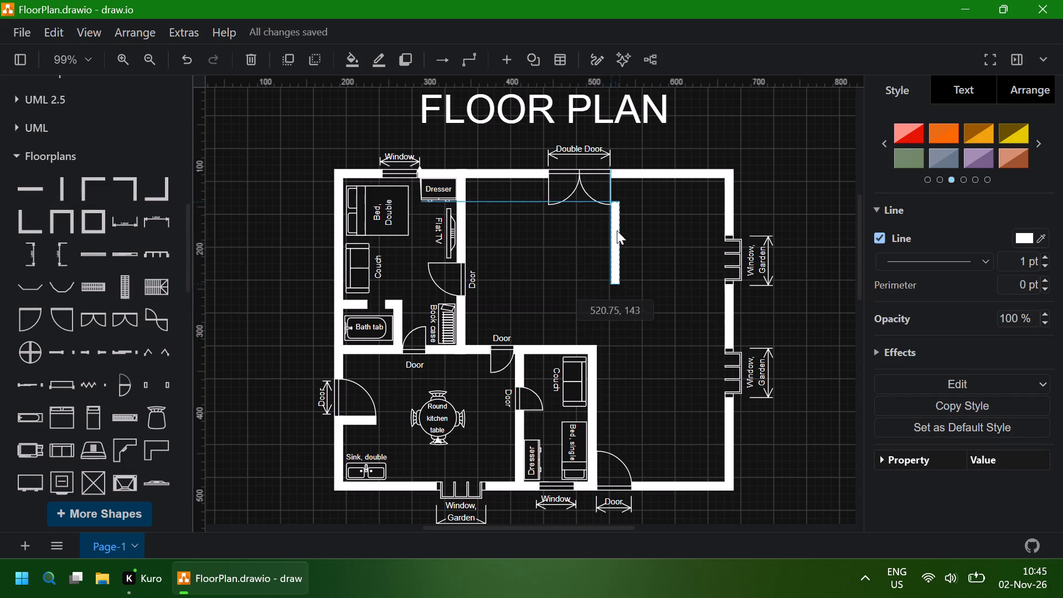
{"action": "left_click_drag", "start_coordinate": [617, 230], "coordinate": [619, 212]}
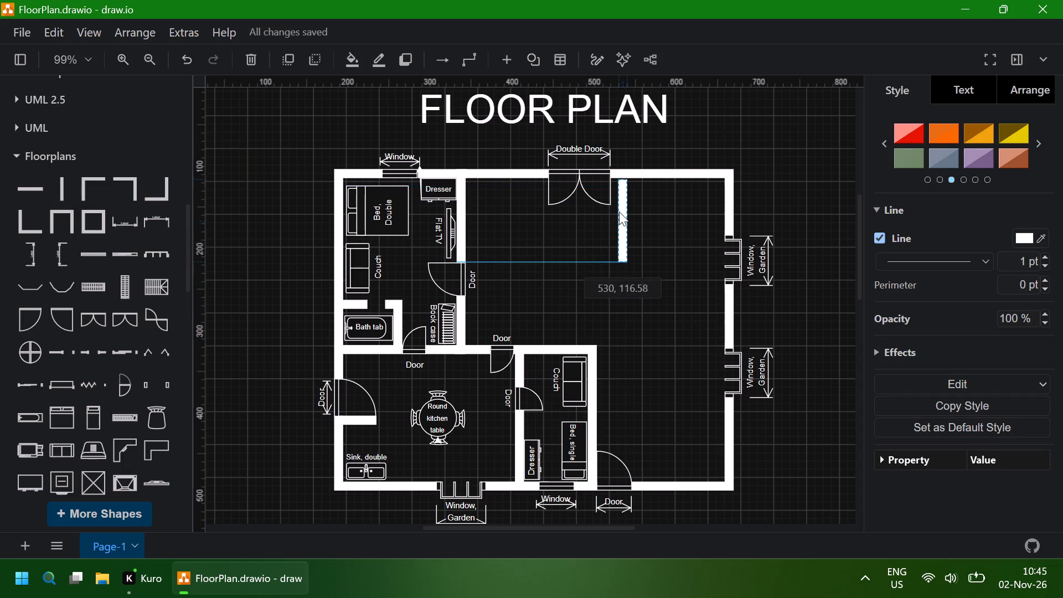
{"action": "left_click_drag", "start_coordinate": [619, 212], "coordinate": [619, 208]}
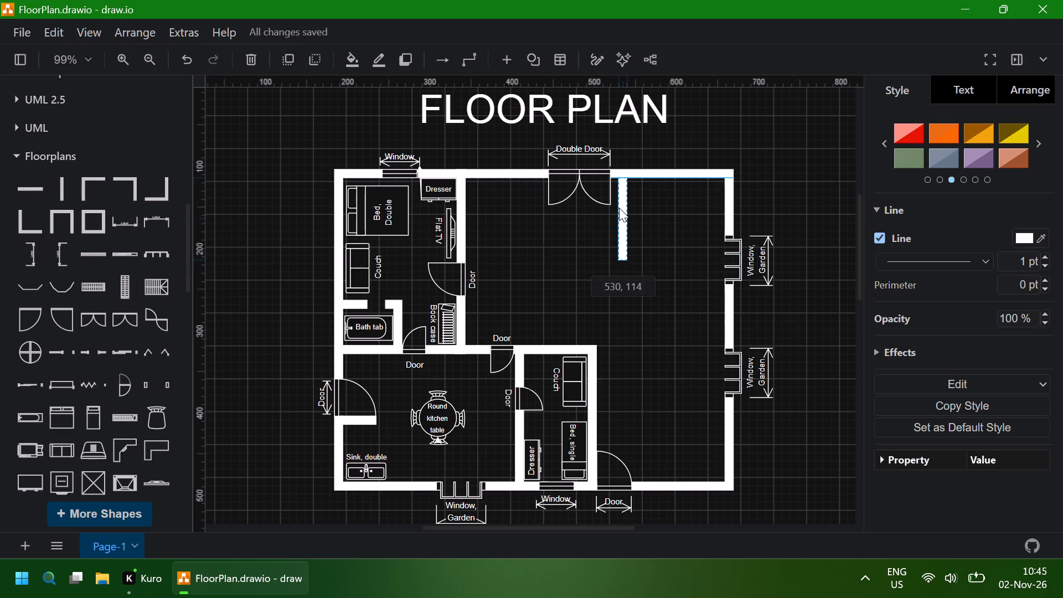
{"action": "left_click_drag", "start_coordinate": [619, 208], "coordinate": [615, 210]}
{"action": "left_click", "coordinate": [772, 128]}
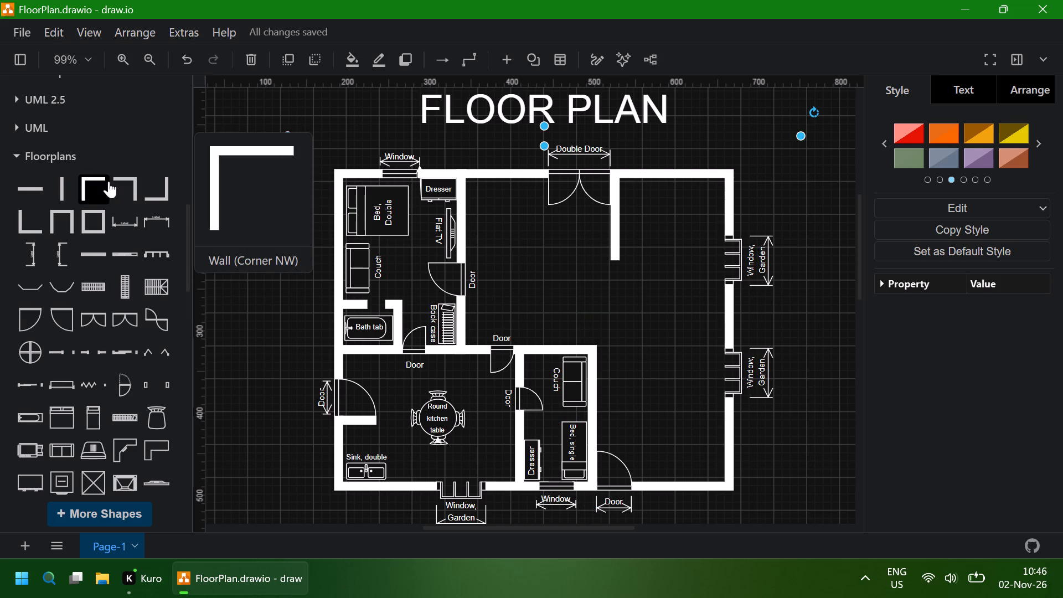
Add a second vertical wall rising from the bottom outer wall, just right of the bottom entrance door.
{"action": "left_click", "coordinate": [65, 190]}
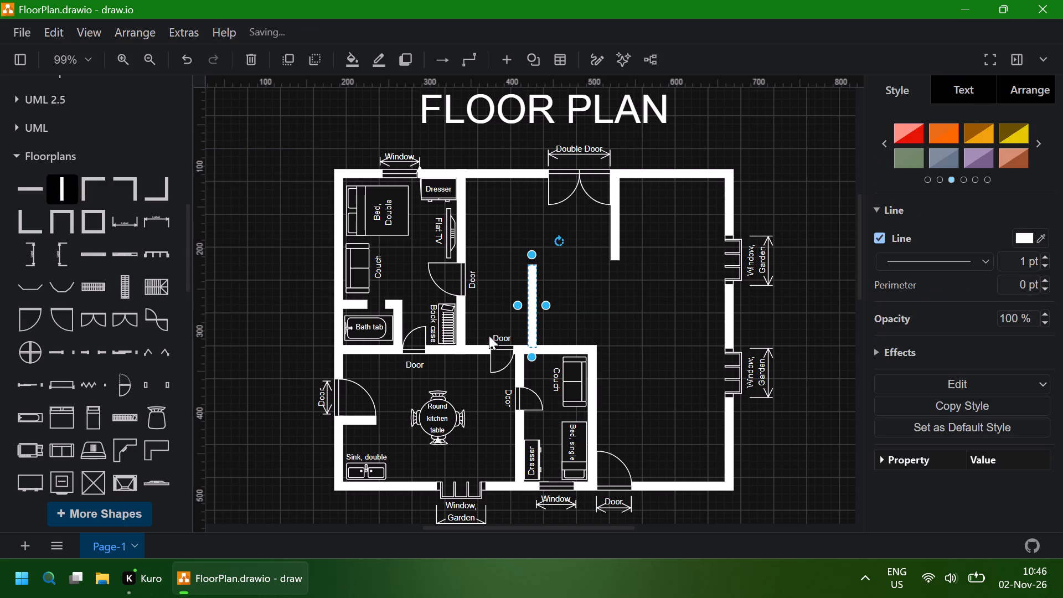
{"action": "left_click_drag", "start_coordinate": [531, 307], "coordinate": [633, 425]}
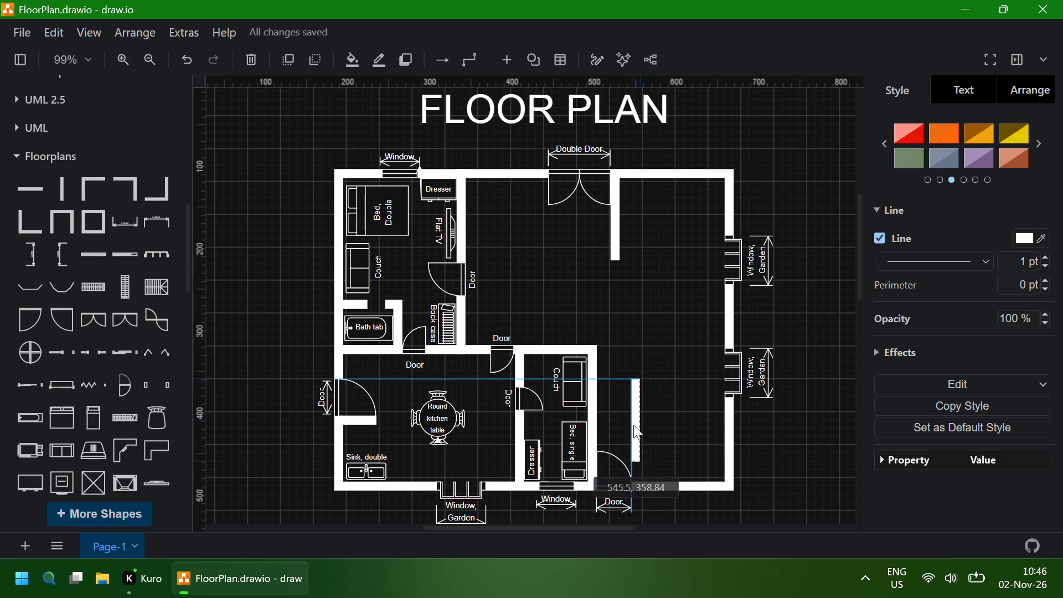
{"action": "left_click_drag", "start_coordinate": [633, 425], "coordinate": [633, 444]}
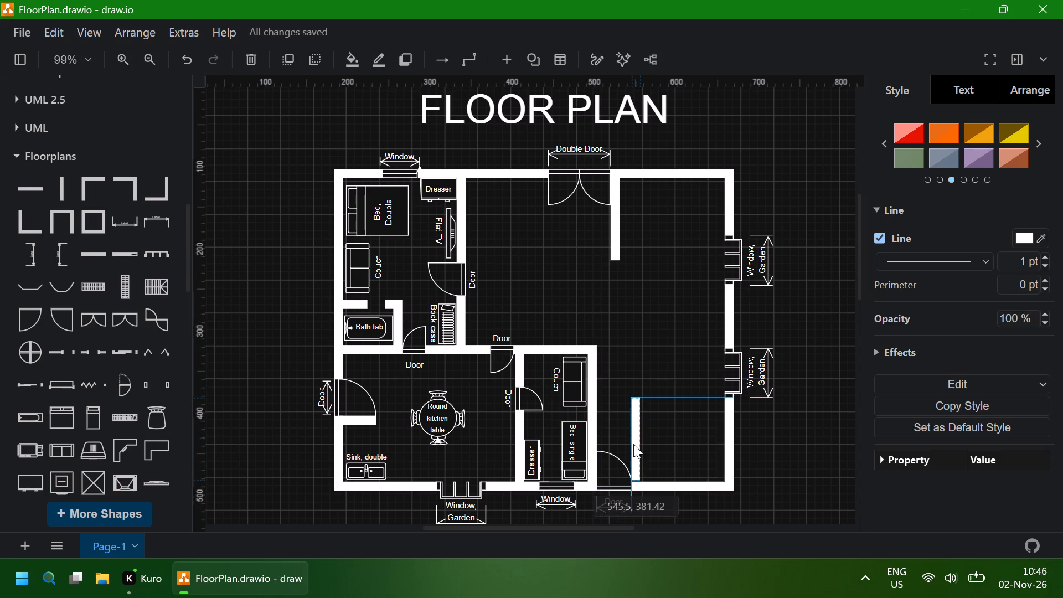
{"action": "left_click_drag", "start_coordinate": [633, 444], "coordinate": [638, 442]}
{"action": "left_click", "coordinate": [657, 321]}
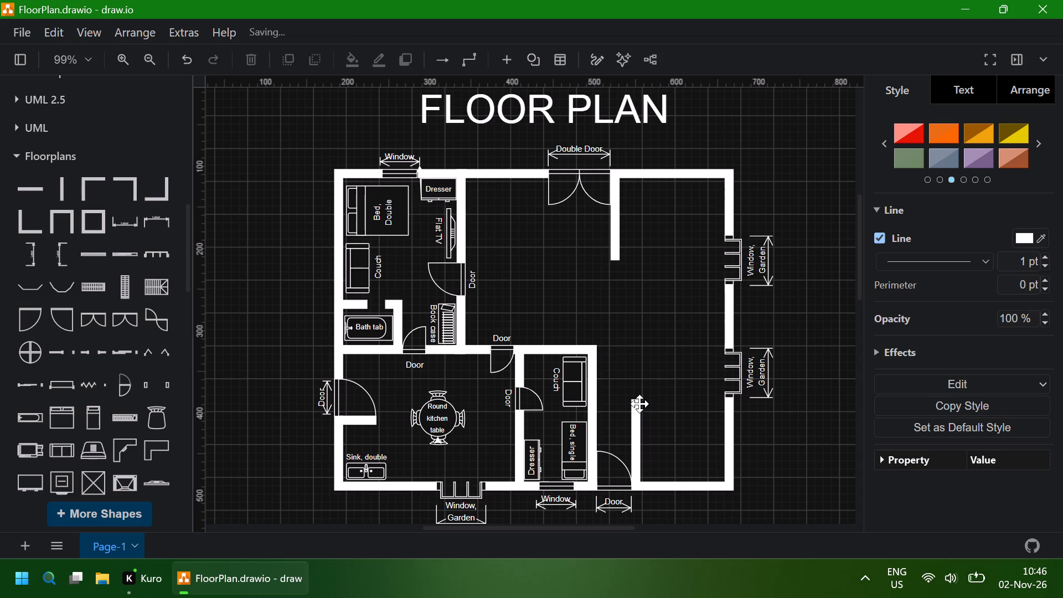
Nudge the new wall beside the bottom entrance door about 8 pt to the right, away from the door.
{"action": "left_click", "coordinate": [627, 428]}
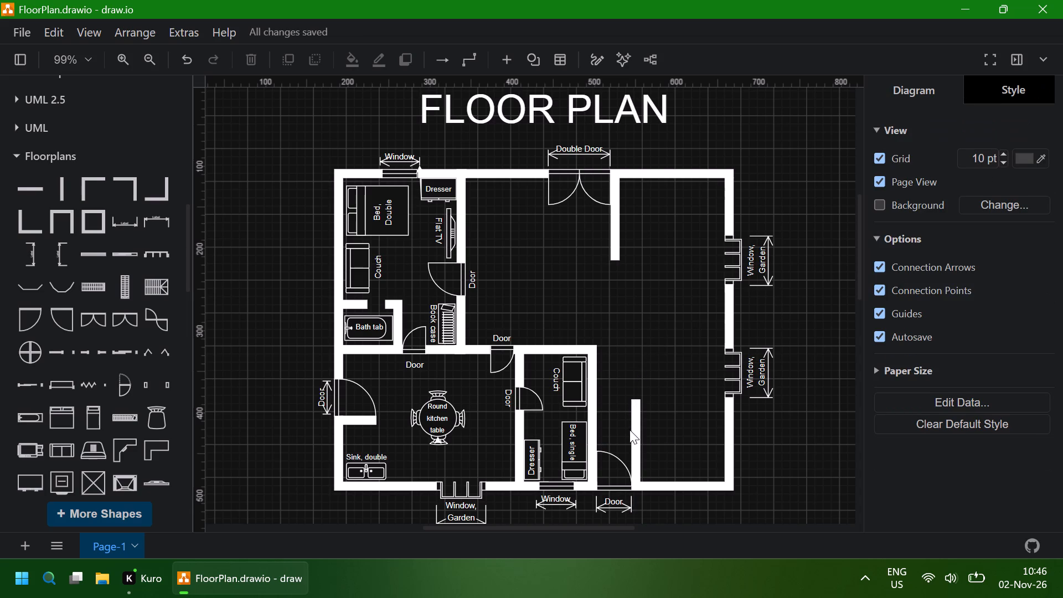
{"action": "left_click", "coordinate": [632, 432]}
{"action": "key", "text": "Right"}
{"action": "key", "text": "Right"}
{"action": "key", "text": "Right"}
{"action": "key", "text": "Right"}
{"action": "key", "text": "Right"}
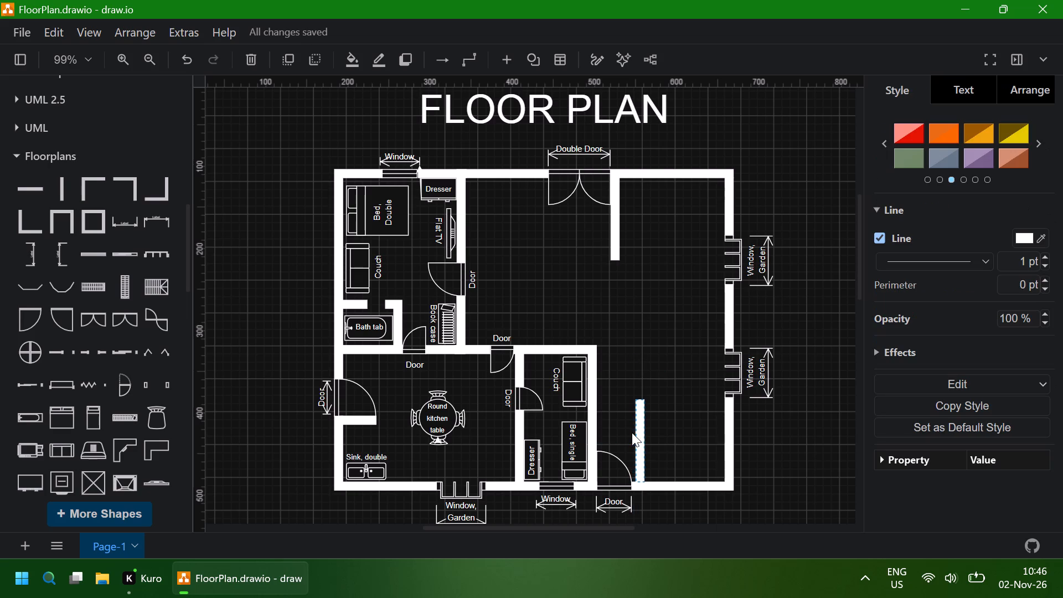
{"action": "key", "text": "Right"}
{"action": "key", "text": "Right"}
{"action": "key", "text": "Right"}
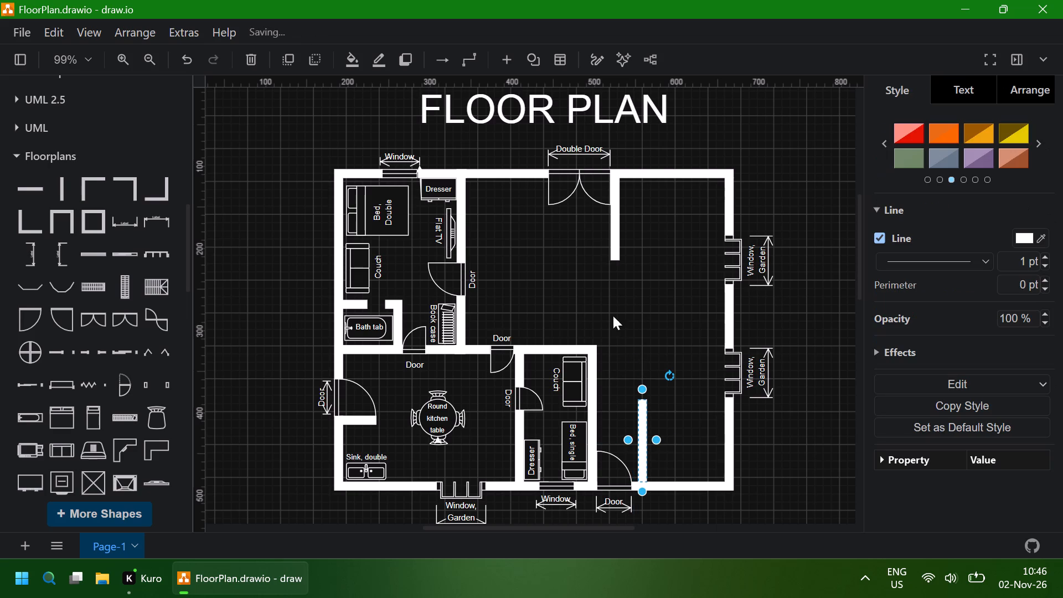
Nudge the new wall beside the double door about 12 pt to the right, leaving a gap from the door.
{"action": "left_click", "coordinate": [610, 235]}
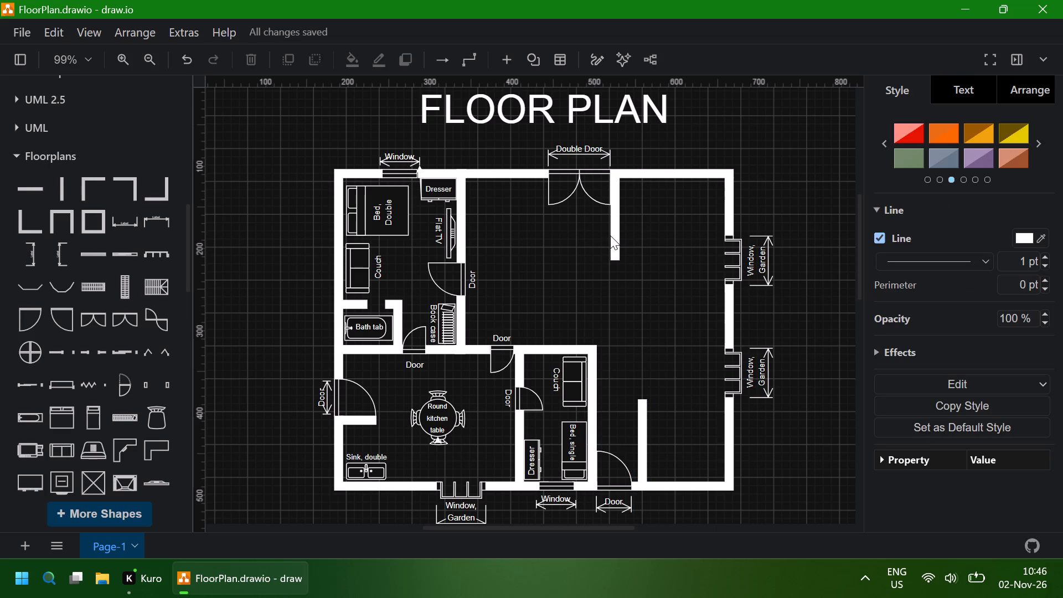
{"action": "left_click", "coordinate": [613, 231]}
{"action": "key", "text": "Right"}
{"action": "key", "text": "Right"}
{"action": "key", "text": "Right"}
{"action": "key", "text": "Right"}
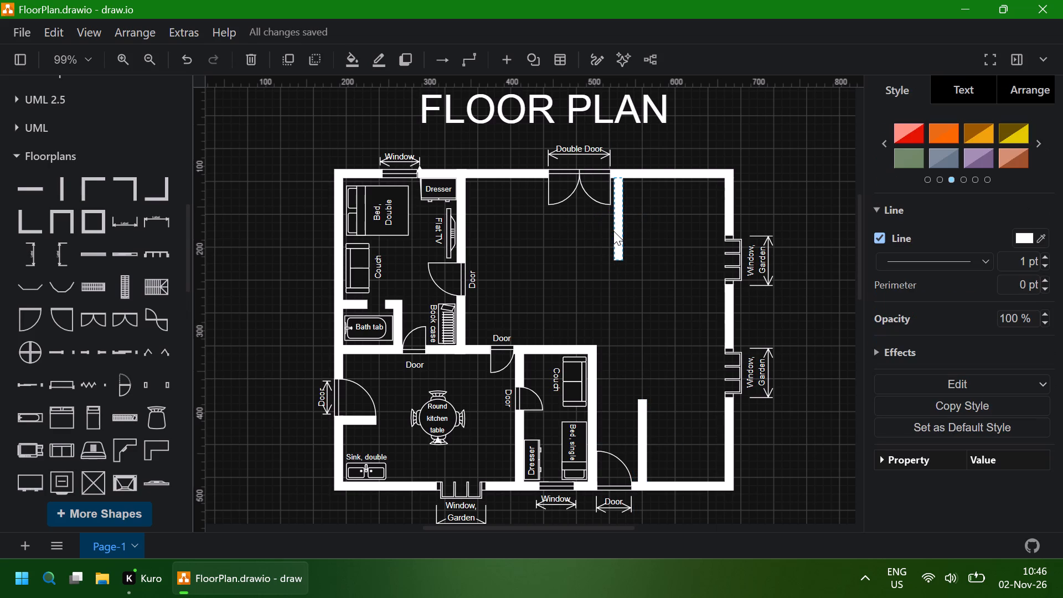
{"action": "key", "text": "Right"}
{"action": "key", "text": "Right"}
{"action": "key", "text": "Right"}
{"action": "key", "text": "Right"}
{"action": "key", "text": "Right"}
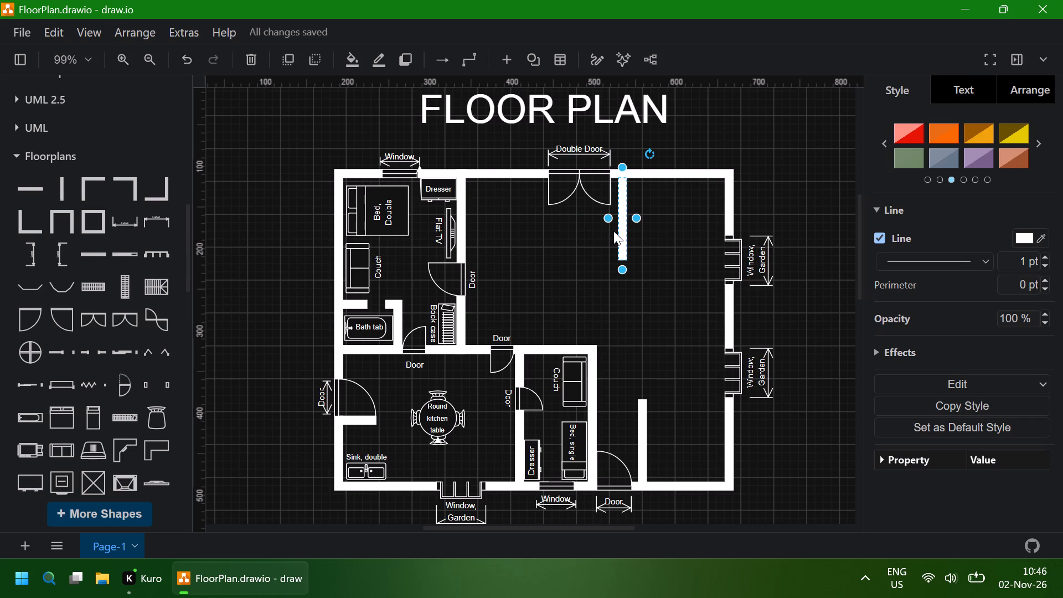
{"action": "key", "text": "Right"}
{"action": "key", "text": "Right"}
{"action": "key", "text": "Right"}
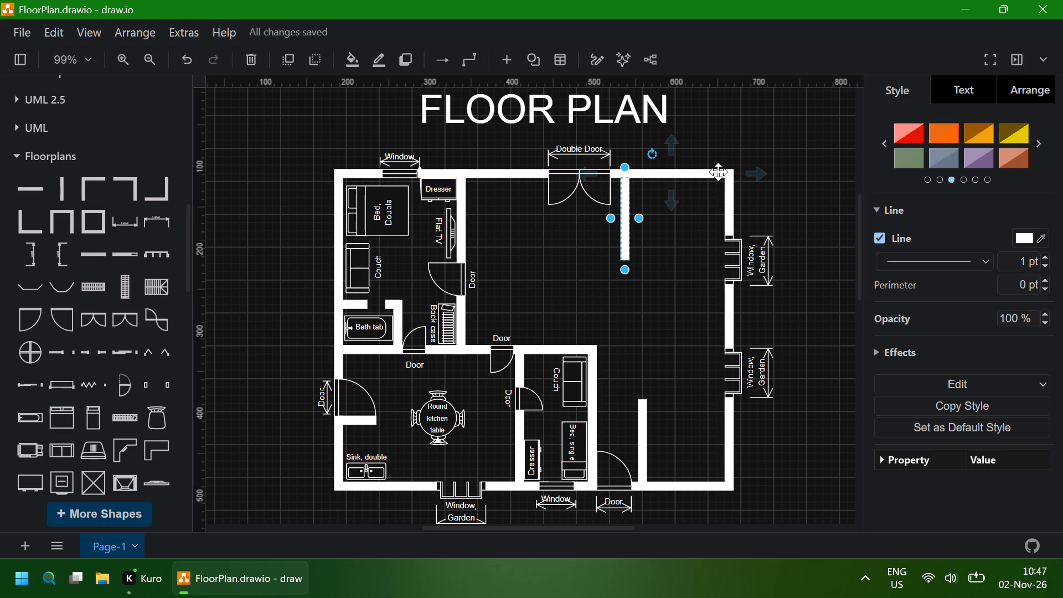
Shift the wall beside the double door about 20 pt further right, aligning it with the lower partition wall beside the bottom entrance door.
{"action": "key", "text": "Right"}
{"action": "key", "text": "Right"}
{"action": "key", "text": "Right"}
{"action": "key", "text": "Right"}
{"action": "key", "text": "Right"}
{"action": "key", "text": "Right"}
{"action": "key", "text": "Right"}
{"action": "key", "text": "Right"}
{"action": "key", "text": "Right"}
{"action": "key", "text": "Right"}
{"action": "key", "text": "Right"}
{"action": "key", "text": "Right"}
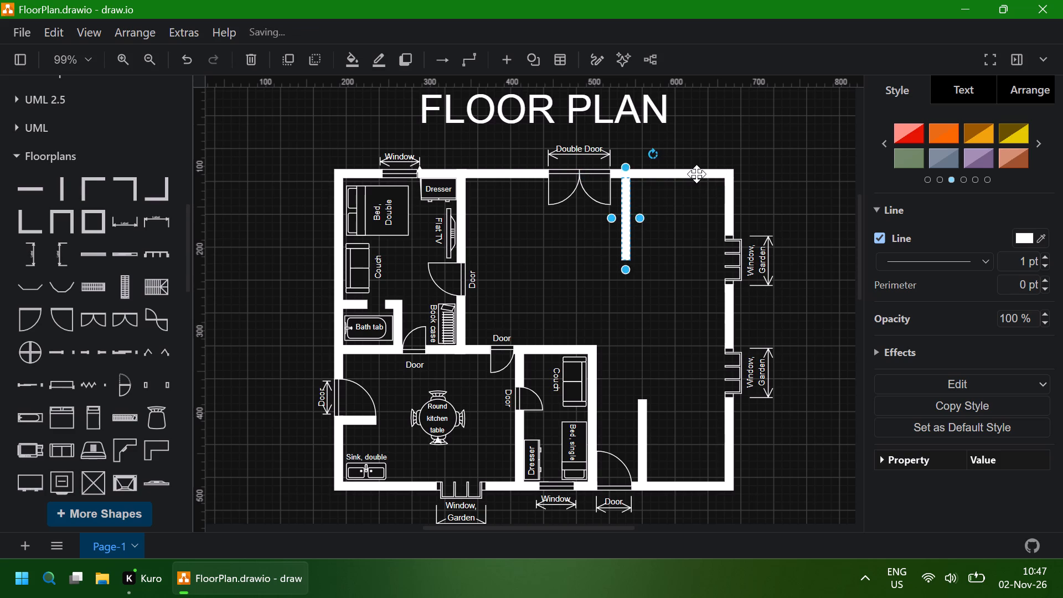
{"action": "key", "text": "Right"}
{"action": "key", "text": "Right"}
{"action": "key", "text": "Right"}
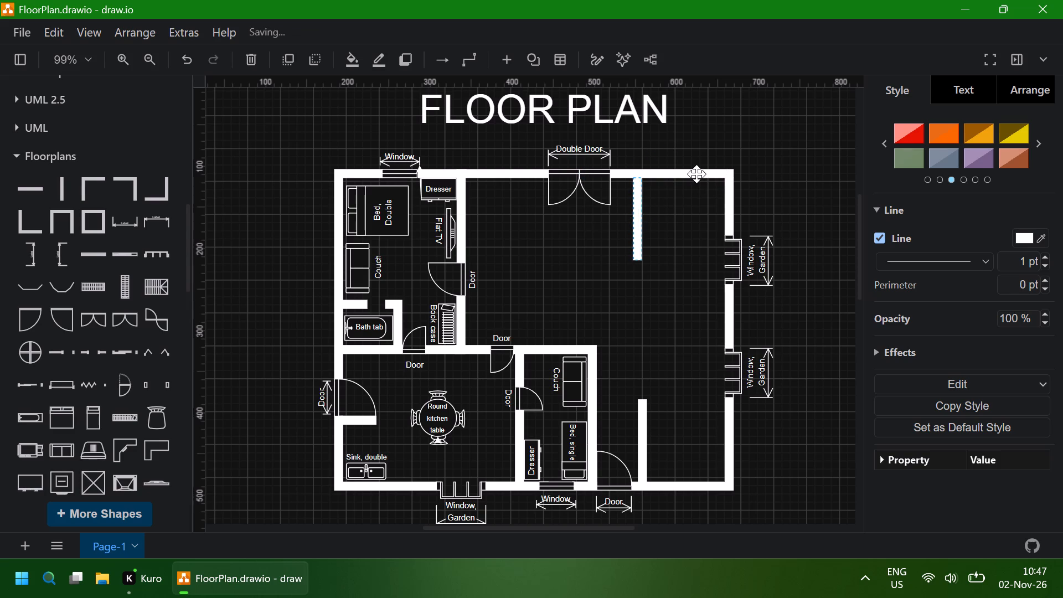
{"action": "key", "text": "Right"}
{"action": "key", "text": "Right"}
{"action": "key", "text": "Right"}
{"action": "key", "text": "Right"}
{"action": "key", "text": "Right"}
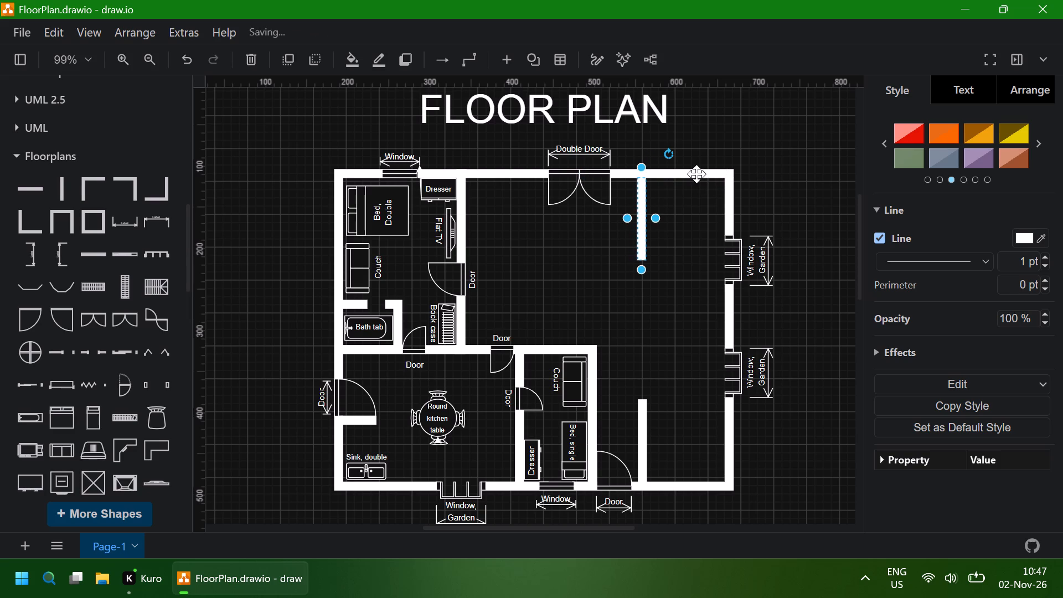
{"action": "left_click", "coordinate": [642, 219]}
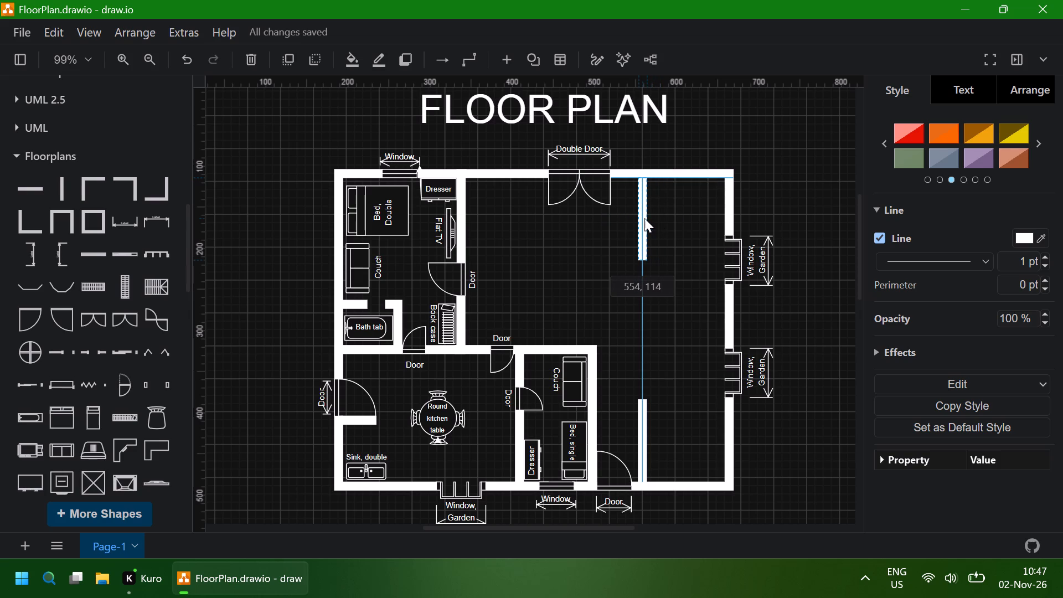
{"action": "left_click", "coordinate": [666, 265]}
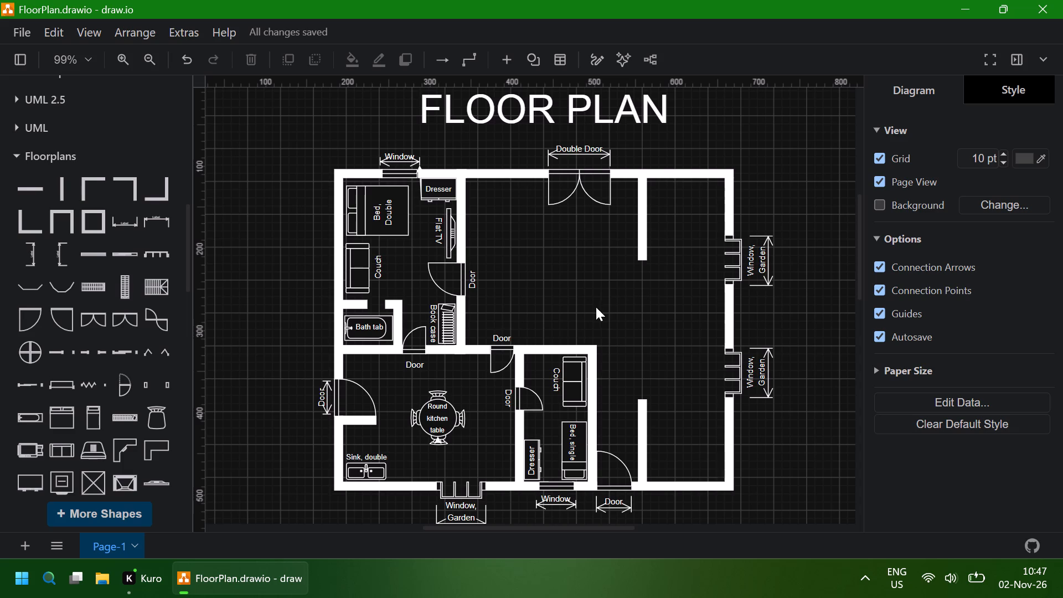
{"action": "left_click", "coordinate": [637, 229]}
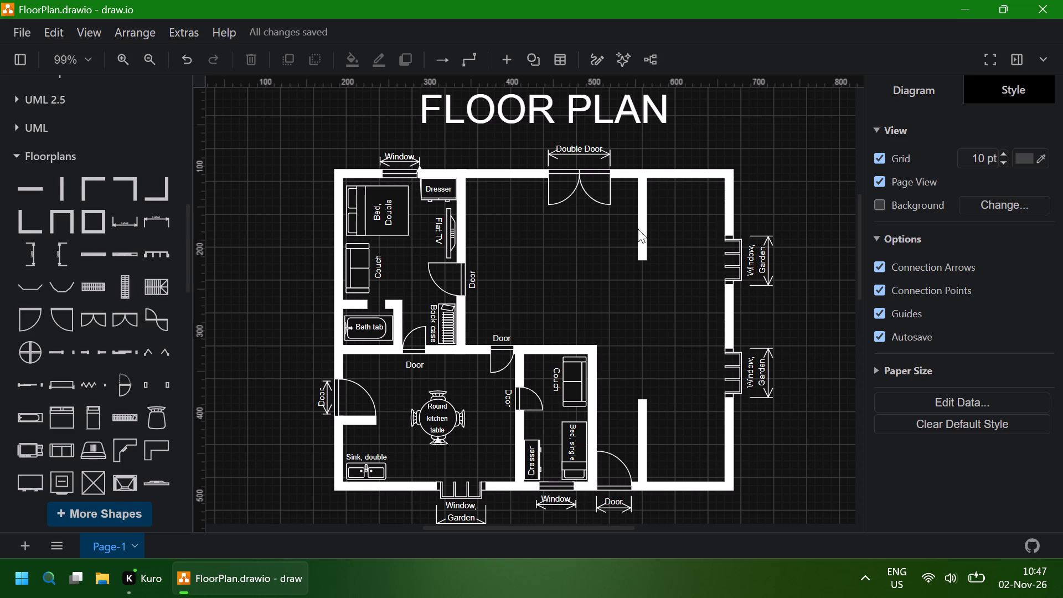
{"action": "left_click", "coordinate": [643, 225]}
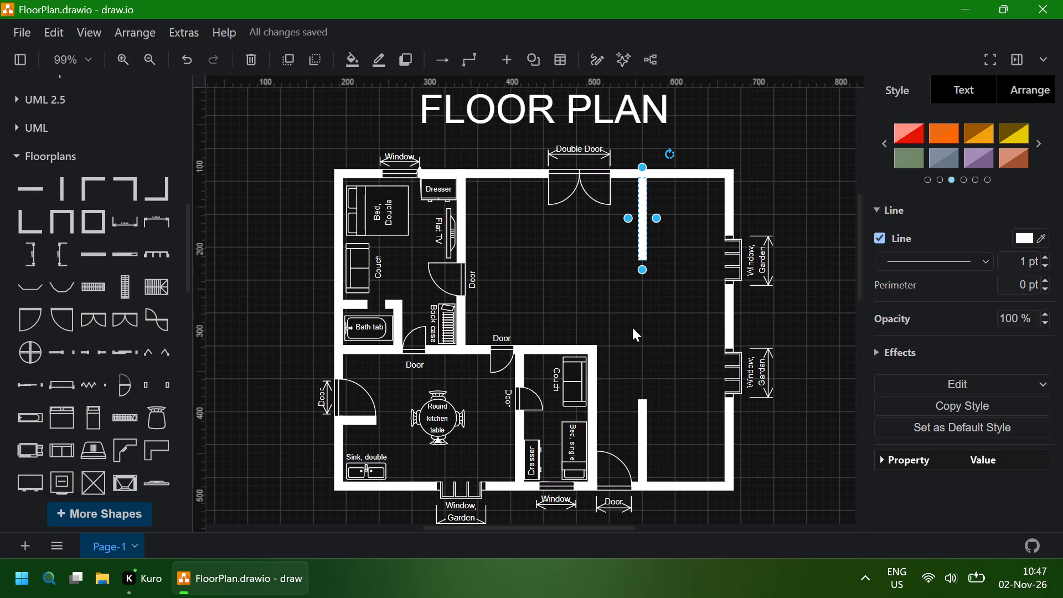
{"action": "left_click", "coordinate": [580, 243]}
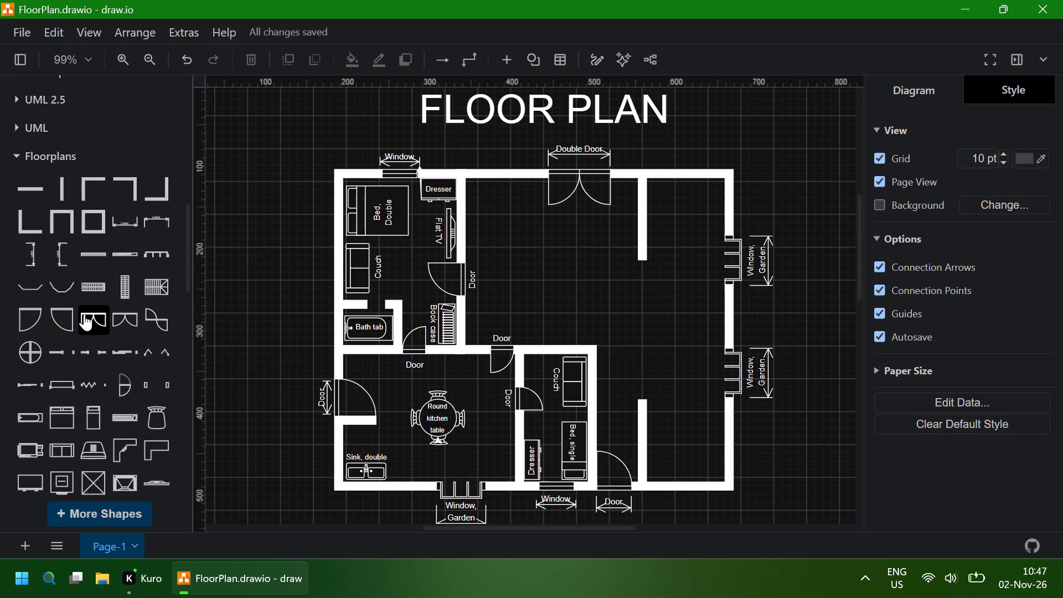
Add a round floor lamp symbol to the large room, in the open area below and slightly left of the double door.
{"action": "scroll", "coordinate": [109, 355], "scroll_direction": "down", "scroll_amount": 2}
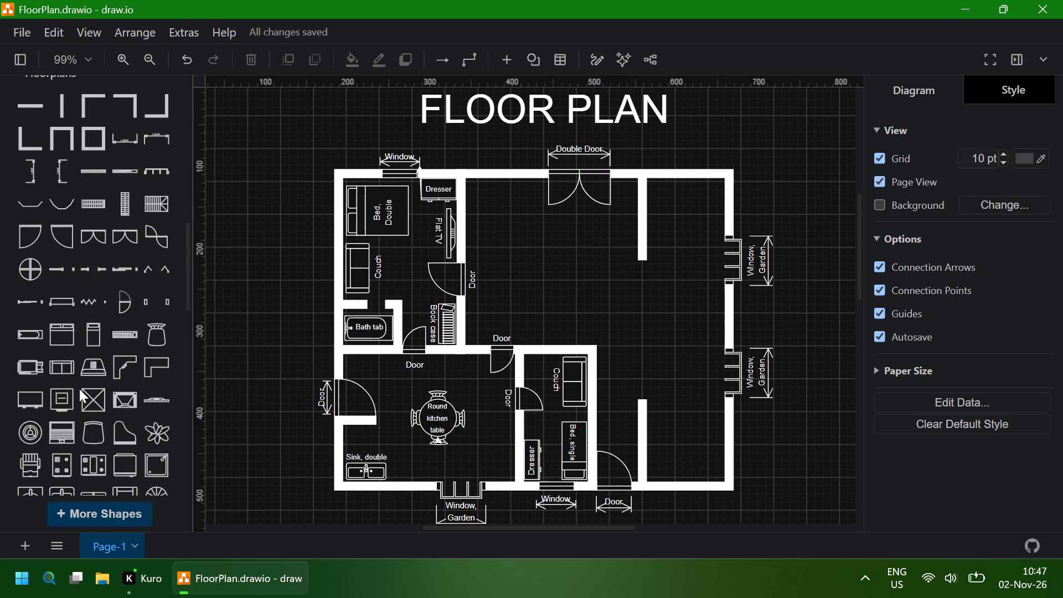
{"action": "left_click", "coordinate": [38, 430]}
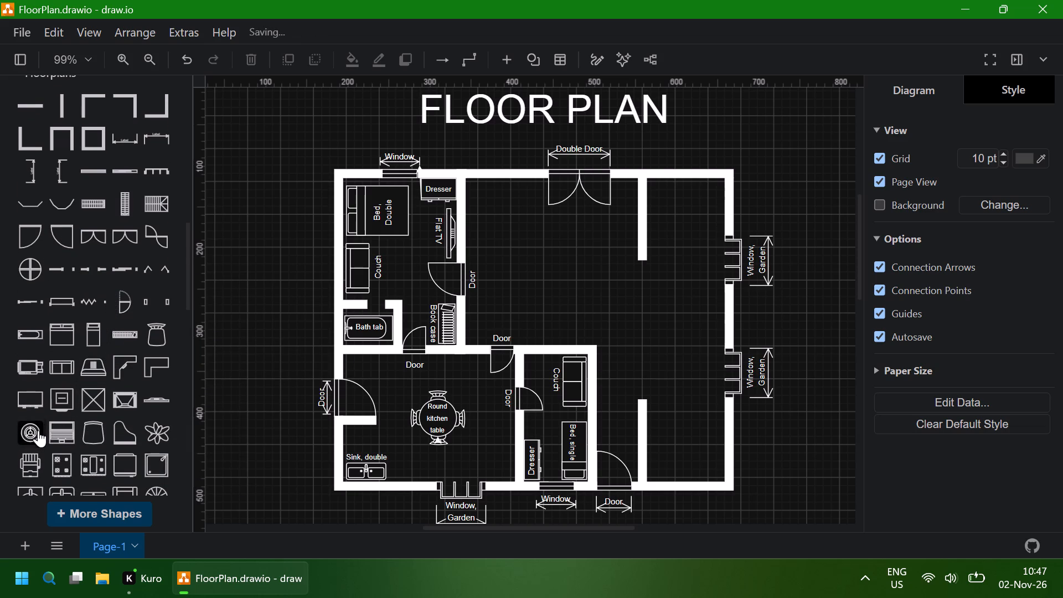
{"action": "left_click_drag", "start_coordinate": [535, 311], "coordinate": [541, 289]}
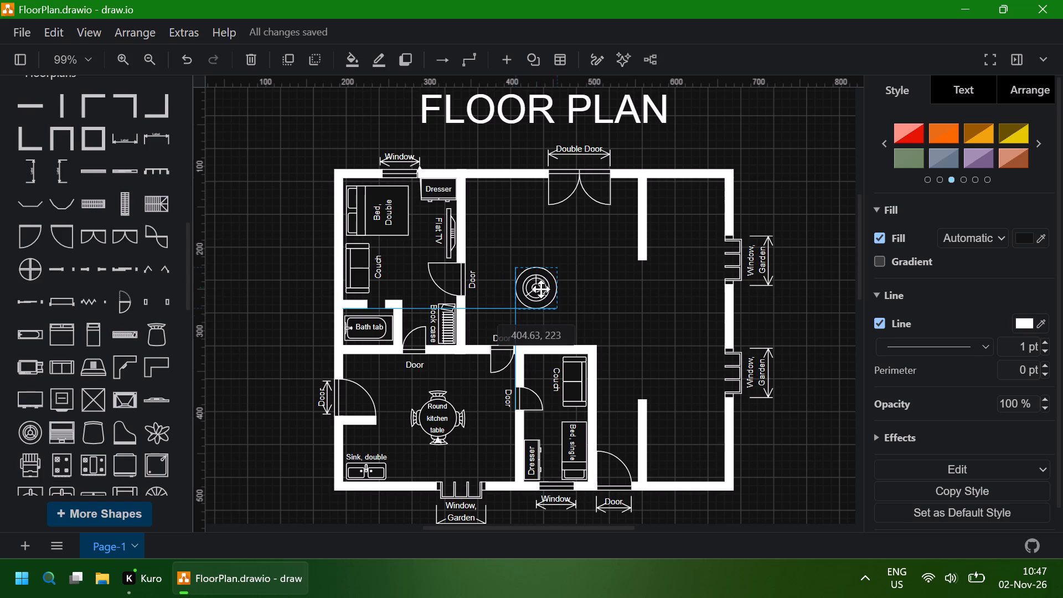
{"action": "left_click_drag", "start_coordinate": [541, 289], "coordinate": [545, 277]}
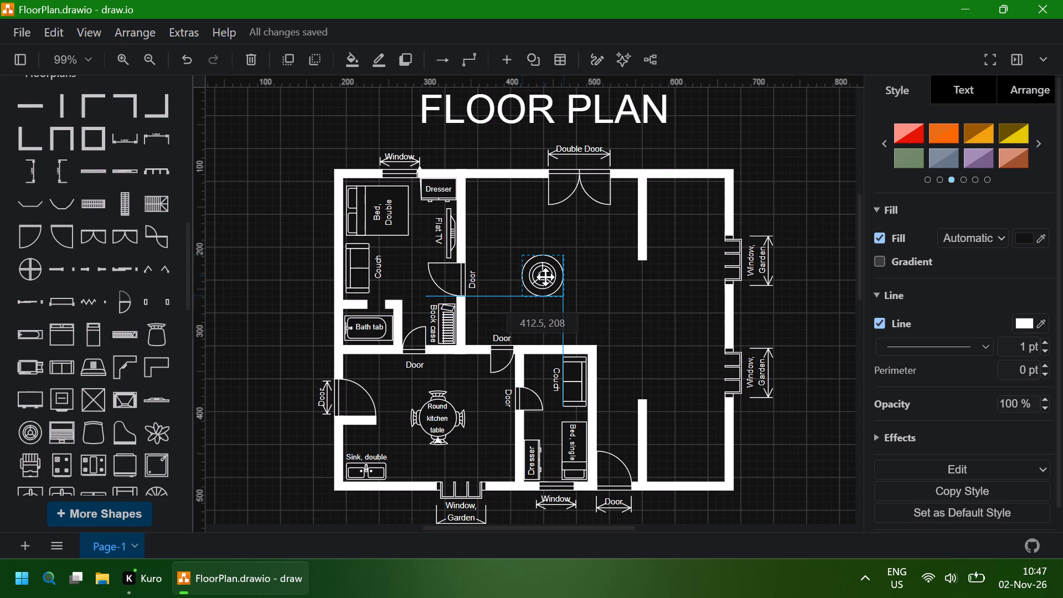
{"action": "left_click_drag", "start_coordinate": [545, 277], "coordinate": [548, 267]}
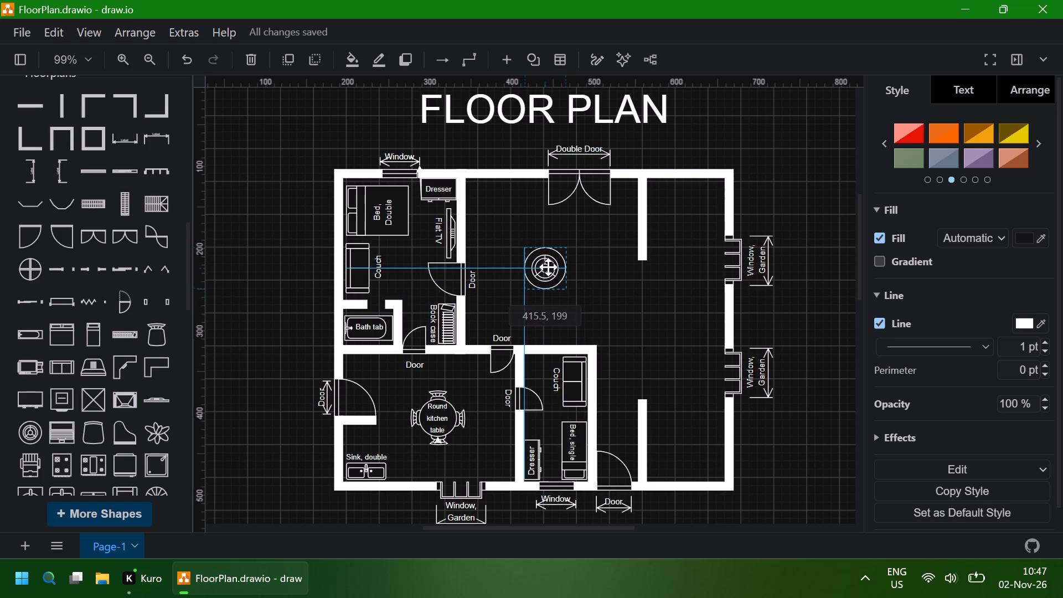
{"action": "left_click_drag", "start_coordinate": [548, 267], "coordinate": [549, 267]}
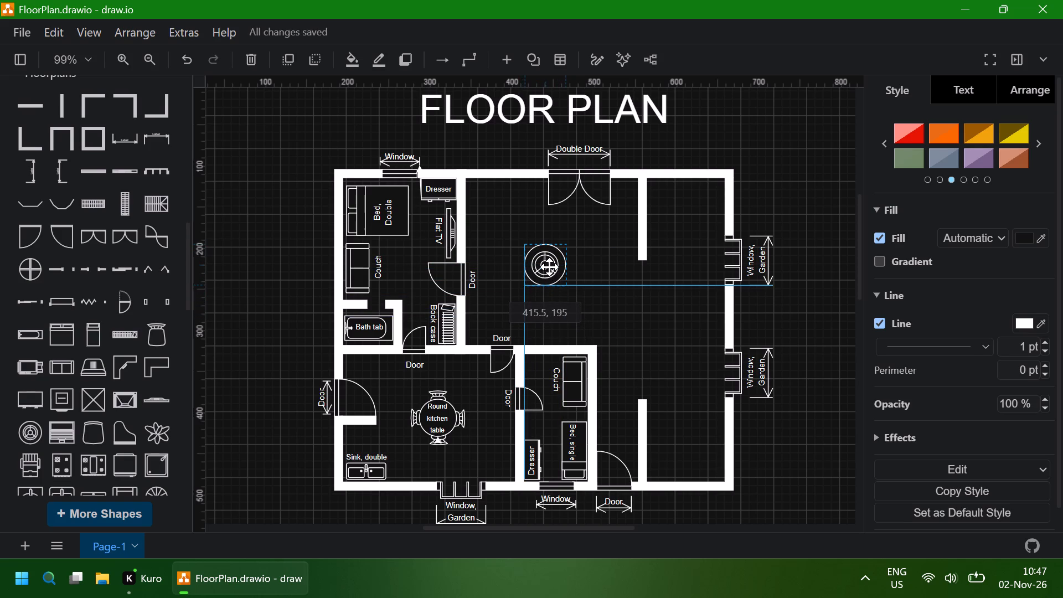
{"action": "left_click_drag", "start_coordinate": [549, 267], "coordinate": [556, 266]}
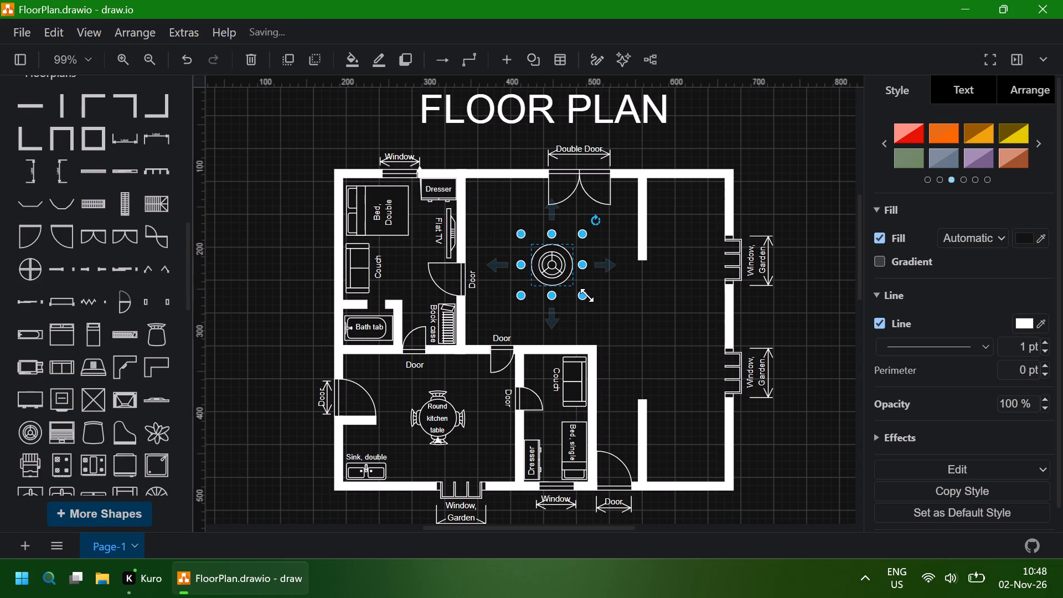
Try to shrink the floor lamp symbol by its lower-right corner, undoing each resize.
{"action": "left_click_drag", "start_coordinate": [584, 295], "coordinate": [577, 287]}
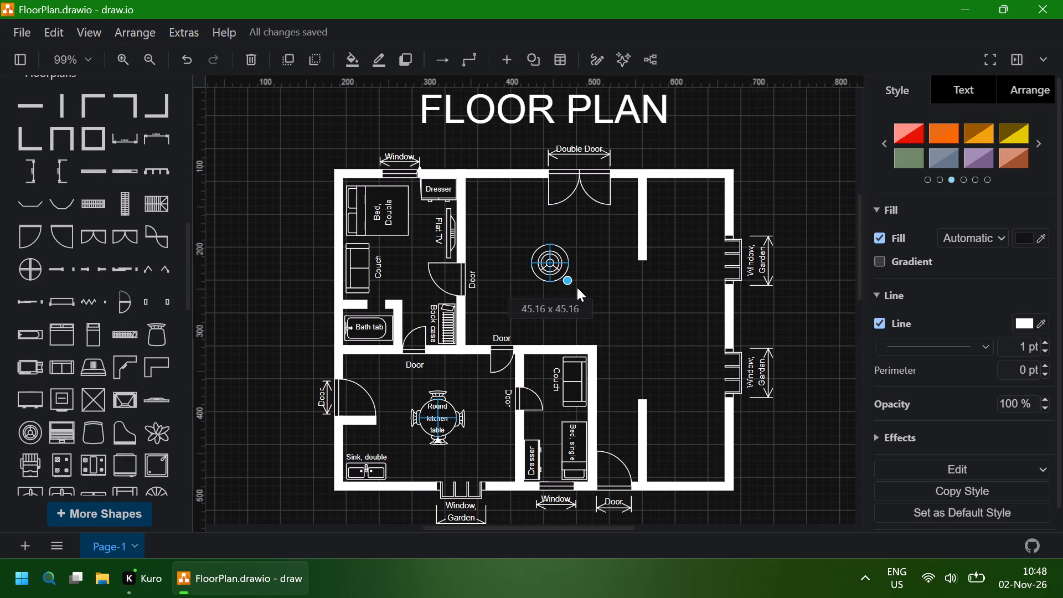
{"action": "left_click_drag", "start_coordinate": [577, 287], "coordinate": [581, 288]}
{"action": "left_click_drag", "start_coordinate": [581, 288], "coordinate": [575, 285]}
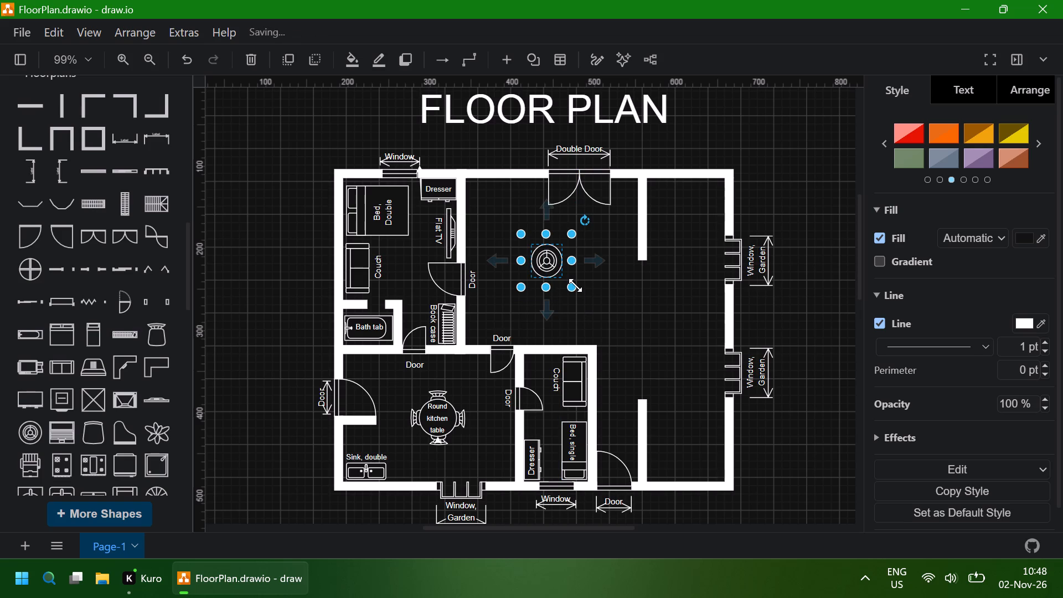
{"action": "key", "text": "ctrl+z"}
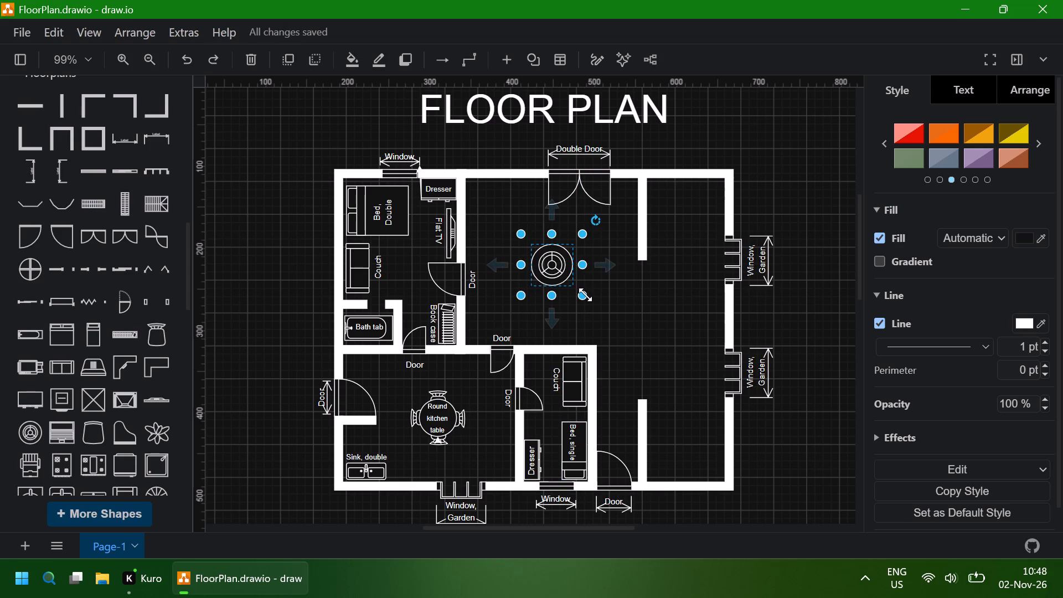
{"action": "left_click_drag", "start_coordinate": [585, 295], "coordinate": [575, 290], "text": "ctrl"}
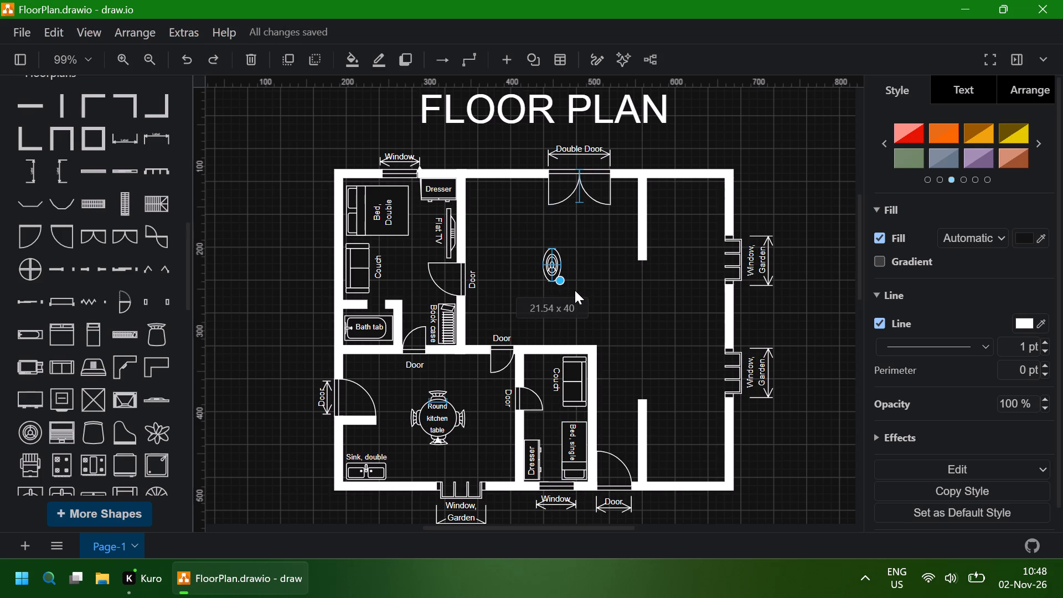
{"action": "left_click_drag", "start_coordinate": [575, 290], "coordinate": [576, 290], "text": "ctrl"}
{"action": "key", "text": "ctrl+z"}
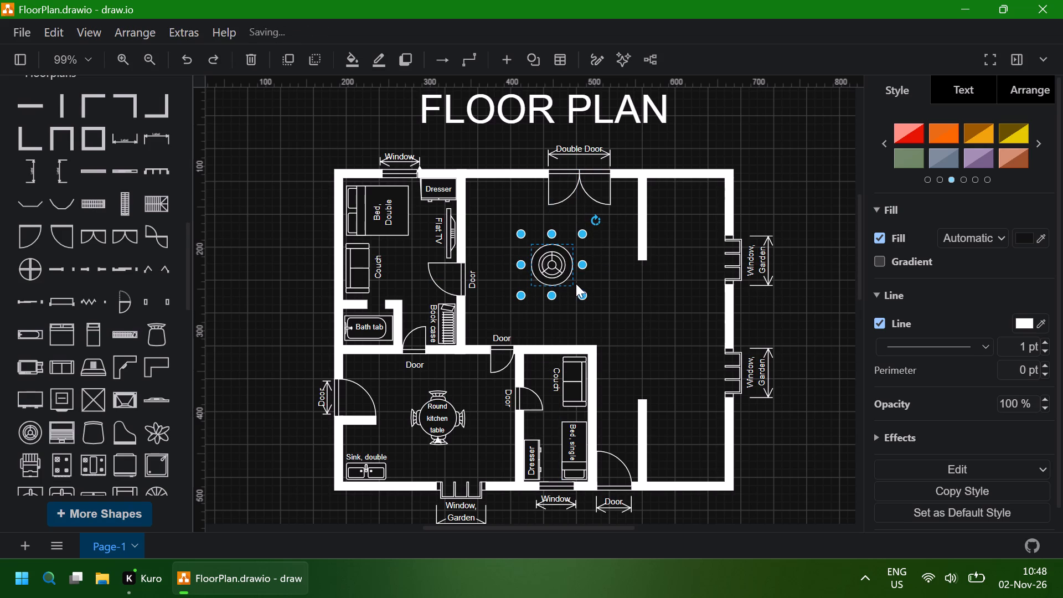
Shrink the floor lamp symbol to about 40 x 40 pt and nudge it 3 pt right and 1 pt down.
{"action": "left_click_drag", "start_coordinate": [582, 293], "coordinate": [576, 288], "text": "shift"}
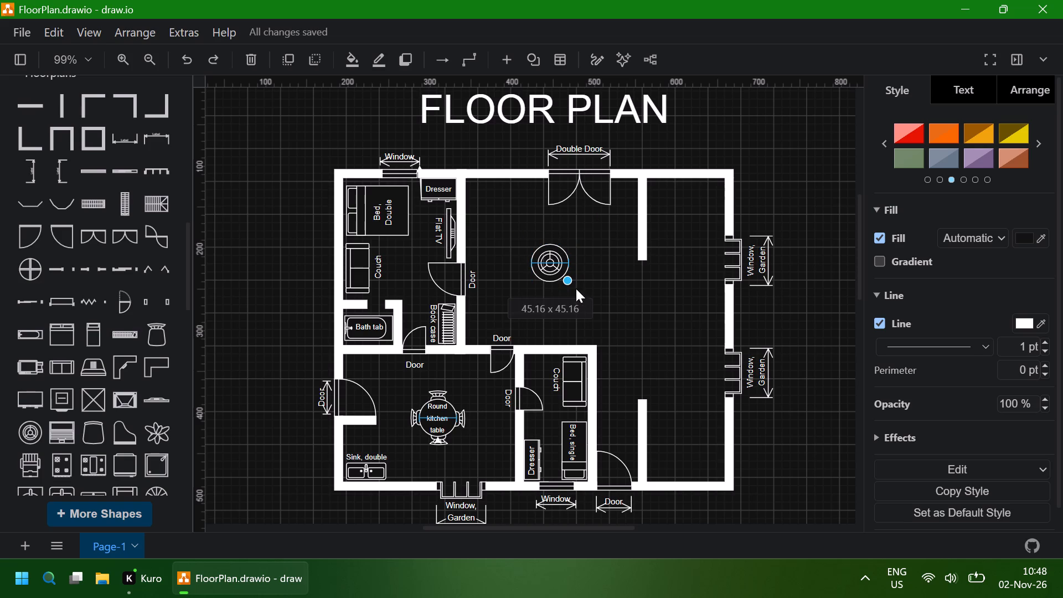
{"action": "left_click_drag", "start_coordinate": [576, 288], "coordinate": [566, 284], "text": "shift"}
{"action": "key", "text": "Right"}
{"action": "key", "text": "Right"}
{"action": "key", "text": "Right"}
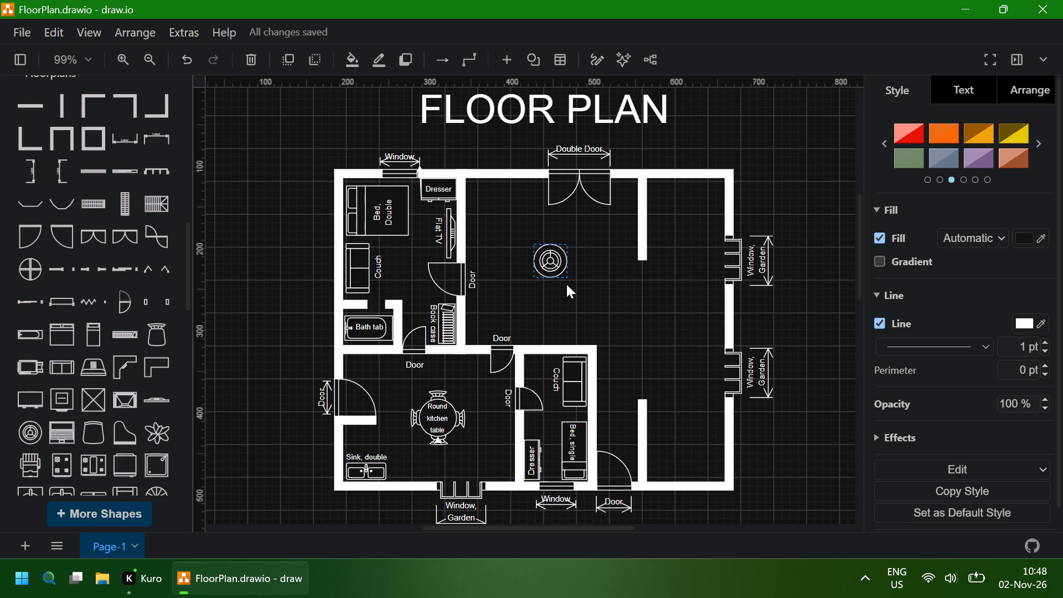
{"action": "key", "text": "Down"}
{"action": "left_click", "coordinate": [631, 270]}
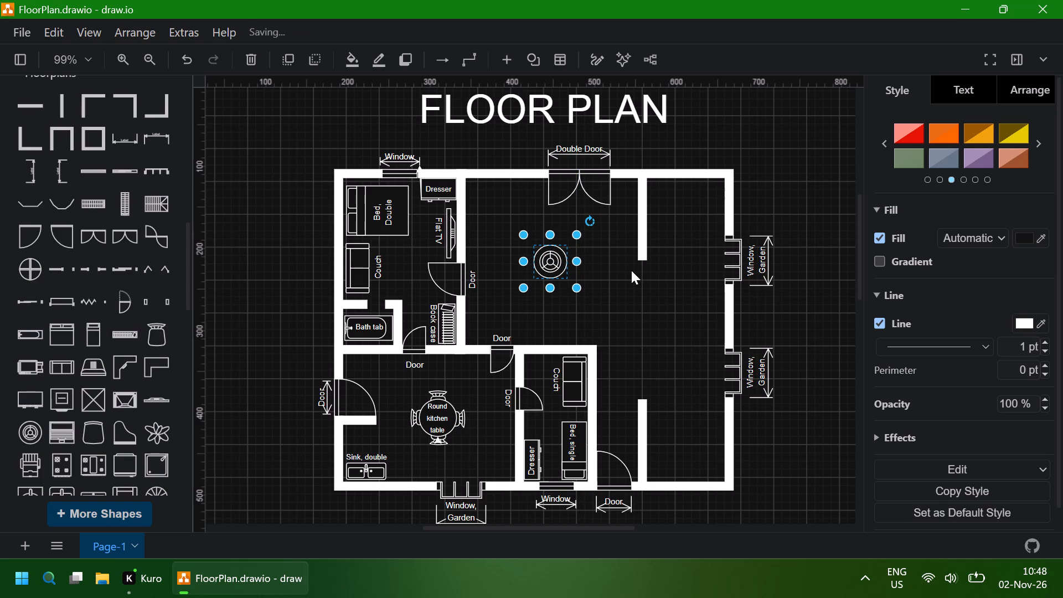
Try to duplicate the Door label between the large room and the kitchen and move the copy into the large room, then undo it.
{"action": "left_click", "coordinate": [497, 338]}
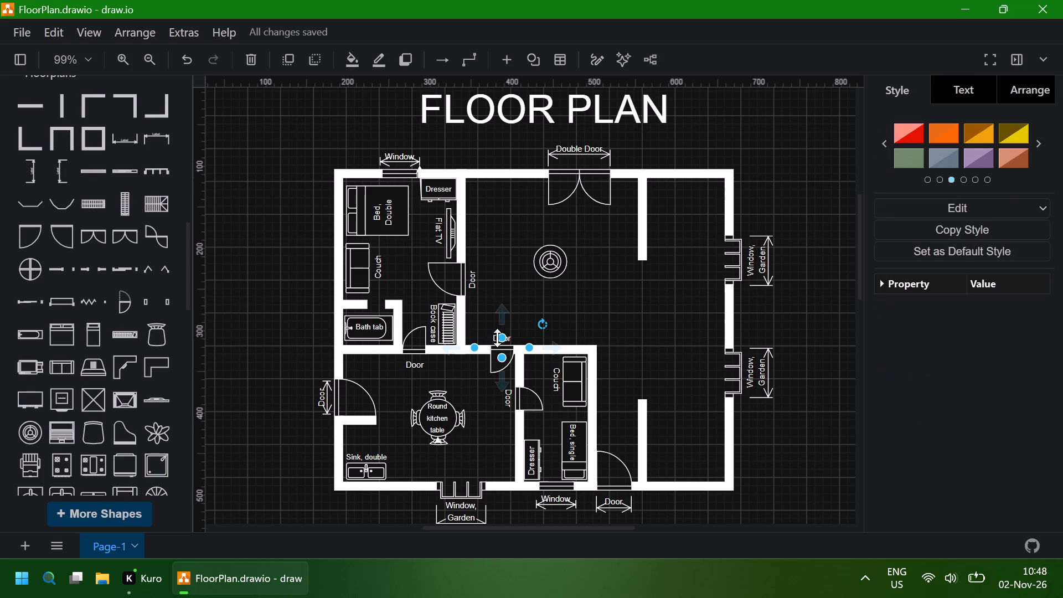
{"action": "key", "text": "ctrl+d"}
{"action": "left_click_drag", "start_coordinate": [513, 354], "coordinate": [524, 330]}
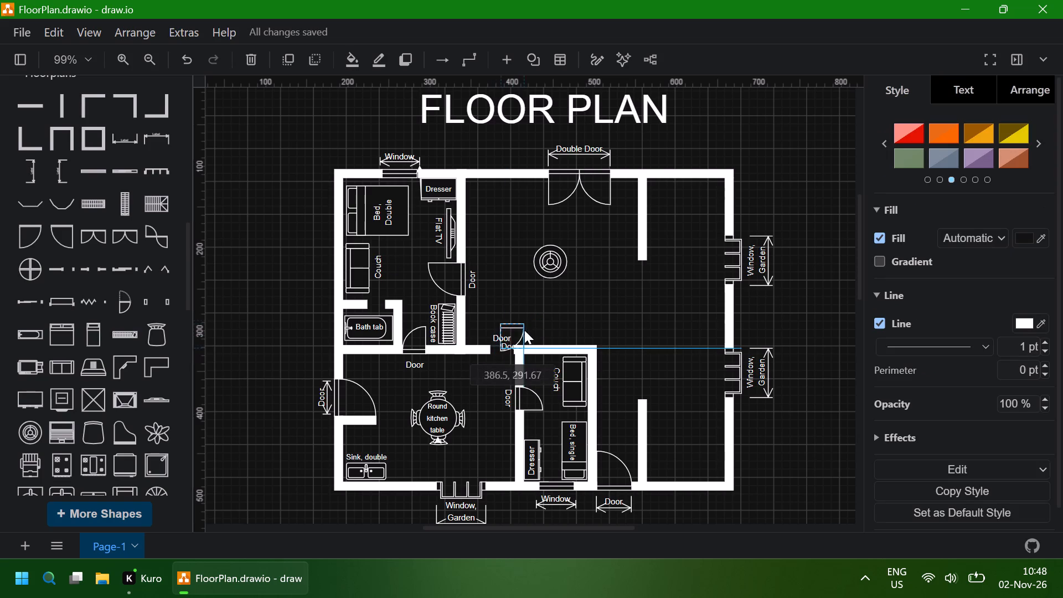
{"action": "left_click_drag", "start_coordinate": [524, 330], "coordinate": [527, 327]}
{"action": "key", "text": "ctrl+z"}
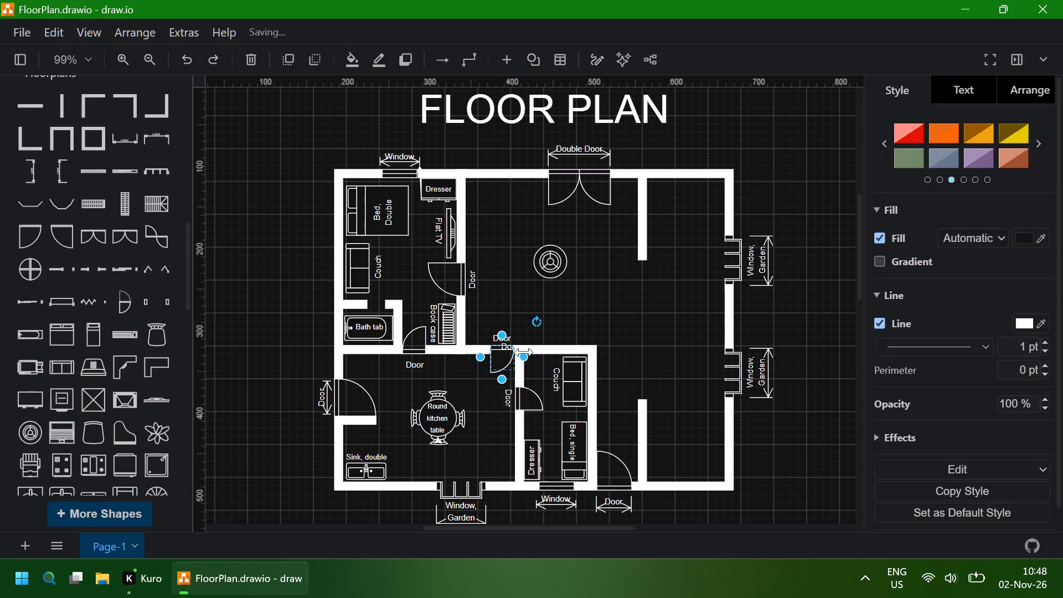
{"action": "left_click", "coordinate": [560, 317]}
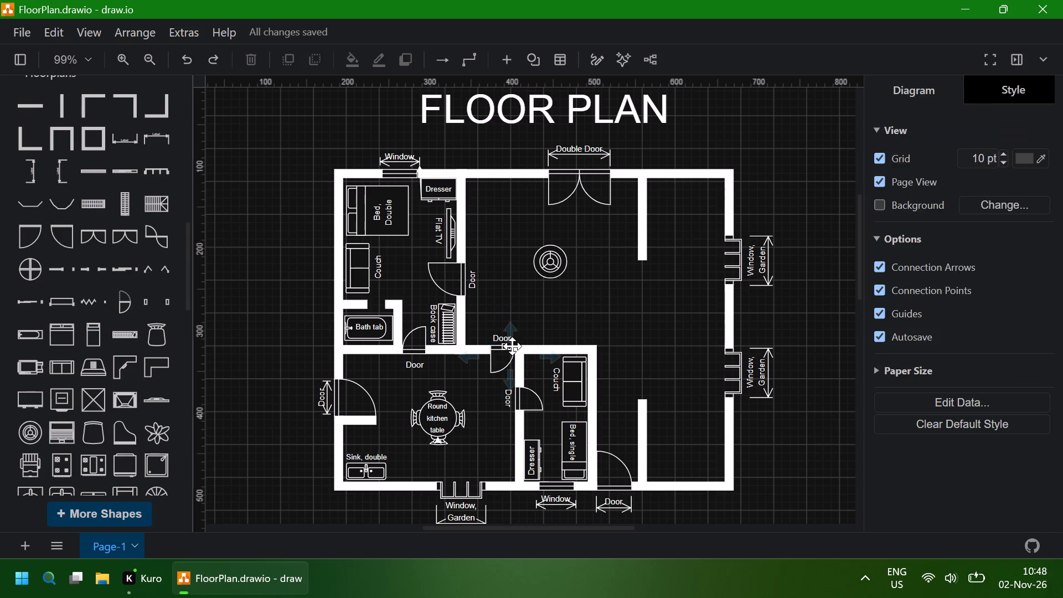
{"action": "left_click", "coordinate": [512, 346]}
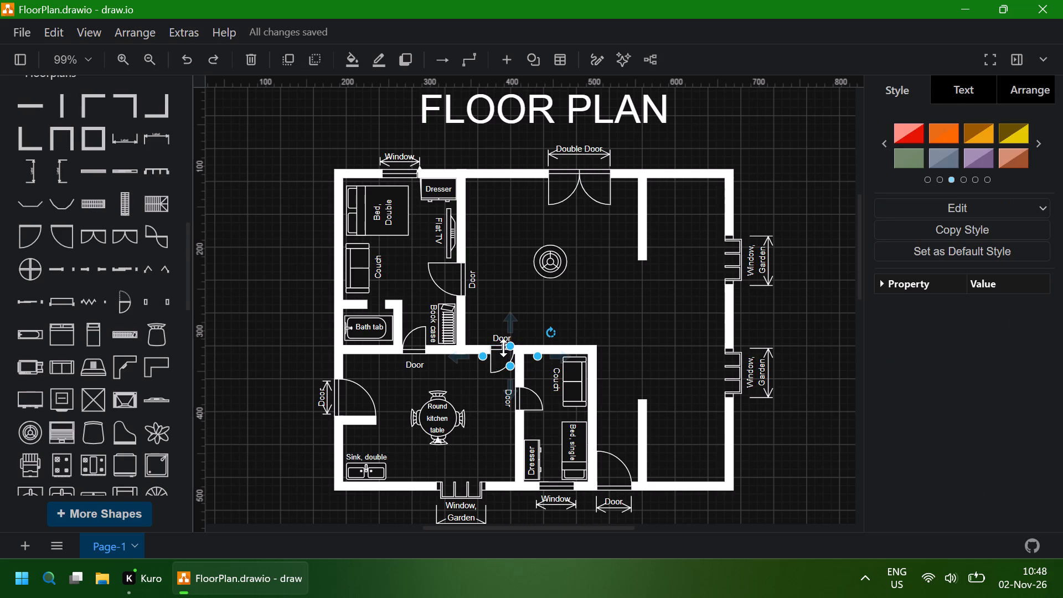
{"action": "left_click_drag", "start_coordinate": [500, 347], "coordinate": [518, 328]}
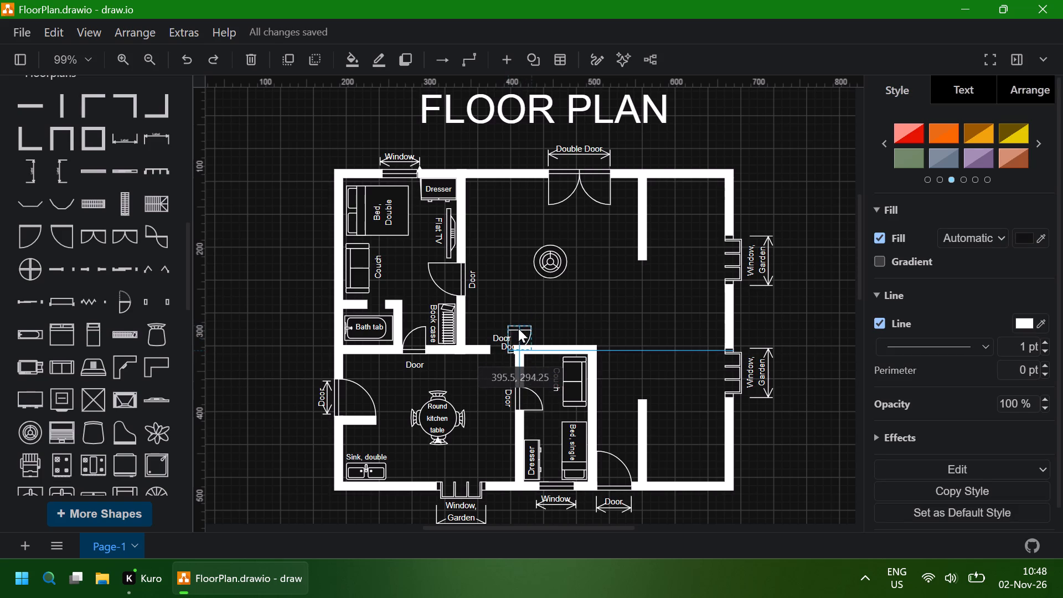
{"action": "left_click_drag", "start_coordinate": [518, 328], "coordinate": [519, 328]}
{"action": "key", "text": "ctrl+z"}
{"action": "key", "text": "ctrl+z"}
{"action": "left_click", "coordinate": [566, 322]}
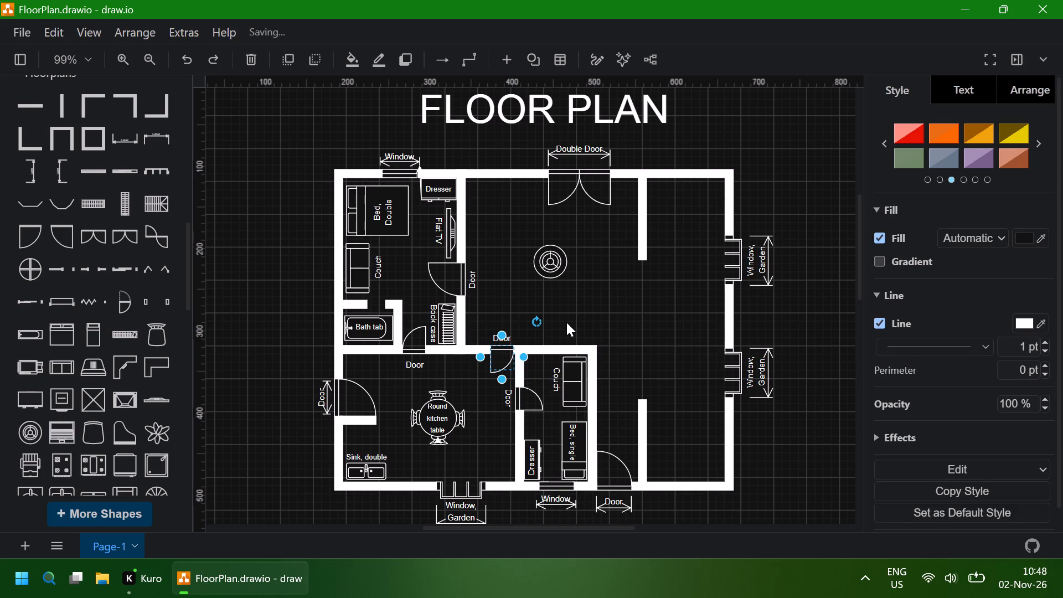
Duplicate the Door label at the top of the kitchen and place the copy centred just below the floor lamp symbol.
{"action": "left_click", "coordinate": [417, 367]}
{"action": "key", "text": "ctrl+d"}
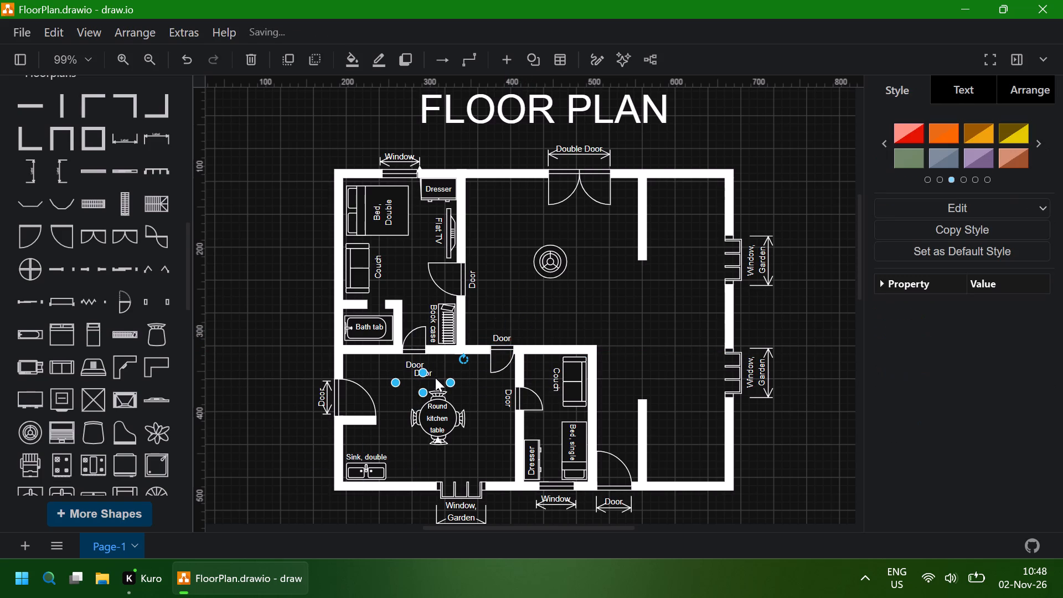
{"action": "left_click_drag", "start_coordinate": [431, 375], "coordinate": [562, 293]}
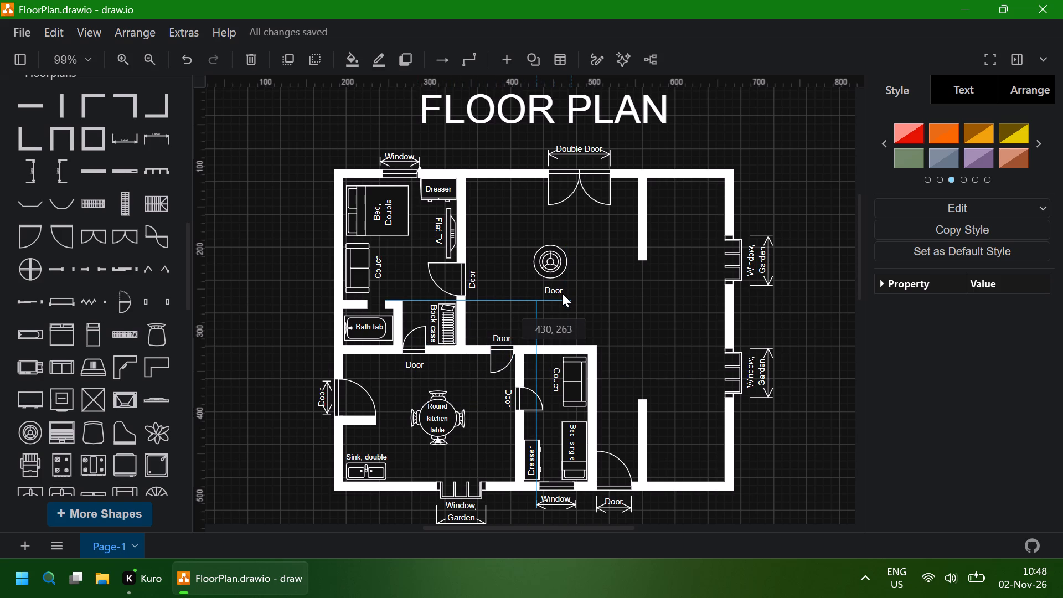
{"action": "left_click_drag", "start_coordinate": [562, 293], "coordinate": [556, 283]}
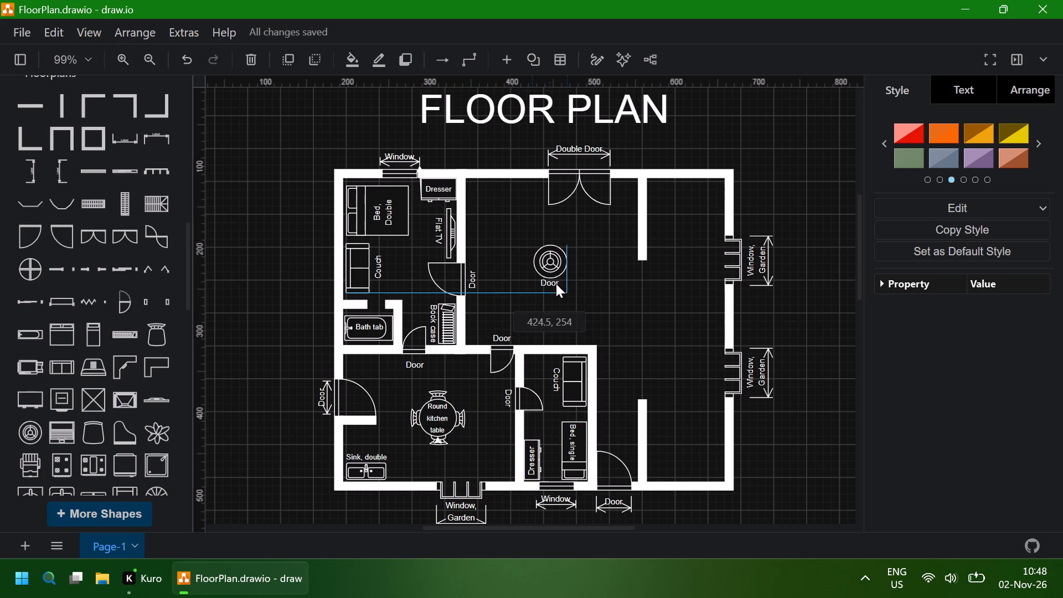
{"action": "left_click_drag", "start_coordinate": [556, 283], "coordinate": [555, 283]}
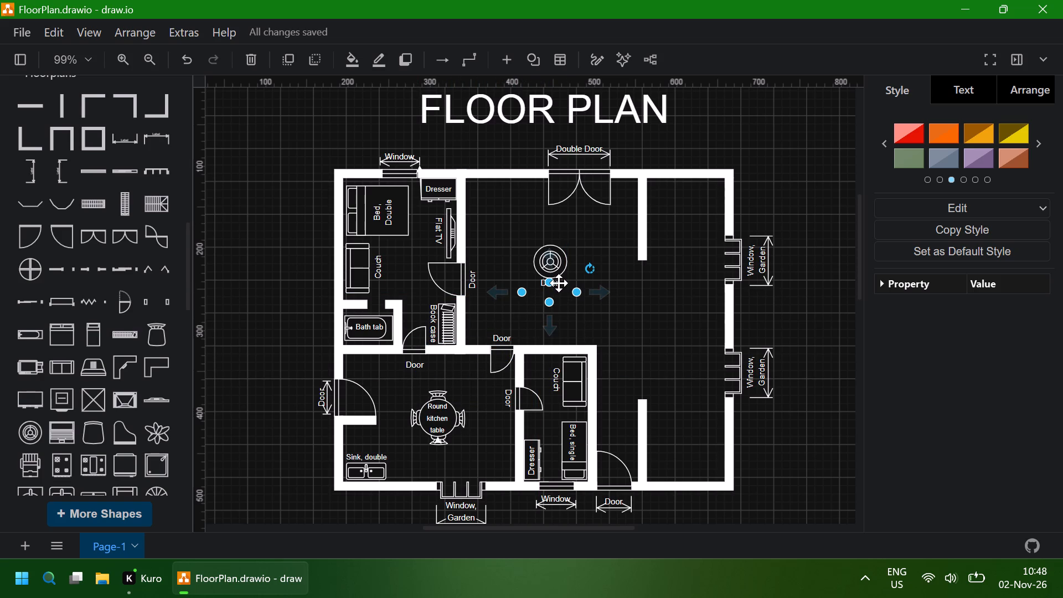
Change the text of the Door label copy just below the floor lamp symbol to "Floor lamp".
{"action": "double_click", "coordinate": [559, 283]}
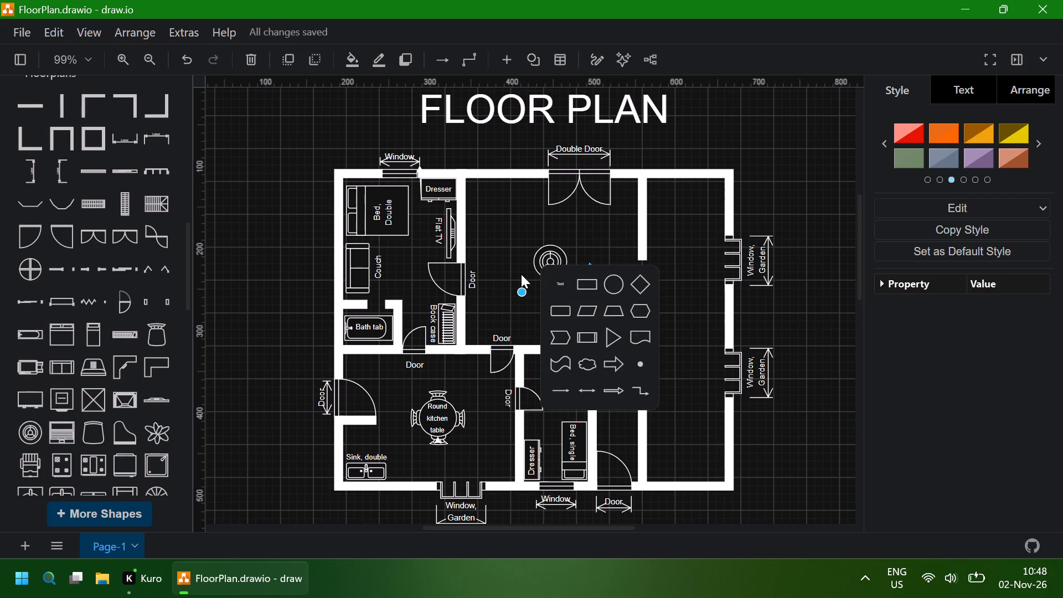
{"action": "left_click", "coordinate": [521, 274]}
{"action": "double_click", "coordinate": [554, 286]}
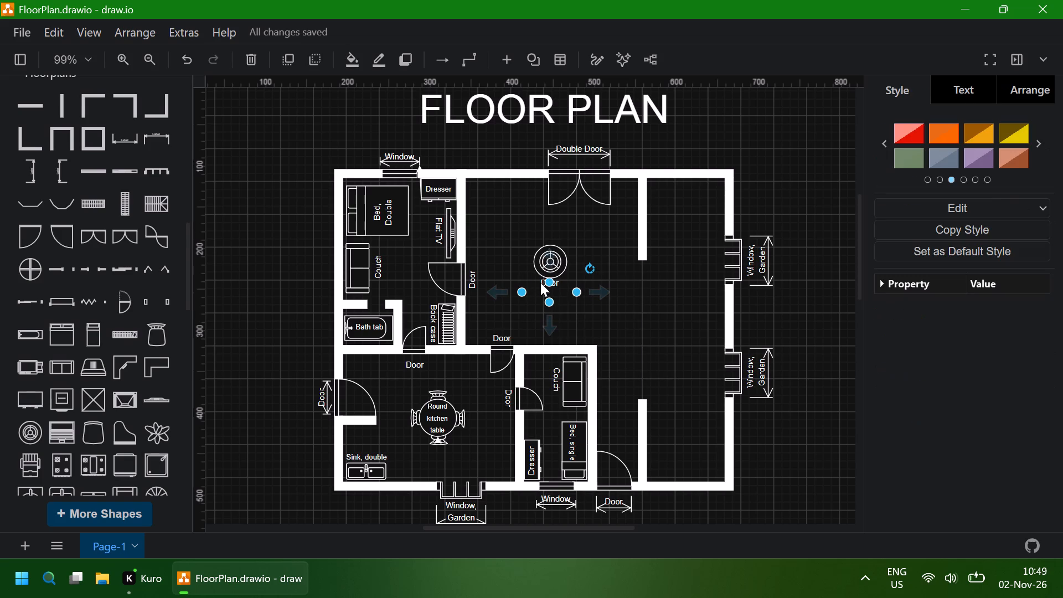
{"action": "double_click", "coordinate": [541, 282]}
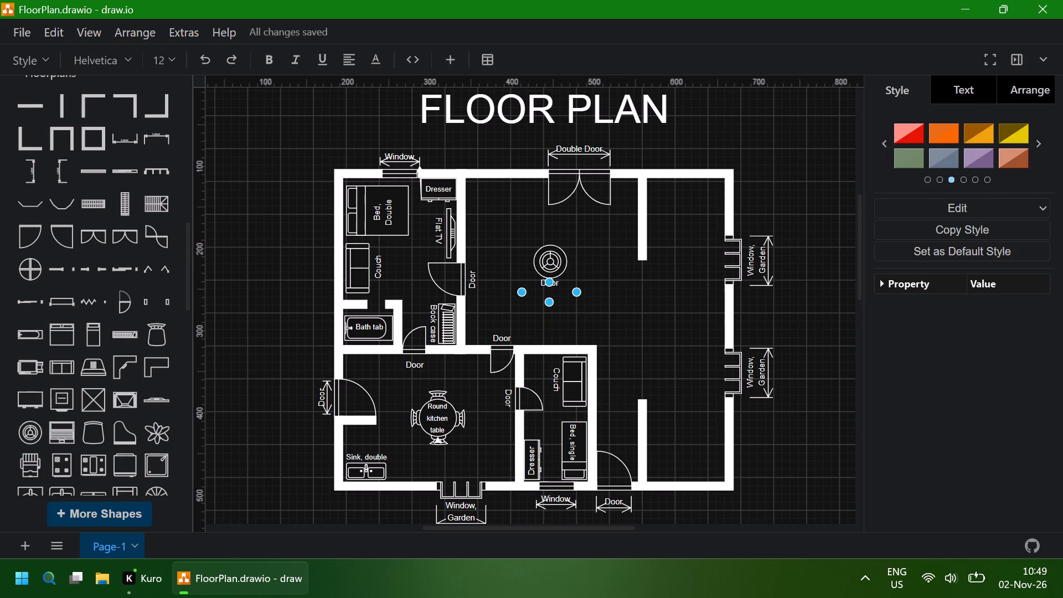
{"action": "type", "text": "Floor"}
{"action": "key", "text": "space"}
{"action": "type", "text": "lamp"}
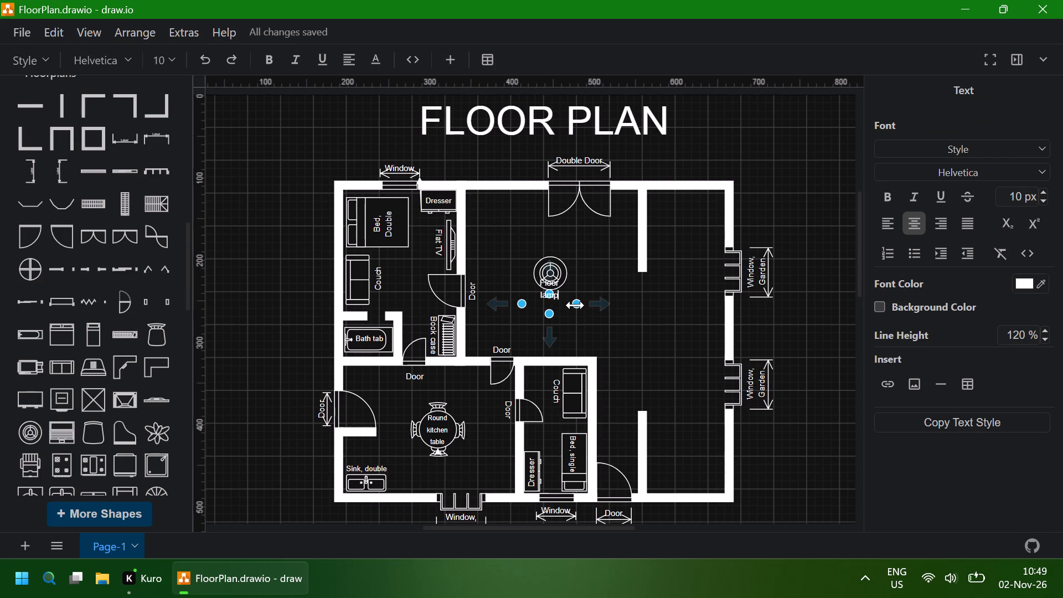
Widen the Floor lamp label so its text fits on one line, and nudge it 11 pt left to centre it under the symbol.
{"action": "left_click_drag", "start_coordinate": [575, 305], "coordinate": [594, 302]}
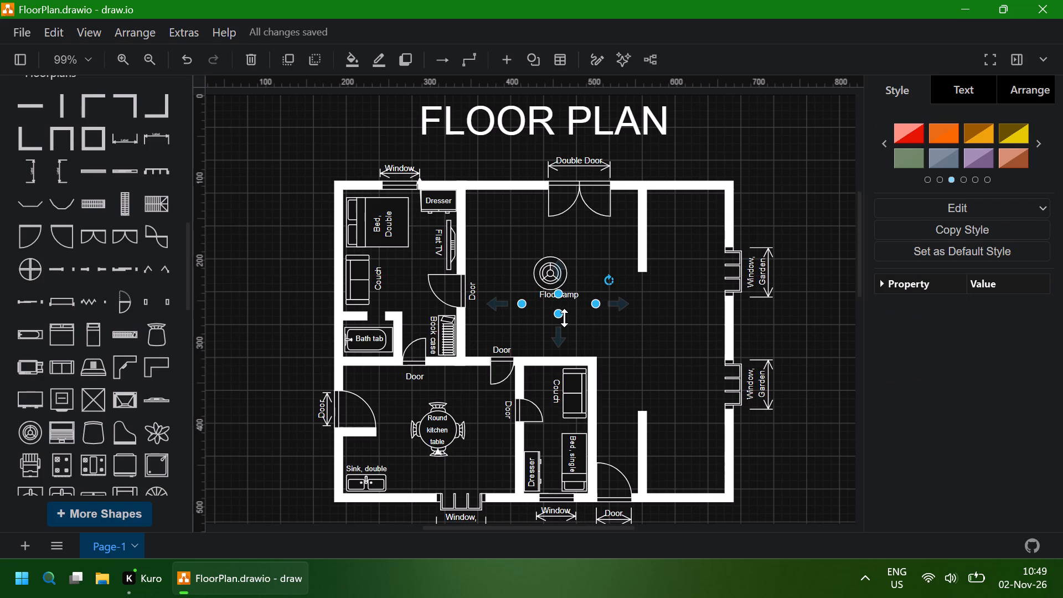
{"action": "key", "text": "Left"}
{"action": "key", "text": "Left"}
{"action": "key", "text": "Left"}
{"action": "key", "text": "Left"}
{"action": "key", "text": "Left"}
{"action": "key", "text": "Left"}
{"action": "key", "text": "Left"}
{"action": "key", "text": "Left"}
{"action": "key", "text": "Left"}
{"action": "key", "text": "Left"}
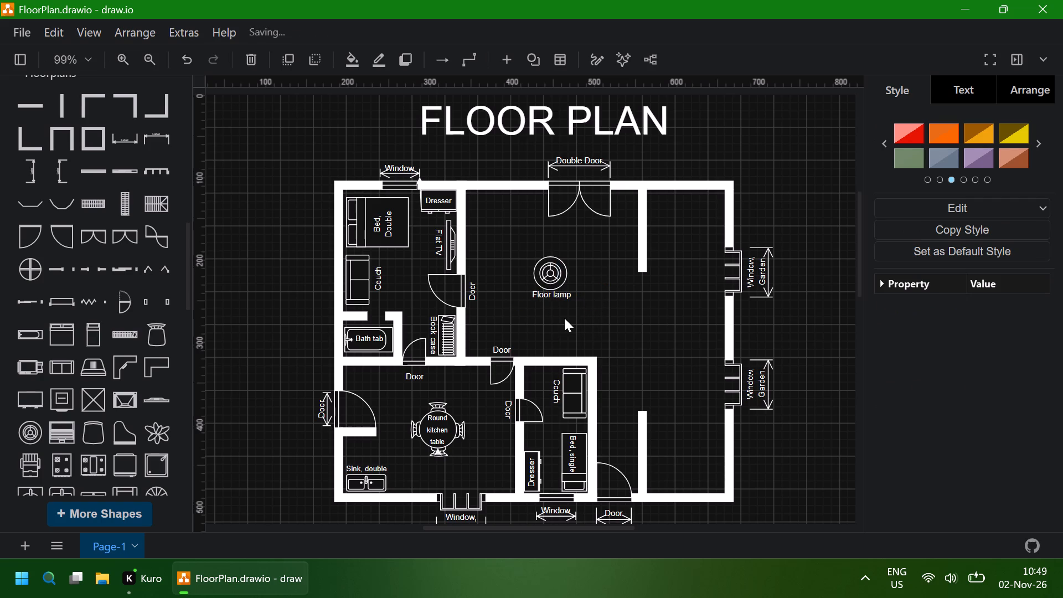
{"action": "key", "text": "Left"}
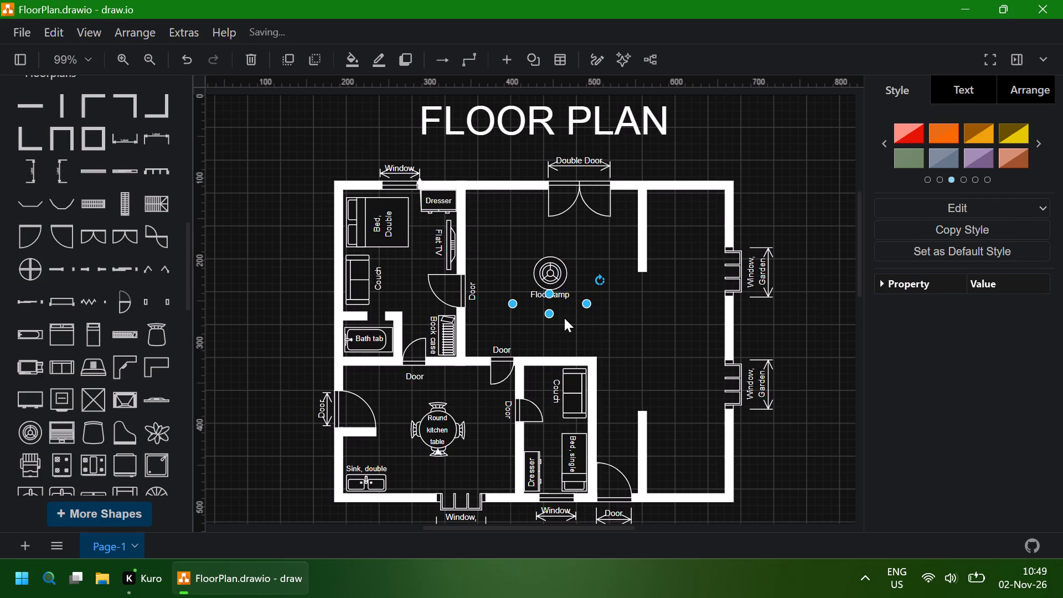
Set the font size of the Floor lamp label text to 8.
{"action": "double_click", "coordinate": [536, 296]}
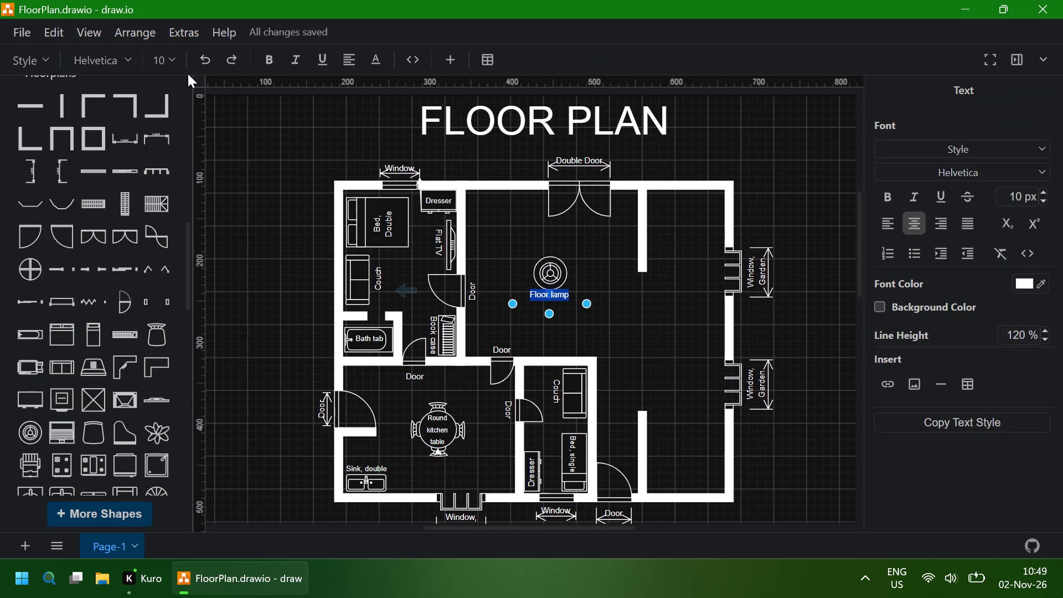
{"action": "left_click", "coordinate": [173, 60]}
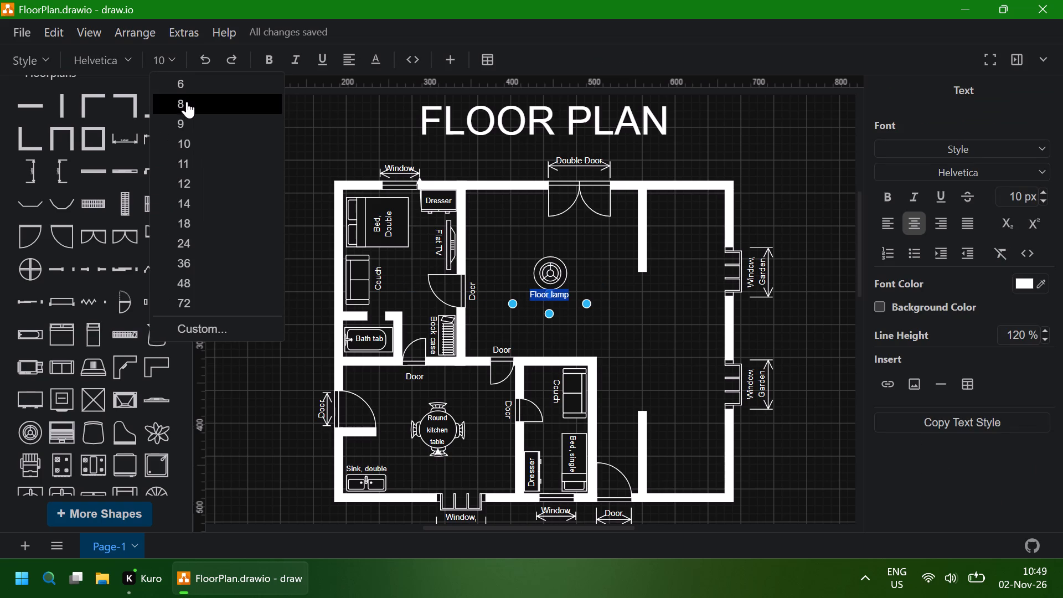
{"action": "left_click", "coordinate": [187, 104]}
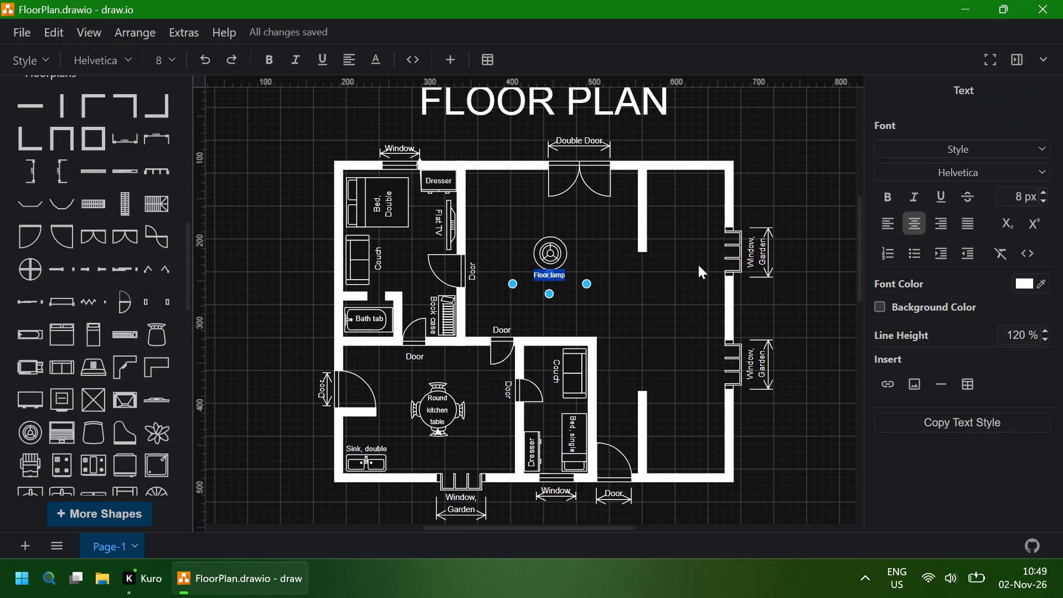
{"action": "left_click", "coordinate": [828, 201]}
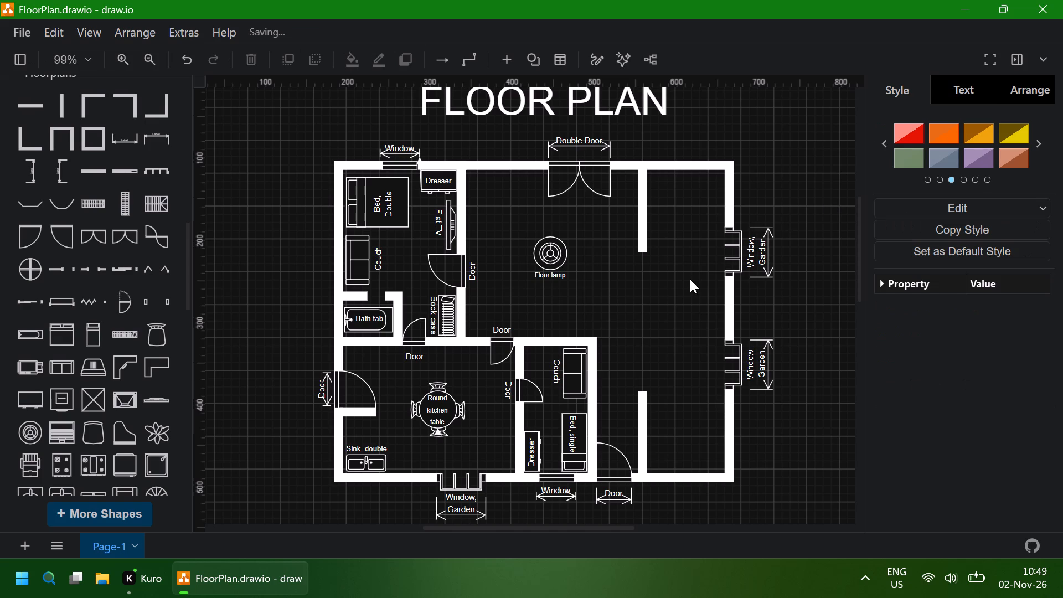
Add a vertical wall segment to the large room, hanging from the top outer wall just left of the double door.
{"action": "scroll", "coordinate": [690, 279], "scroll_direction": "up", "scroll_amount": 1}
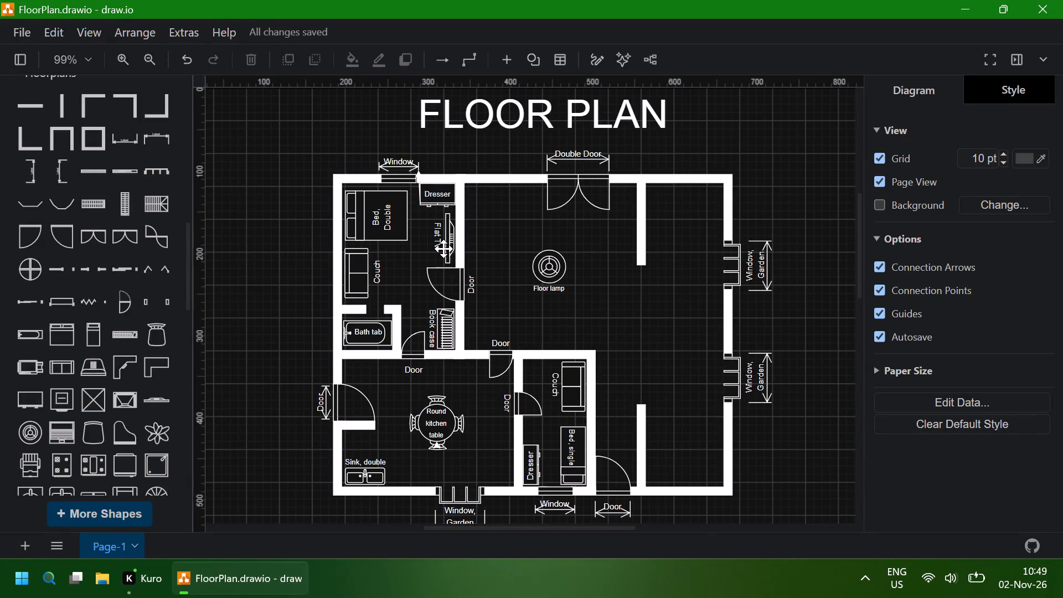
{"action": "left_click", "coordinate": [307, 202]}
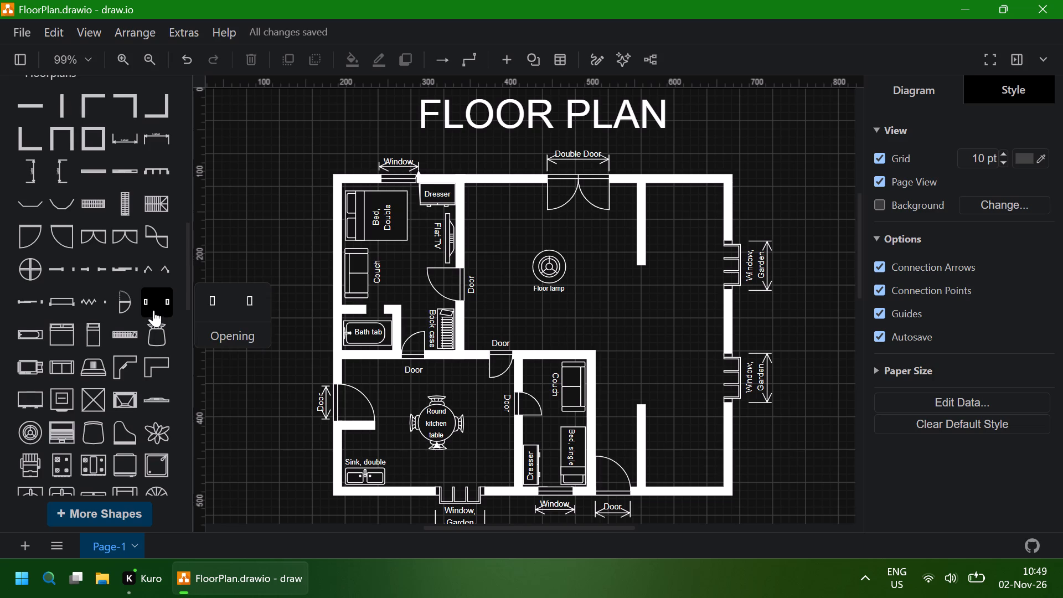
{"action": "scroll", "coordinate": [153, 310], "scroll_direction": "down", "scroll_amount": 4}
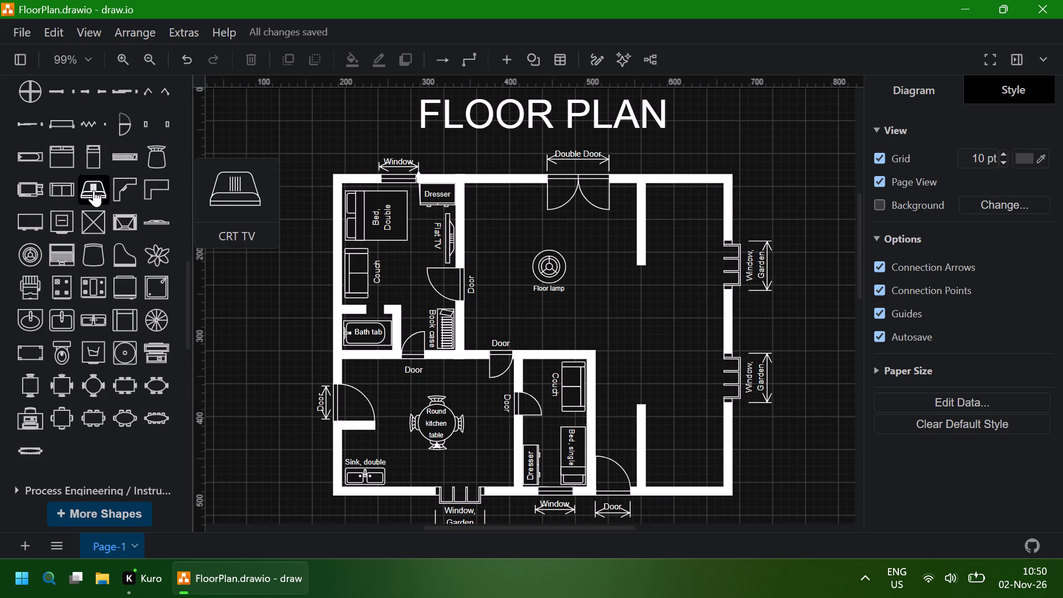
{"action": "scroll", "coordinate": [94, 190], "scroll_direction": "up", "scroll_amount": 1}
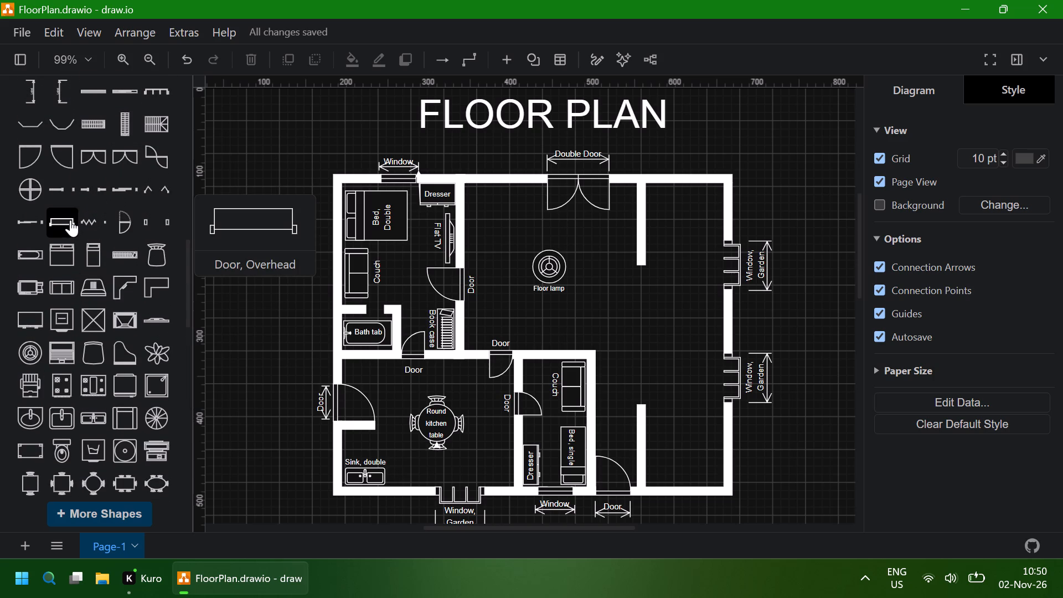
{"action": "scroll", "coordinate": [70, 220], "scroll_direction": "up", "scroll_amount": 1}
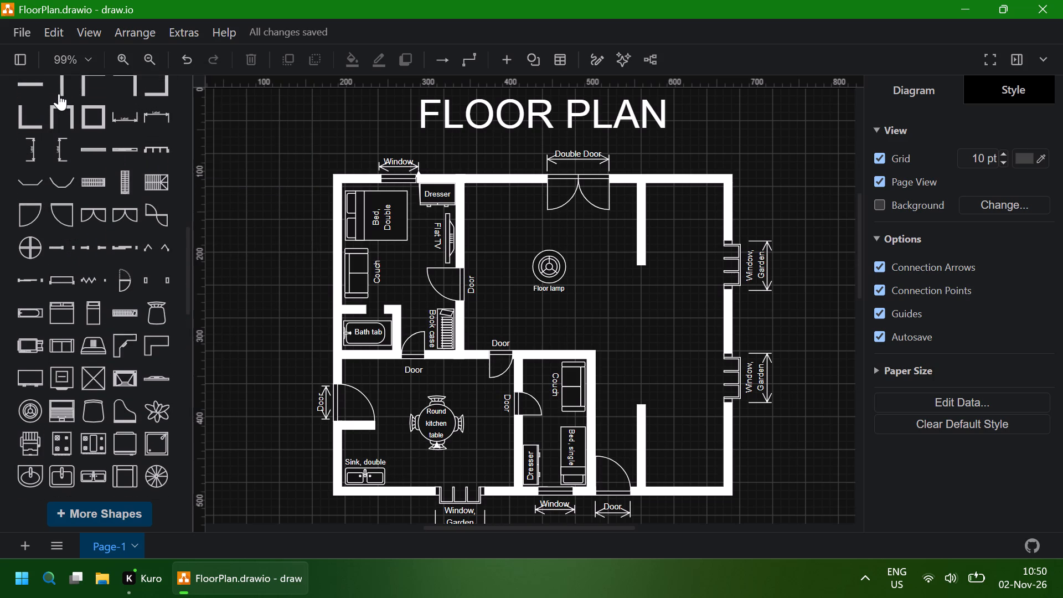
{"action": "left_click", "coordinate": [59, 94]}
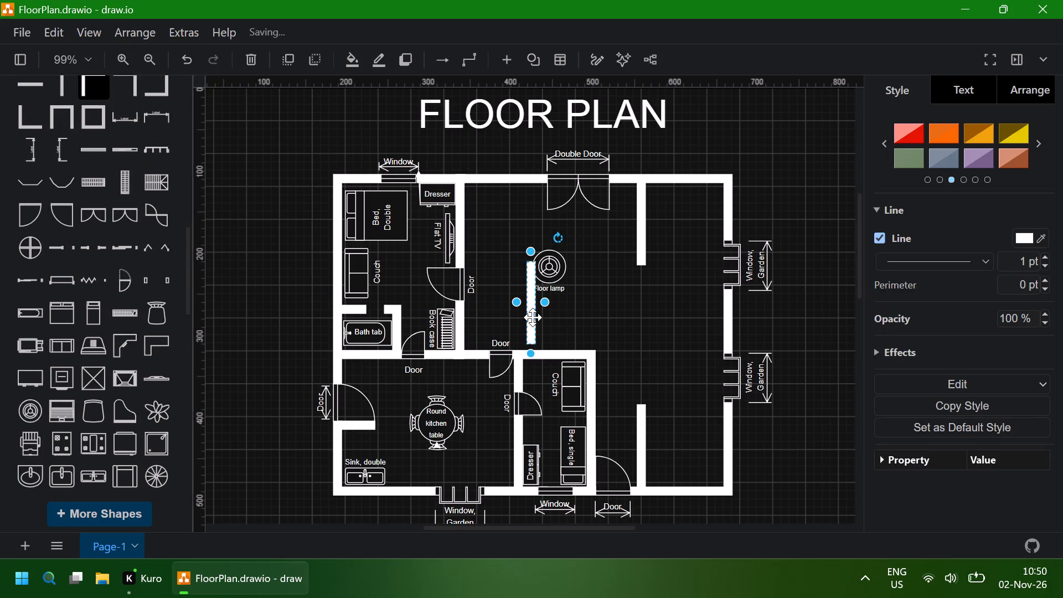
{"action": "left_click_drag", "start_coordinate": [533, 317], "coordinate": [539, 252]}
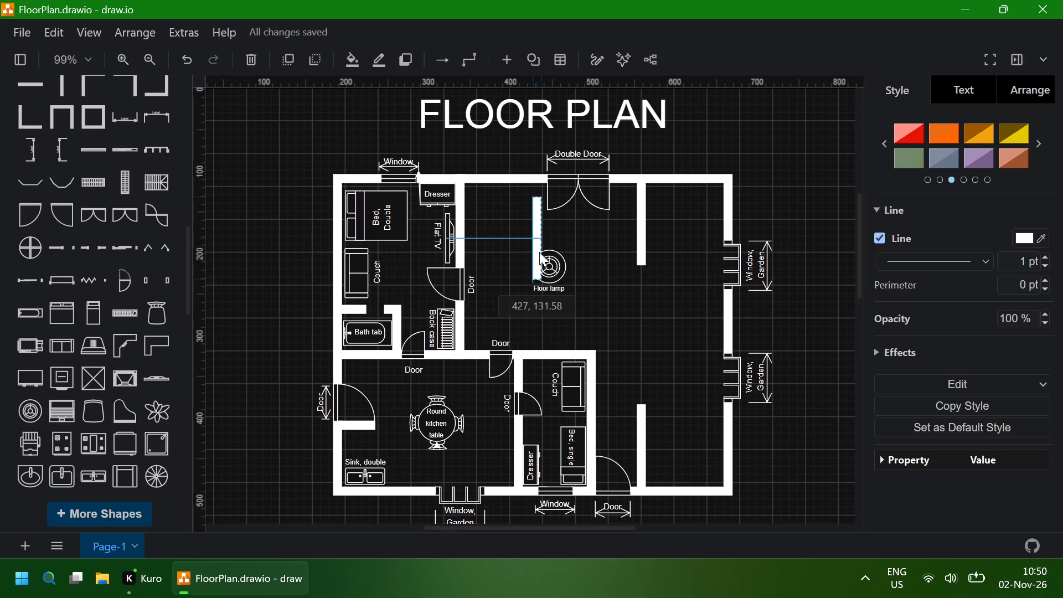
{"action": "left_click_drag", "start_coordinate": [539, 252], "coordinate": [540, 239]}
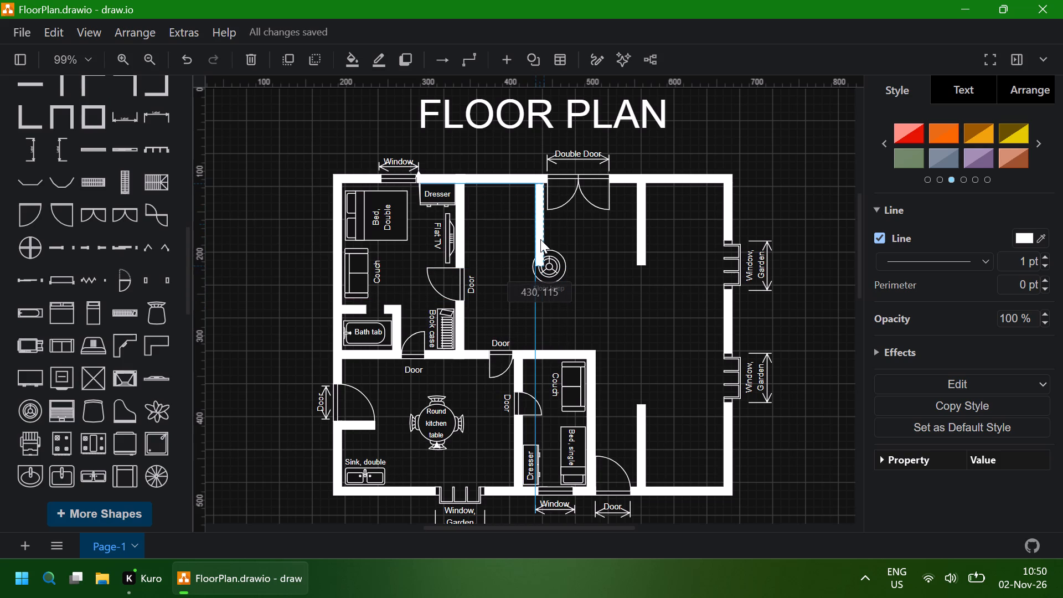
{"action": "left_click_drag", "start_coordinate": [540, 239], "coordinate": [539, 239]}
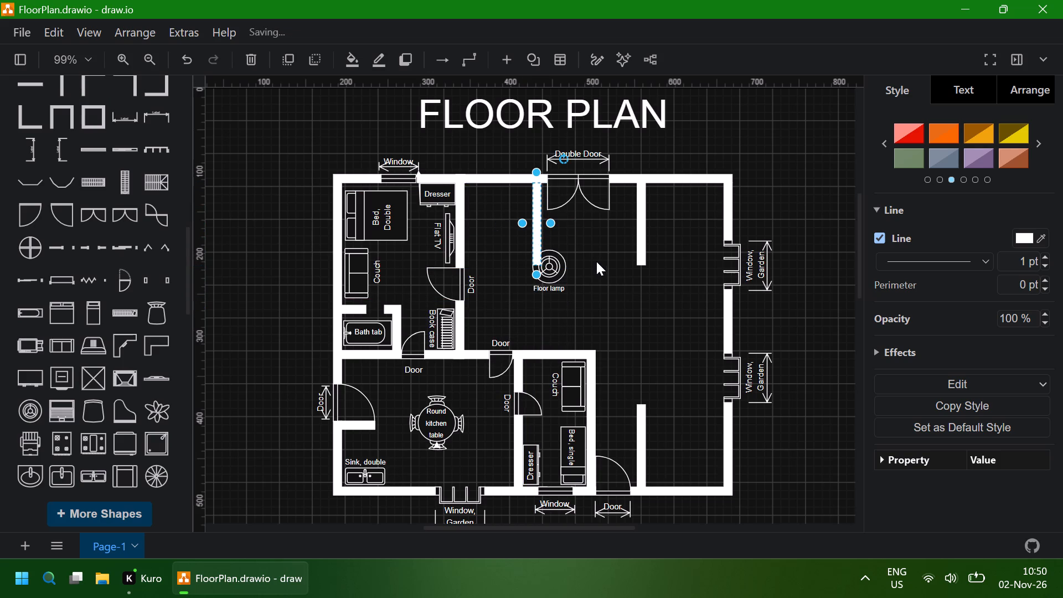
{"action": "left_click", "coordinate": [600, 267]}
Shorten the new wall segment beside the double door from its lower end to 10 x 40 pt.
{"action": "left_click", "coordinate": [534, 244]}
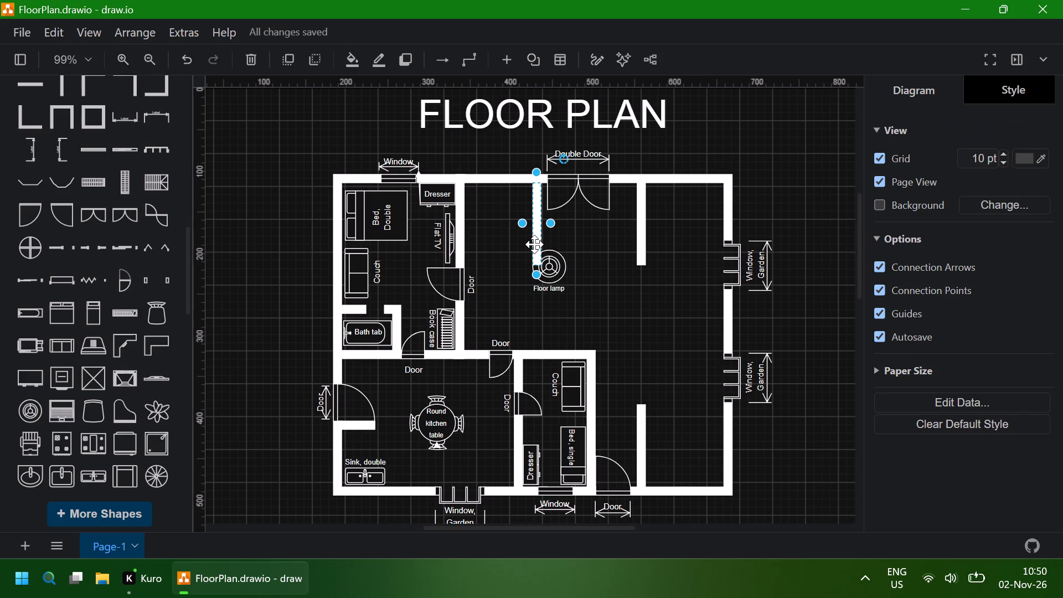
{"action": "left_click_drag", "start_coordinate": [536, 275], "coordinate": [536, 261]}
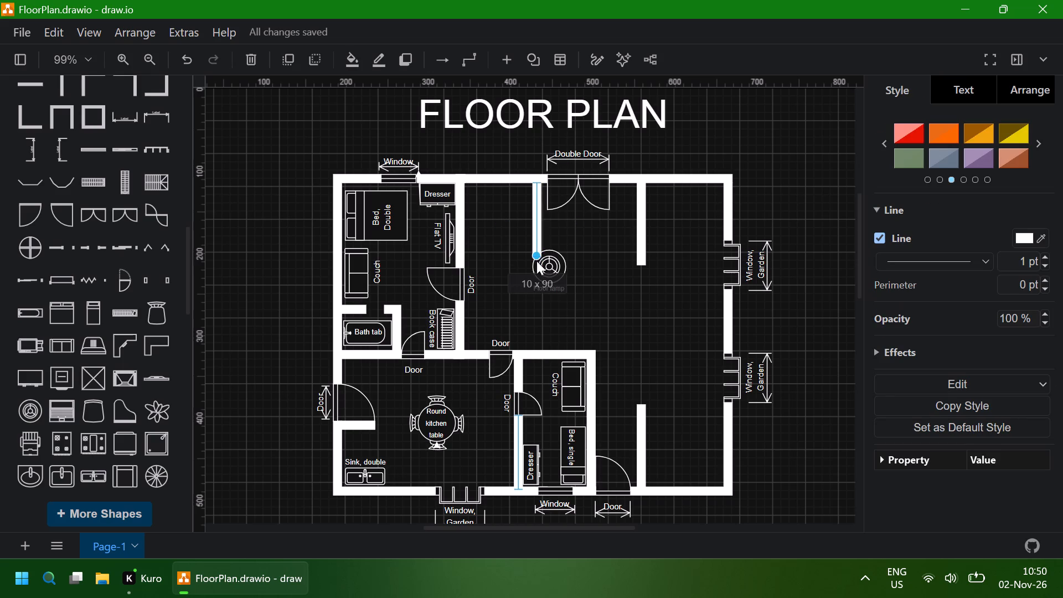
{"action": "left_click_drag", "start_coordinate": [536, 261], "coordinate": [536, 236]}
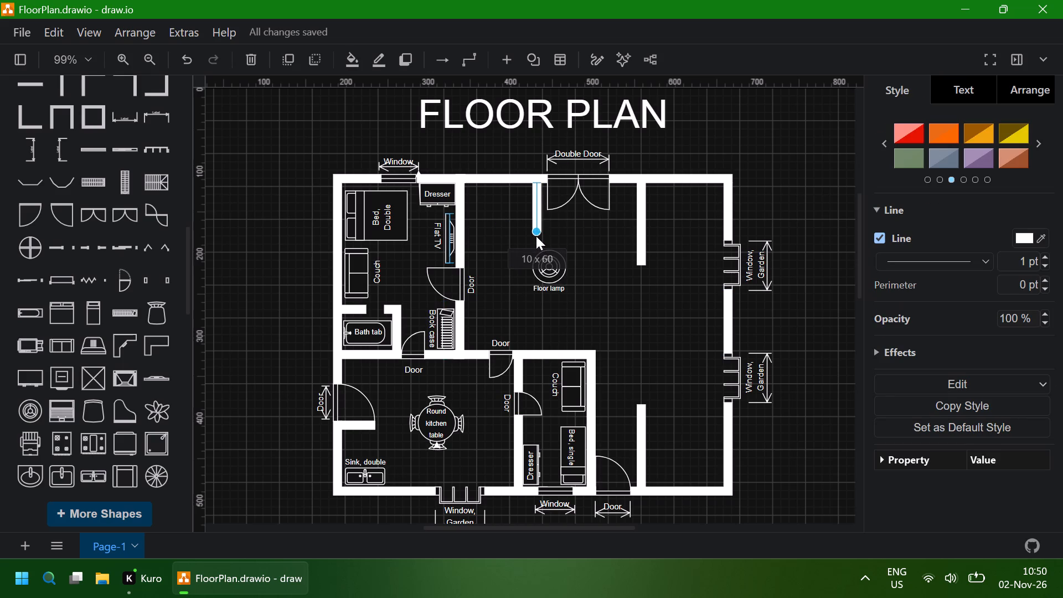
{"action": "left_click_drag", "start_coordinate": [536, 236], "coordinate": [535, 231]}
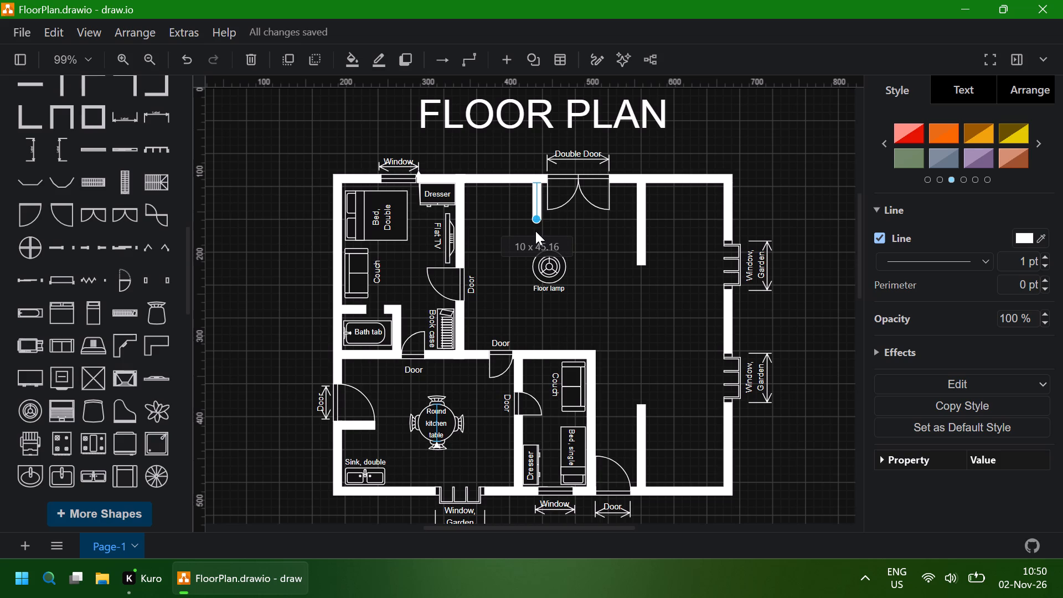
{"action": "left_click_drag", "start_coordinate": [535, 231], "coordinate": [535, 221]}
{"action": "left_click_drag", "start_coordinate": [535, 221], "coordinate": [534, 221]}
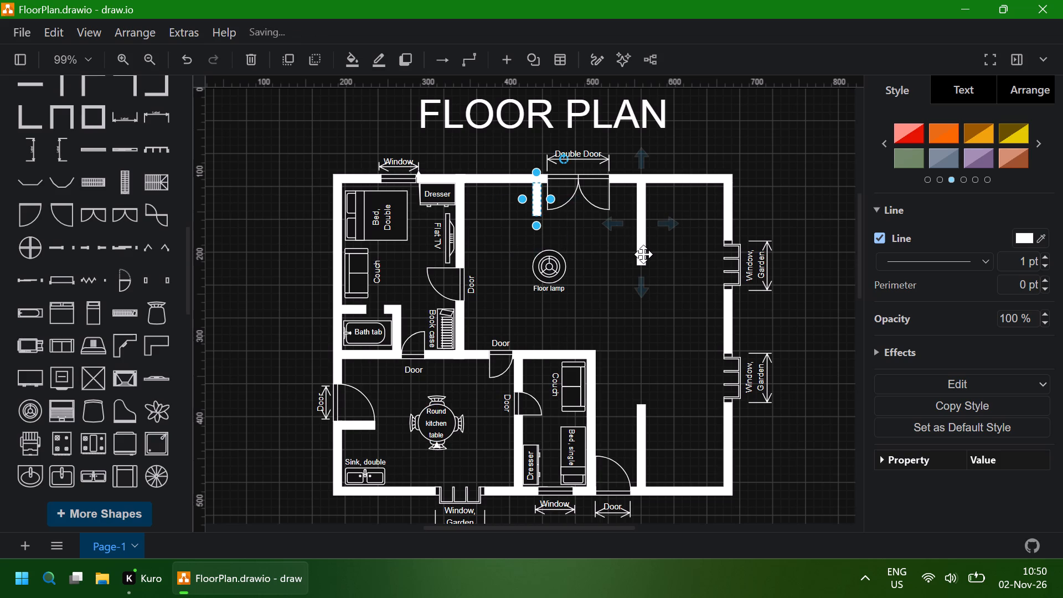
{"action": "left_click", "coordinate": [643, 254]}
{"action": "left_click", "coordinate": [675, 272]}
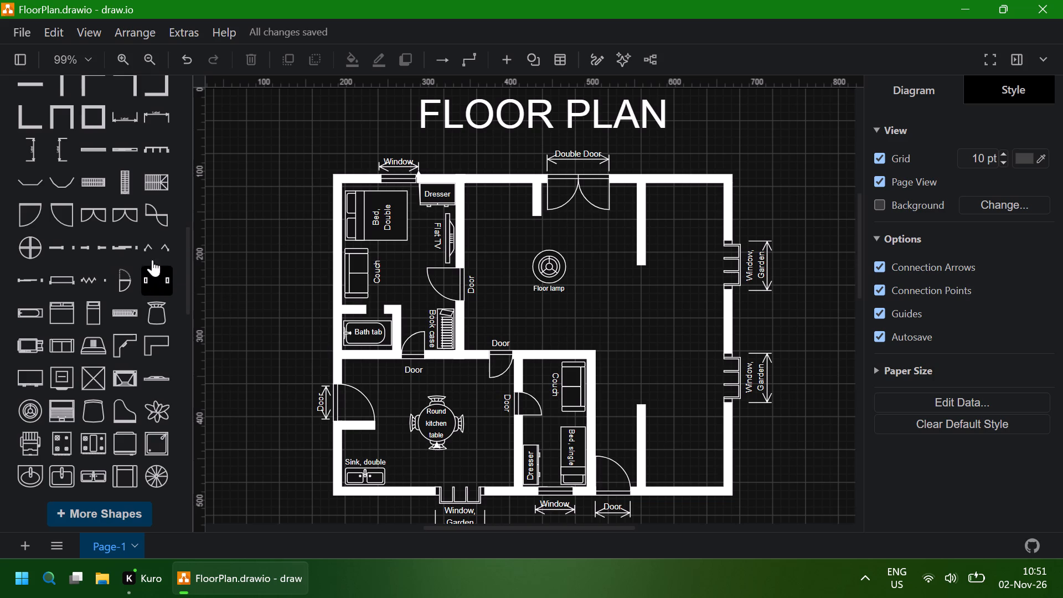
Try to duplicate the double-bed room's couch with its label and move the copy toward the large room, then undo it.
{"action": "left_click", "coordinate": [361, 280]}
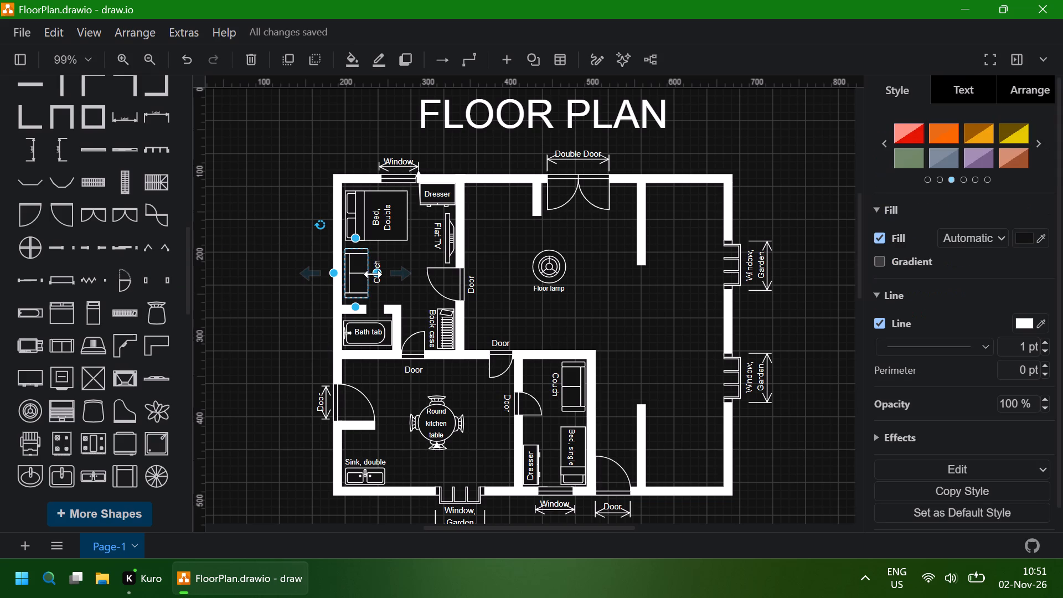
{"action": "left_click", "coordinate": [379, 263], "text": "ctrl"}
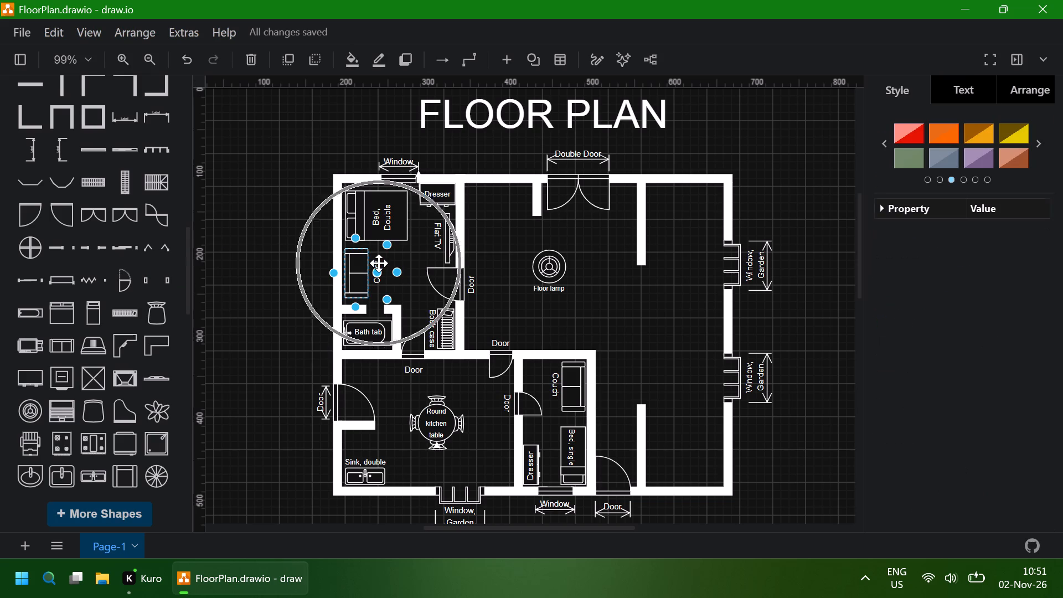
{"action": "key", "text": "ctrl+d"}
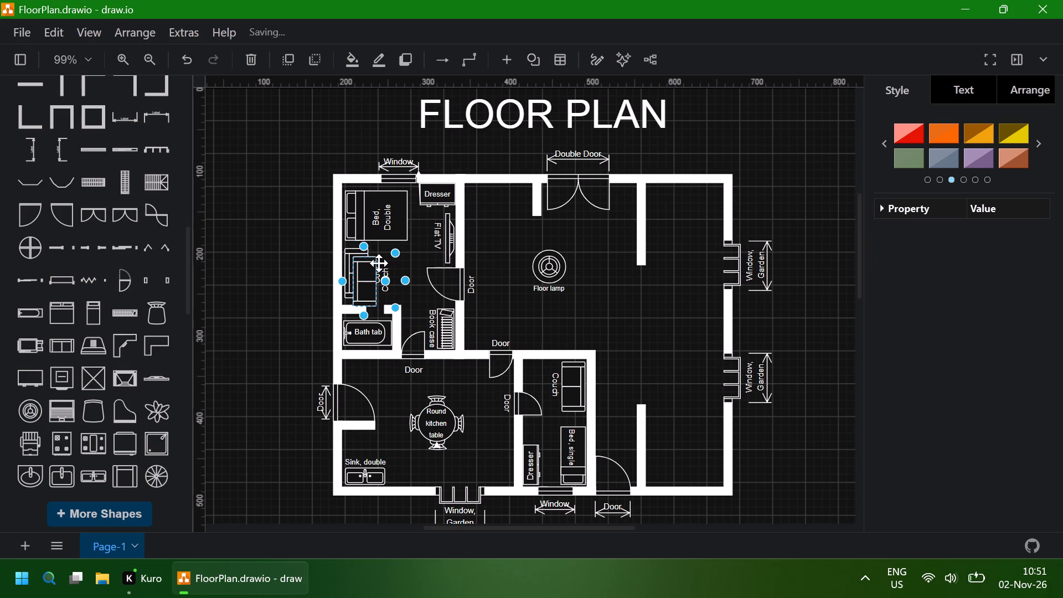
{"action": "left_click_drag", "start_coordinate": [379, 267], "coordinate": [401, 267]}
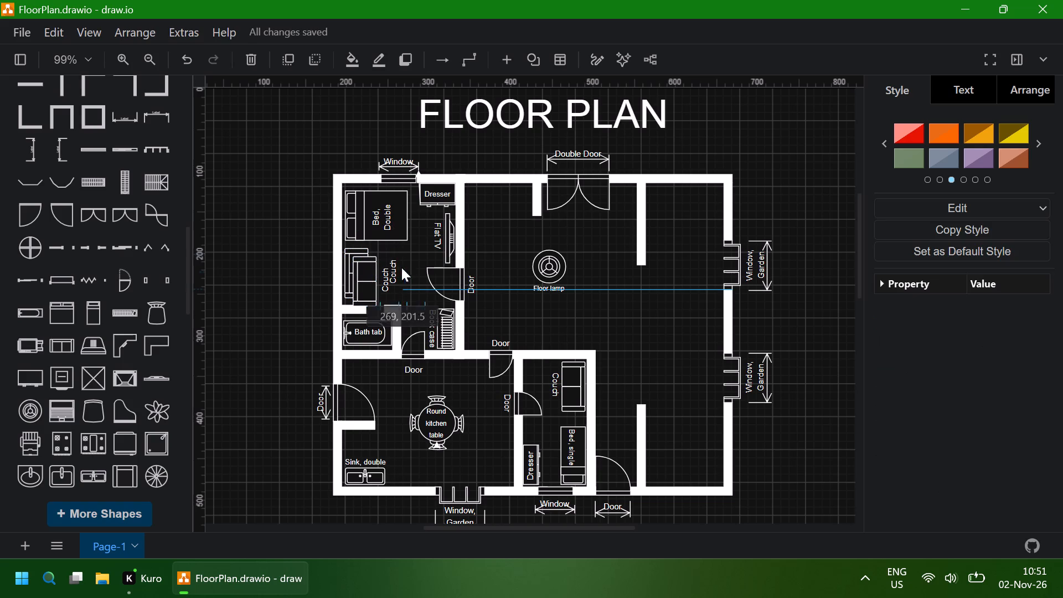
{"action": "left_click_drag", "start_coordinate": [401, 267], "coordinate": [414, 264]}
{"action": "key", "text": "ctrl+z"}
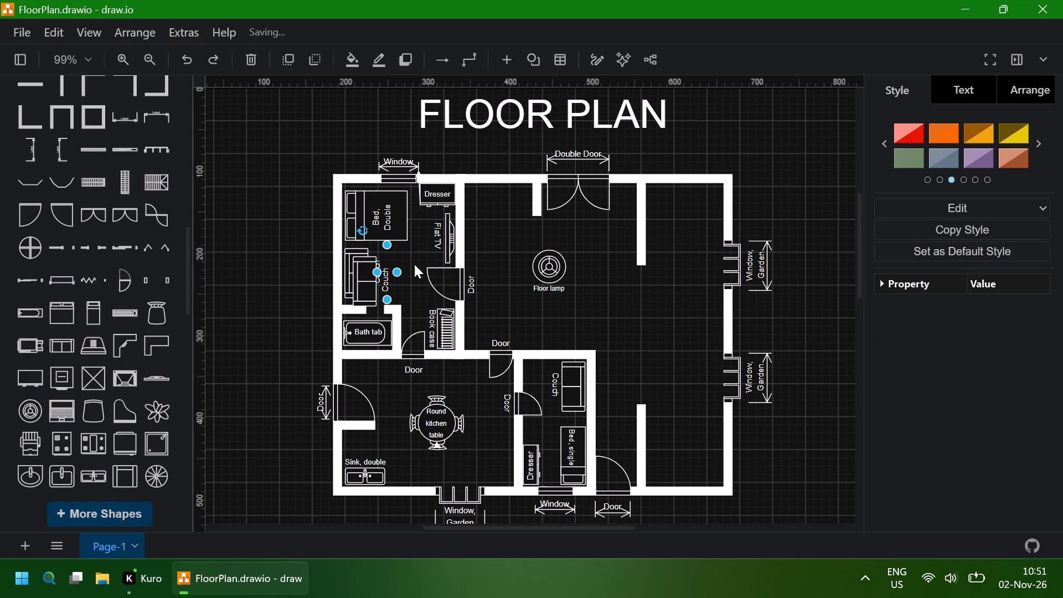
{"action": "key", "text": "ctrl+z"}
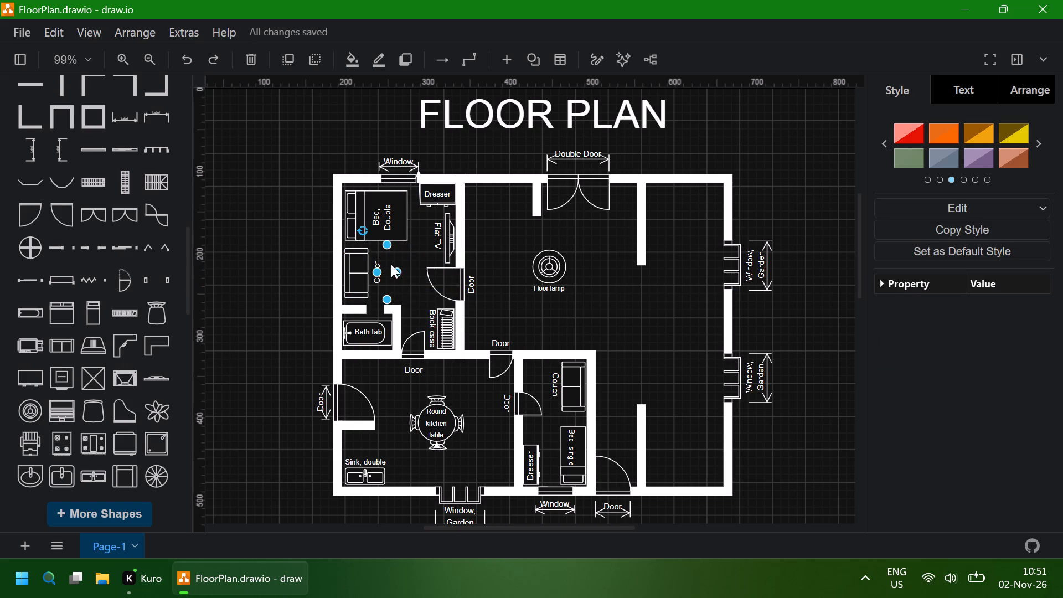
Duplicate the double-bed room's couch with its label and place the copy near the large room's upper-left corner, against its left wall.
{"action": "left_click", "coordinate": [359, 261]}
{"action": "left_click", "coordinate": [359, 262]}
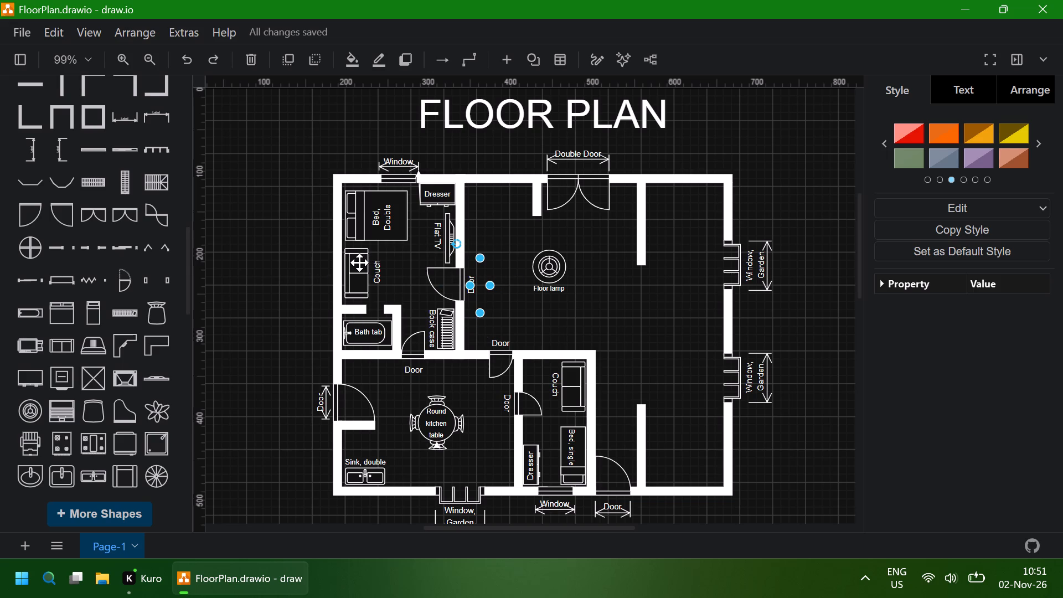
{"action": "left_click", "coordinate": [357, 271]}
{"action": "left_click", "coordinate": [357, 271]}
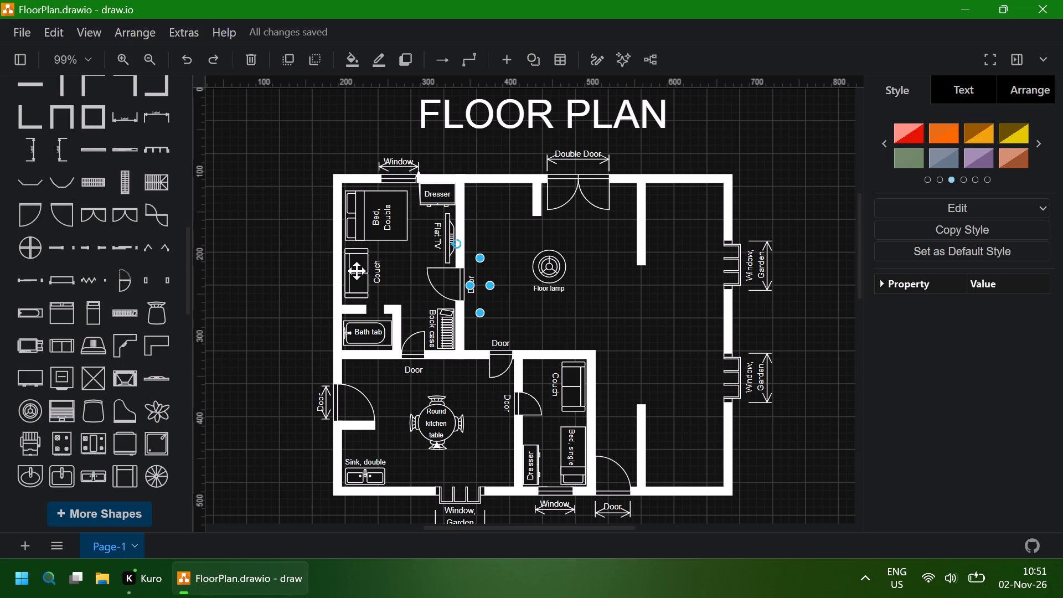
{"action": "left_click", "coordinate": [302, 264]}
{"action": "left_click", "coordinate": [359, 265]}
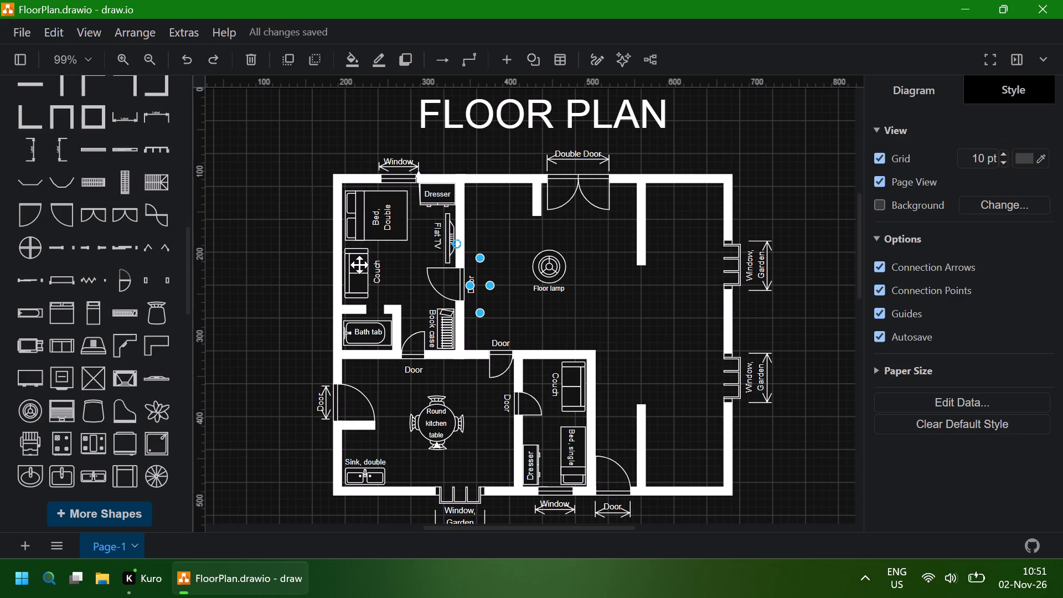
{"action": "left_click", "coordinate": [493, 231]}
{"action": "left_click", "coordinate": [542, 260]}
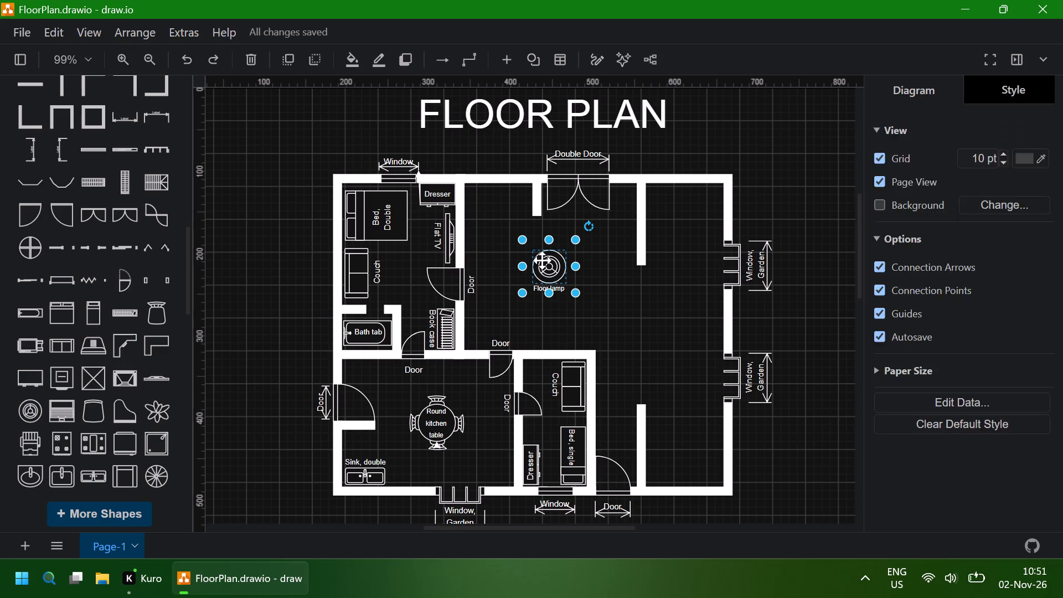
{"action": "left_click", "coordinate": [353, 282]}
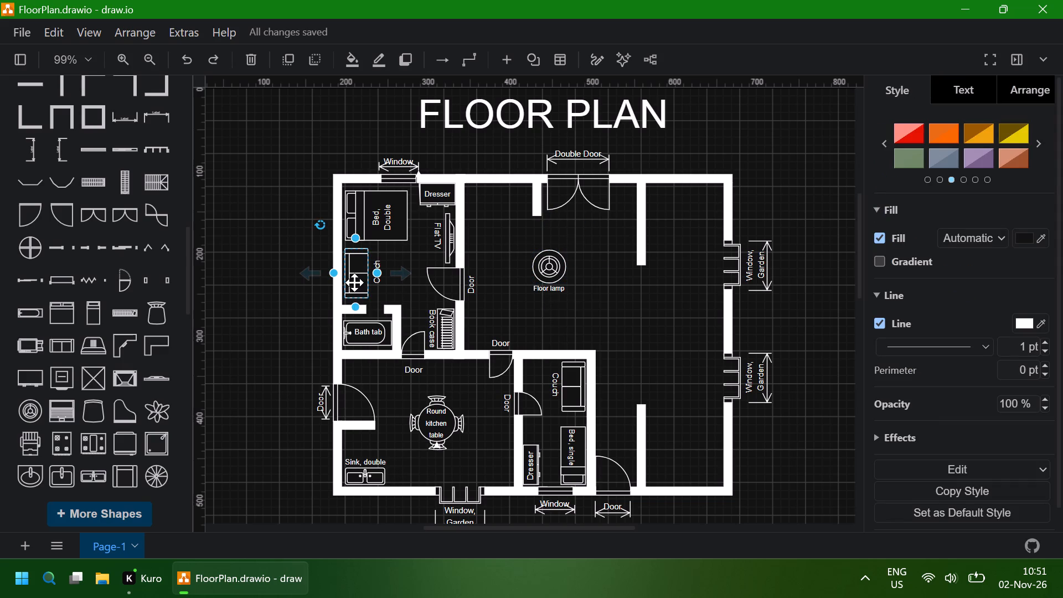
{"action": "left_click", "coordinate": [376, 281], "text": "ctrl"}
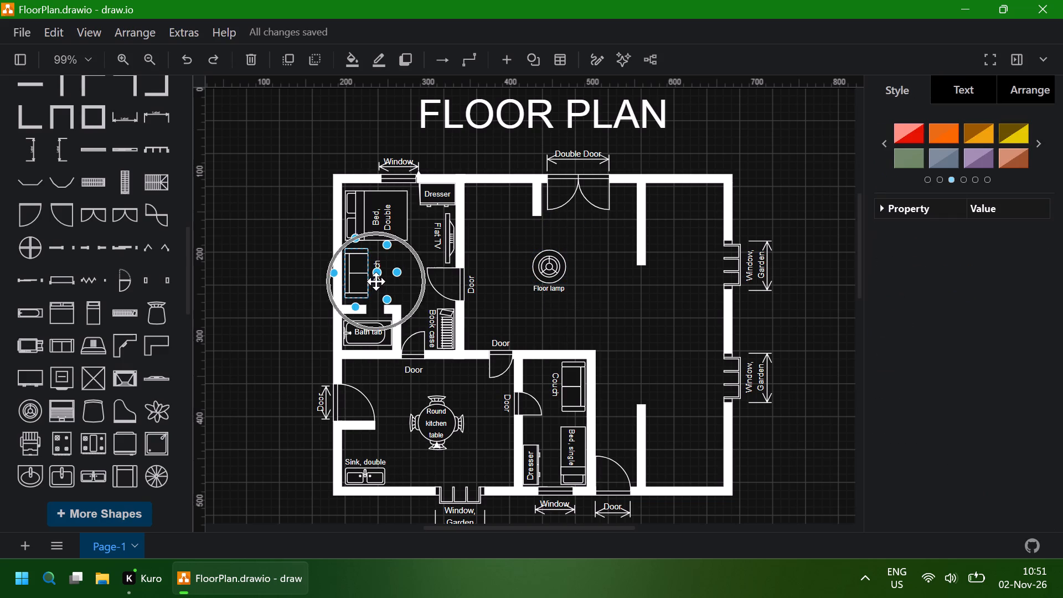
{"action": "key", "text": "ctrl+d"}
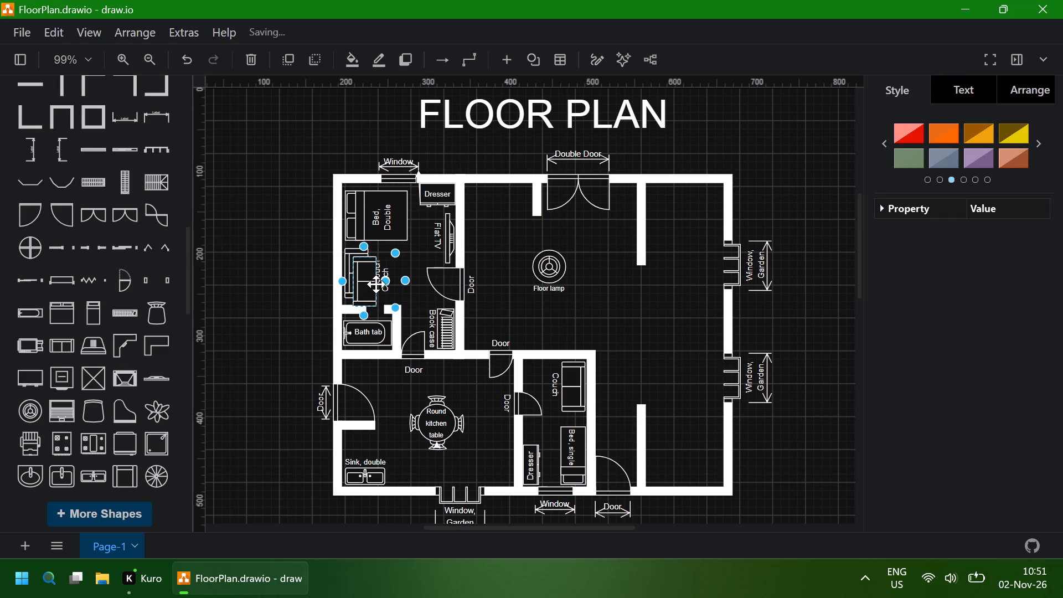
{"action": "left_click_drag", "start_coordinate": [376, 287], "coordinate": [400, 286]}
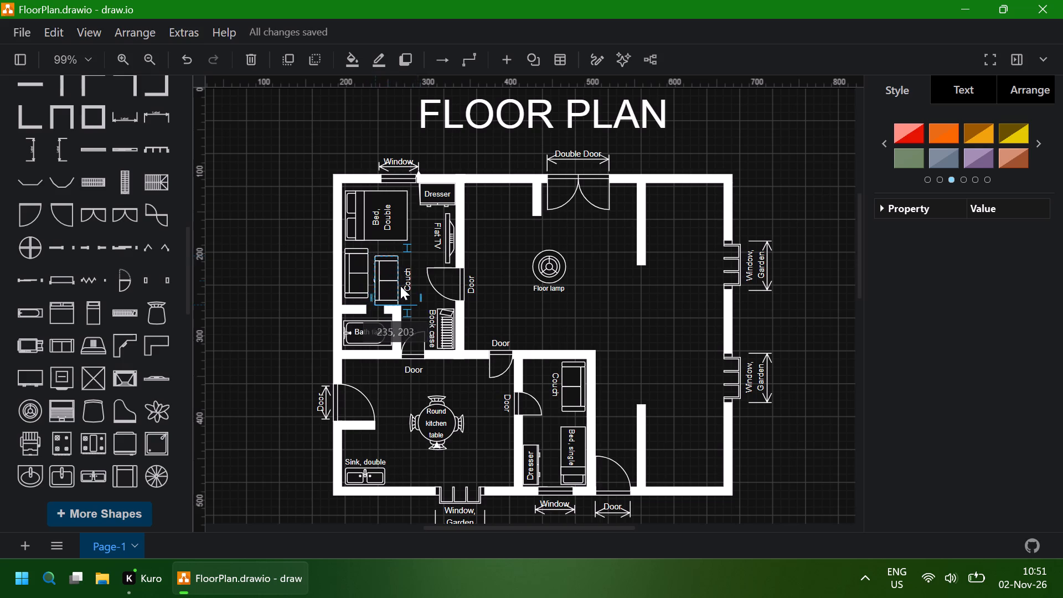
{"action": "left_click_drag", "start_coordinate": [400, 286], "coordinate": [493, 244]}
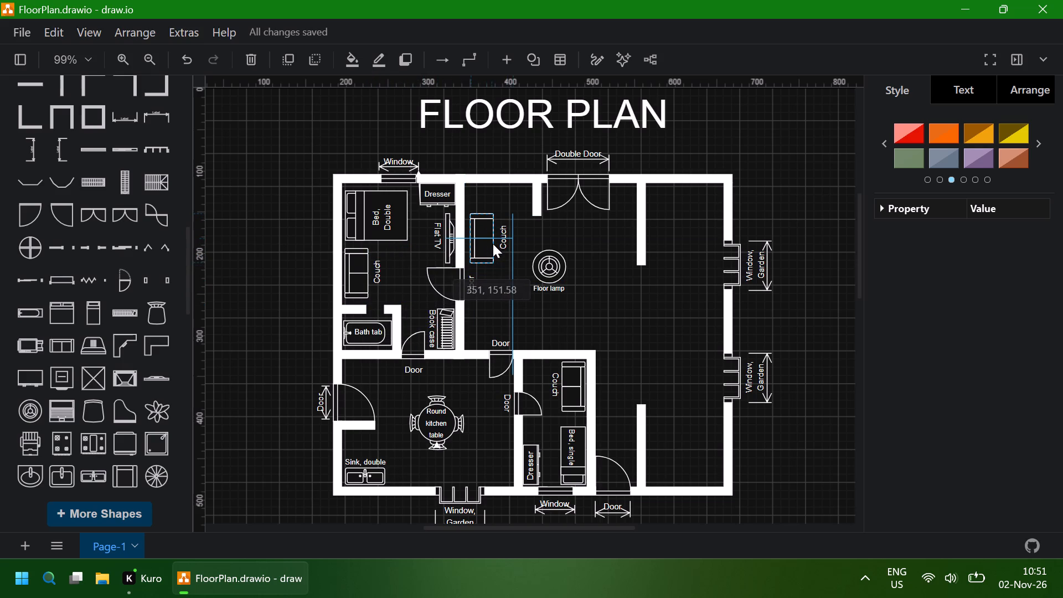
{"action": "left_click_drag", "start_coordinate": [493, 244], "coordinate": [488, 233]}
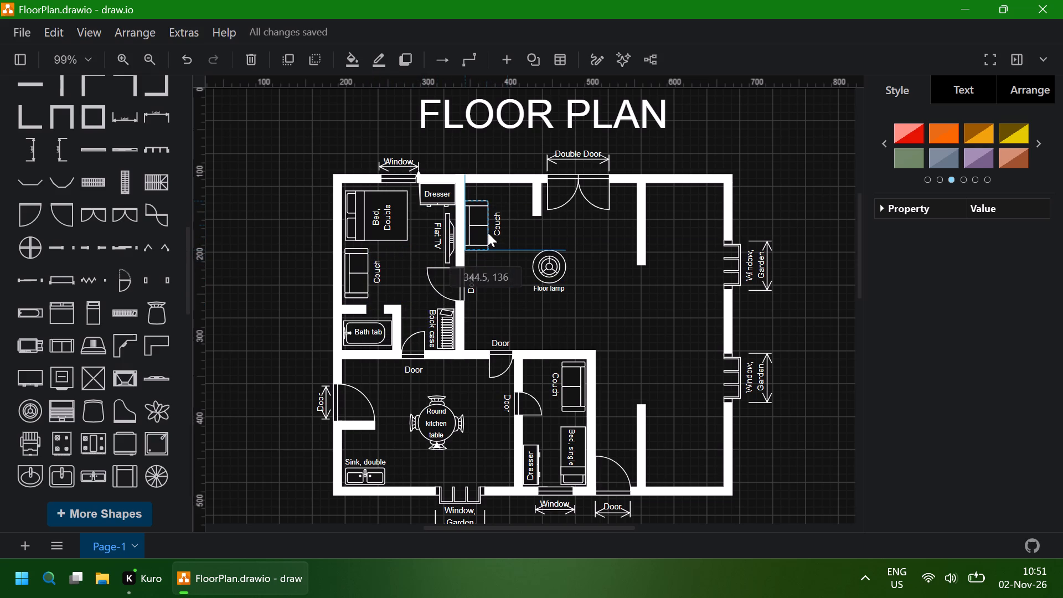
{"action": "left_click_drag", "start_coordinate": [488, 233], "coordinate": [488, 225]}
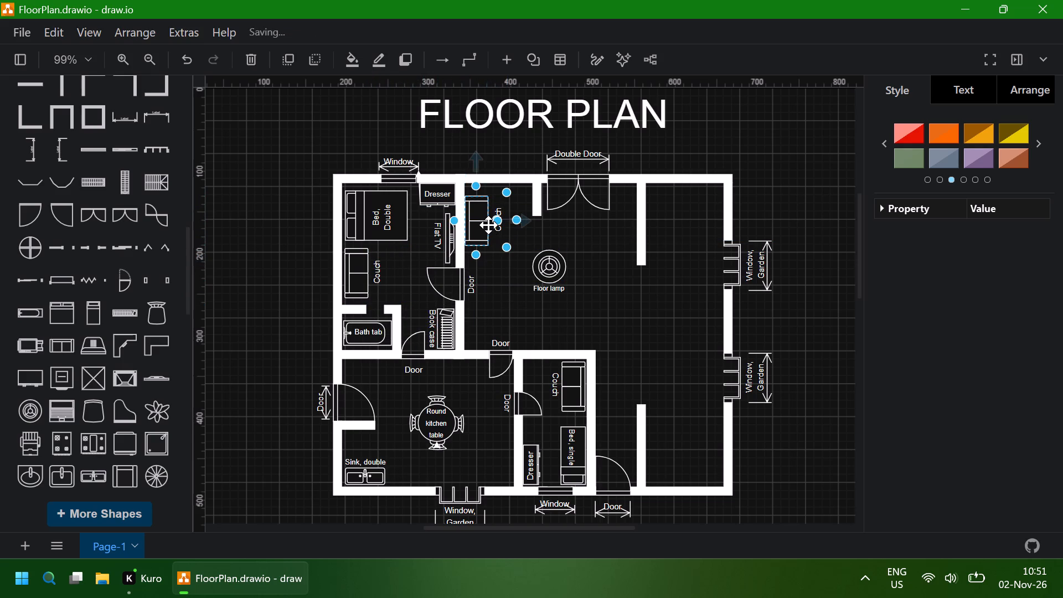
{"action": "key", "text": "Right"}
{"action": "key", "text": "Right"}
{"action": "key", "text": "Left"}
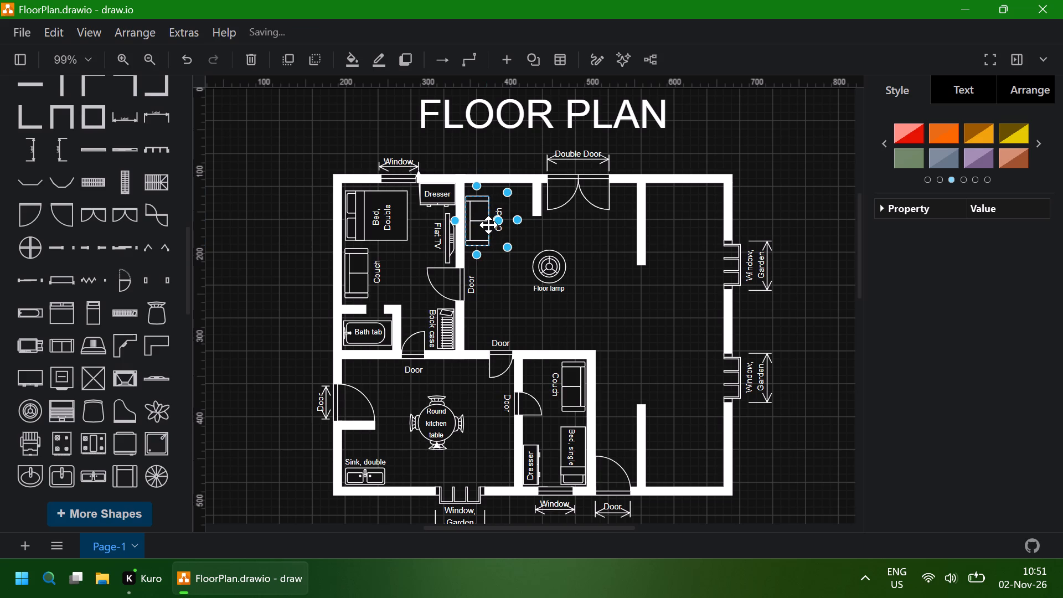
{"action": "left_click", "coordinate": [548, 232]}
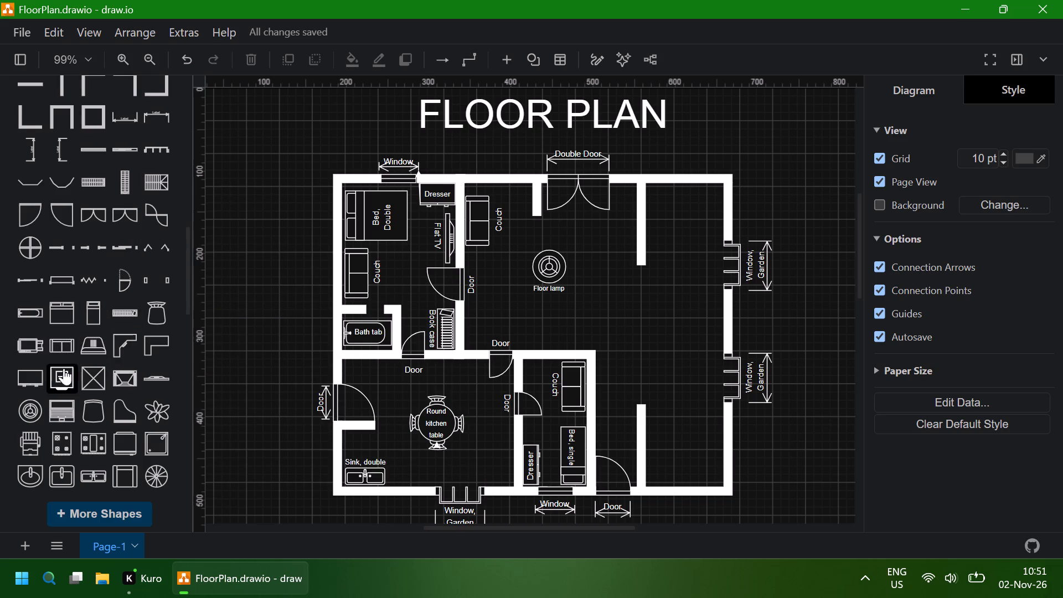
Add a Sofa shape to the large room and shrink it to about 29.75 x 29.75 pt.
{"action": "left_click", "coordinate": [124, 476]}
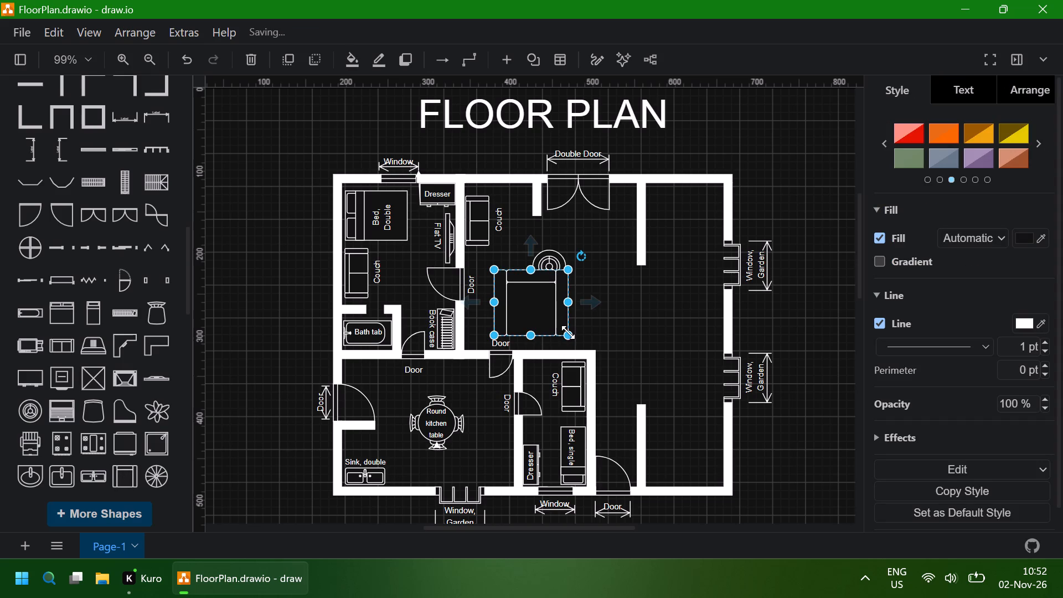
{"action": "left_click_drag", "start_coordinate": [570, 336], "coordinate": [536, 313]}
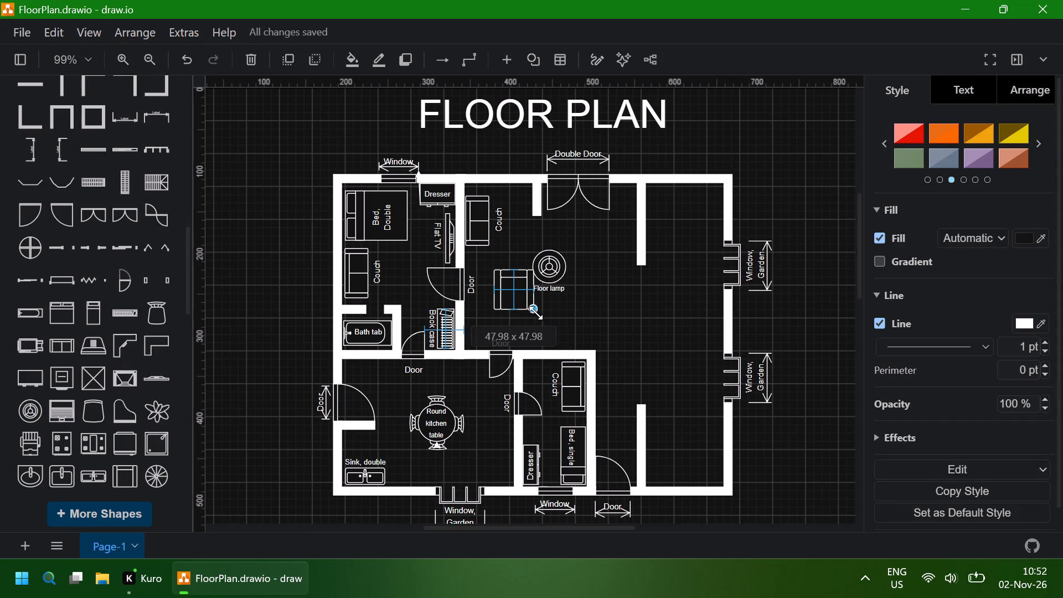
{"action": "left_click_drag", "start_coordinate": [536, 313], "coordinate": [526, 294]}
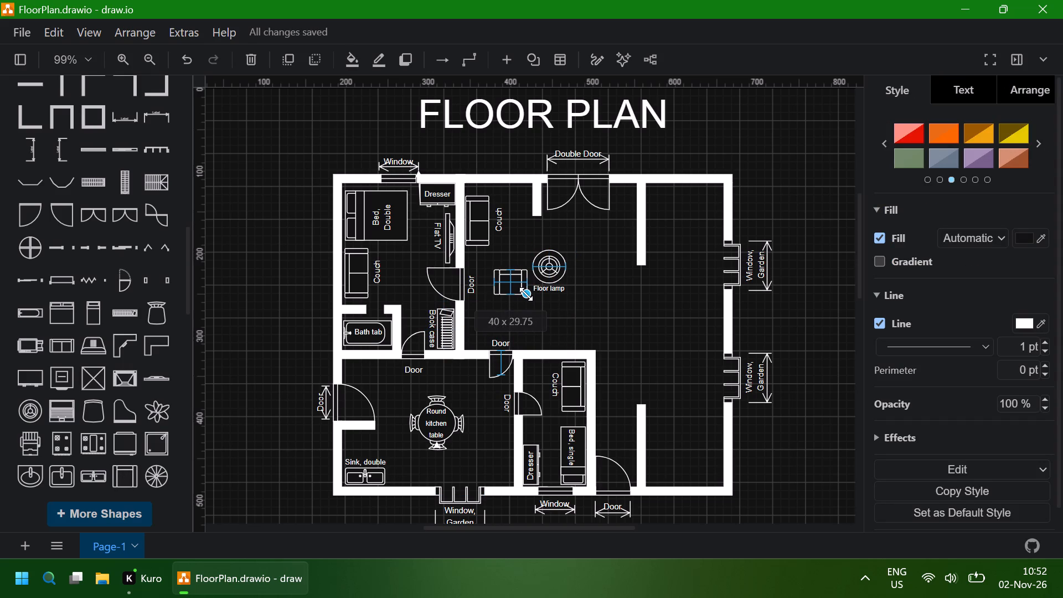
{"action": "left_click_drag", "start_coordinate": [526, 294], "coordinate": [518, 293]}
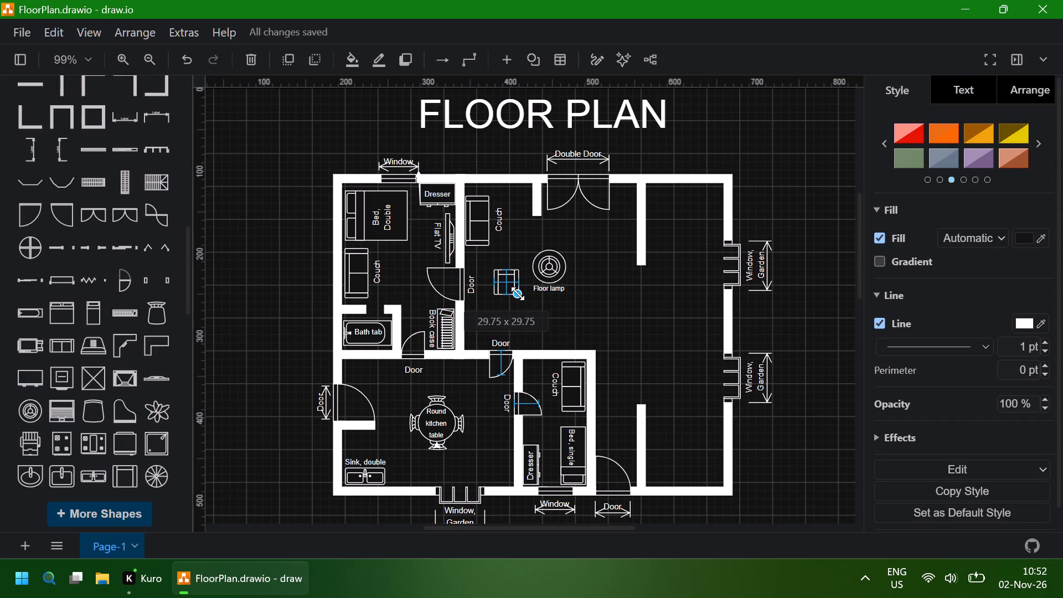
{"action": "left_click_drag", "start_coordinate": [518, 293], "coordinate": [517, 293]}
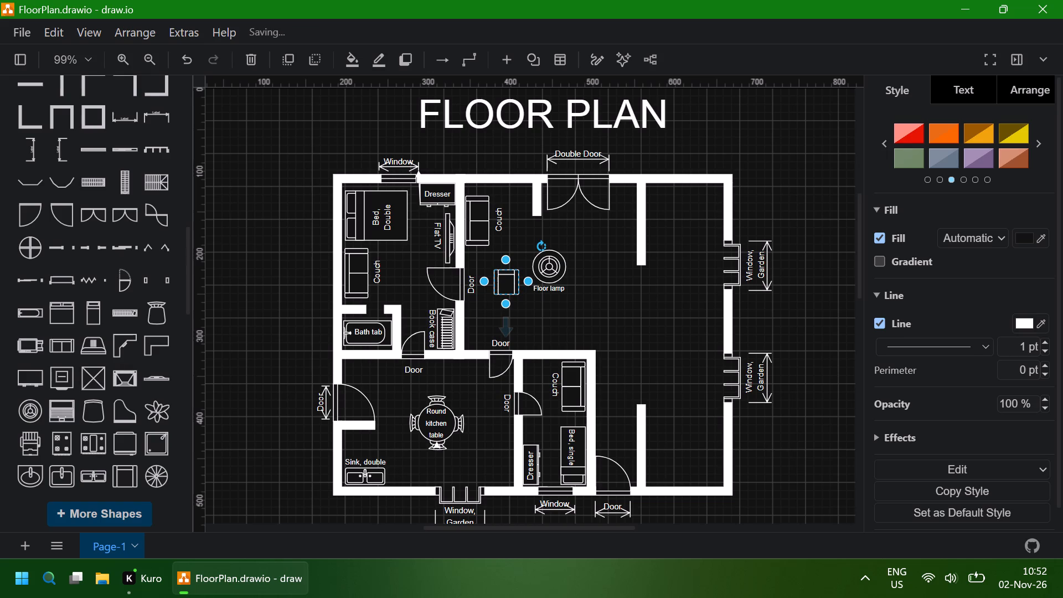
Rotate the new sofa a quarter turn counterclockwise and move it against the left wall, just below the copied couch.
{"action": "left_click_drag", "start_coordinate": [542, 242], "coordinate": [478, 253]}
{"action": "key", "text": "Up"}
{"action": "key", "text": "Up"}
{"action": "key", "text": "Up"}
{"action": "key", "text": "Up"}
{"action": "key", "text": "Up"}
{"action": "key", "text": "Up"}
{"action": "key", "text": "Up"}
{"action": "key", "text": "Up"}
{"action": "key", "text": "Up"}
{"action": "key", "text": "Up"}
{"action": "key", "text": "Up"}
{"action": "key", "text": "Up"}
{"action": "key", "text": "Up"}
{"action": "key", "text": "Up"}
{"action": "key", "text": "Up"}
{"action": "key", "text": "Up"}
{"action": "key", "text": "Up"}
{"action": "key", "text": "Up"}
{"action": "key", "text": "Up"}
{"action": "key", "text": "Up"}
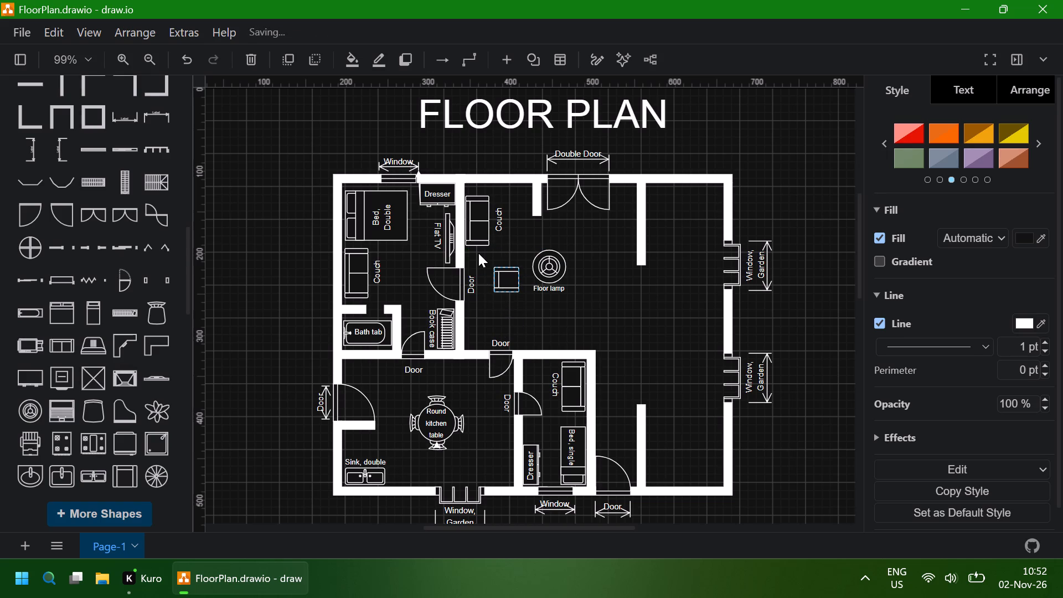
{"action": "key", "text": "Left"}
{"action": "key", "text": "Left"}
{"action": "key", "text": "Left"}
{"action": "key", "text": "Left"}
{"action": "key", "text": "Left"}
{"action": "key", "text": "Left"}
{"action": "key", "text": "Left"}
{"action": "key", "text": "Left"}
{"action": "key", "text": "Left"}
{"action": "key", "text": "Left"}
{"action": "key", "text": "Left"}
{"action": "key", "text": "Left"}
{"action": "key", "text": "Left"}
{"action": "key", "text": "Left"}
{"action": "key", "text": "Left"}
{"action": "key", "text": "Left"}
{"action": "key", "text": "Left"}
{"action": "key", "text": "Left"}
{"action": "key", "text": "Left"}
{"action": "key", "text": "Left"}
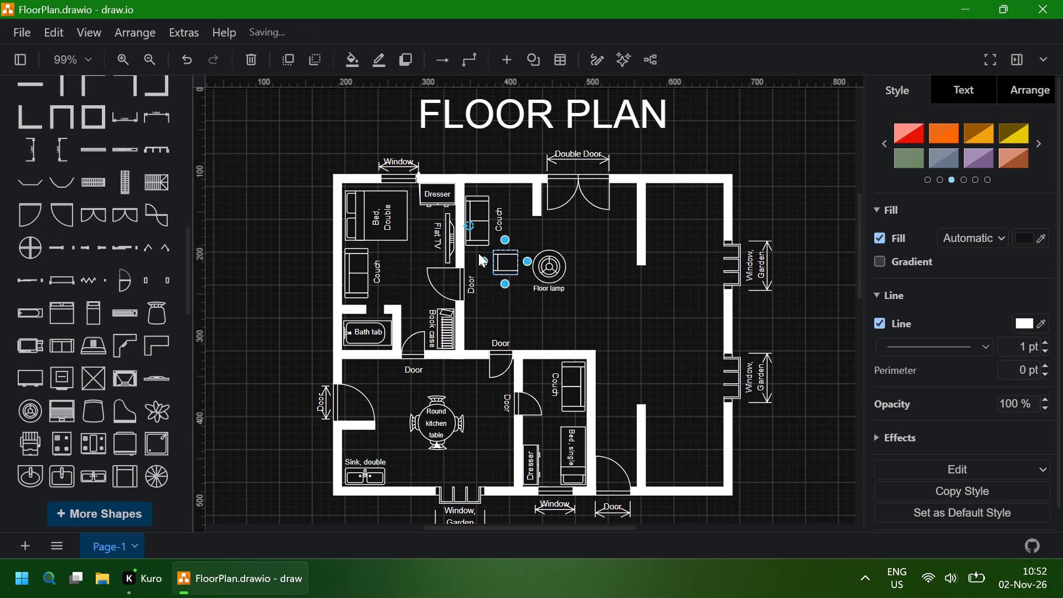
{"action": "key", "text": "Left"}
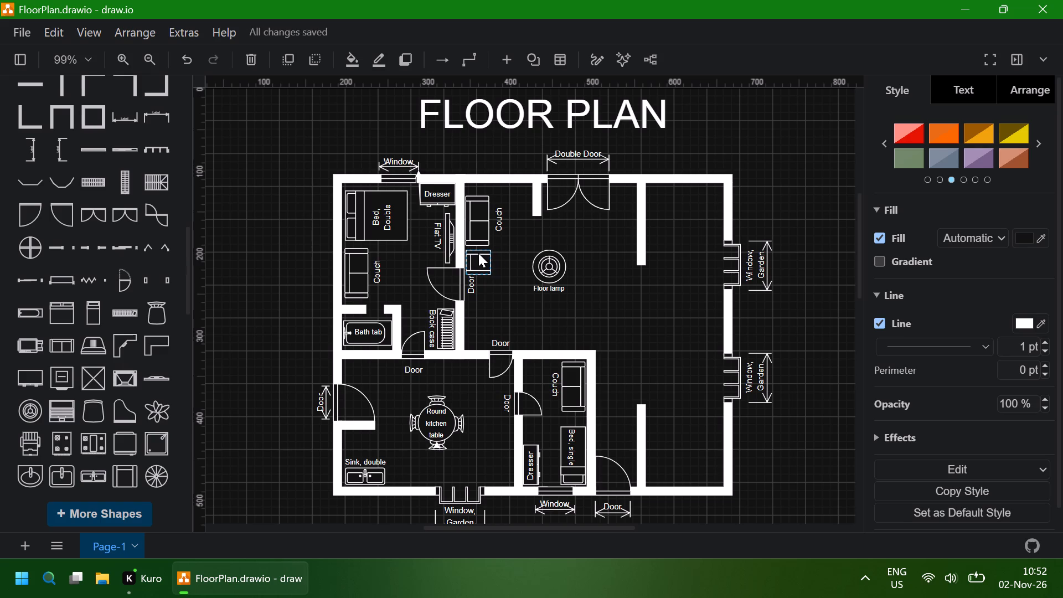
{"action": "key", "text": "Up"}
{"action": "key", "text": "Up"}
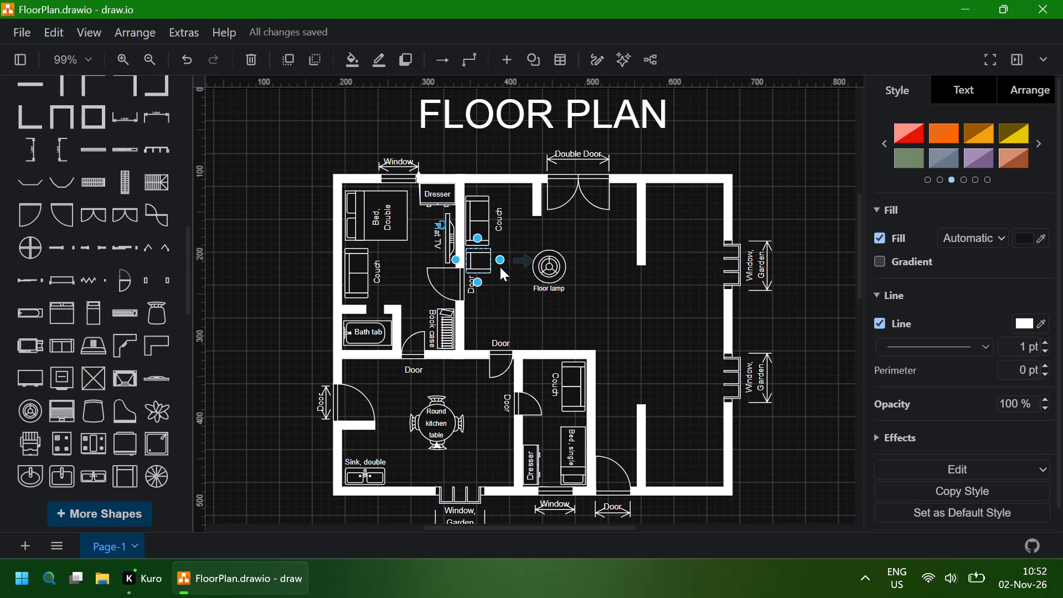
Narrow the sofa below the couch from its lower side to about 20 x 29.75 pt.
{"action": "left_click_drag", "start_coordinate": [500, 257], "coordinate": [494, 256], "text": "shift"}
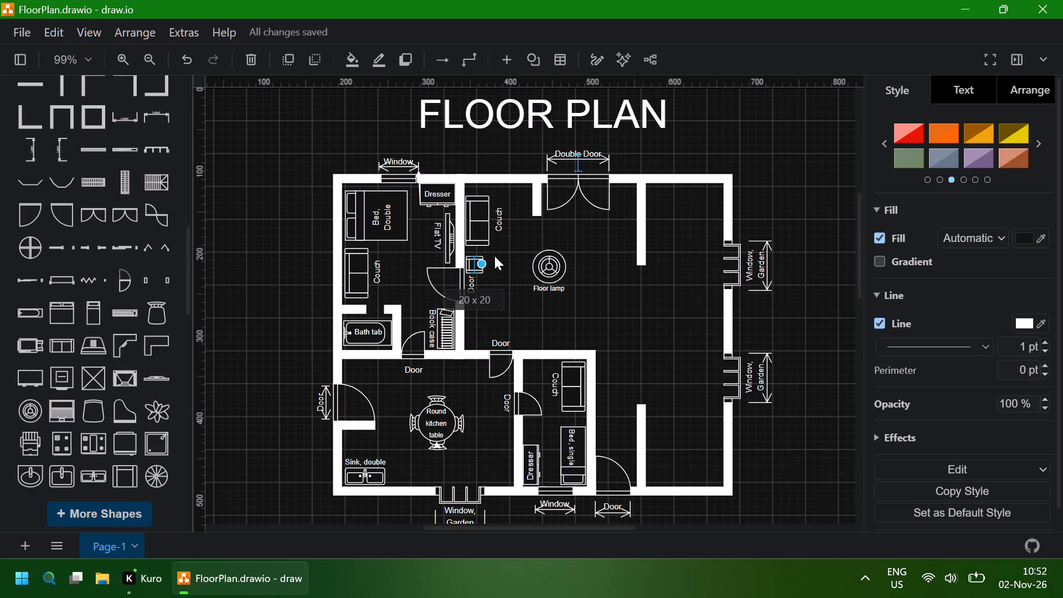
{"action": "left_click_drag", "start_coordinate": [494, 256], "coordinate": [500, 275], "text": "shift"}
{"action": "left_click_drag", "start_coordinate": [478, 280], "coordinate": [477, 272]}
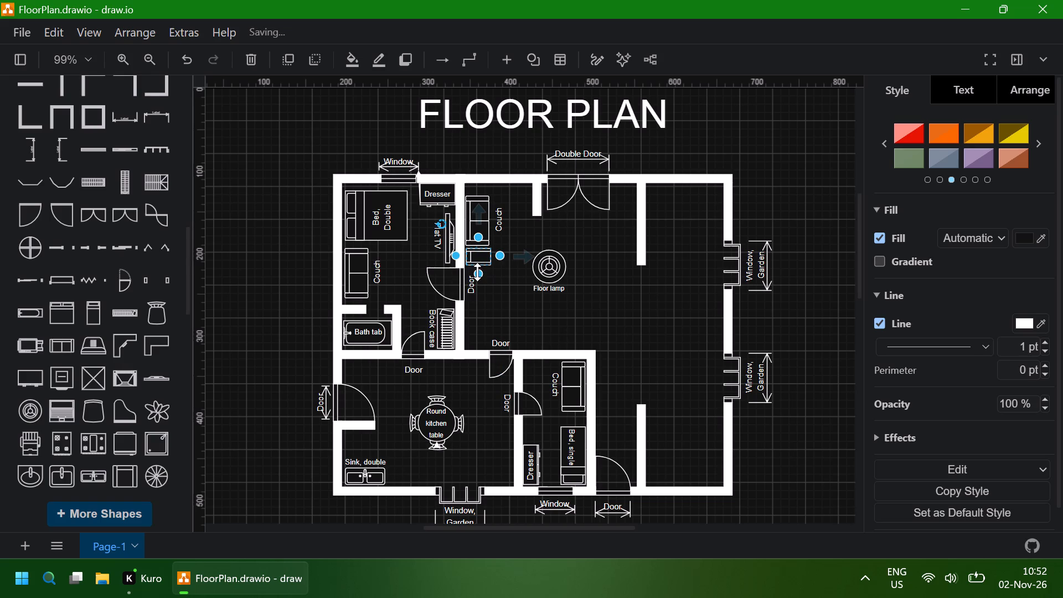
{"action": "left_click", "coordinate": [498, 256]}
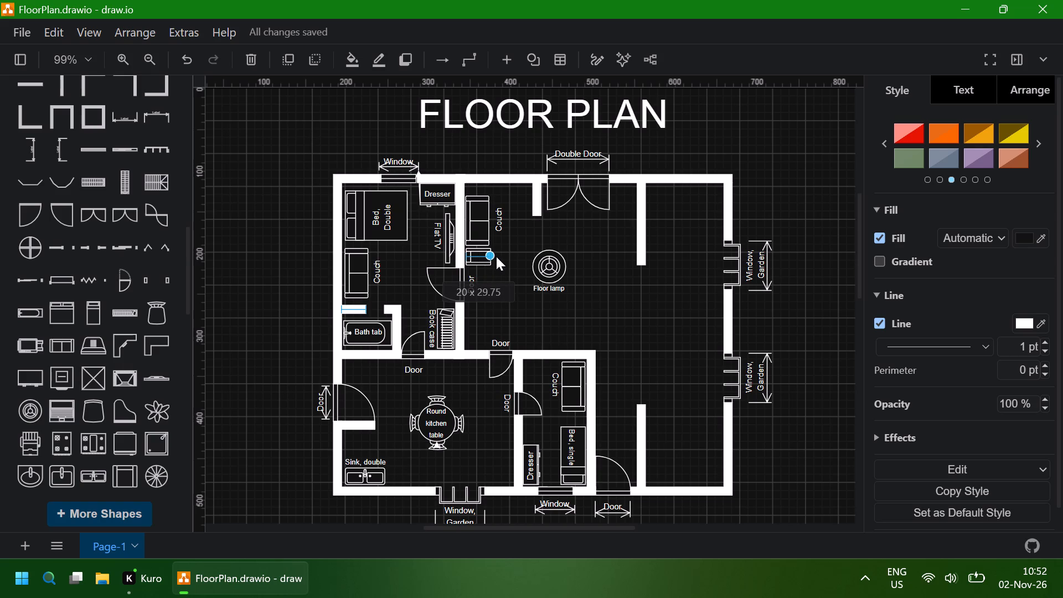
{"action": "left_click", "coordinate": [525, 224]}
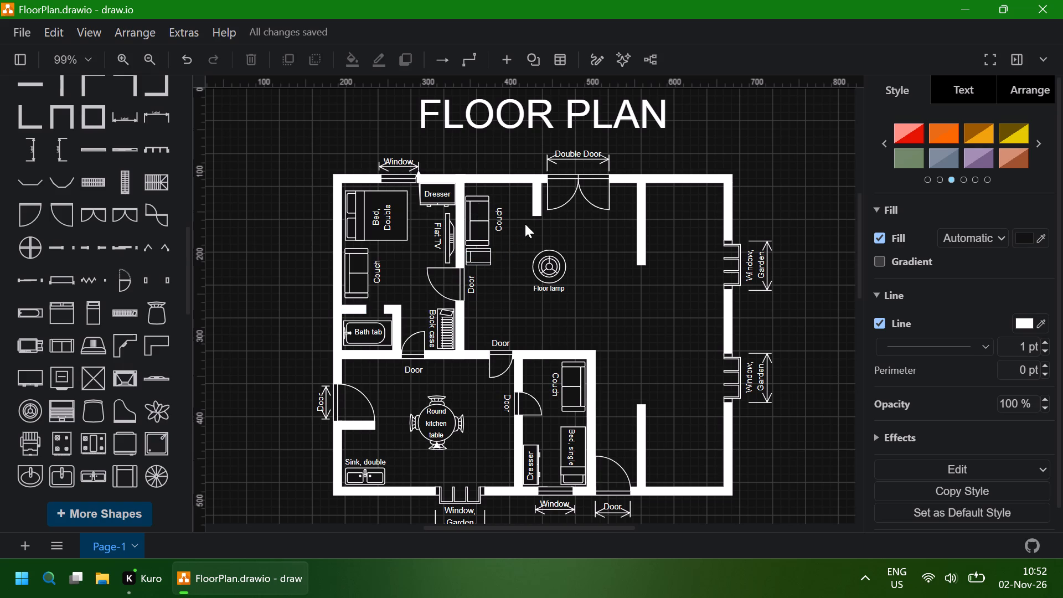
Duplicate the large room's Couch label and place the copy beside the small sofa below the couch.
{"action": "left_click", "coordinate": [486, 228]}
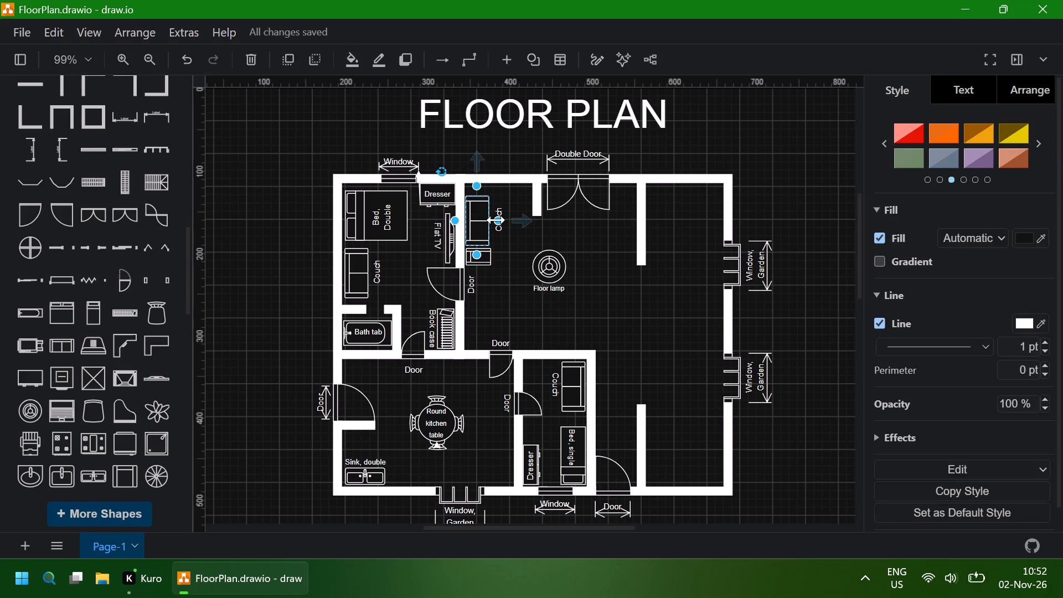
{"action": "left_click", "coordinate": [496, 220]}
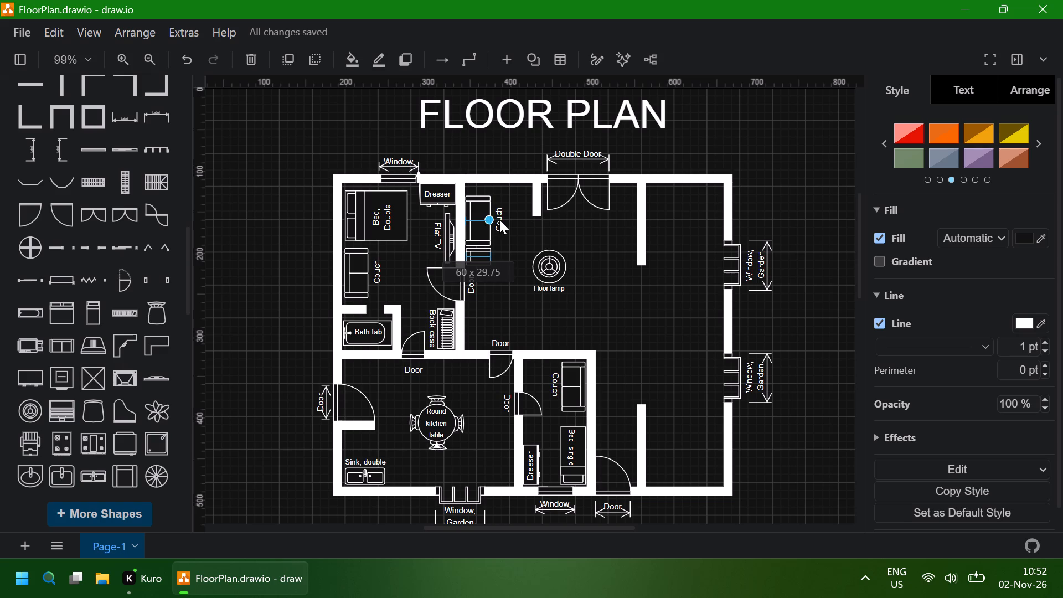
{"action": "left_click", "coordinate": [515, 242]}
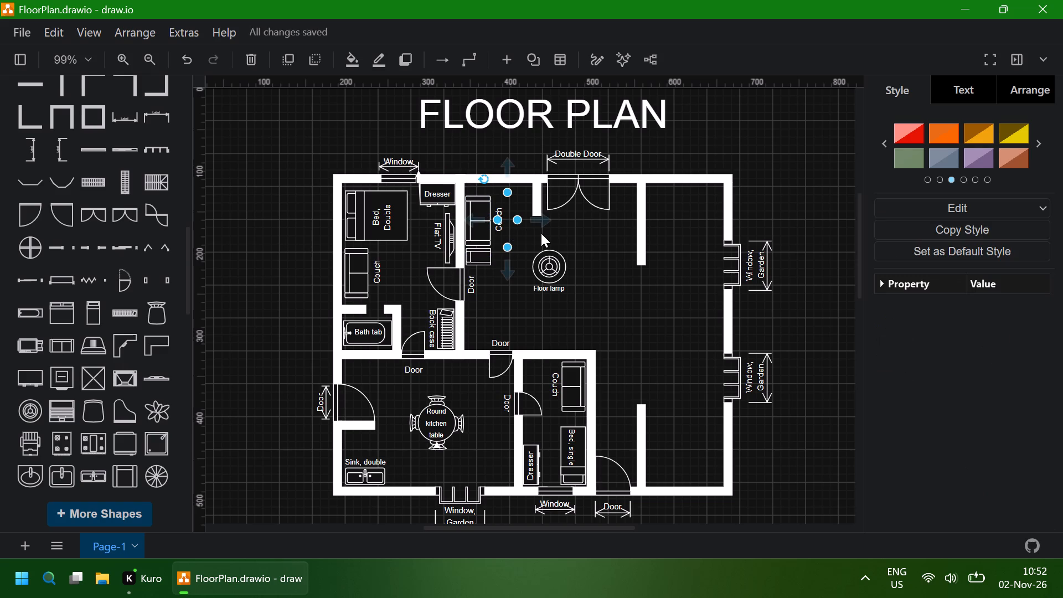
{"action": "left_click", "coordinate": [541, 233]}
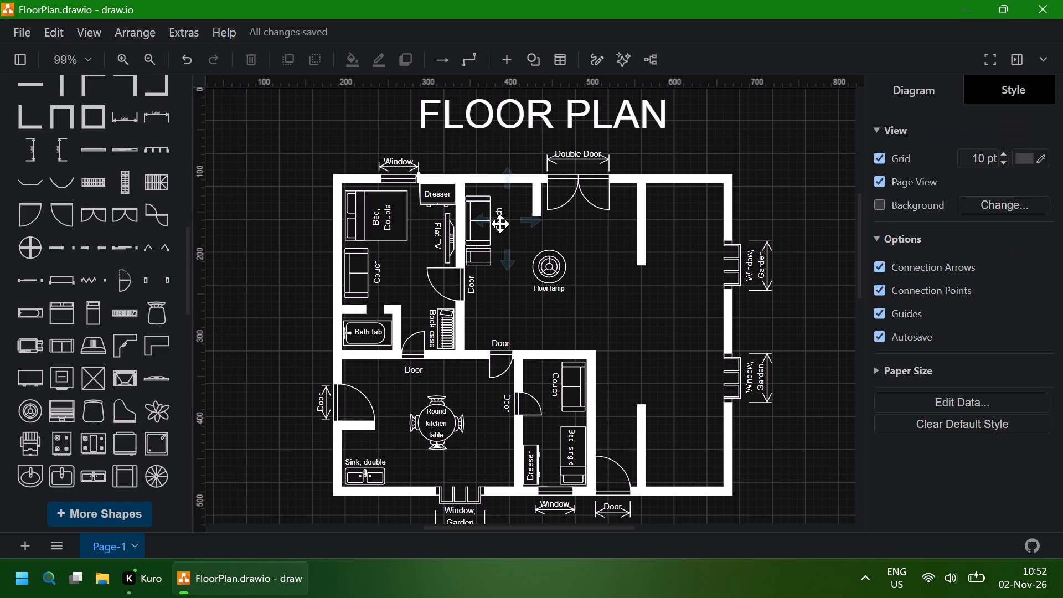
{"action": "left_click", "coordinate": [500, 224]}
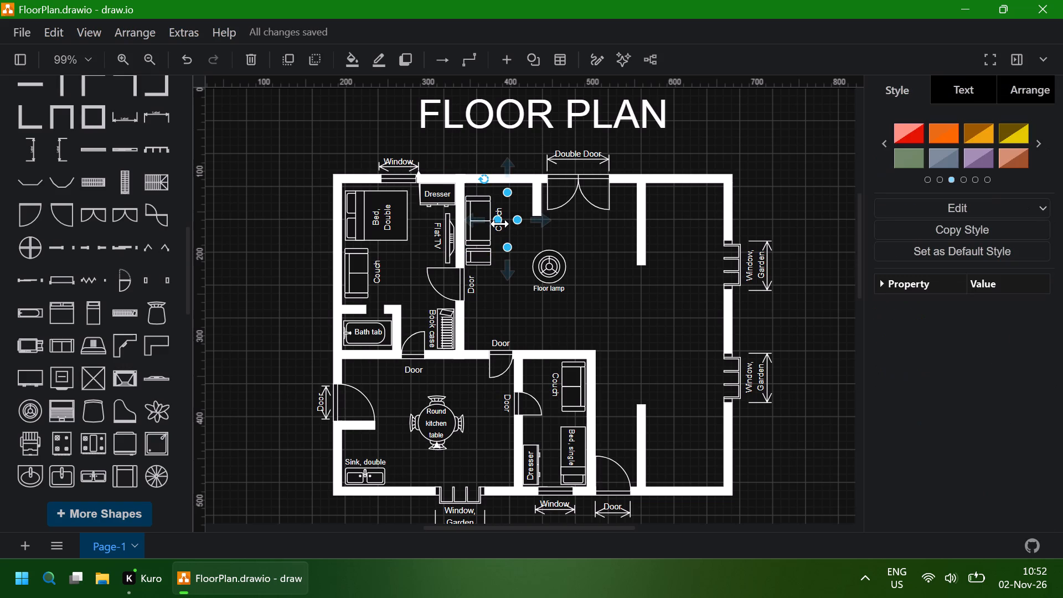
{"action": "key", "text": "ctrl+d"}
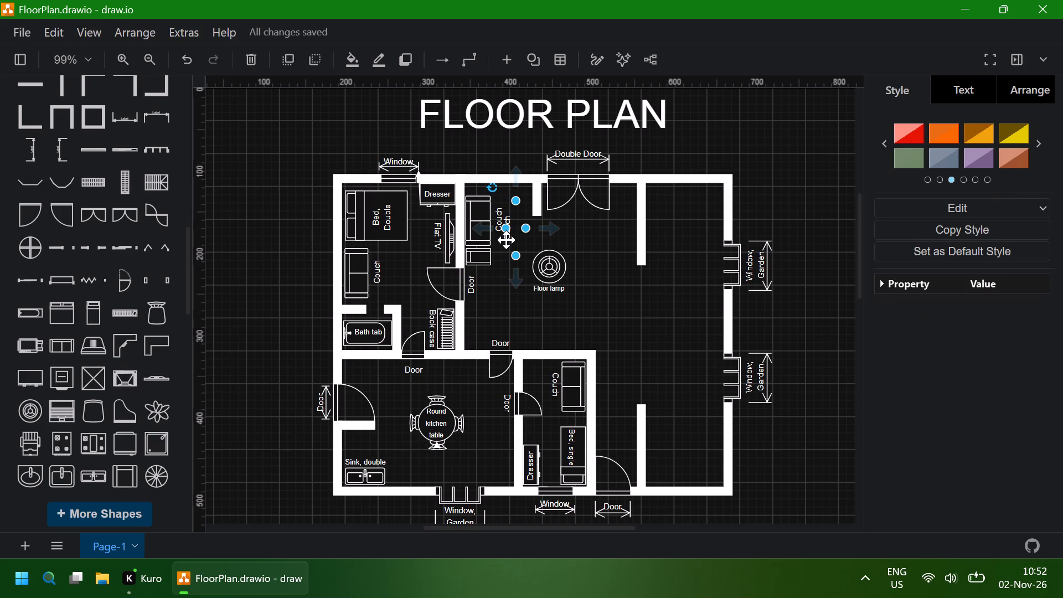
{"action": "left_click_drag", "start_coordinate": [506, 240], "coordinate": [501, 257]}
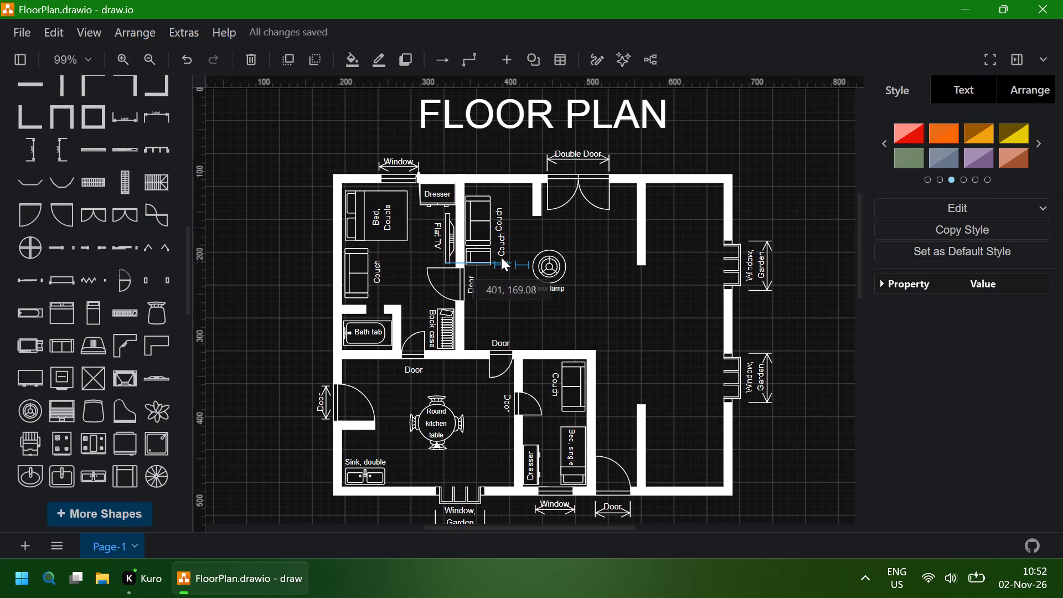
{"action": "left_click_drag", "start_coordinate": [501, 257], "coordinate": [498, 268]}
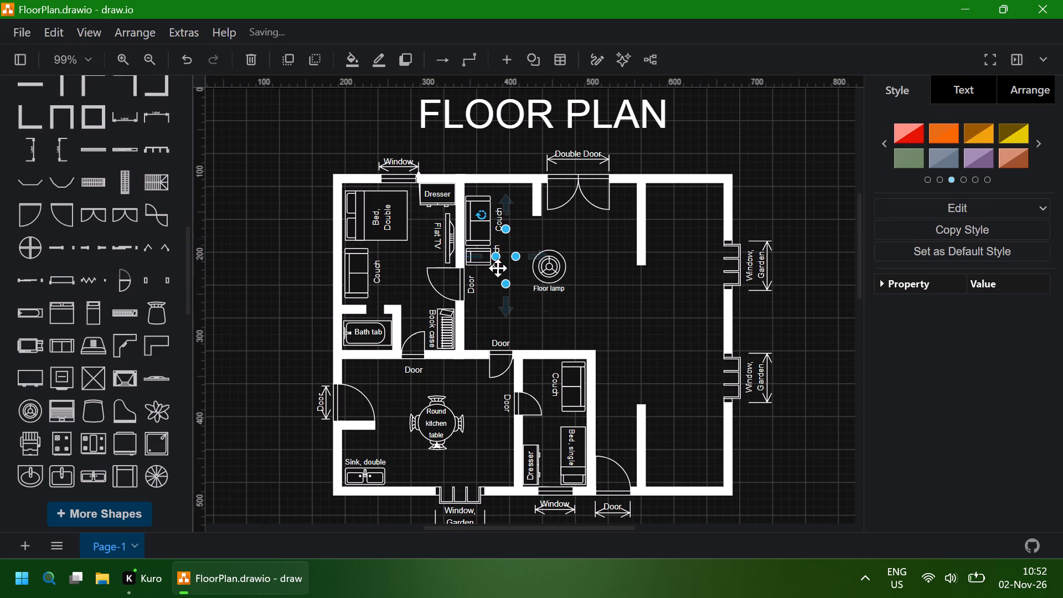
Change the copied label beside the small sofa to Sofa and nudge it slightly down in line with the sofa.
{"action": "double_click", "coordinate": [498, 266]}
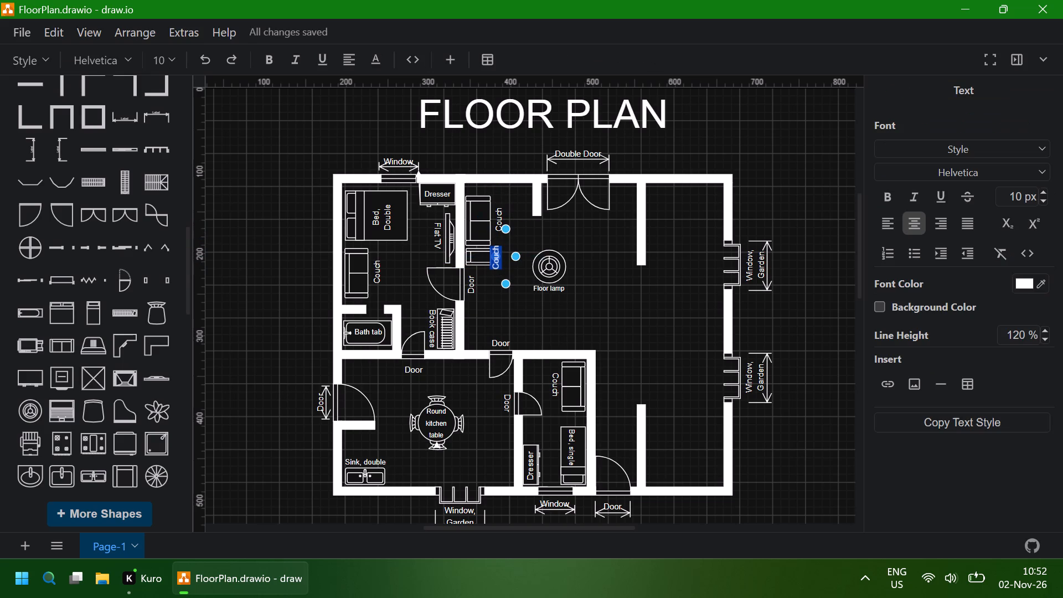
{"action": "type", "text": "Sofa"}
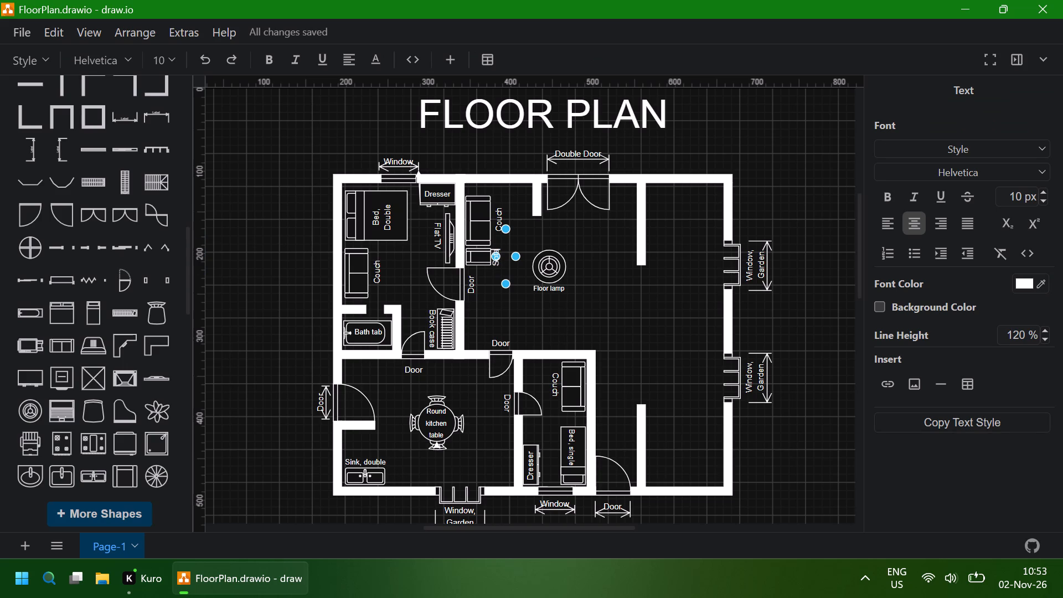
{"action": "left_click", "coordinate": [570, 217]}
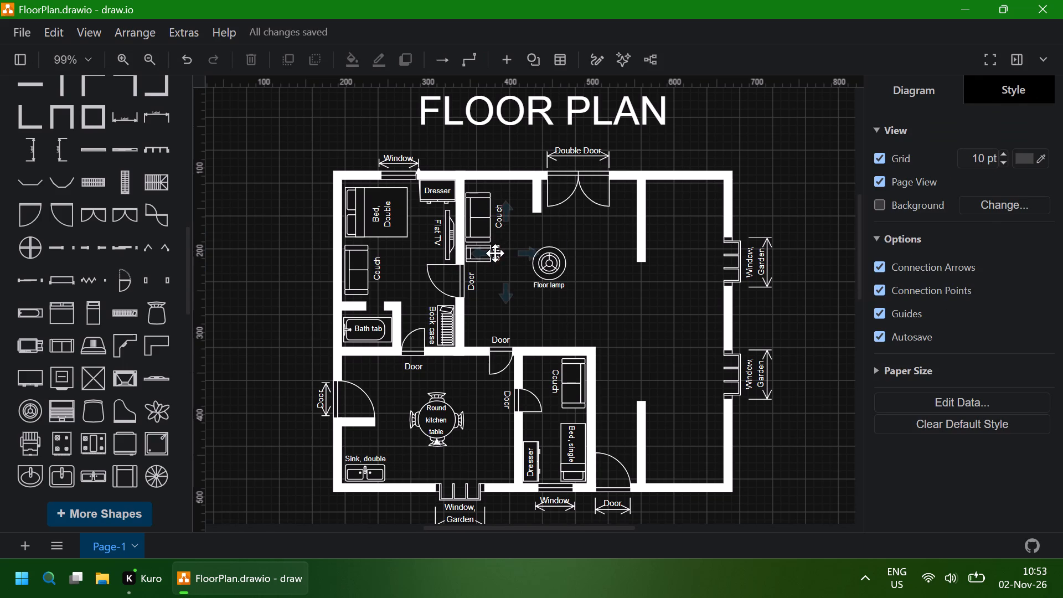
{"action": "left_click", "coordinate": [495, 253]}
{"action": "key", "text": "Down"}
{"action": "key", "text": "Down"}
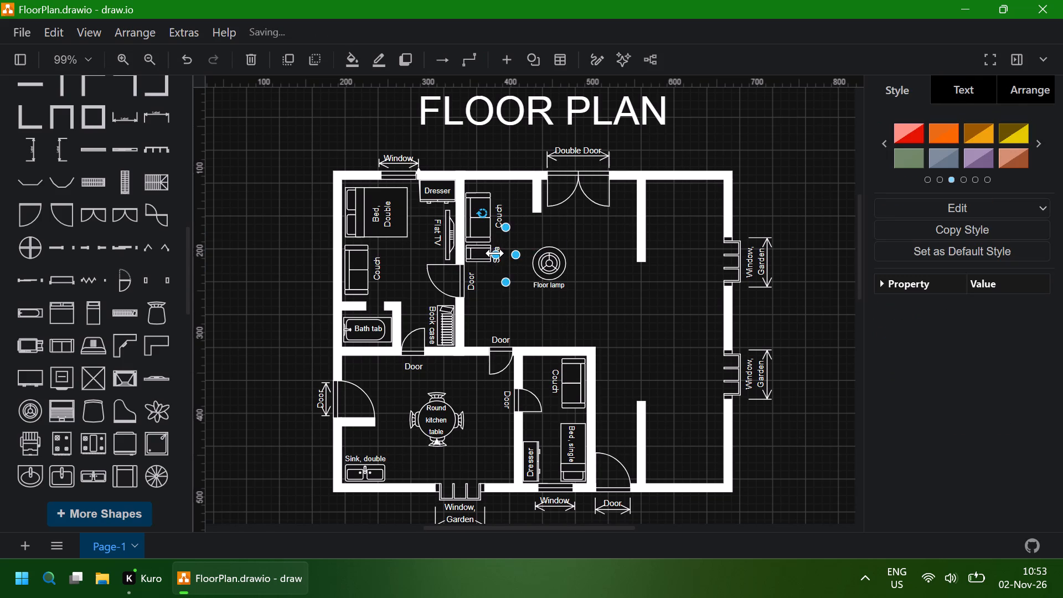
{"action": "key", "text": "Up"}
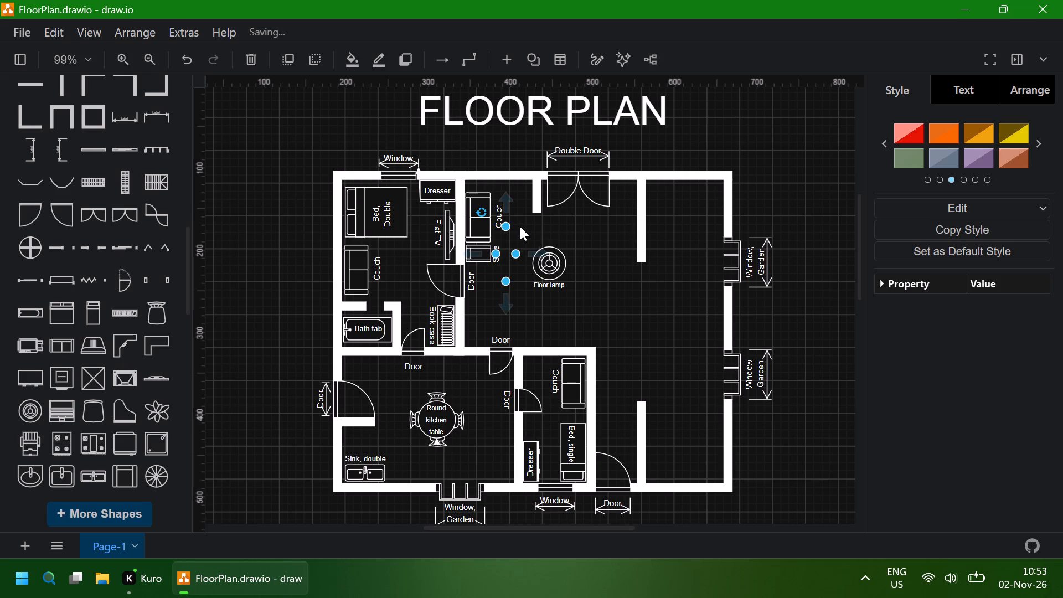
{"action": "left_click", "coordinate": [532, 225]}
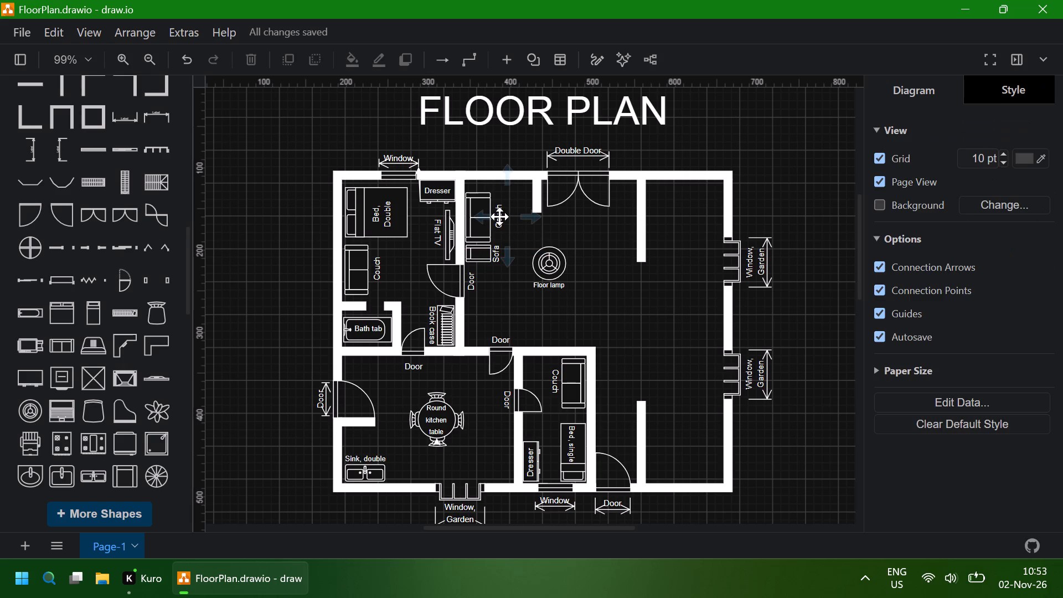
Nudge the Couch label in the large room slightly left, closer to its couch.
{"action": "double_click", "coordinate": [499, 216]}
{"action": "key", "text": "Left"}
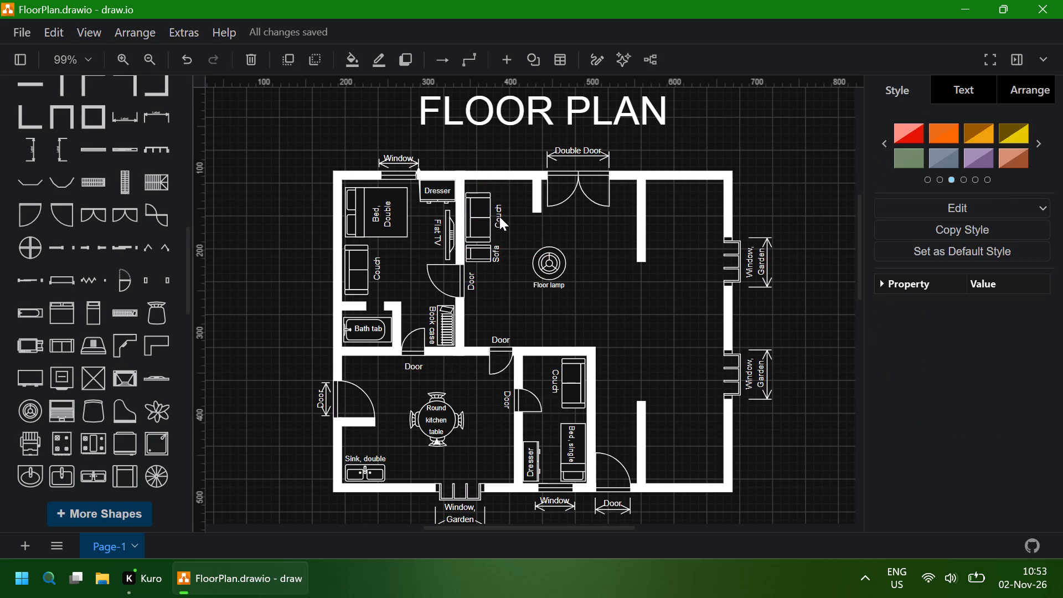
{"action": "key", "text": "Left"}
{"action": "key", "text": "Left"}
{"action": "key", "text": "Left"}
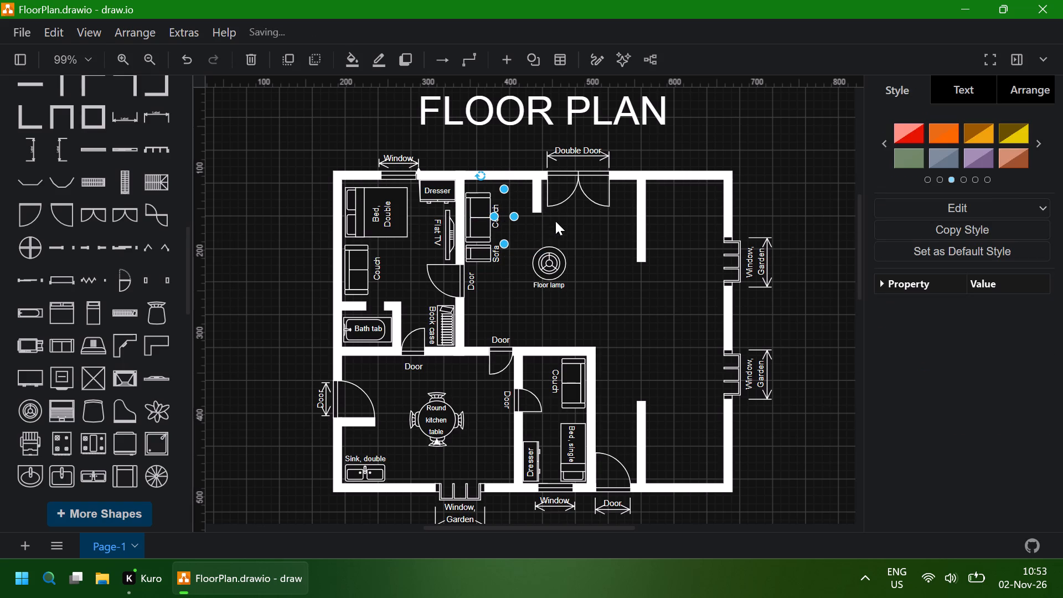
{"action": "left_click", "coordinate": [561, 221]}
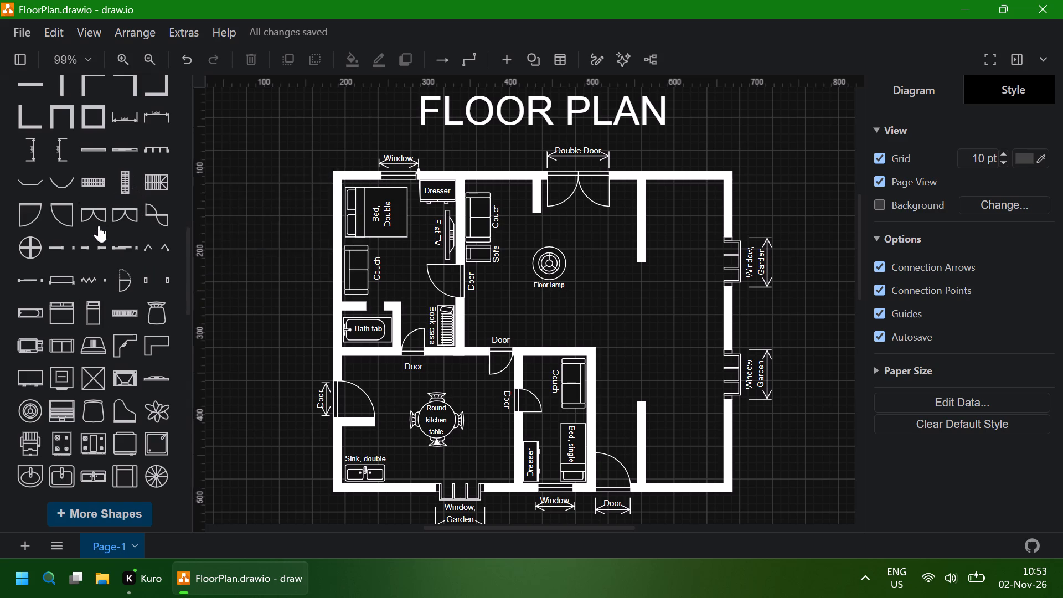
Duplicate the large room's couch with its Couch label and place the copies against the left wall, below the door.
{"action": "left_click", "coordinate": [482, 223]}
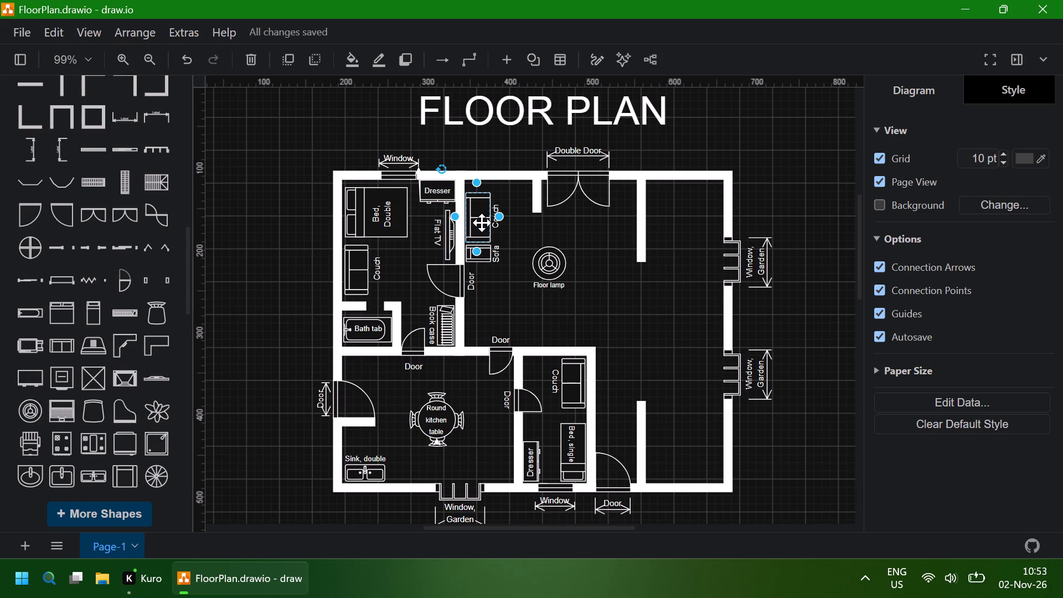
{"action": "left_click", "coordinate": [499, 228], "text": "ctrl"}
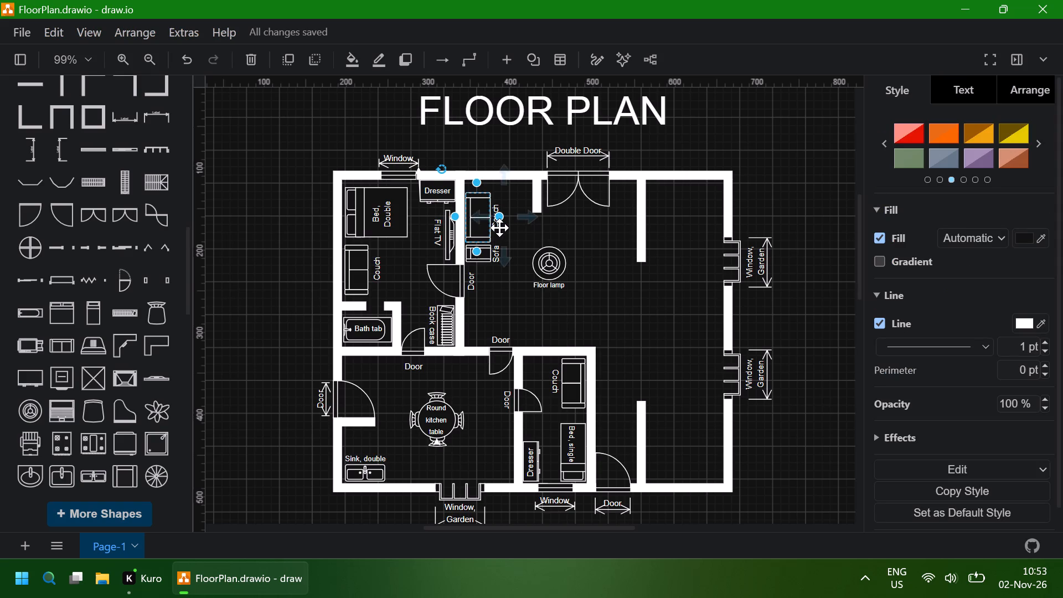
{"action": "key", "text": "ctrl+d"}
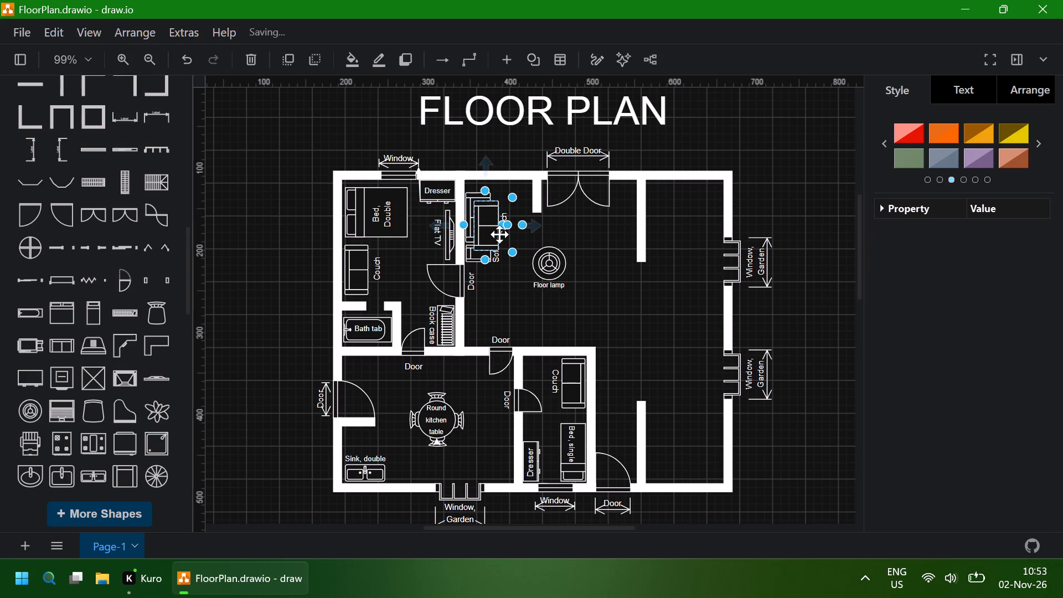
{"action": "left_click_drag", "start_coordinate": [498, 236], "coordinate": [492, 305]}
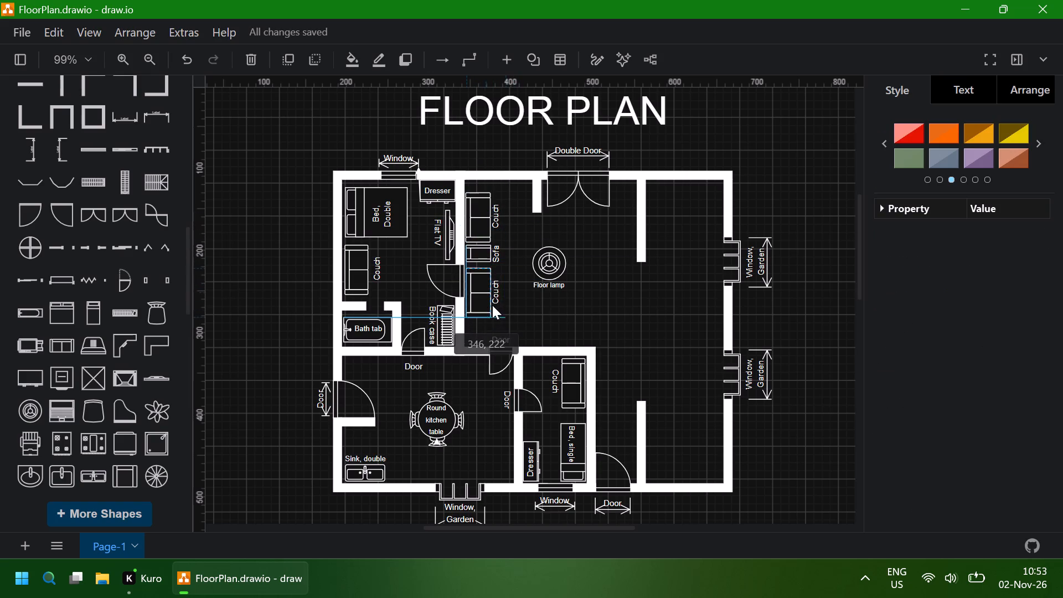
{"action": "left_click_drag", "start_coordinate": [492, 305], "coordinate": [492, 331]}
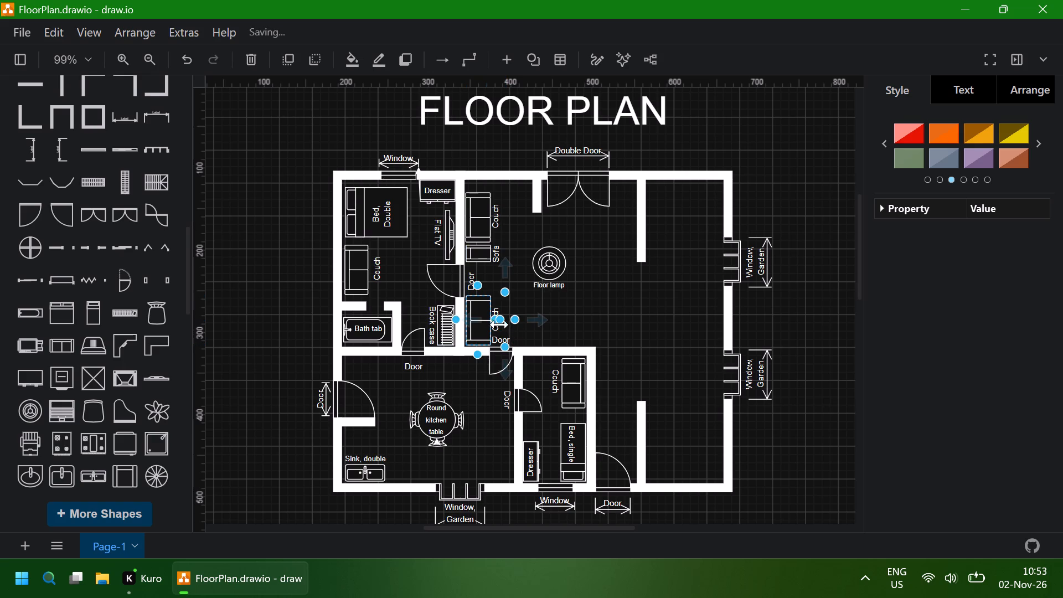
{"action": "left_click", "coordinate": [576, 327]}
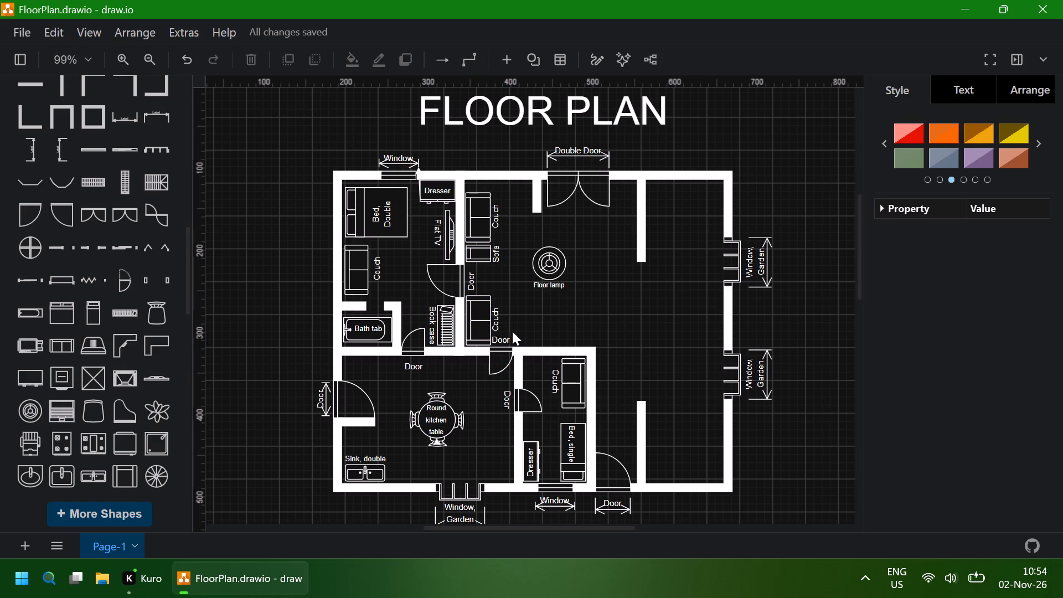
Reduce the copied couch's depth to about 20 pt, shorten it from its upper end, and nudge it slightly up.
{"action": "left_click", "coordinate": [481, 318]}
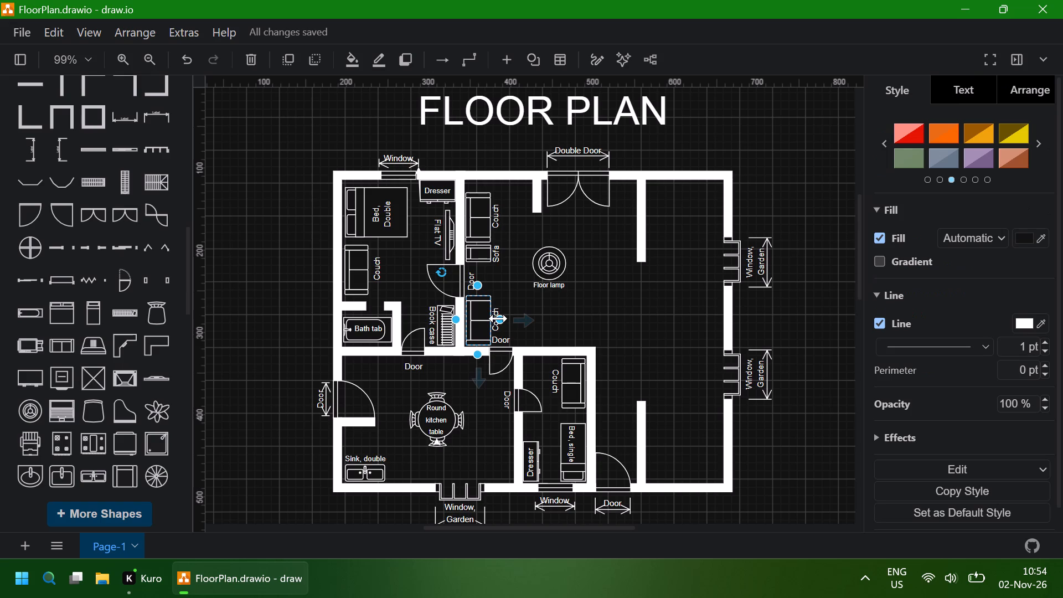
{"action": "left_click_drag", "start_coordinate": [499, 319], "coordinate": [493, 319]}
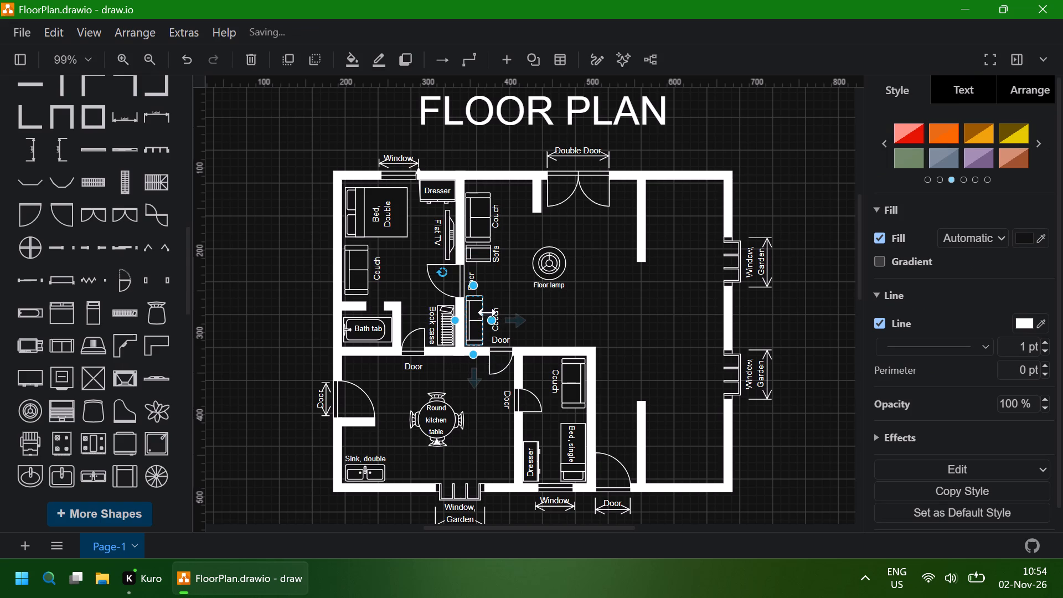
{"action": "left_click_drag", "start_coordinate": [474, 288], "coordinate": [474, 291]}
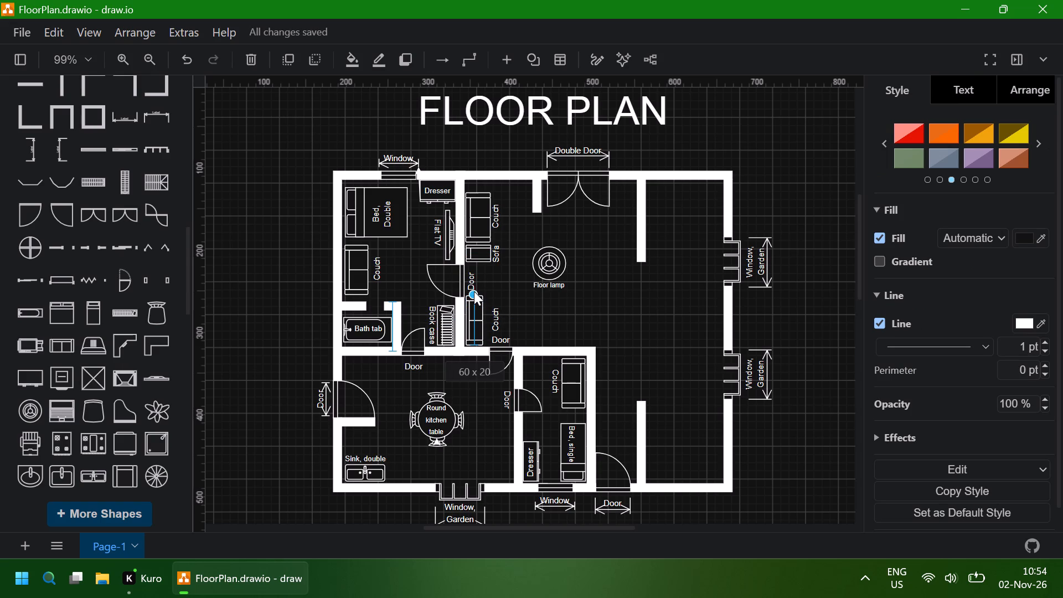
{"action": "left_click_drag", "start_coordinate": [474, 291], "coordinate": [474, 293]}
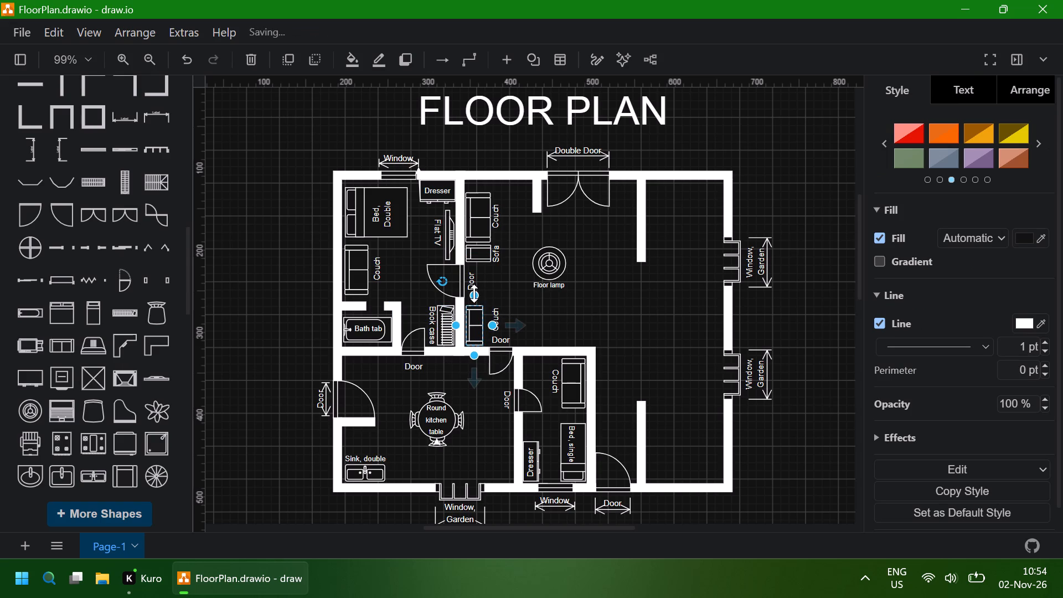
{"action": "key", "text": "Up"}
{"action": "key", "text": "Up"}
{"action": "key", "text": "Up"}
{"action": "key", "text": "Up"}
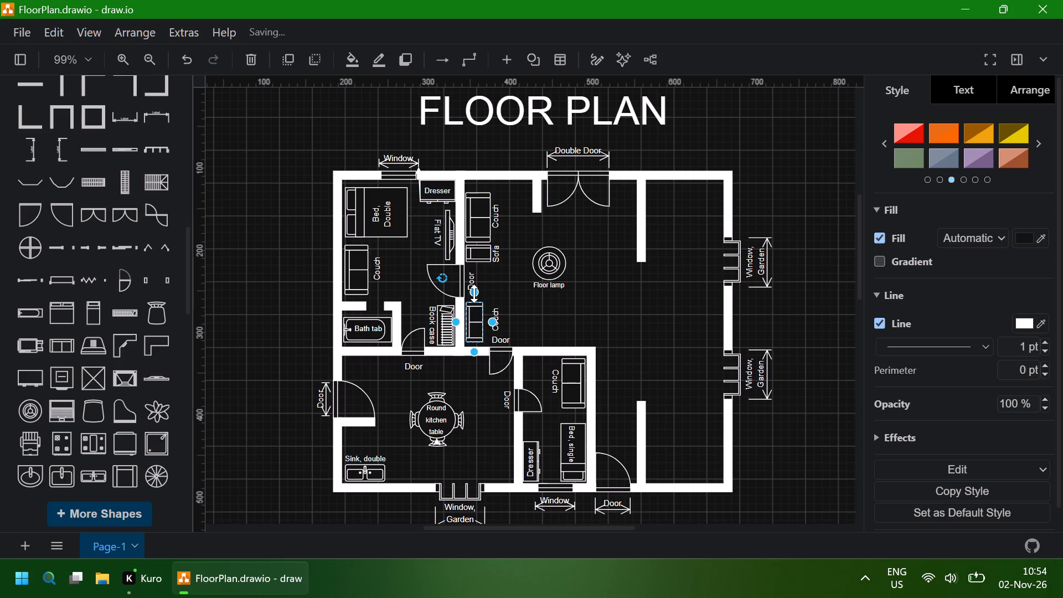
Move the copied Couch label left and slightly down so it sits close beside the shortened couch.
{"action": "left_click", "coordinate": [499, 314]}
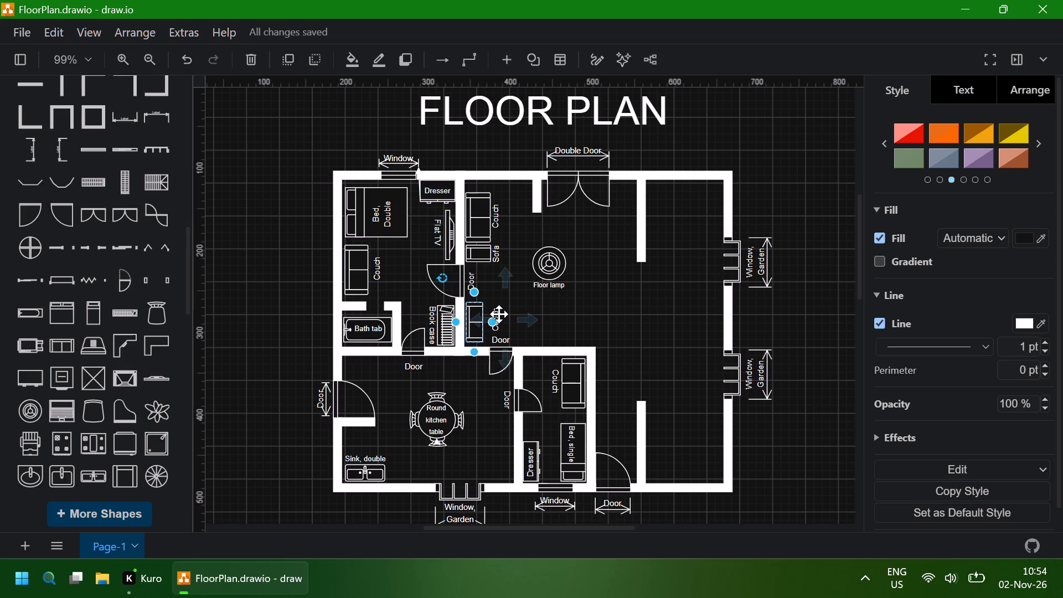
{"action": "left_click", "coordinate": [608, 323]}
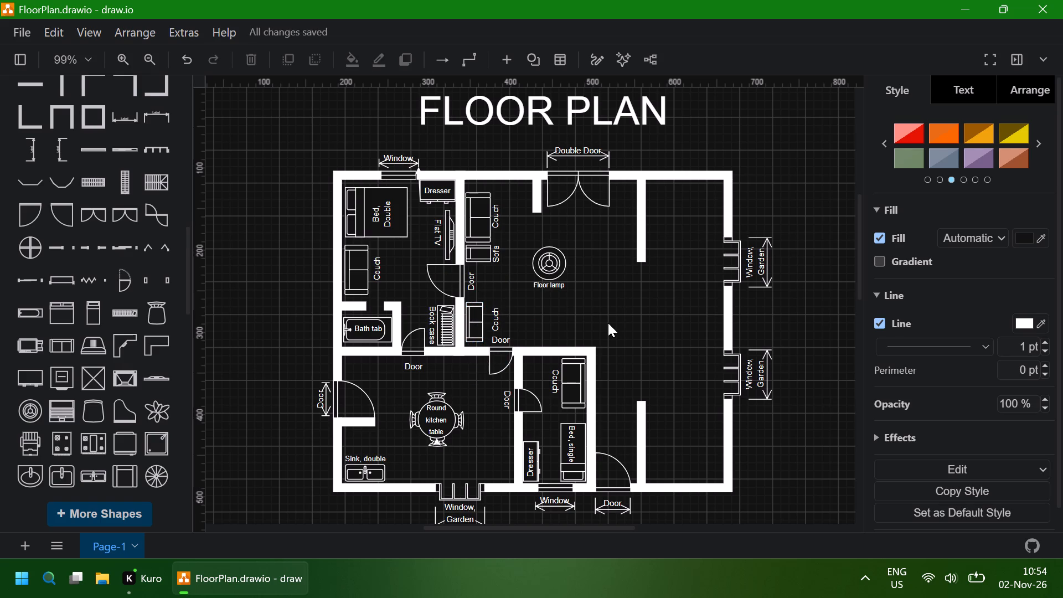
{"action": "left_click", "coordinate": [499, 325]}
{"action": "key", "text": "Left"}
{"action": "key", "text": "Left"}
{"action": "key", "text": "Left"}
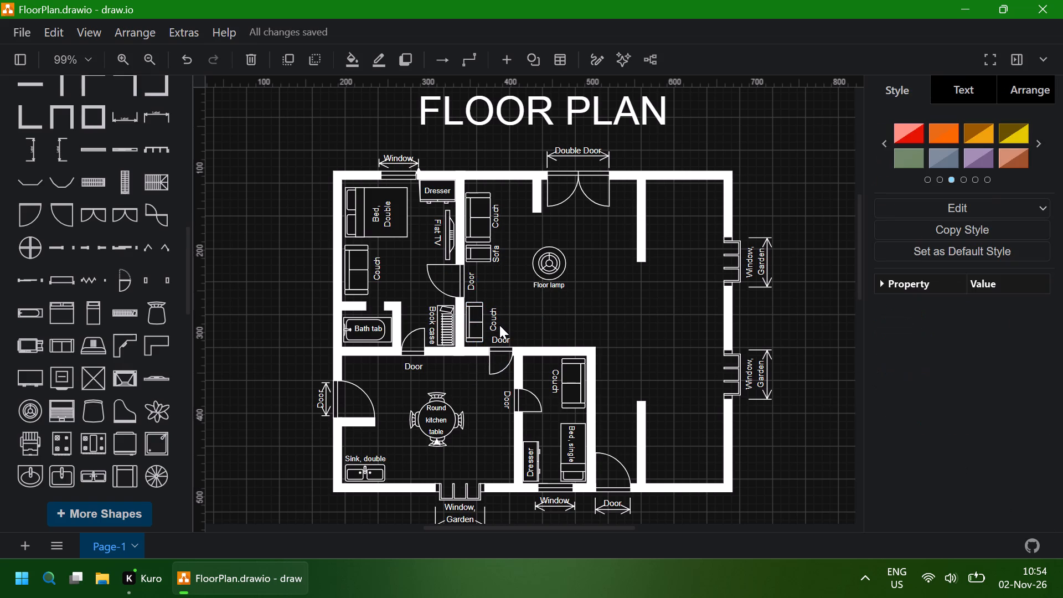
{"action": "key", "text": "Left"}
{"action": "key", "text": "Left"}
{"action": "key", "text": "Left"}
{"action": "key", "text": "Left"}
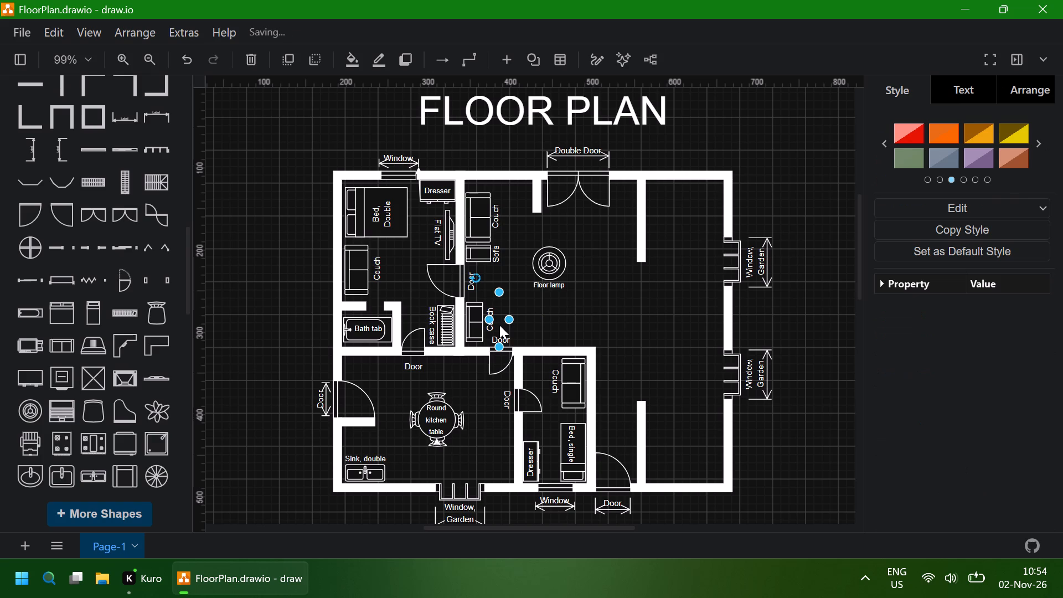
{"action": "key", "text": "Left"}
{"action": "key", "text": "Left"}
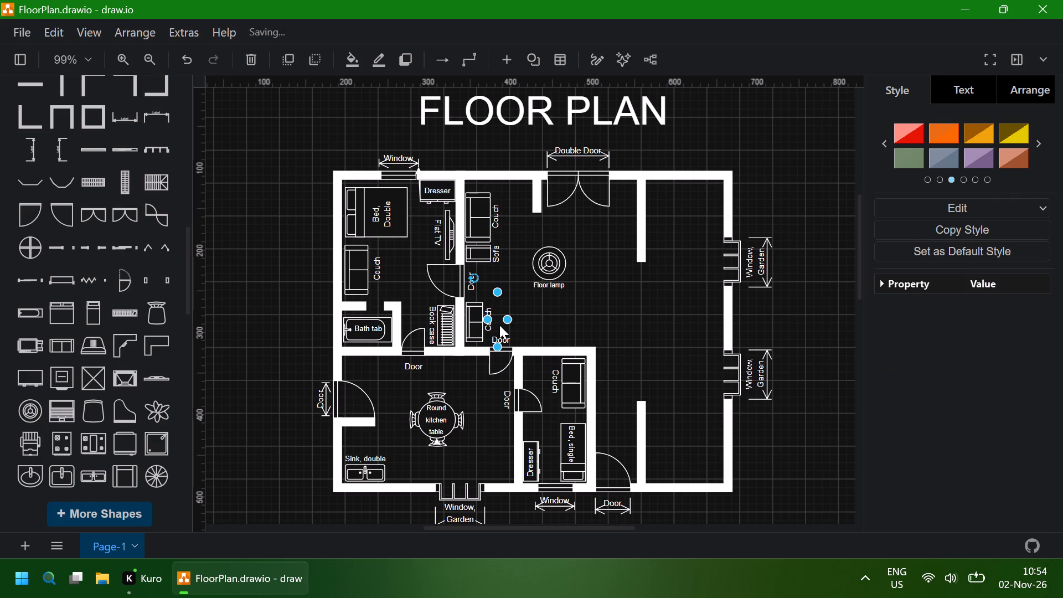
{"action": "key", "text": "Down"}
{"action": "key", "text": "Down"}
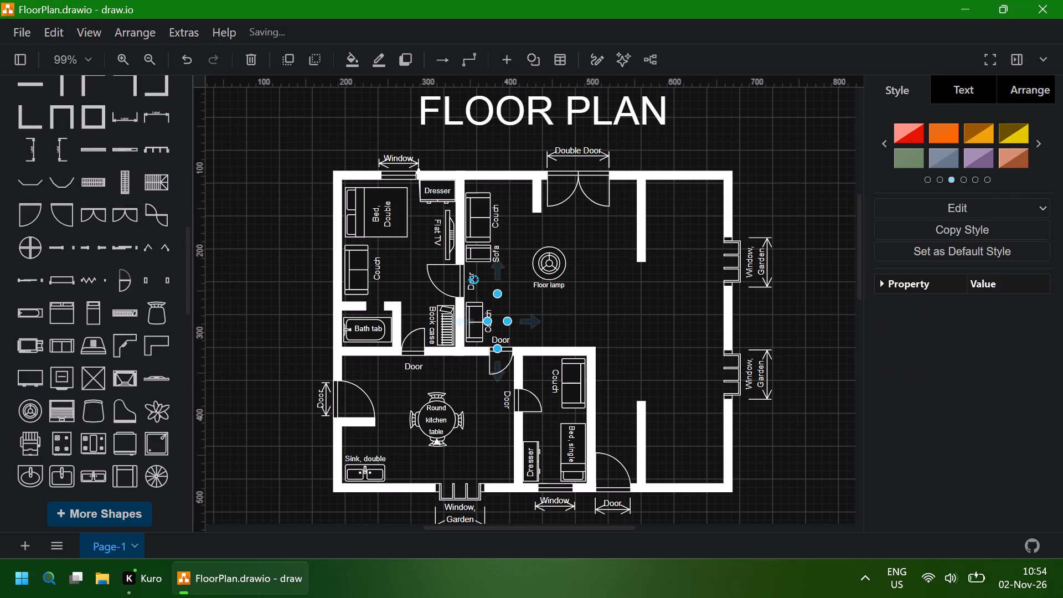
{"action": "left_click", "coordinate": [557, 321]}
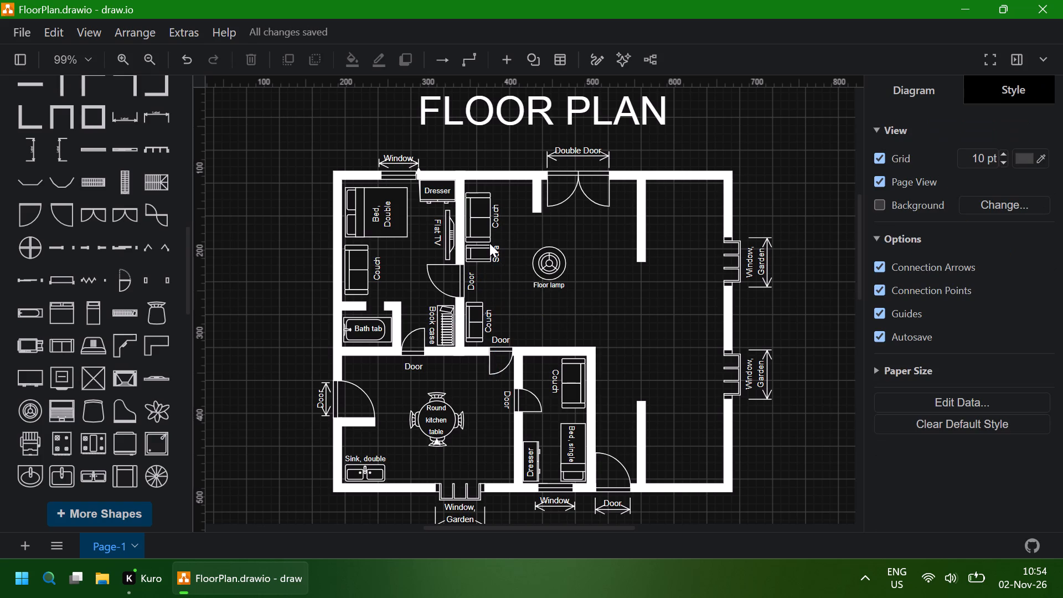
Reduce the depth of the large room's upper couch from its room-facing side, making it similar to the lower couch.
{"action": "left_click", "coordinate": [483, 214]}
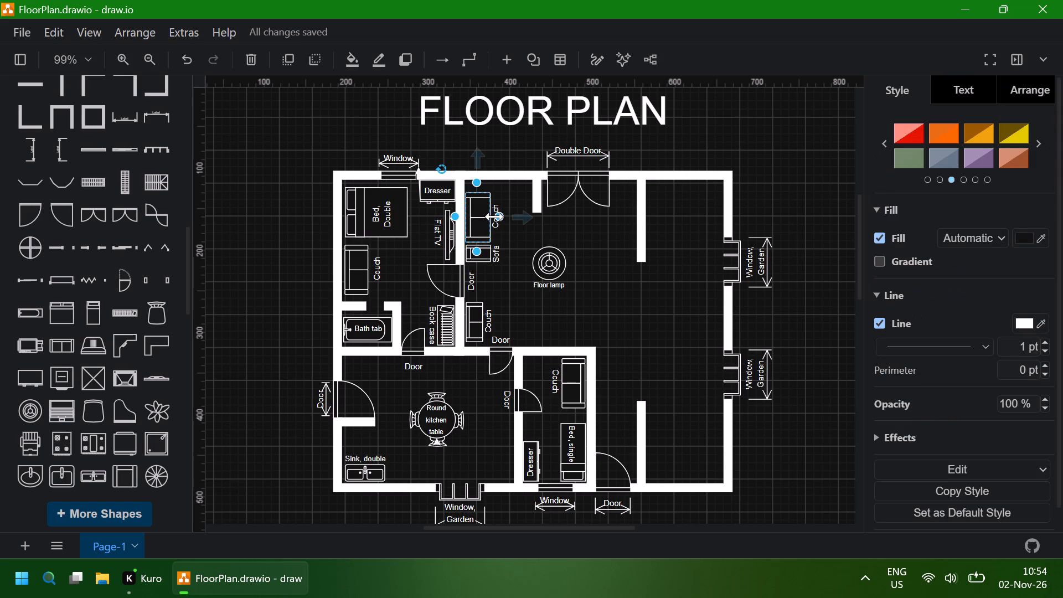
{"action": "left_click_drag", "start_coordinate": [501, 216], "coordinate": [496, 216]}
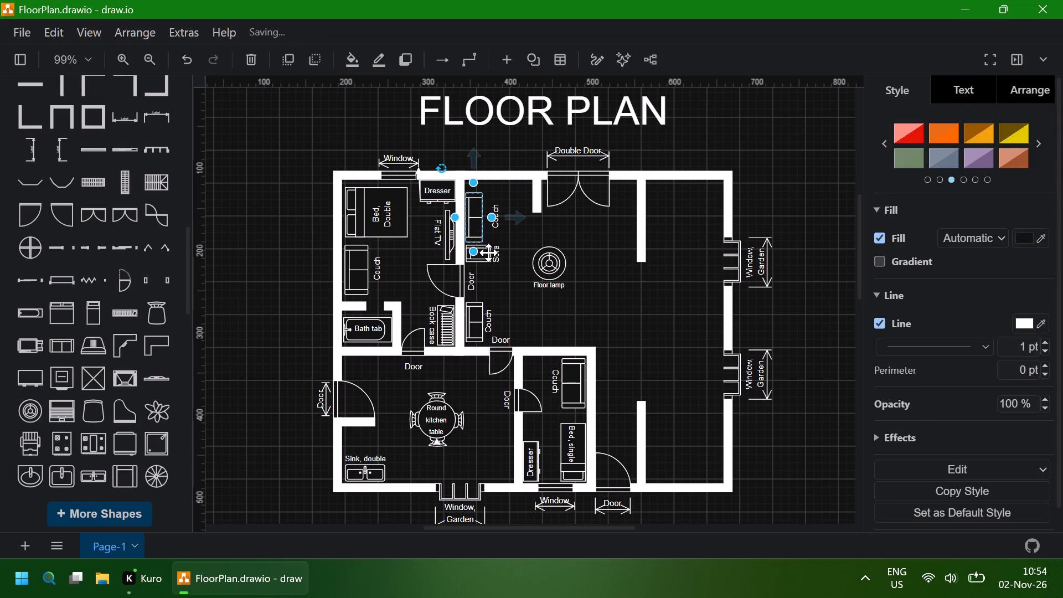
Reduce the depth of the small sofa below the upper couch from its room-facing side.
{"action": "left_click", "coordinate": [488, 252]}
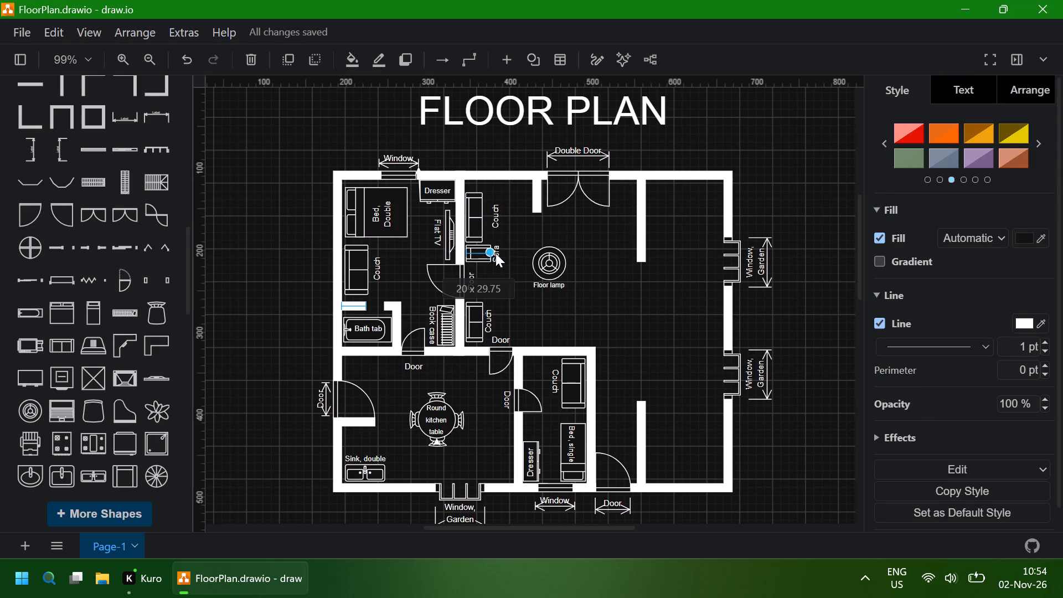
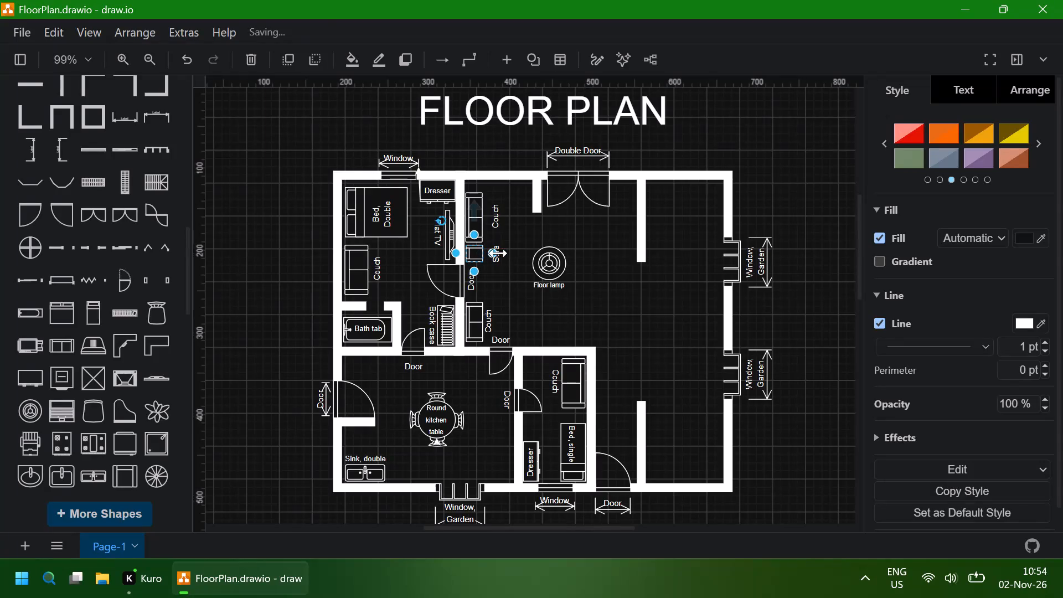
Nudge the Couch and Sofa labels beside the living room's upper couch and sofa together, closer to the furniture and slightly up.
{"action": "left_click", "coordinate": [494, 219]}
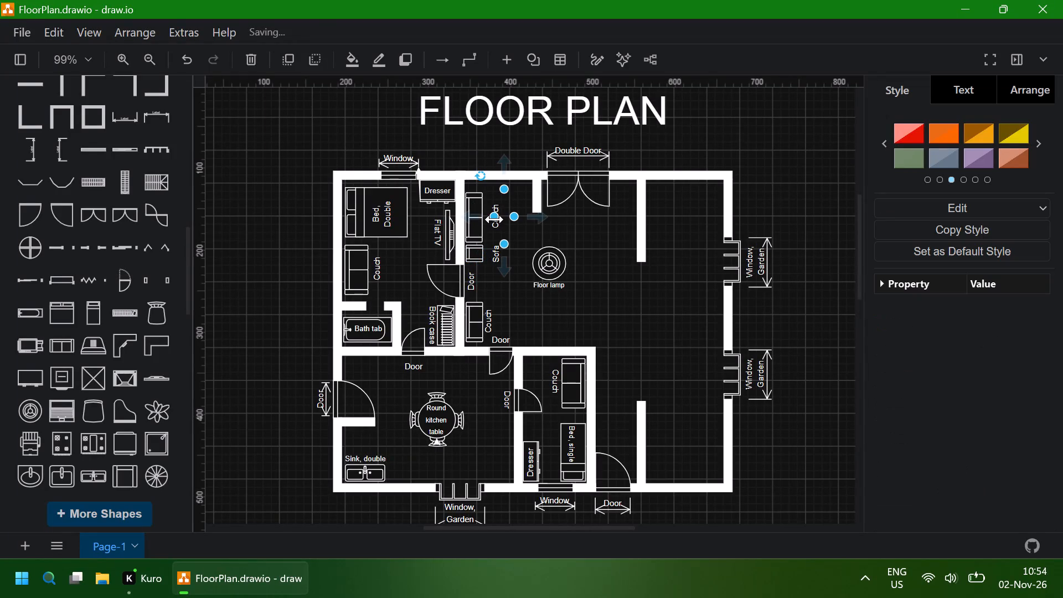
{"action": "left_click", "coordinate": [496, 256], "text": "ctrl"}
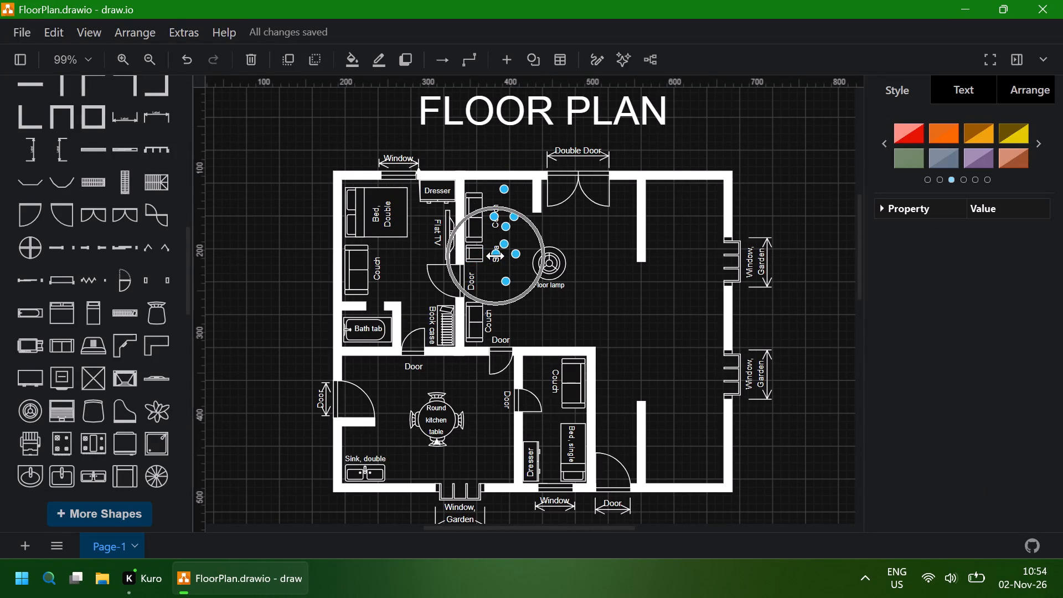
{"action": "key", "text": "Left"}
{"action": "key", "text": "Left"}
{"action": "key", "text": "Left"}
{"action": "key", "text": "Left"}
{"action": "key", "text": "Left"}
{"action": "key", "text": "Left"}
{"action": "key", "text": "Left"}
{"action": "key", "text": "Left"}
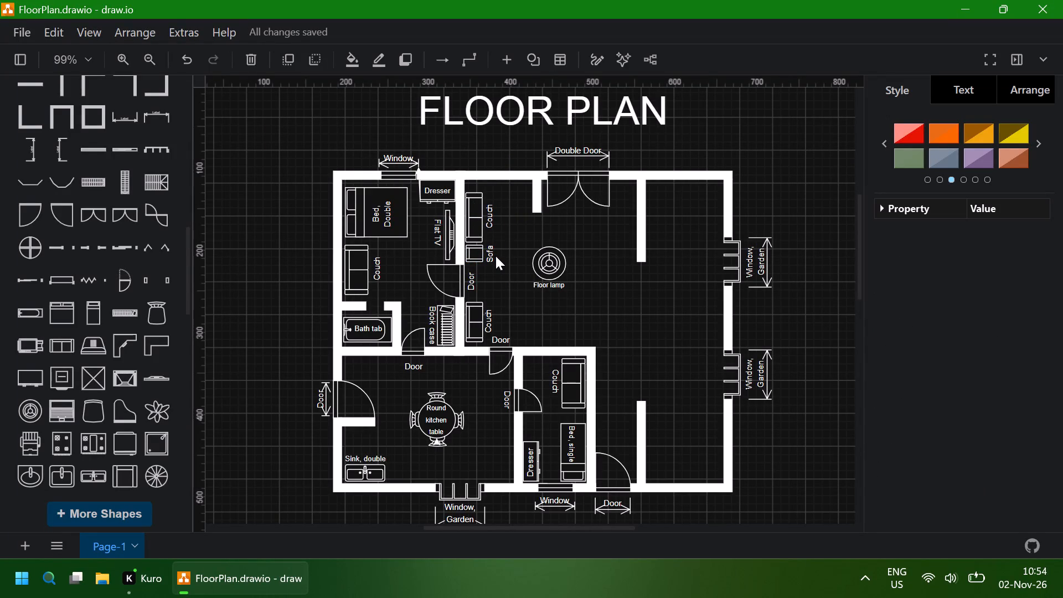
{"action": "key", "text": "Up"}
{"action": "key", "text": "Up"}
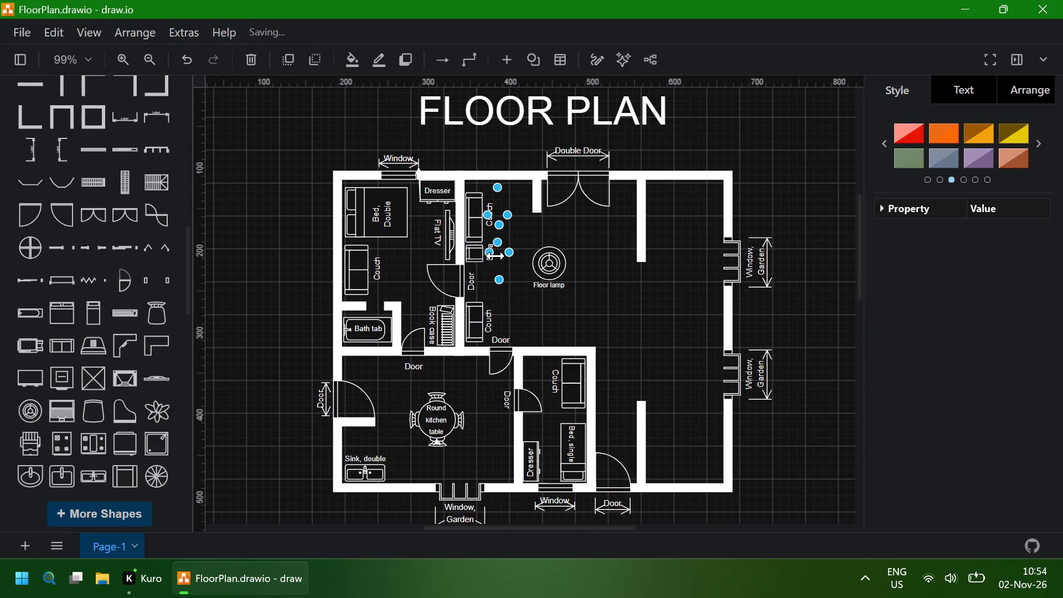
{"action": "key", "text": "Left"}
{"action": "key", "text": "Left"}
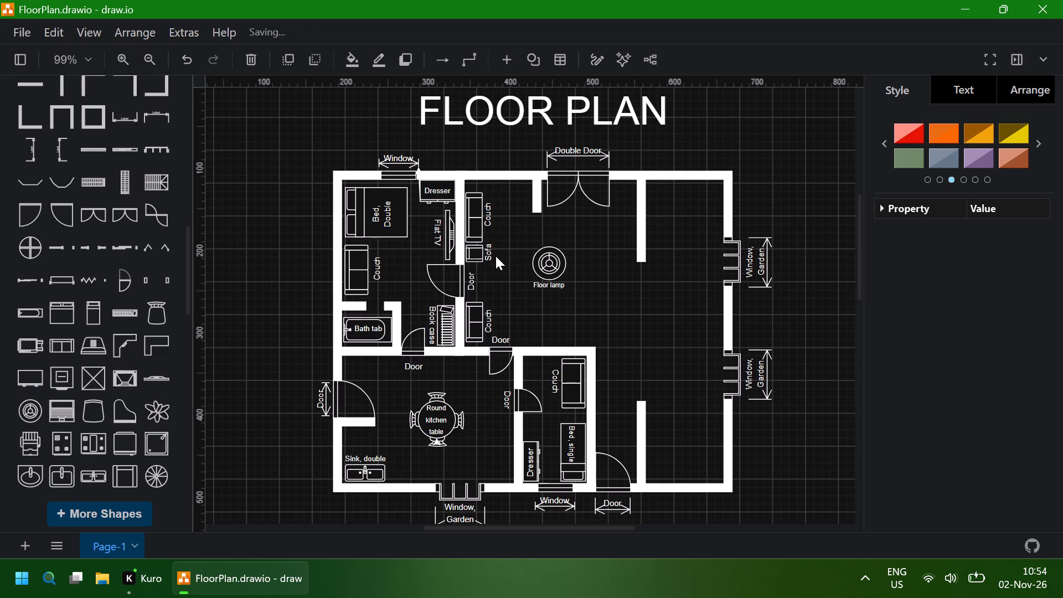
{"action": "left_click", "coordinate": [592, 246]}
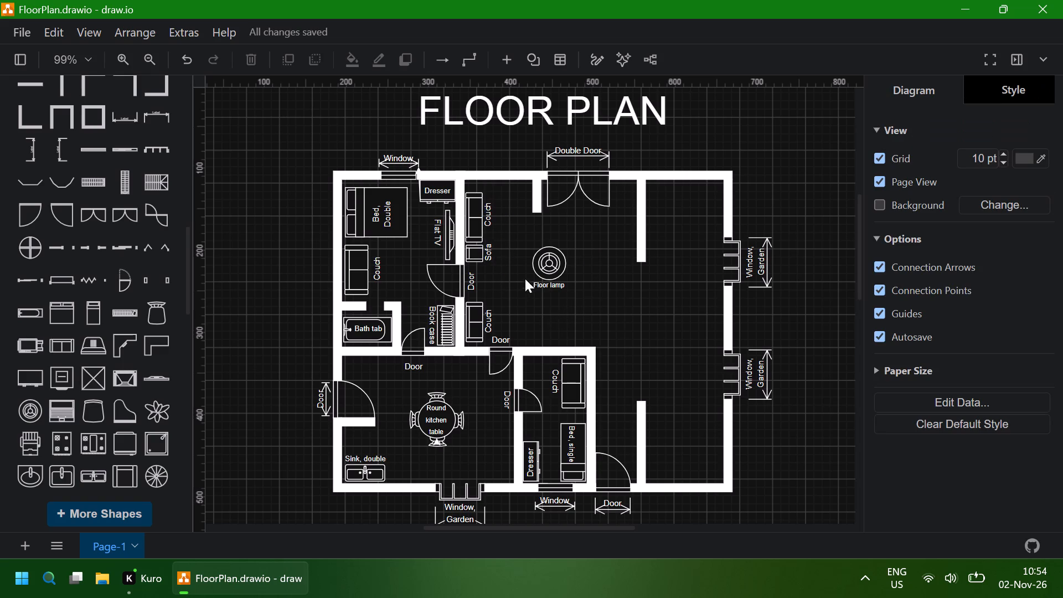
Shorten the top wall segment between the bedroom and the double door so it ends just above the living-room couch.
{"action": "left_click", "coordinate": [507, 177]}
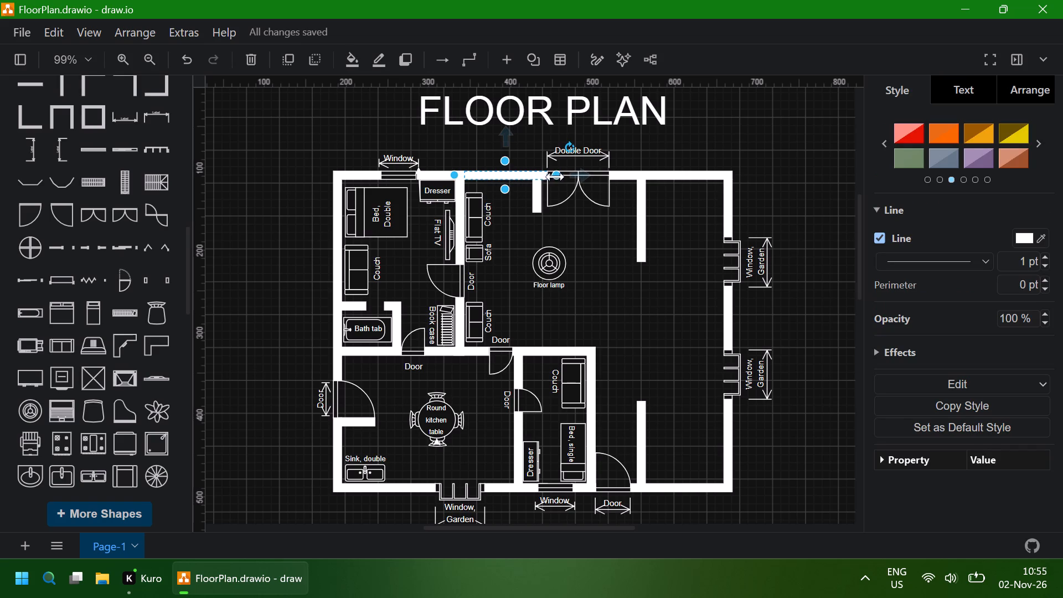
{"action": "left_click_drag", "start_coordinate": [557, 176], "coordinate": [514, 176]}
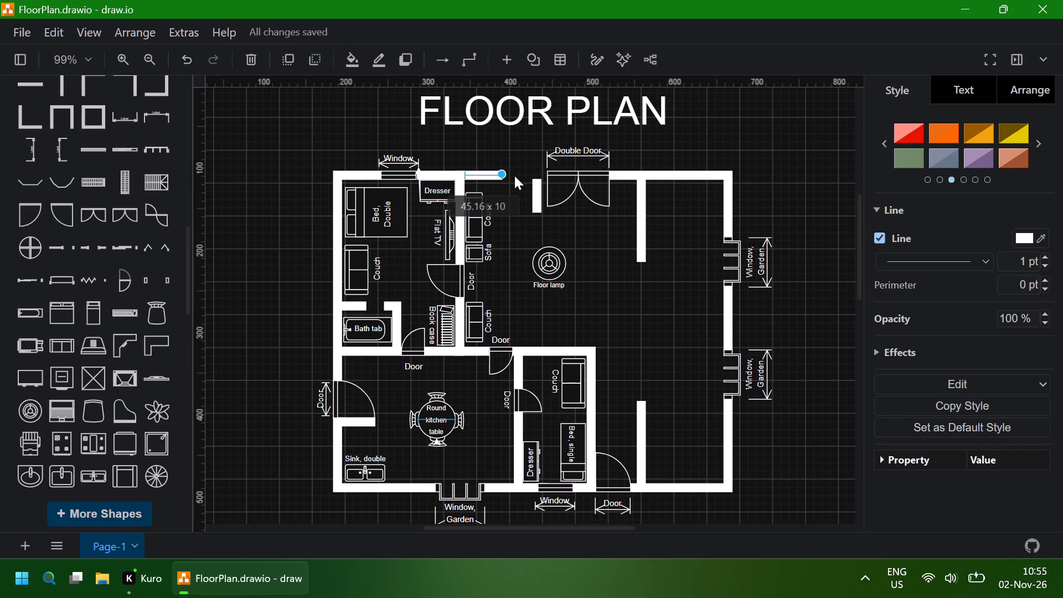
{"action": "left_click_drag", "start_coordinate": [514, 176], "coordinate": [502, 176]}
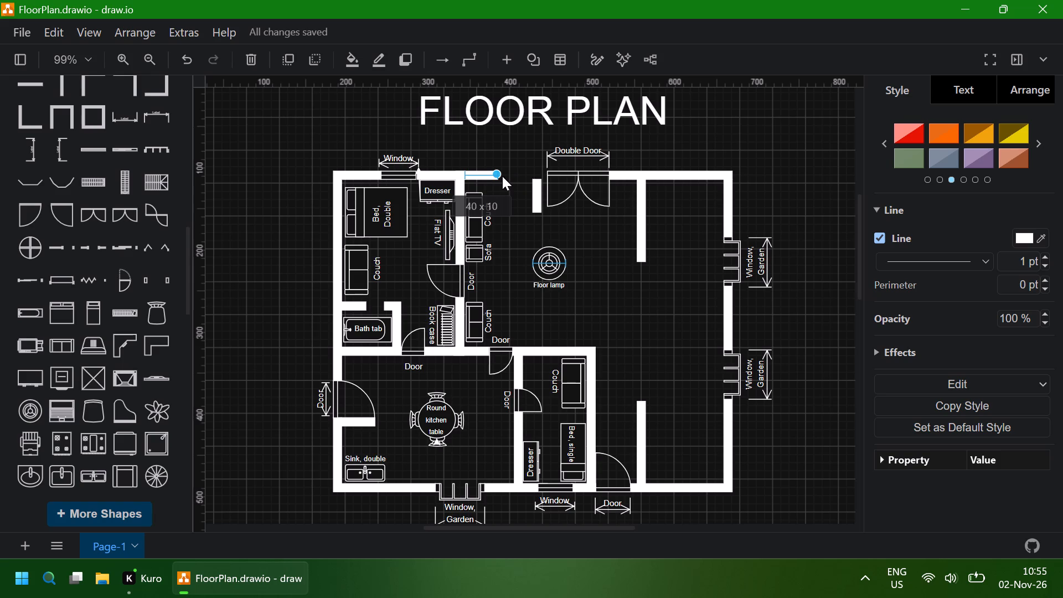
{"action": "left_click_drag", "start_coordinate": [502, 176], "coordinate": [497, 176]}
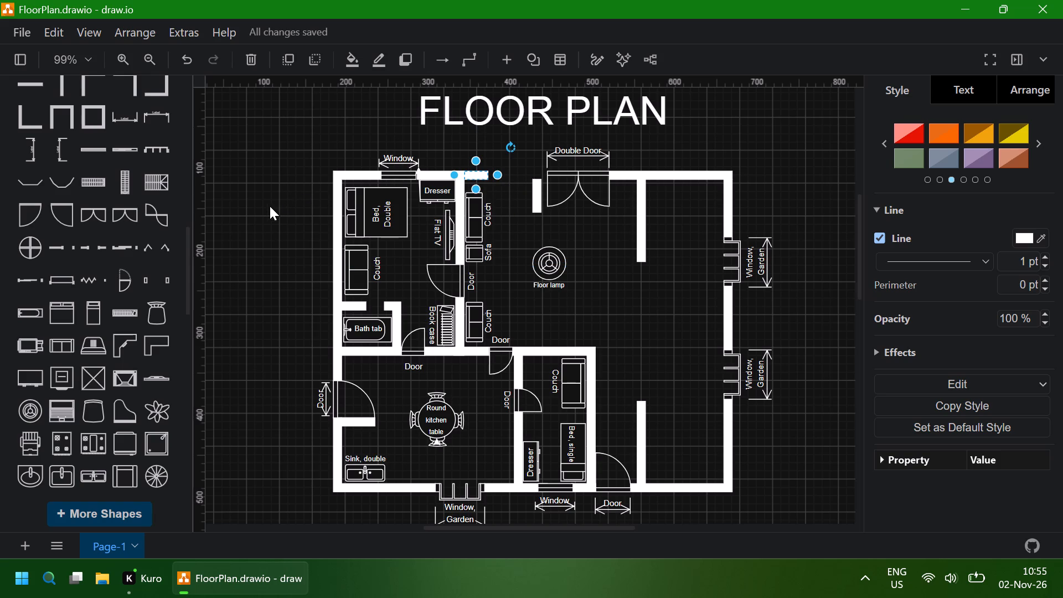
Duplicate the bedroom's top-wall window, place the copy against the shortened wall's end at about 373, 105, and reduce its width.
{"action": "left_click", "coordinate": [398, 176]}
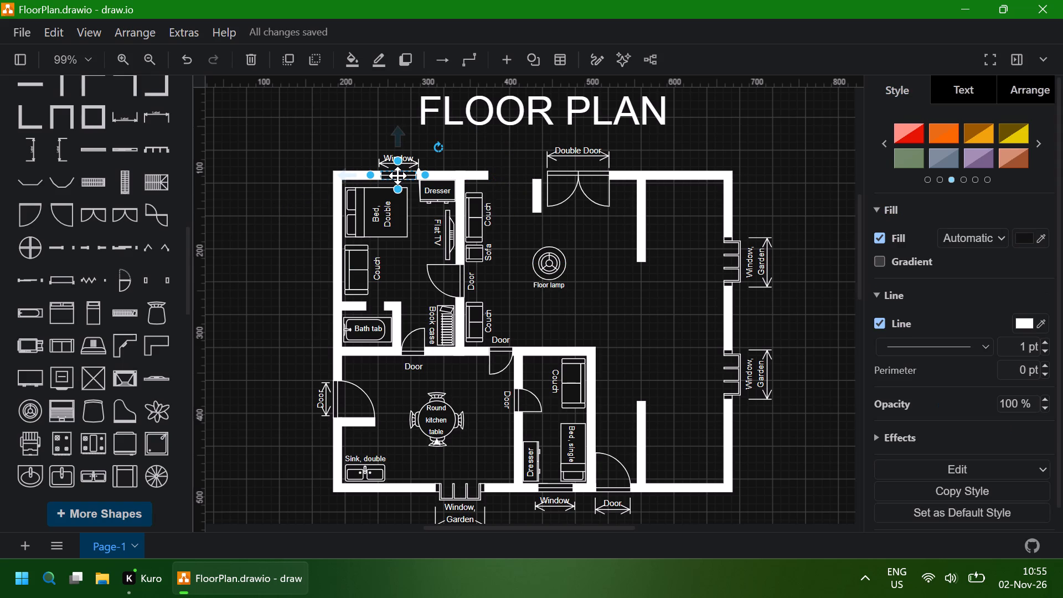
{"action": "key", "text": "ctrl+d"}
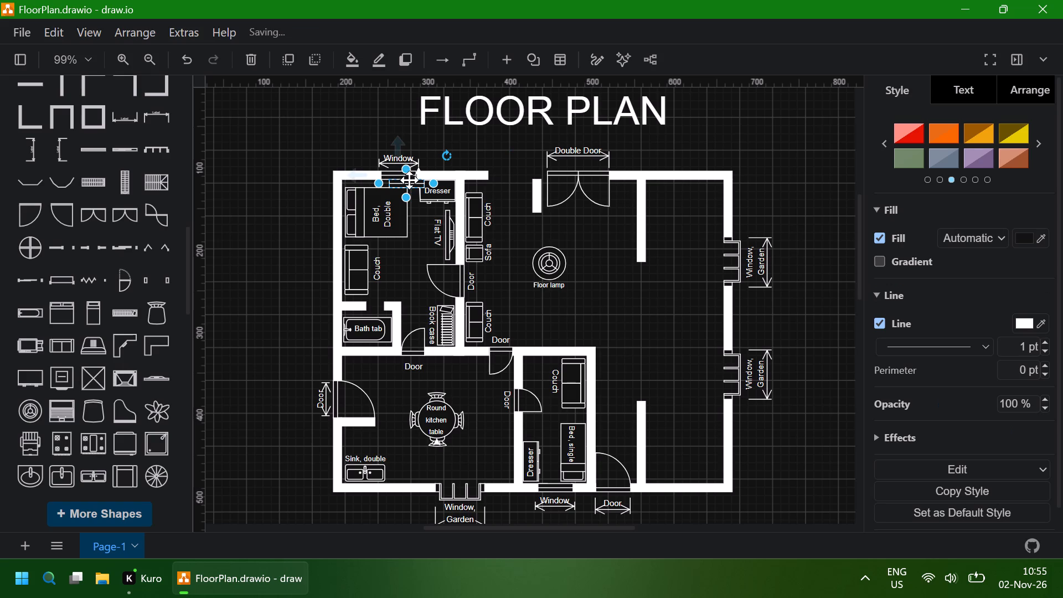
{"action": "left_click_drag", "start_coordinate": [409, 183], "coordinate": [500, 168]}
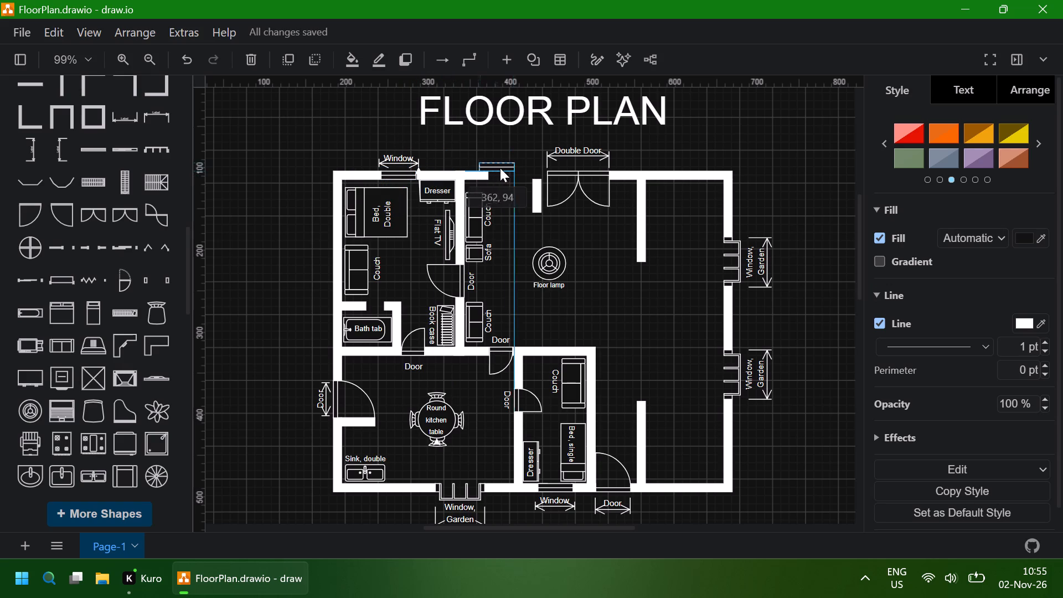
{"action": "left_click_drag", "start_coordinate": [500, 168], "coordinate": [508, 171]}
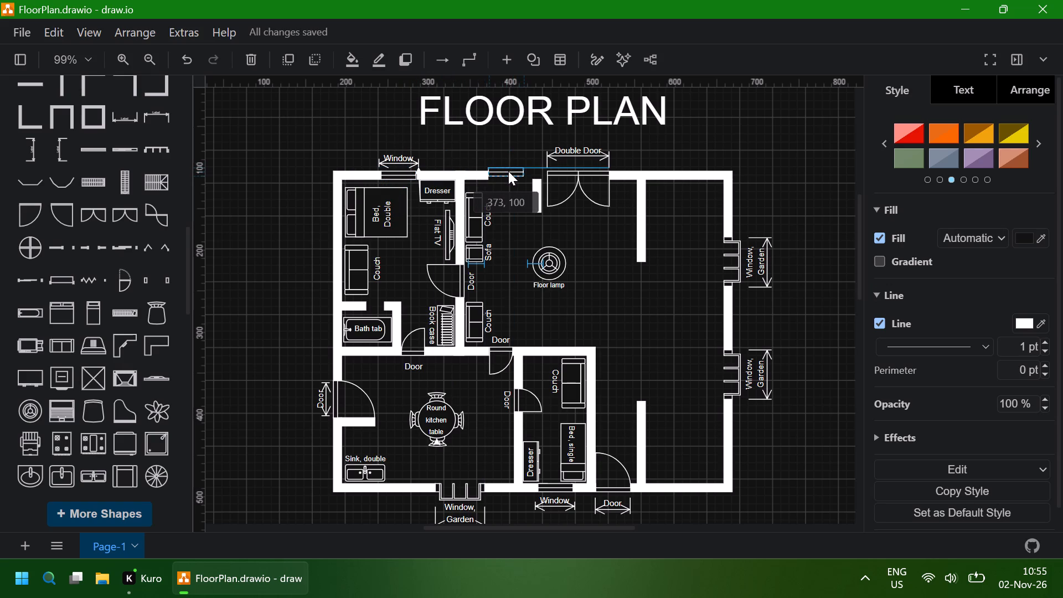
{"action": "left_click_drag", "start_coordinate": [508, 171], "coordinate": [508, 175]}
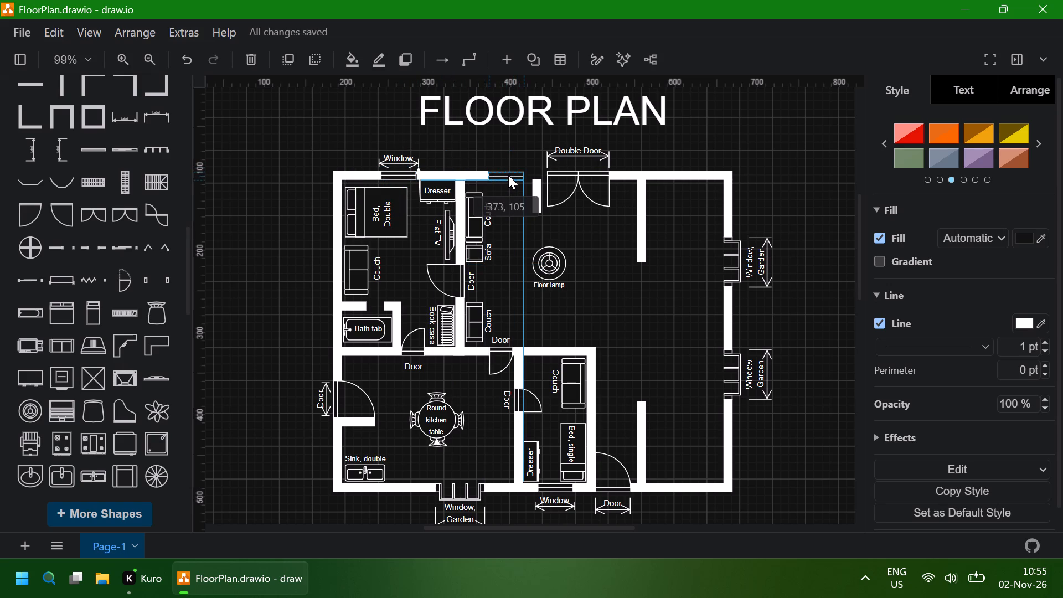
{"action": "left_click_drag", "start_coordinate": [508, 175], "coordinate": [505, 169]}
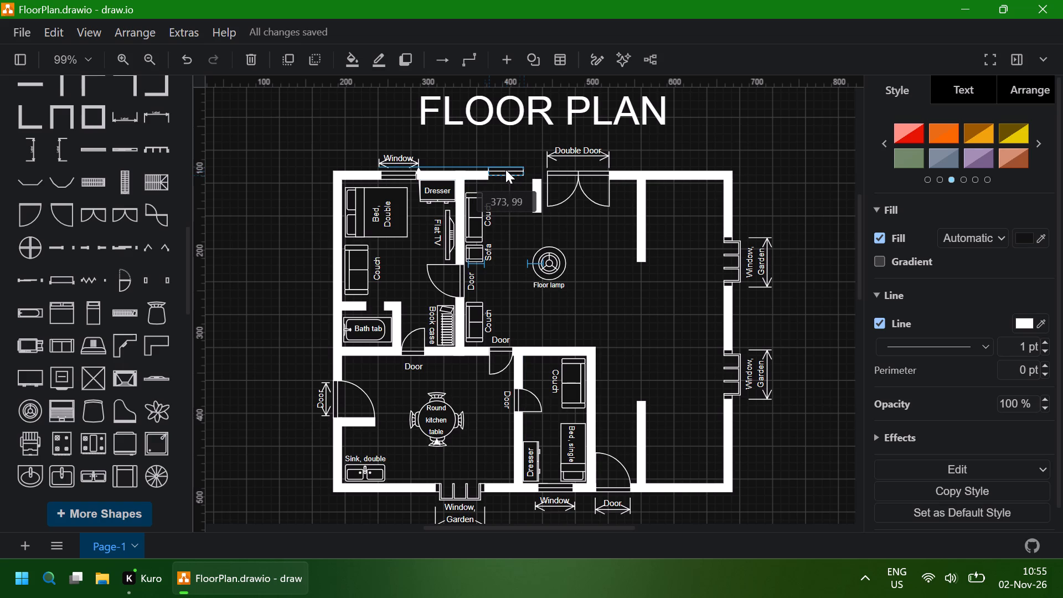
{"action": "left_click_drag", "start_coordinate": [505, 169], "coordinate": [508, 175]}
{"action": "key", "text": "Up"}
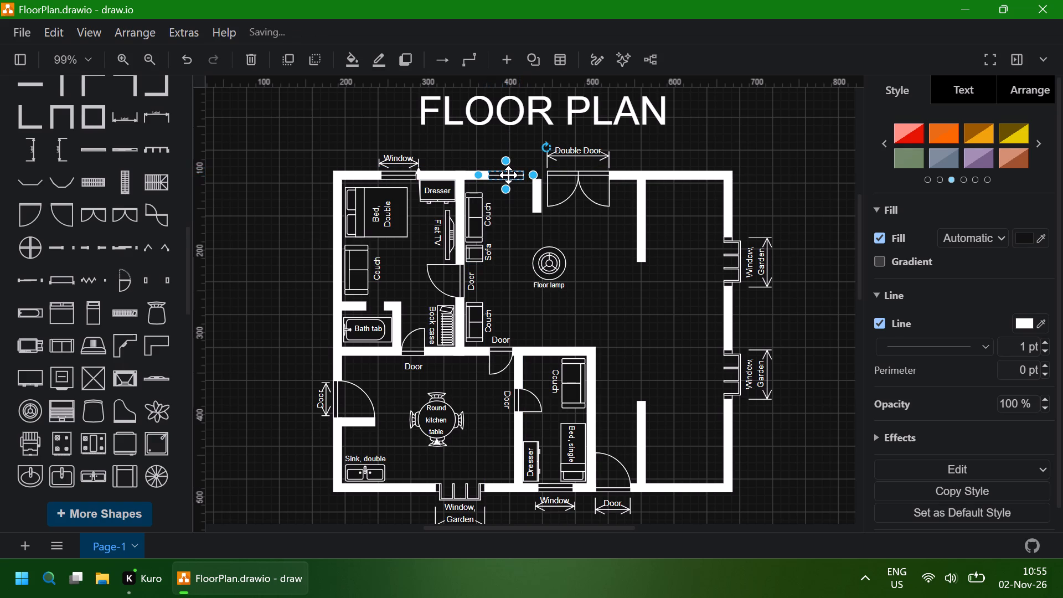
{"action": "left_click_drag", "start_coordinate": [535, 177], "coordinate": [530, 177]}
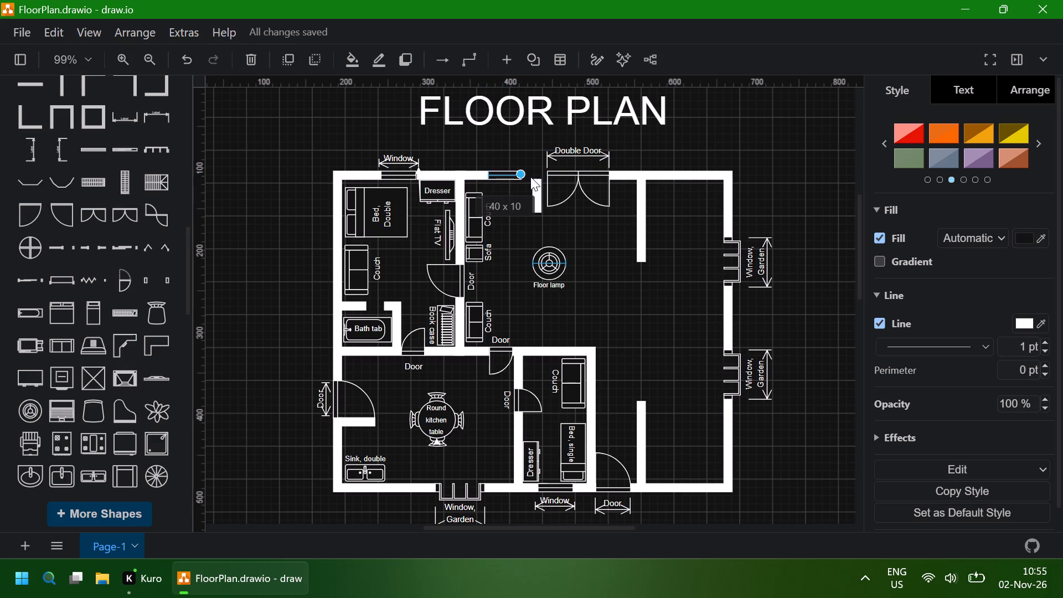
{"action": "left_click_drag", "start_coordinate": [530, 177], "coordinate": [516, 174]}
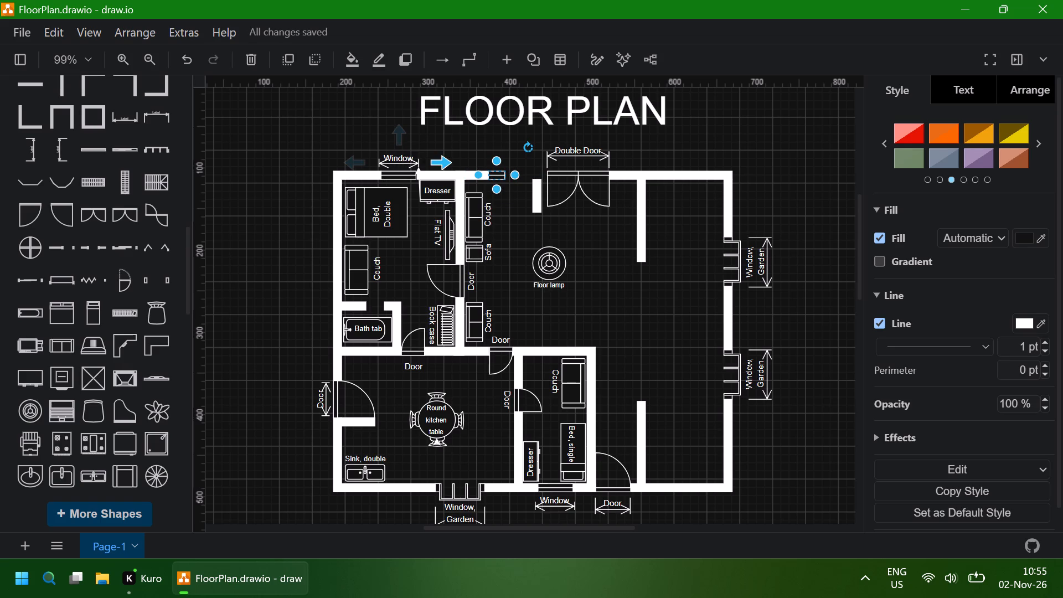
Duplicate the bedroom's Window dimension label, move the copy above the new living-room window, and narrow it.
{"action": "left_click", "coordinate": [403, 161]}
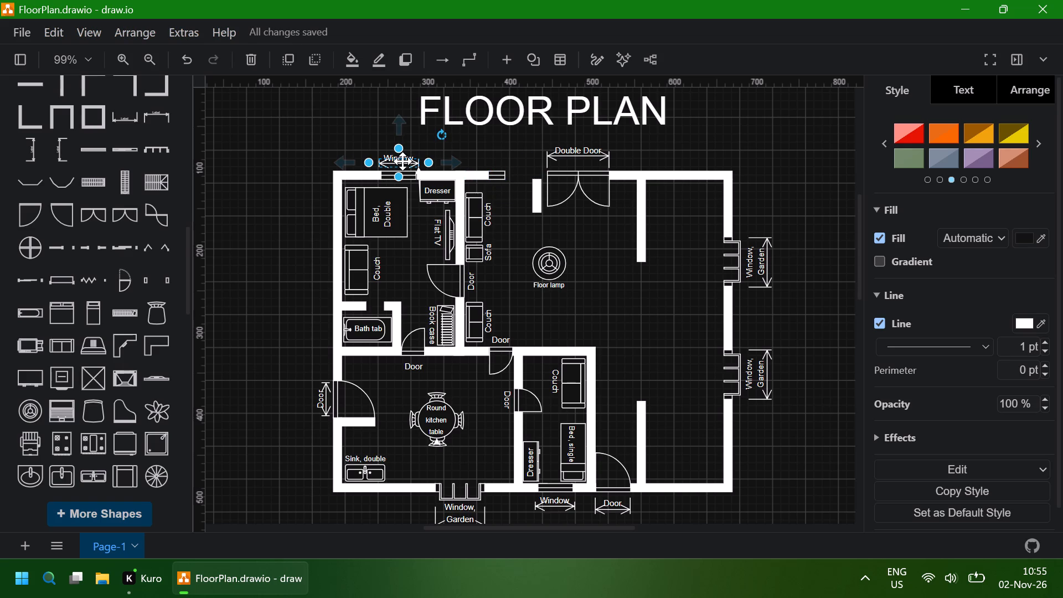
{"action": "key", "text": "ctrl+d"}
{"action": "left_click_drag", "start_coordinate": [410, 169], "coordinate": [416, 168]}
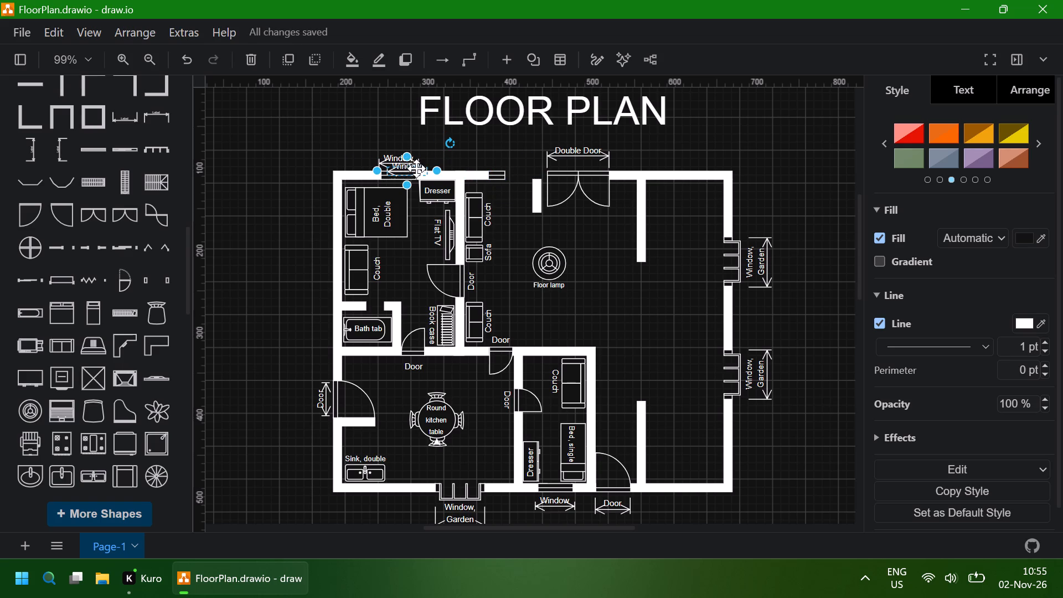
{"action": "left_click_drag", "start_coordinate": [416, 168], "coordinate": [500, 155]}
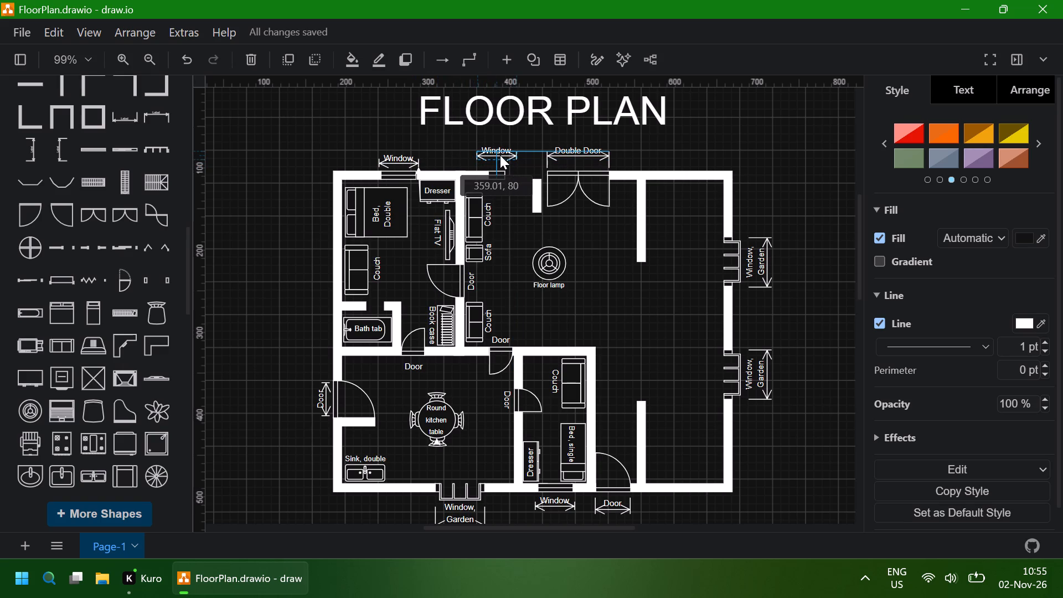
{"action": "left_click_drag", "start_coordinate": [500, 155], "coordinate": [500, 158]}
{"action": "left_click_drag", "start_coordinate": [529, 158], "coordinate": [525, 158]}
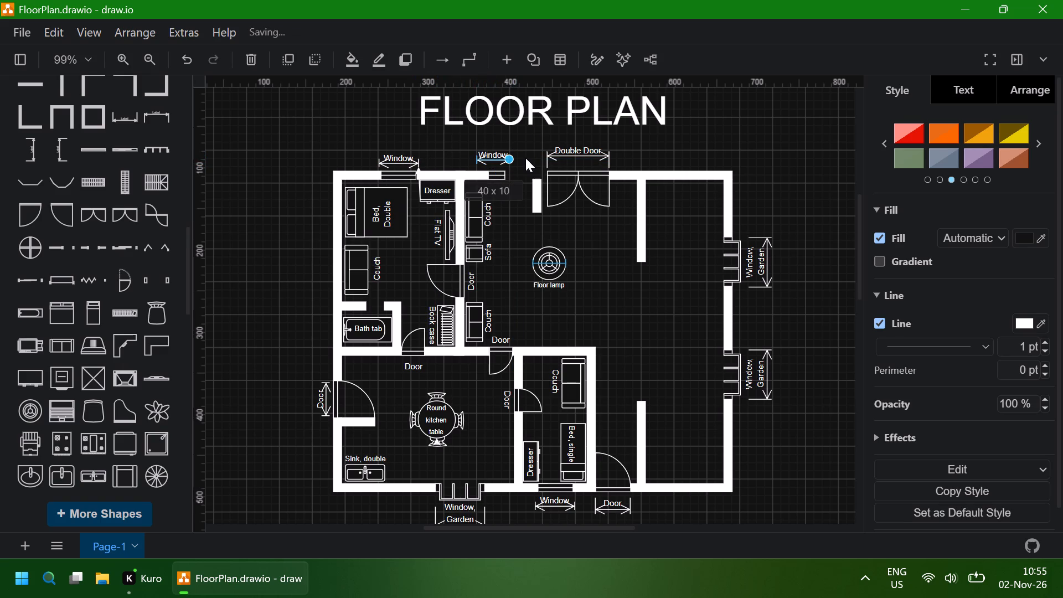
{"action": "left_click_drag", "start_coordinate": [525, 158], "coordinate": [515, 158]}
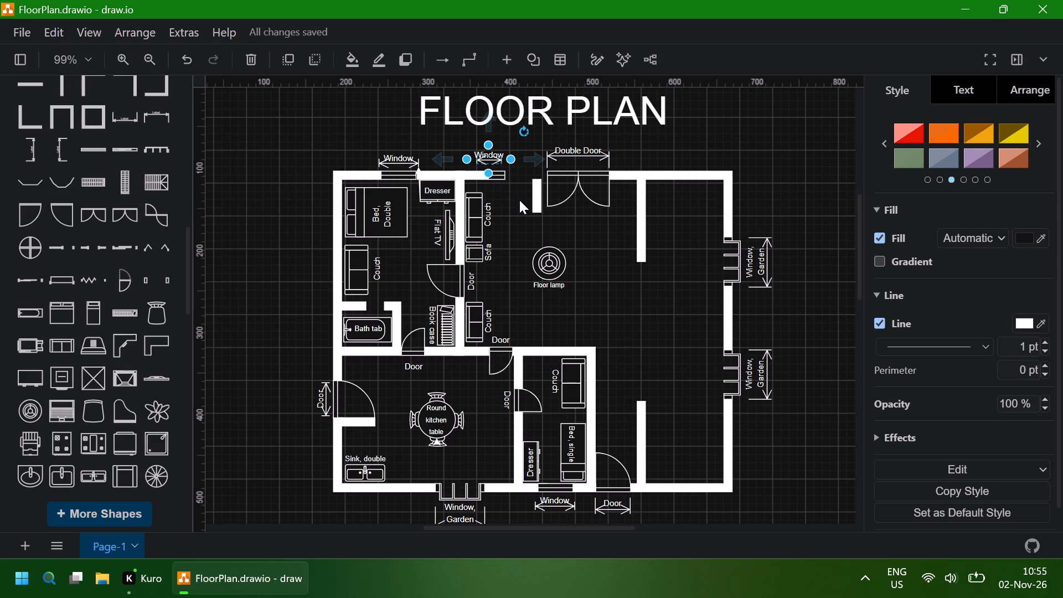
Nudge the copied Window dimension label right and down so it is centred directly over the new window.
{"action": "key", "text": "Right"}
{"action": "key", "text": "Right"}
{"action": "key", "text": "Right"}
{"action": "key", "text": "Right"}
{"action": "key", "text": "Right"}
{"action": "key", "text": "Right"}
{"action": "key", "text": "Right"}
{"action": "key", "text": "Down"}
{"action": "key", "text": "Down"}
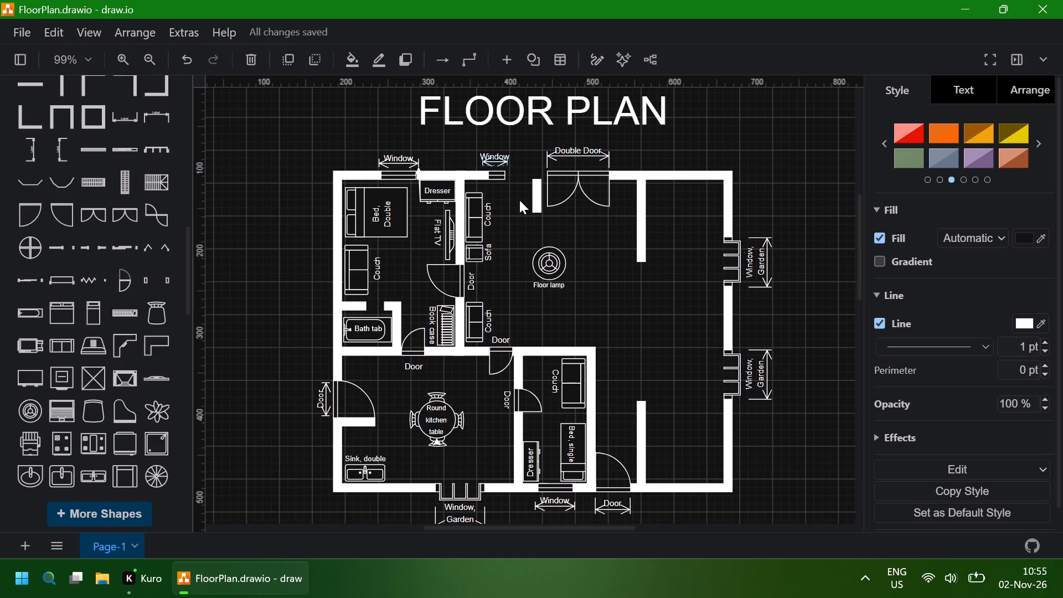
{"action": "key", "text": "Down"}
{"action": "key", "text": "Down"}
{"action": "key", "text": "Right"}
{"action": "key", "text": "Right"}
{"action": "key", "text": "Right"}
{"action": "key", "text": "Right"}
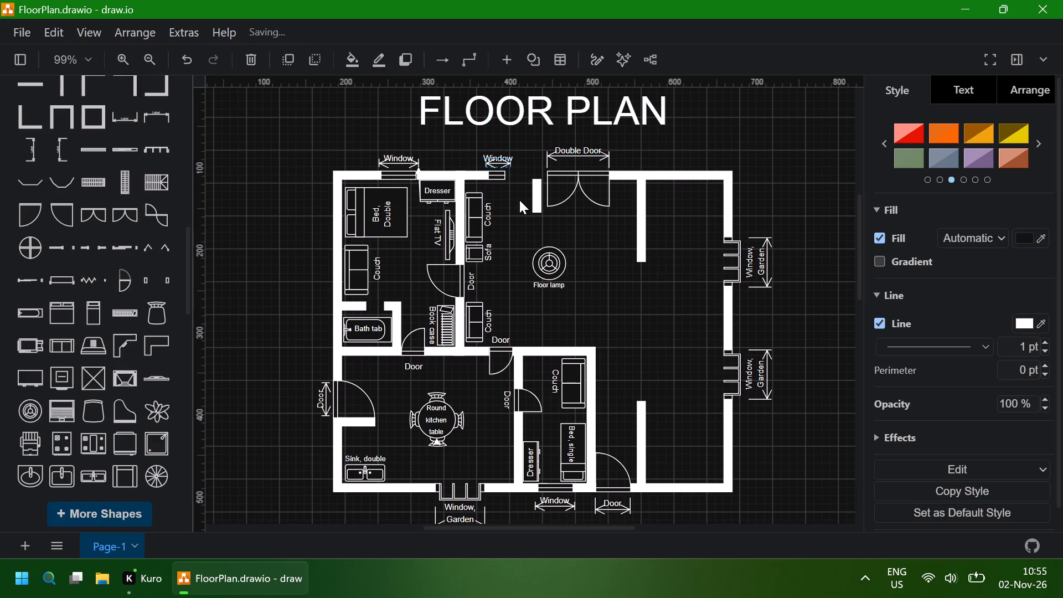
{"action": "key", "text": "Right"}
{"action": "key", "text": "Left"}
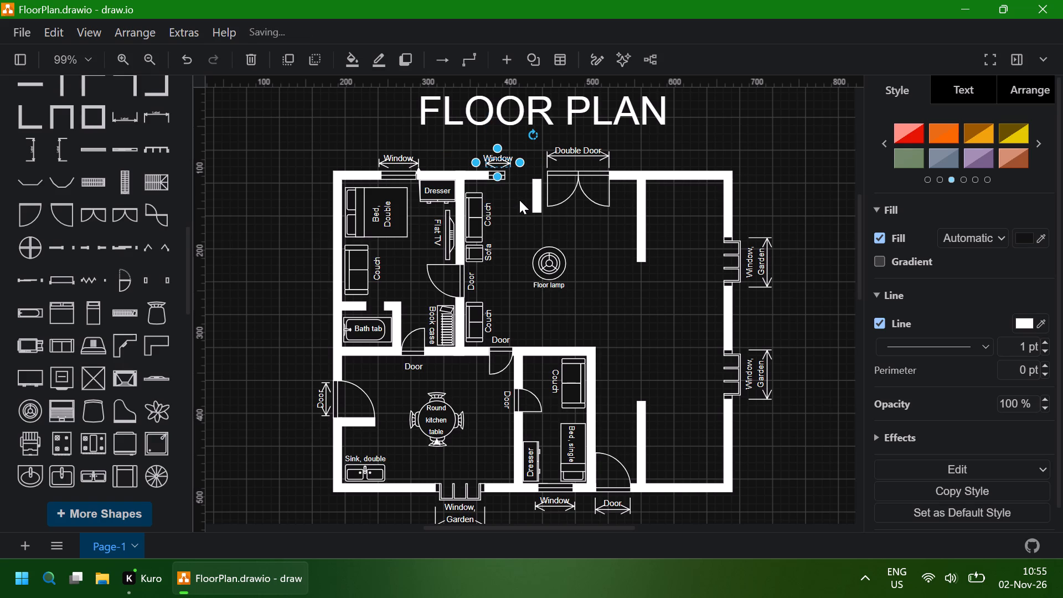
Duplicate the short top wall segment and align the copy in the top wall against the double door.
{"action": "left_click", "coordinate": [477, 174]}
{"action": "key", "text": "ctrl+d"}
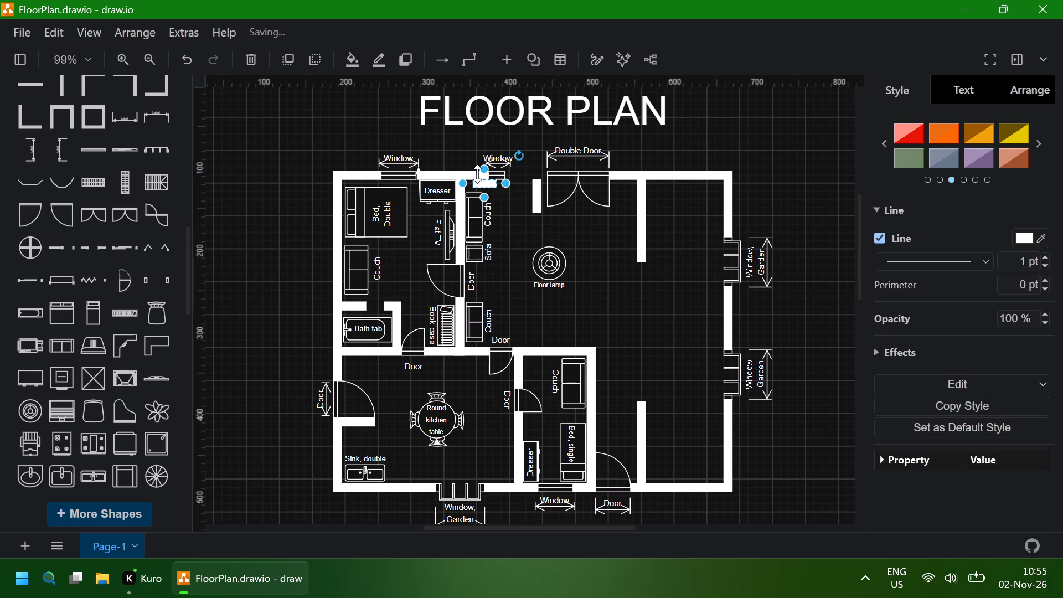
{"action": "left_click_drag", "start_coordinate": [488, 182], "coordinate": [513, 181]}
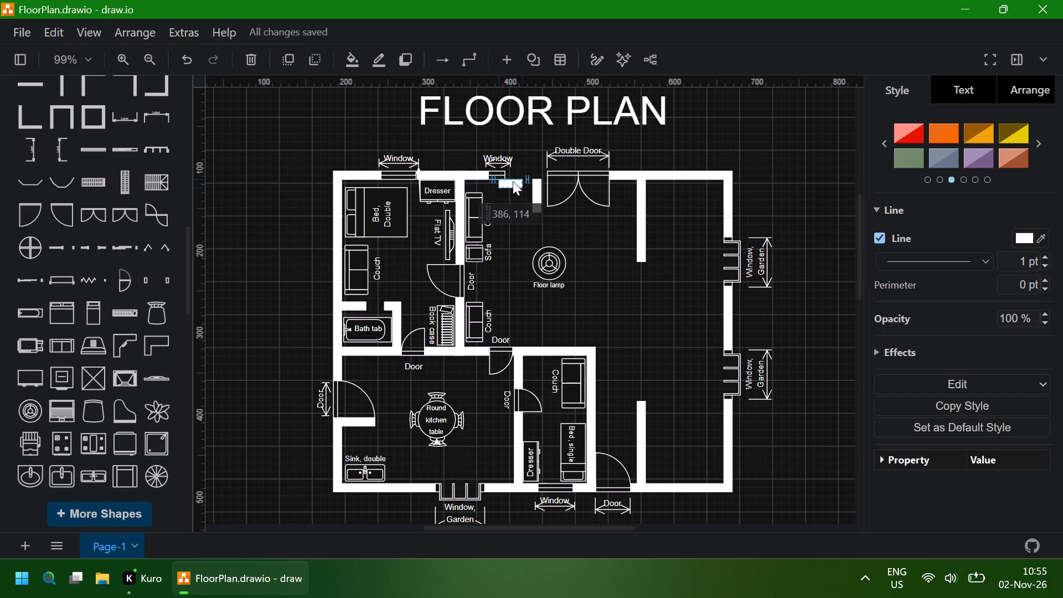
{"action": "left_click_drag", "start_coordinate": [513, 181], "coordinate": [523, 176]}
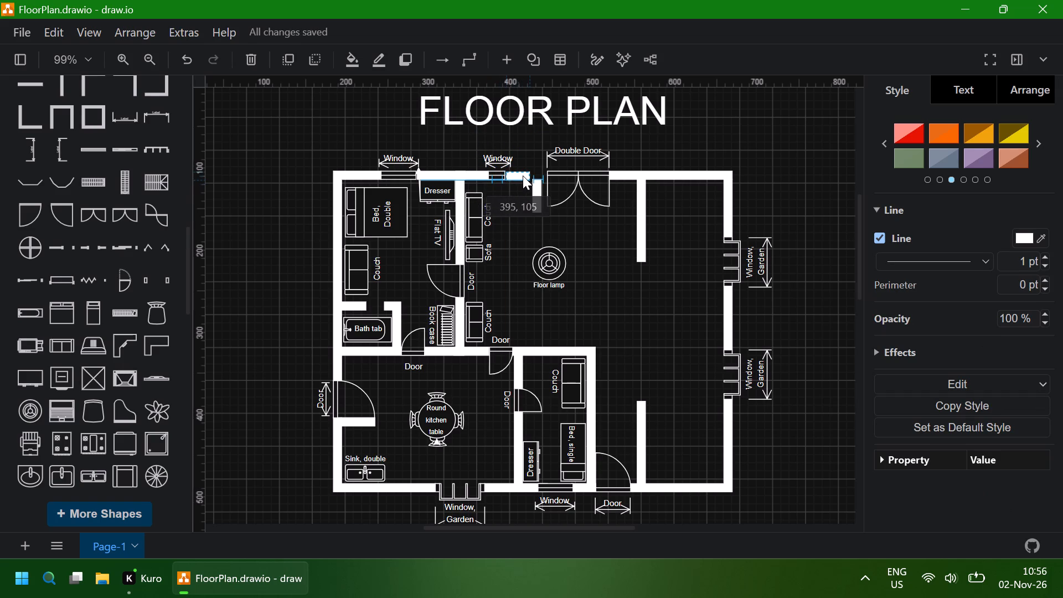
{"action": "left_click_drag", "start_coordinate": [523, 176], "coordinate": [538, 172]}
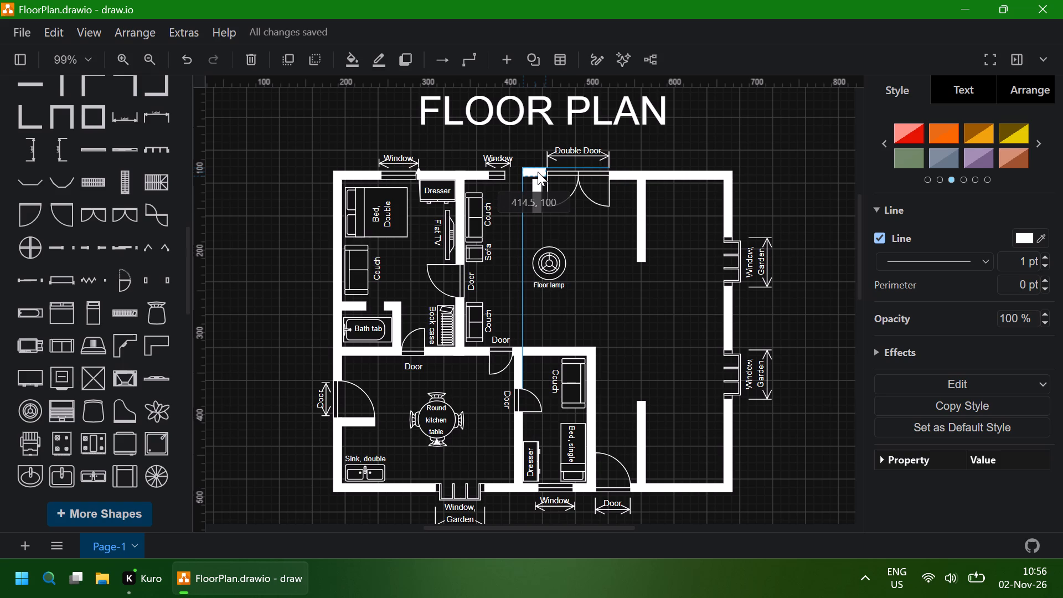
{"action": "left_click_drag", "start_coordinate": [538, 172], "coordinate": [538, 173]}
{"action": "key", "text": "Right"}
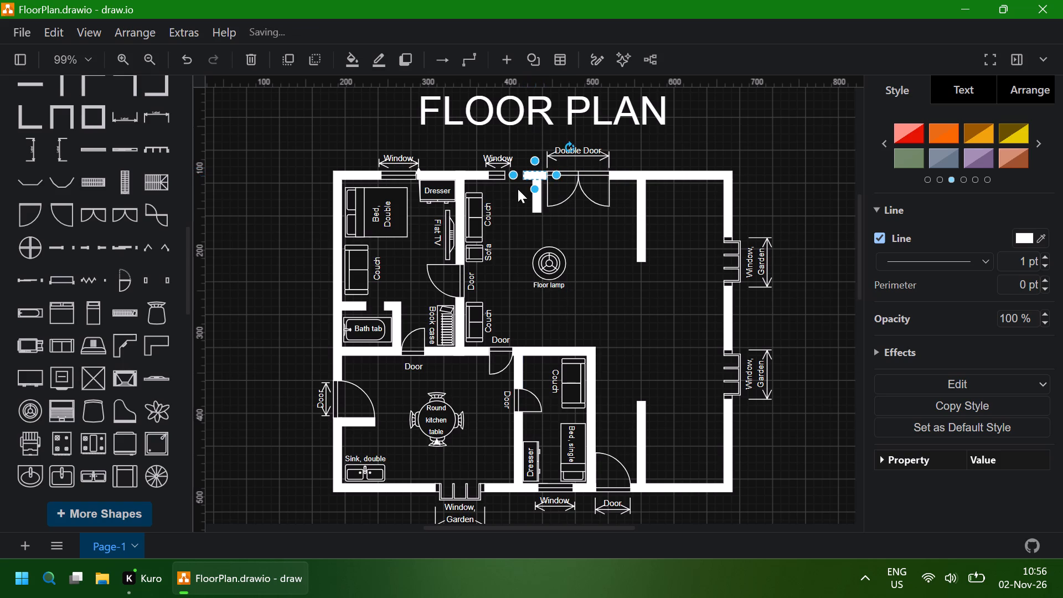
{"action": "key", "text": "Right"}
Extend the copied top wall segment toward the living-room window so it measures about 58 x 10.
{"action": "left_click_drag", "start_coordinate": [518, 173], "coordinate": [503, 174]}
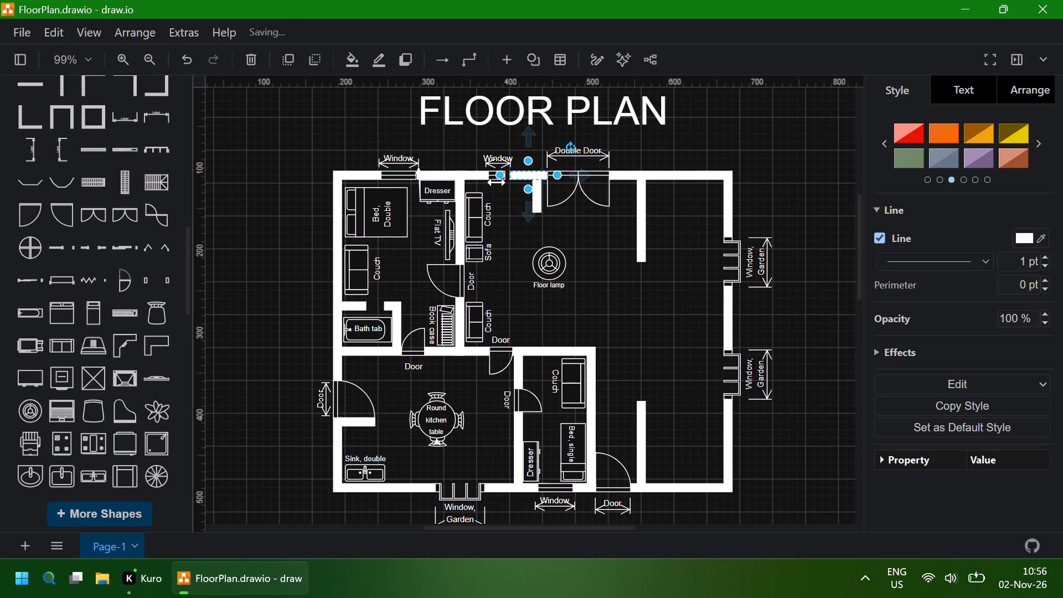
{"action": "left_click", "coordinate": [499, 177]}
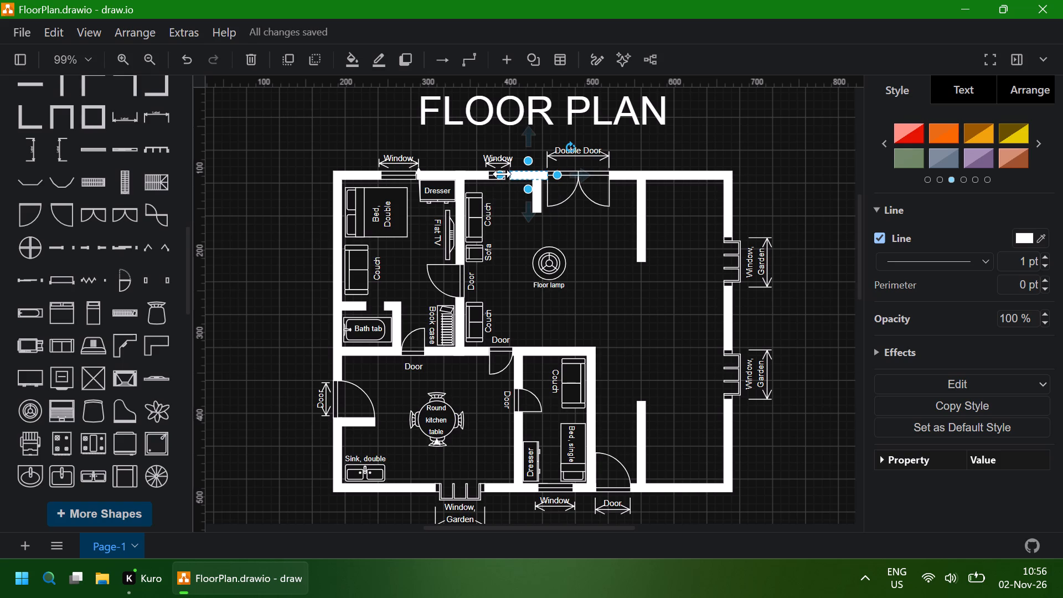
{"action": "left_click_drag", "start_coordinate": [502, 174], "coordinate": [495, 173]}
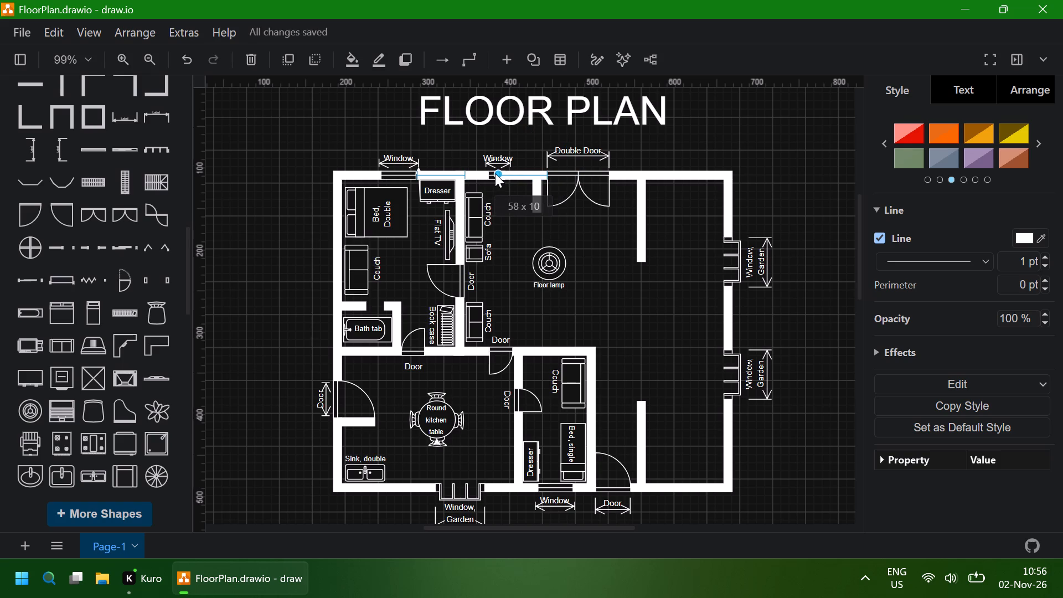
{"action": "left_click_drag", "start_coordinate": [495, 173], "coordinate": [495, 172]}
{"action": "left_click", "coordinate": [446, 149]}
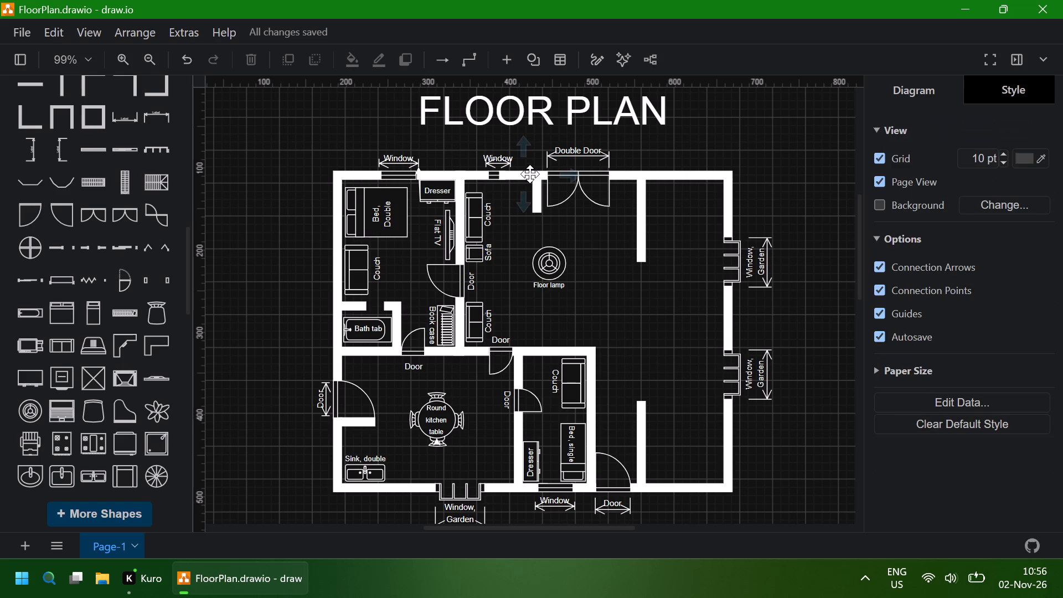
Shorten the wall segment from its door-side end and nudge it right until it meets the double door.
{"action": "left_click", "coordinate": [530, 174]}
{"action": "left_click_drag", "start_coordinate": [558, 174], "coordinate": [551, 174]}
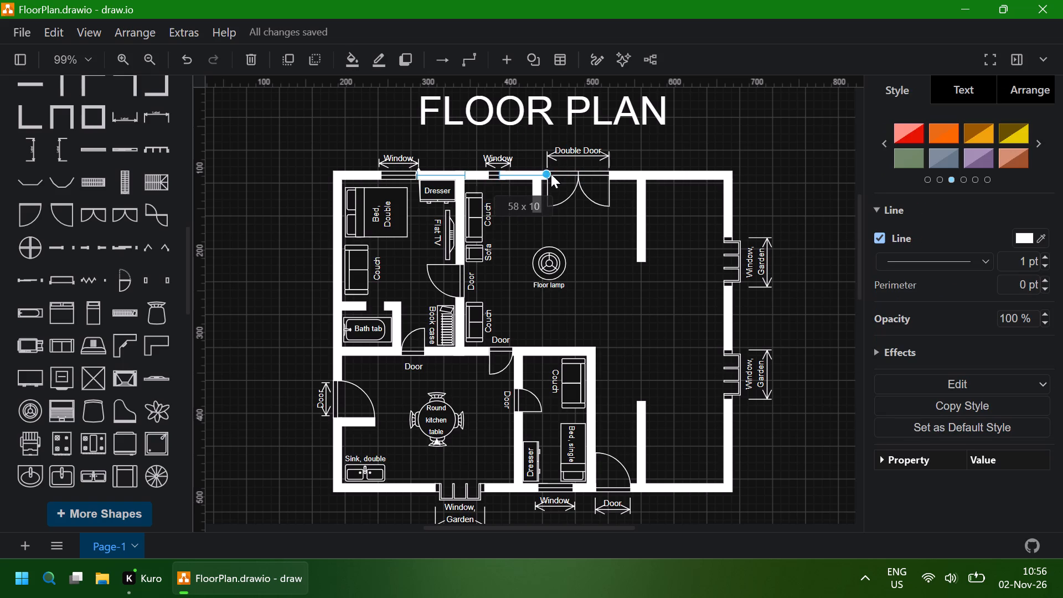
{"action": "left_click_drag", "start_coordinate": [551, 174], "coordinate": [549, 174]}
{"action": "key", "text": "Right"}
{"action": "key", "text": "Right"}
{"action": "key", "text": "Right"}
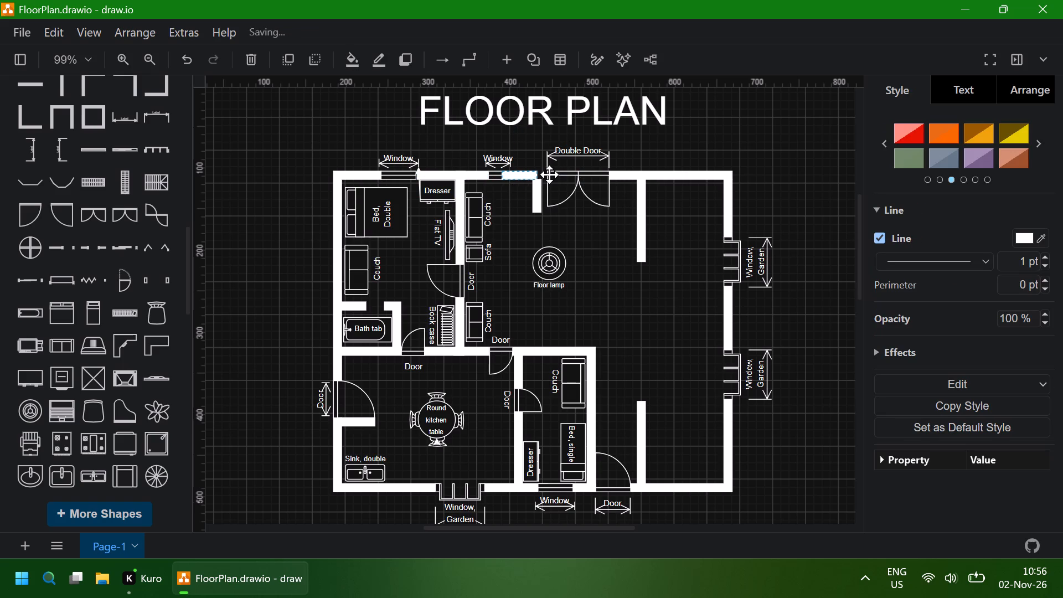
{"action": "key", "text": "Right"}
{"action": "key", "text": "Right"}
{"action": "key", "text": "Right"}
{"action": "key", "text": "Right"}
{"action": "key", "text": "Right"}
{"action": "key", "text": "Right"}
{"action": "key", "text": "Right"}
{"action": "key", "text": "Right"}
{"action": "key", "text": "Right"}
{"action": "key", "text": "Right"}
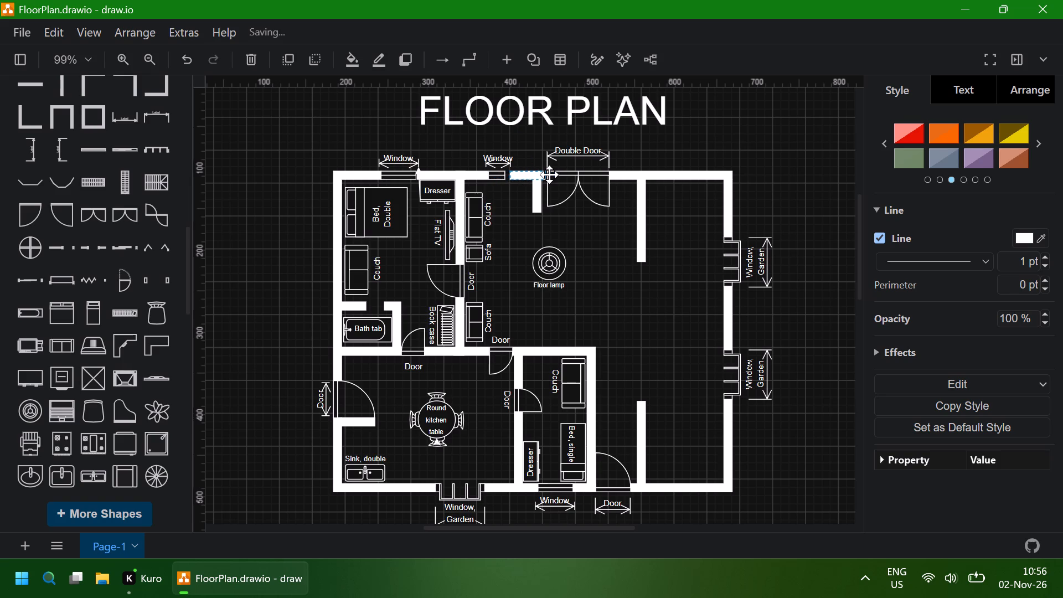
{"action": "key", "text": "Right"}
{"action": "key", "text": "Right"}
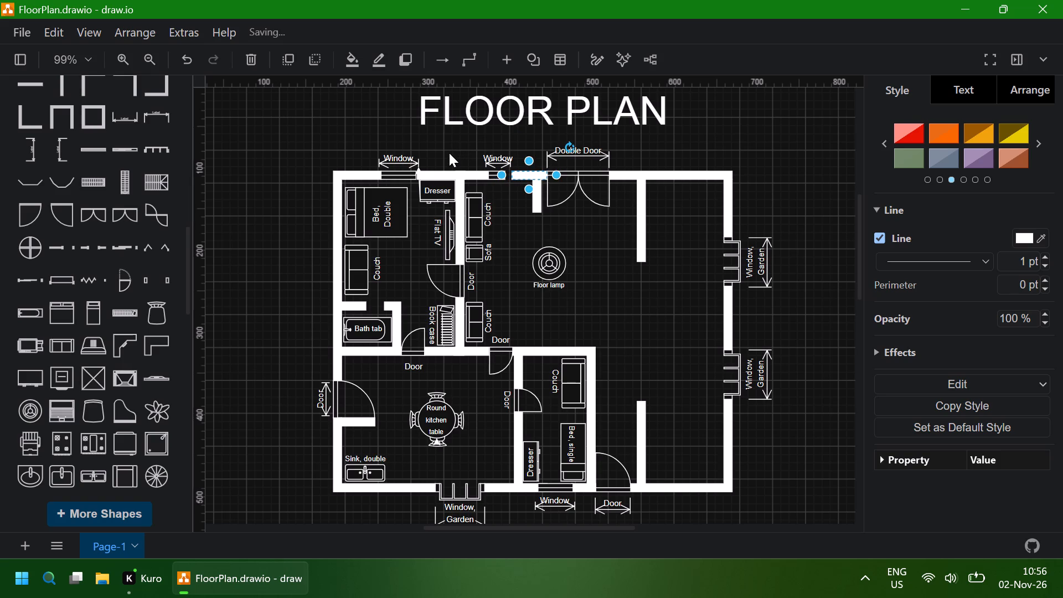
{"action": "left_click", "coordinate": [449, 153]}
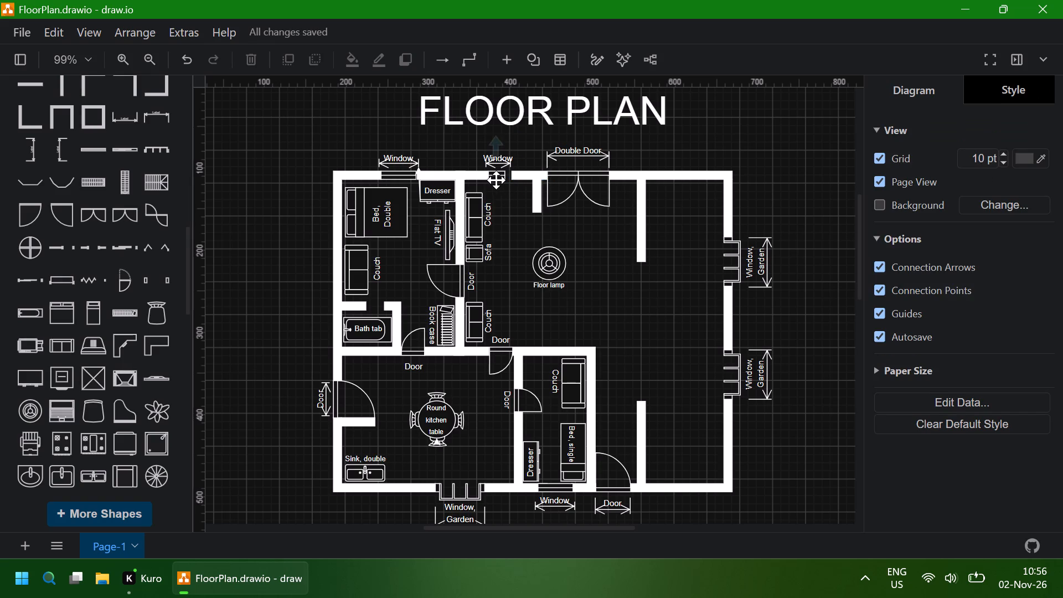
Widen the living room's top-wall window to close the gap up to the repositioned wall segment.
{"action": "left_click", "coordinate": [496, 180]}
{"action": "left_click_drag", "start_coordinate": [514, 174], "coordinate": [520, 174]}
{"action": "left_click", "coordinate": [520, 204]}
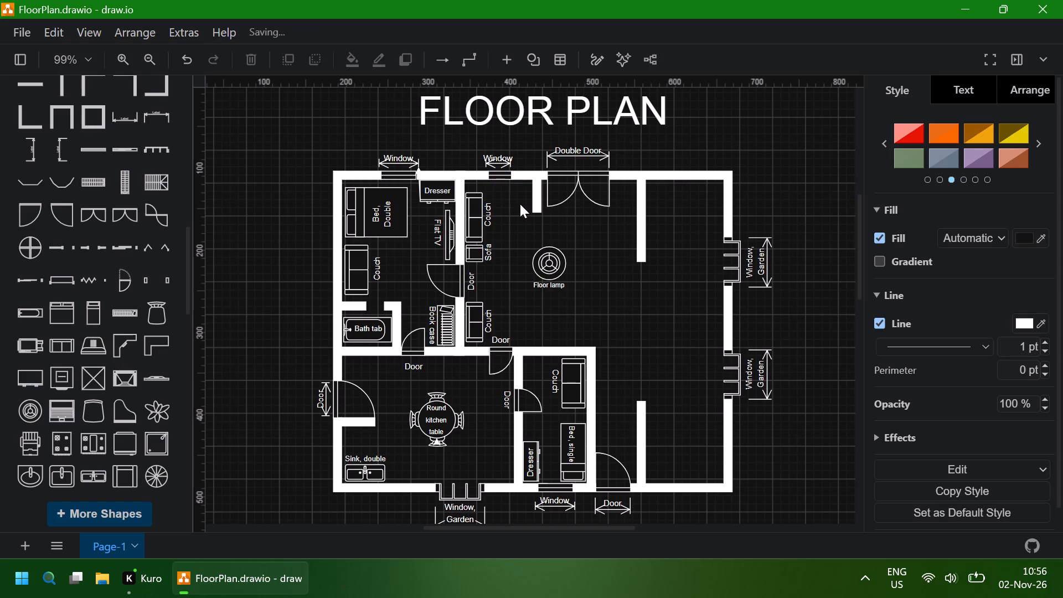
Nudge the living-room Window dimension label two increments right and one down to centre it over the widened window.
{"action": "left_click", "coordinate": [503, 158]}
{"action": "key", "text": "Right"}
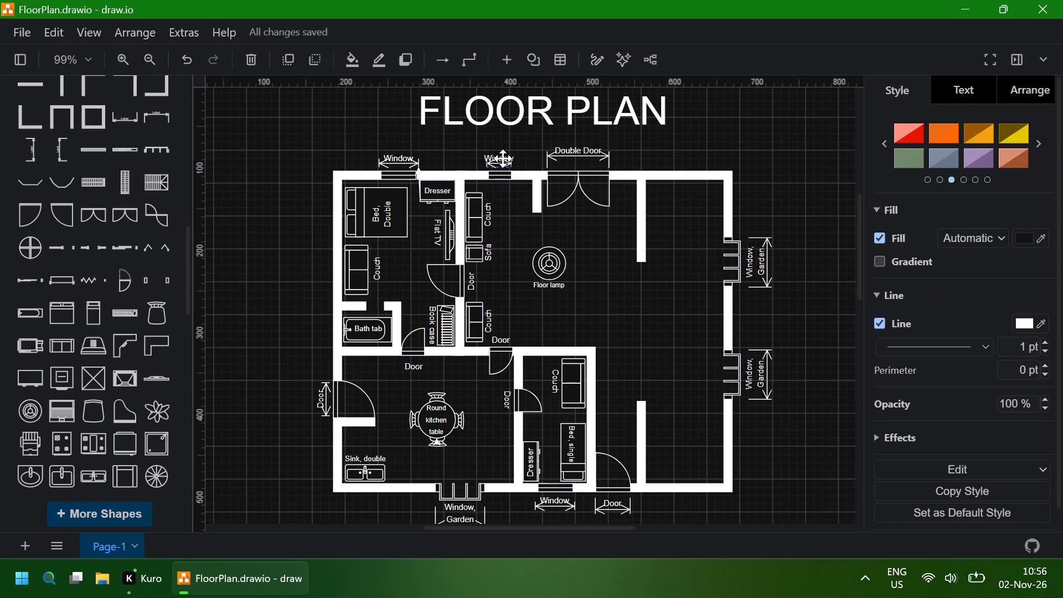
{"action": "key", "text": "Right"}
{"action": "key", "text": "Down"}
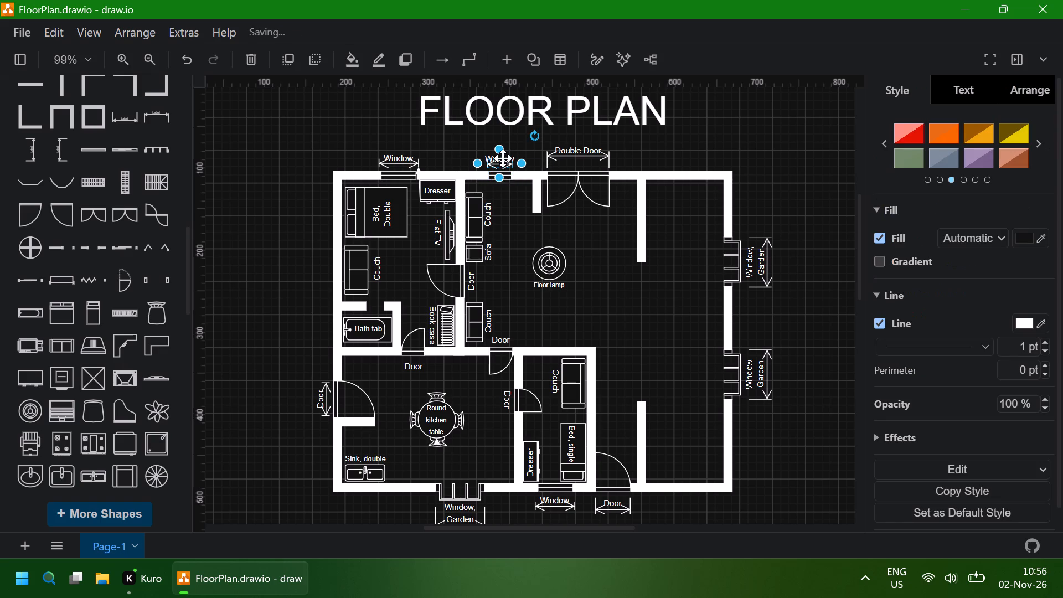
{"action": "left_click", "coordinate": [509, 234]}
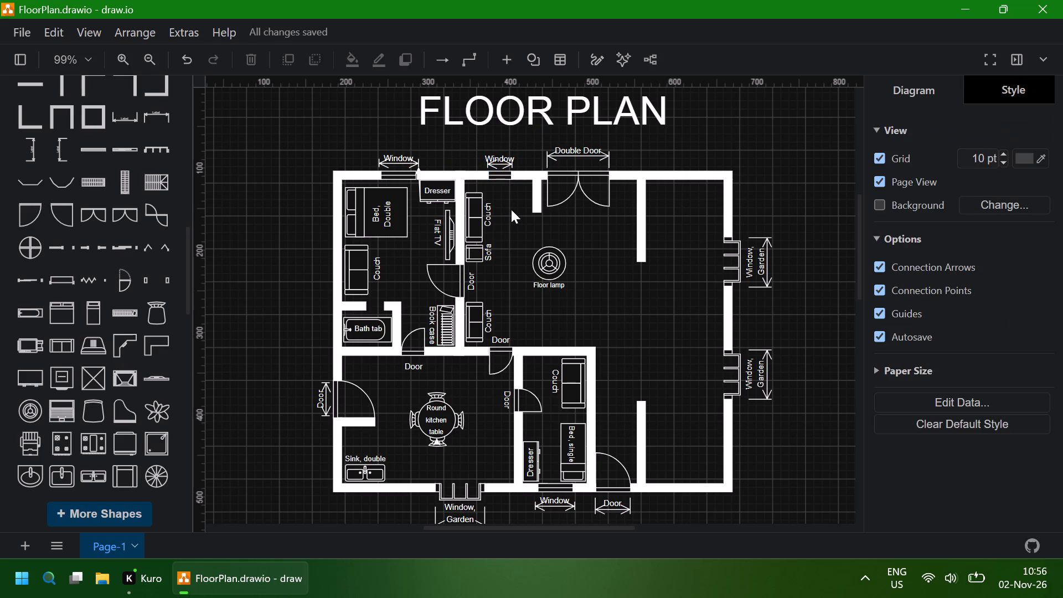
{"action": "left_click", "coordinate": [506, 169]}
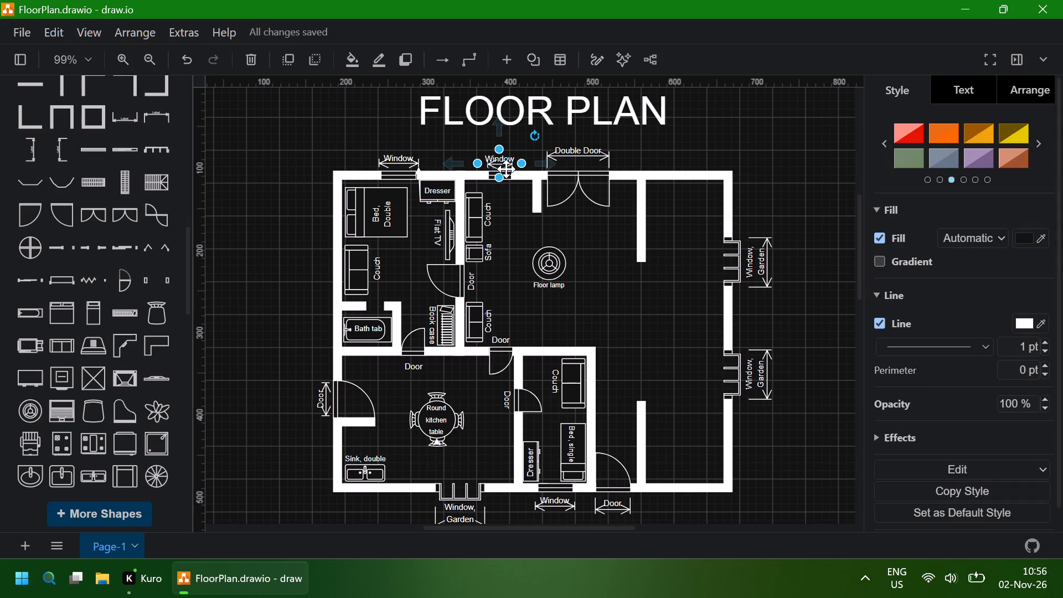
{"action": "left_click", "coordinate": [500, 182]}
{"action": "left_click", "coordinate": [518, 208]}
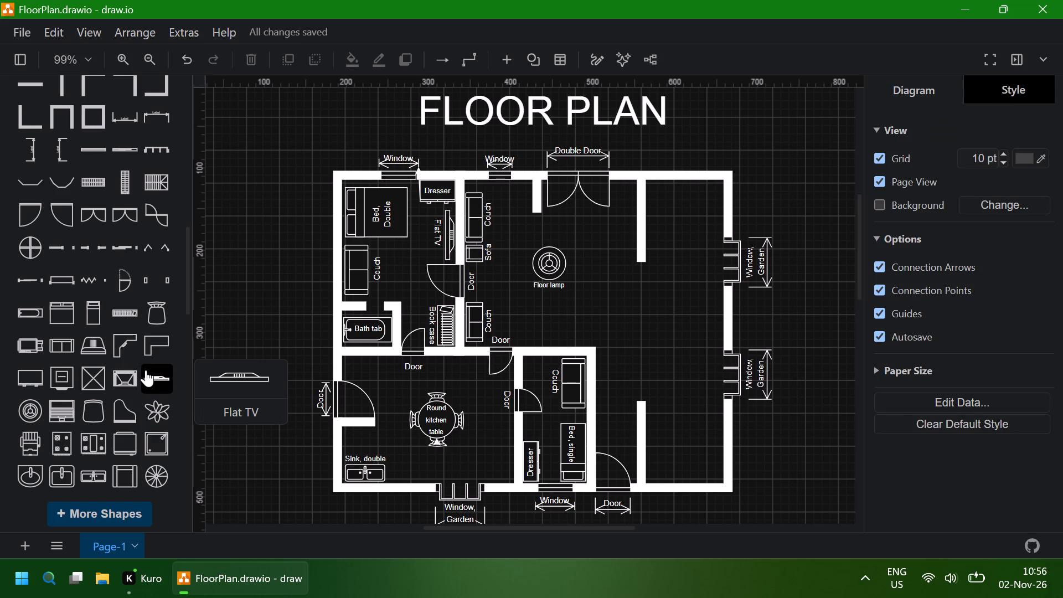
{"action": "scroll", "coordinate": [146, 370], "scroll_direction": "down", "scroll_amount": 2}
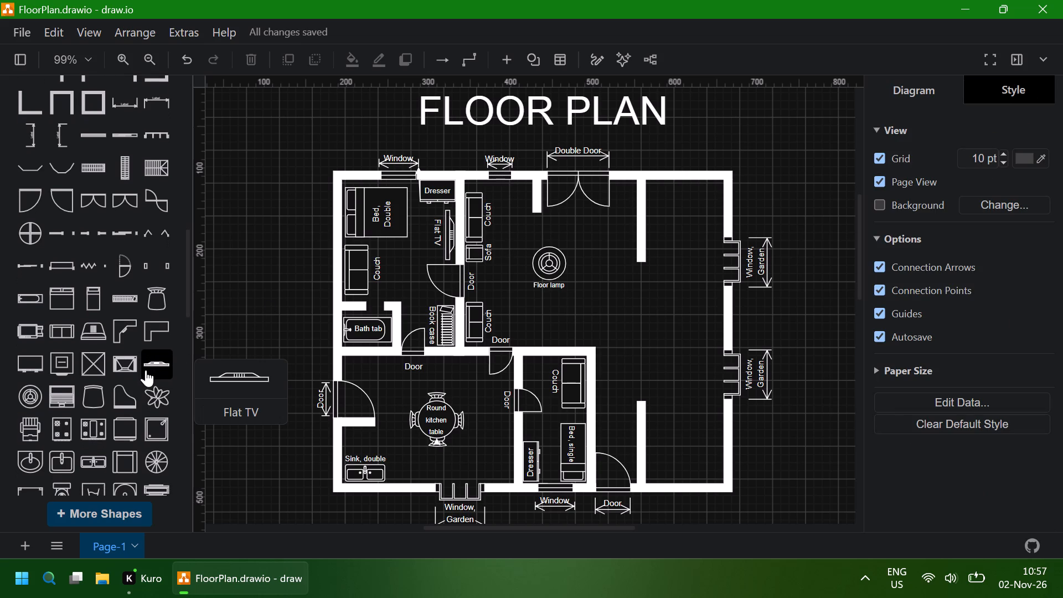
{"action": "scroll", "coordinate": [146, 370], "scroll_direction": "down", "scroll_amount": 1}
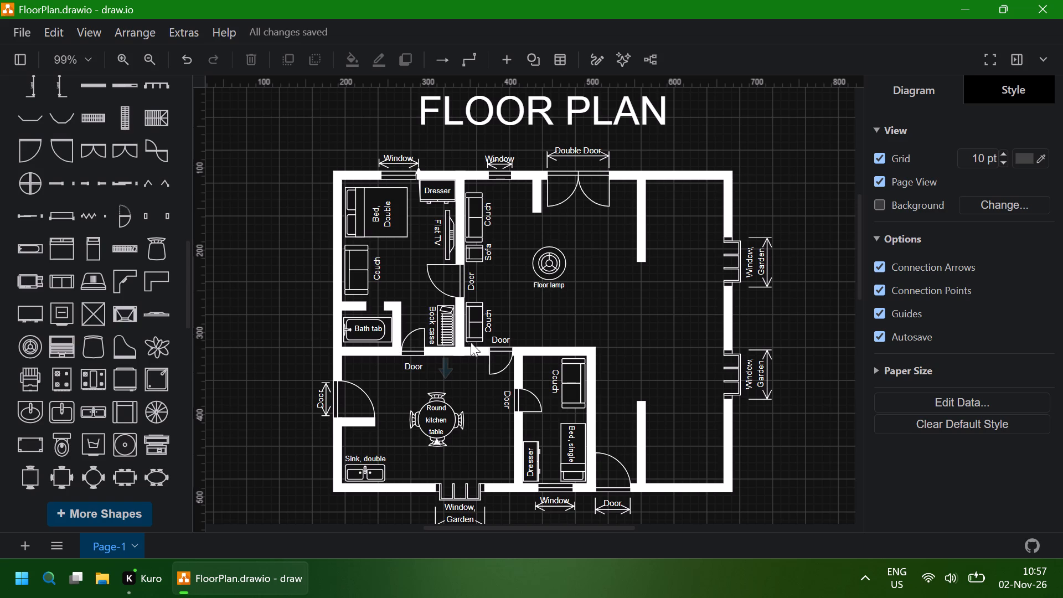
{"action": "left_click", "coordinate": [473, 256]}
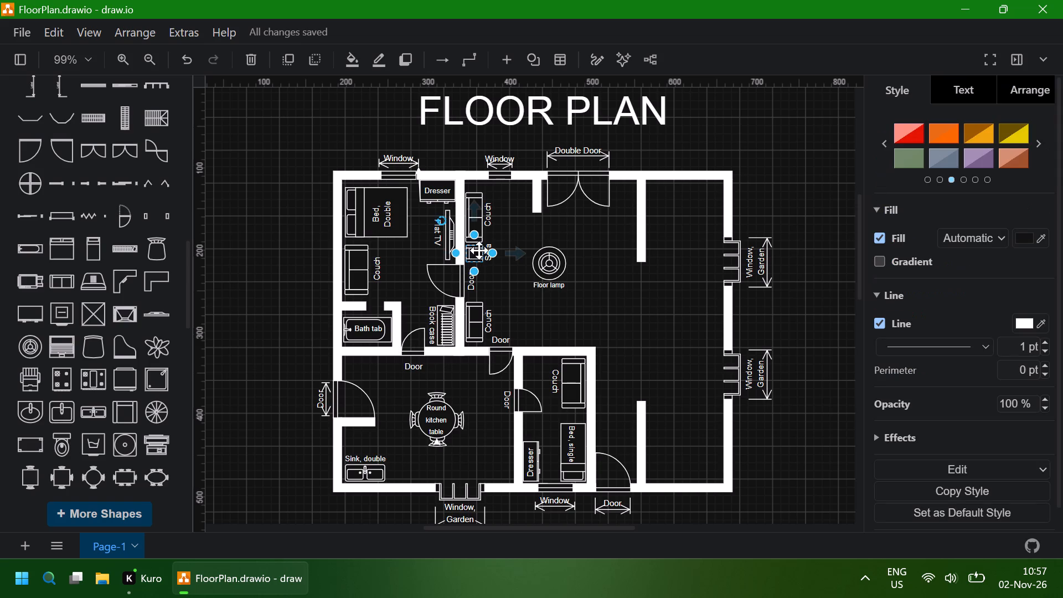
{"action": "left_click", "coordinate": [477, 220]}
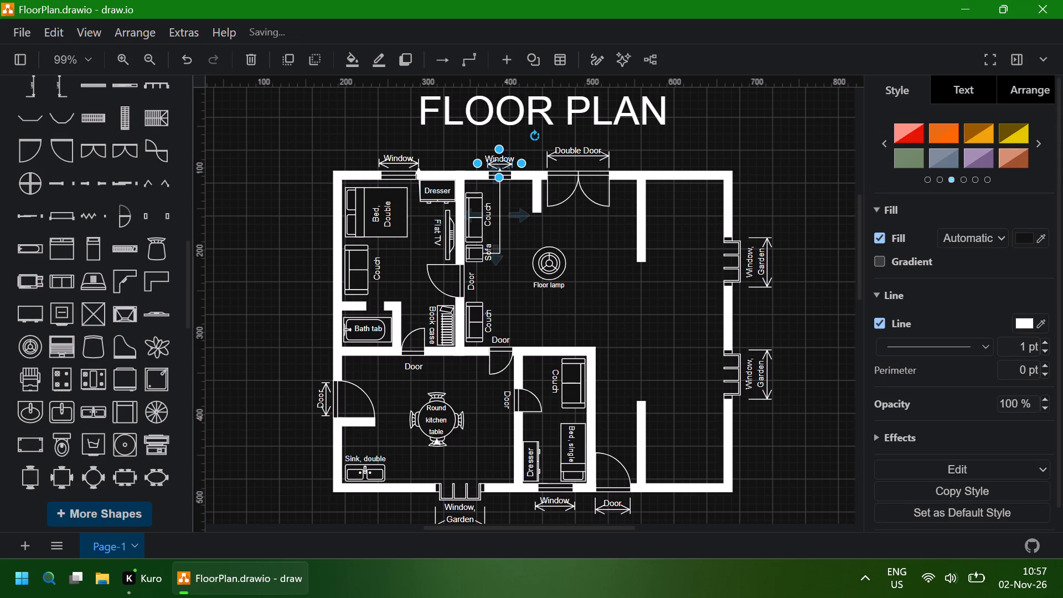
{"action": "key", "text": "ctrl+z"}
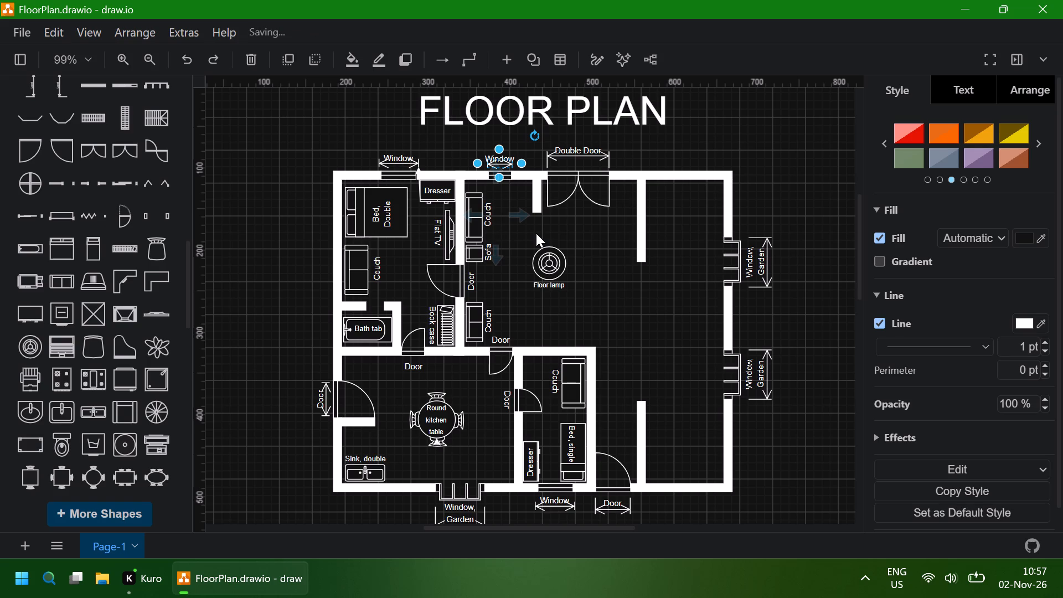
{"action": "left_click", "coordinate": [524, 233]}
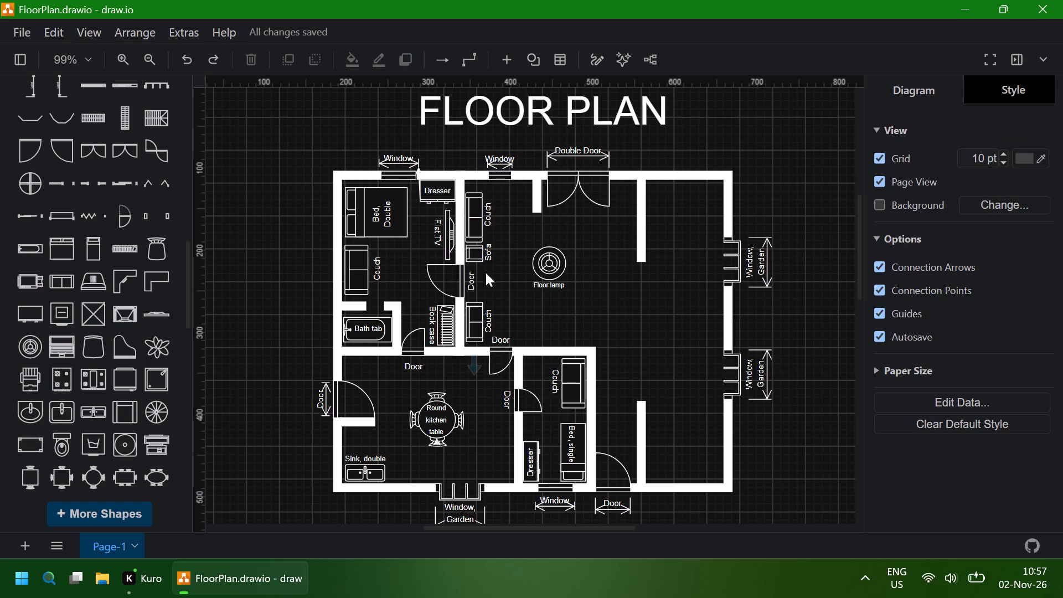
Duplicate the living room's upper couch and sofa with their labels, placing the copies below and right of the floor lamp at about 476, 229.
{"action": "left_click", "coordinate": [474, 208]}
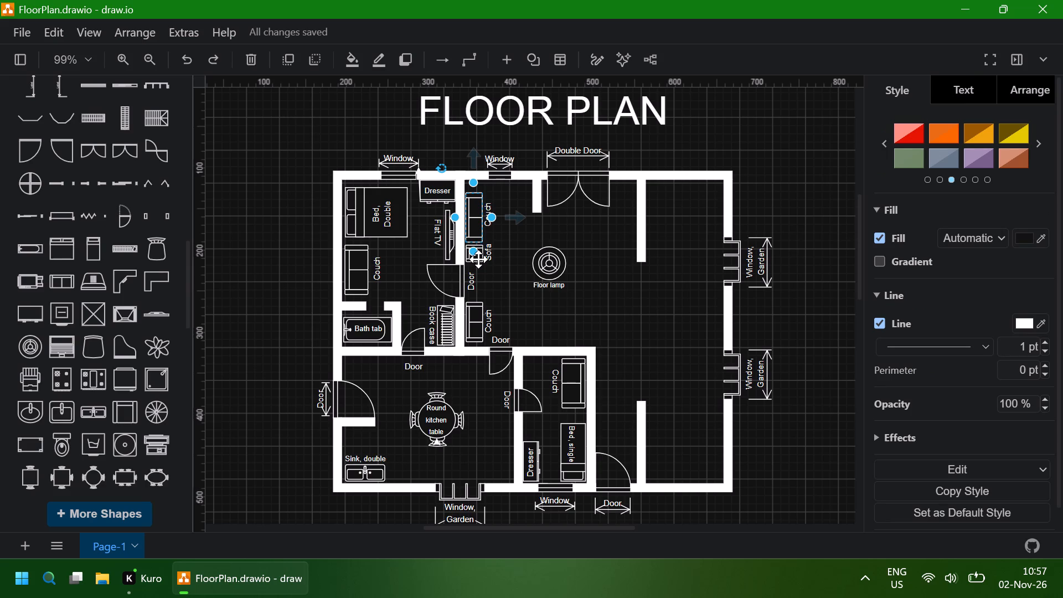
{"action": "left_click", "coordinate": [478, 259], "text": "ctrl"}
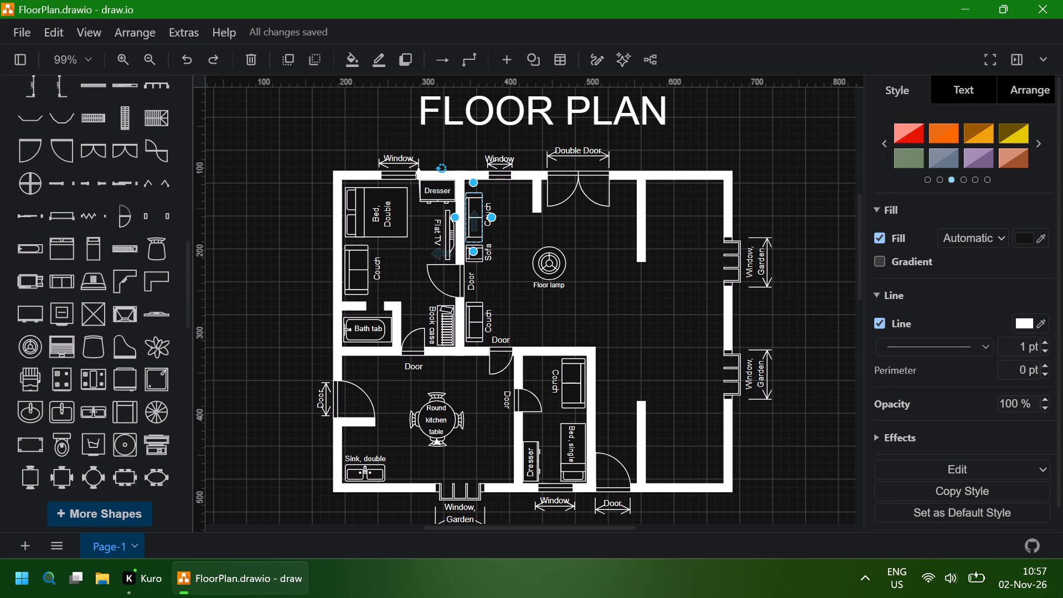
{"action": "left_click", "coordinate": [479, 260], "text": "ctrl"}
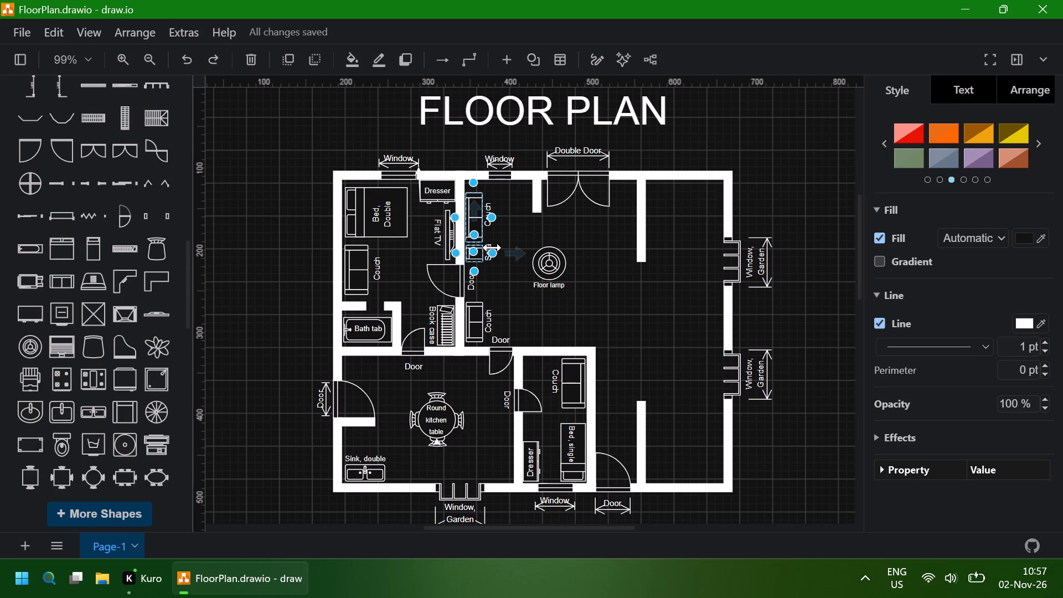
{"action": "left_click", "coordinate": [490, 245], "text": "ctrl"}
{"action": "left_click", "coordinate": [488, 206], "text": "ctrl"}
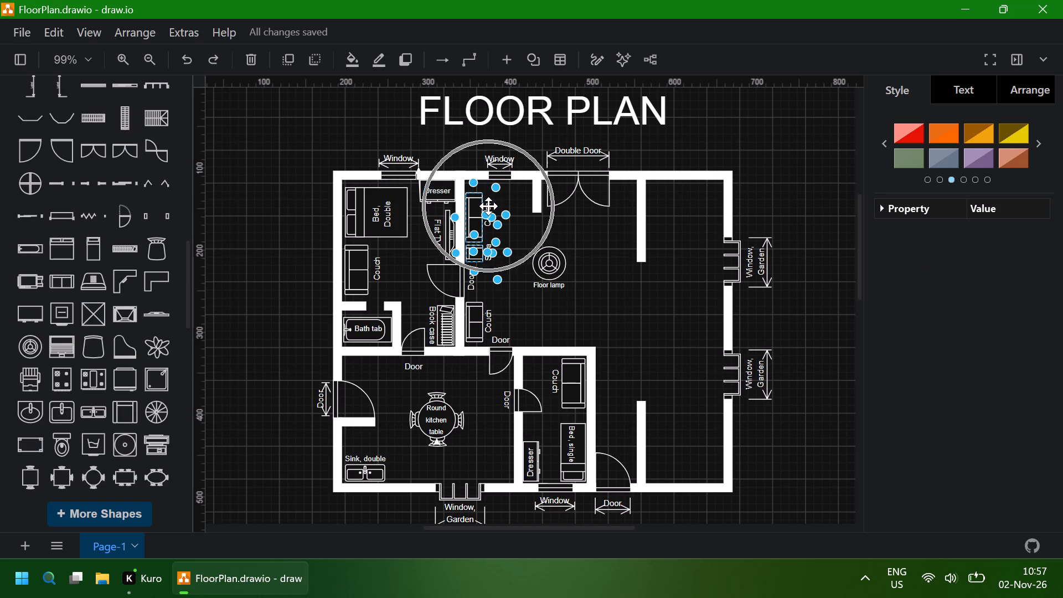
{"action": "key", "text": "ctrl+d"}
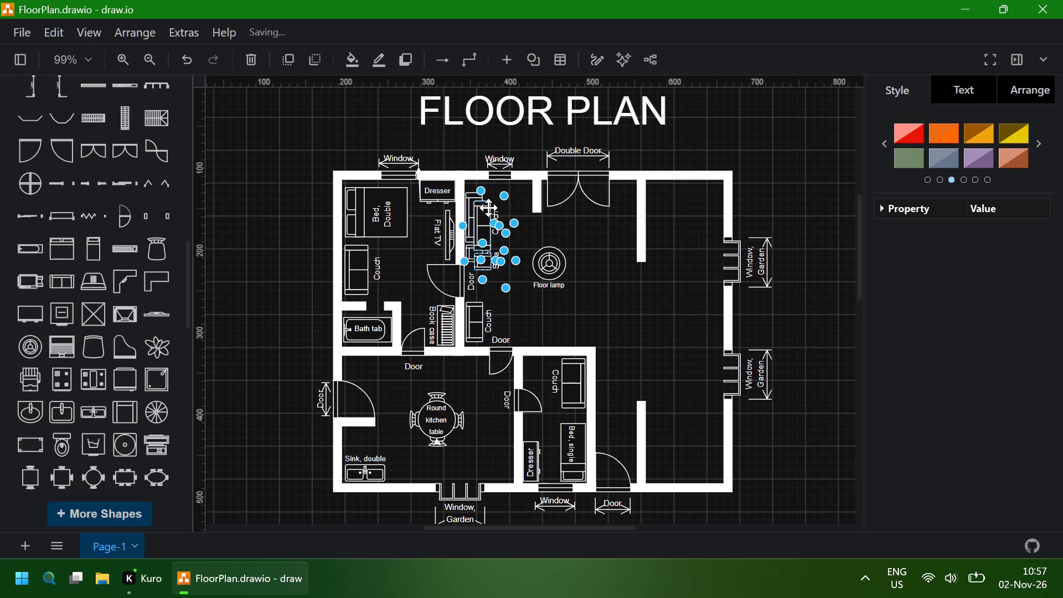
{"action": "left_click_drag", "start_coordinate": [487, 214], "coordinate": [550, 259]}
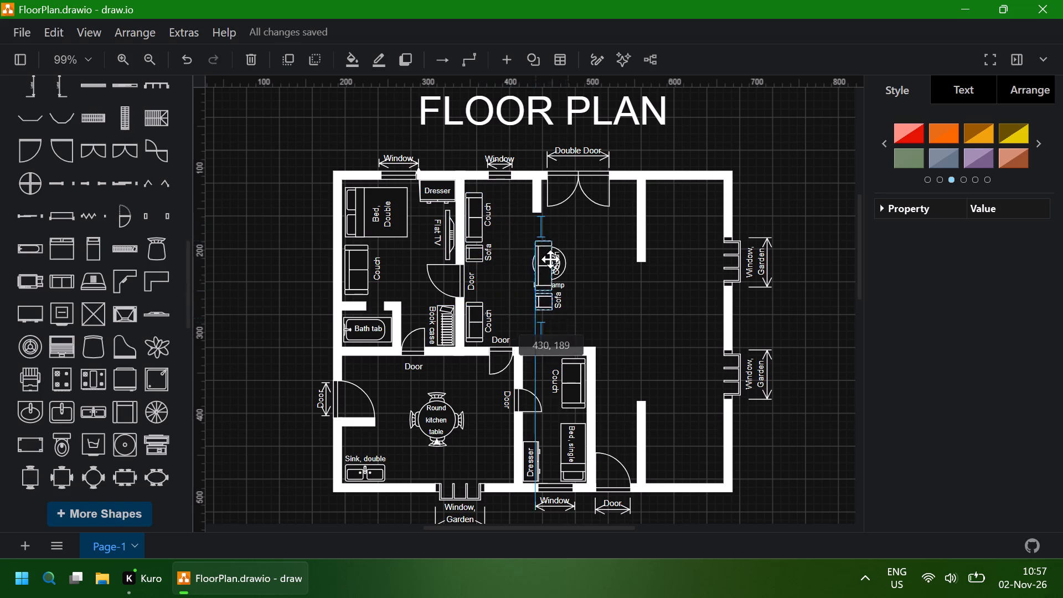
{"action": "left_click_drag", "start_coordinate": [550, 259], "coordinate": [559, 285]}
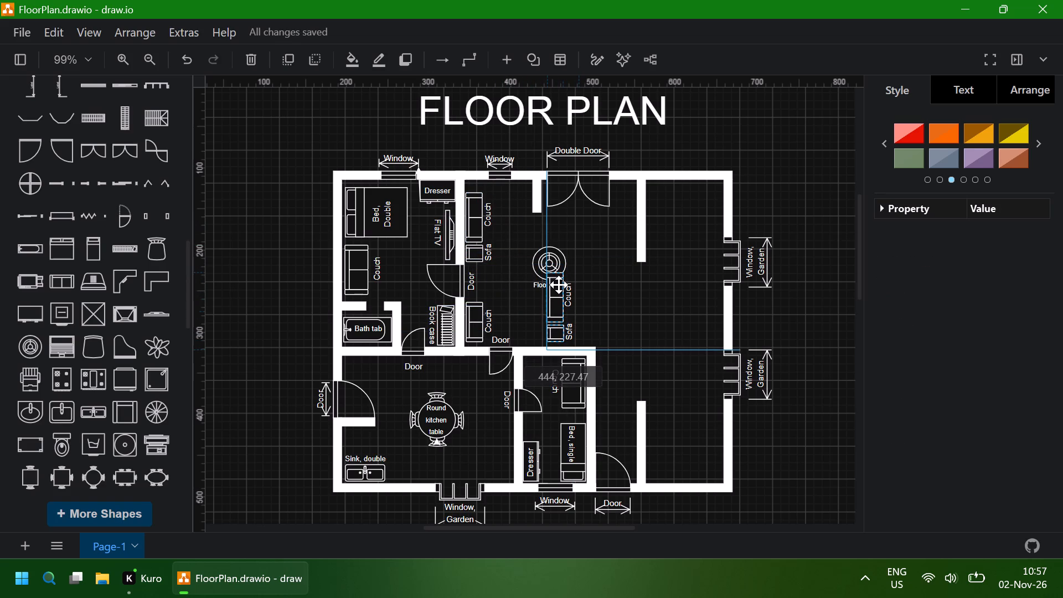
{"action": "left_click_drag", "start_coordinate": [559, 285], "coordinate": [586, 287]}
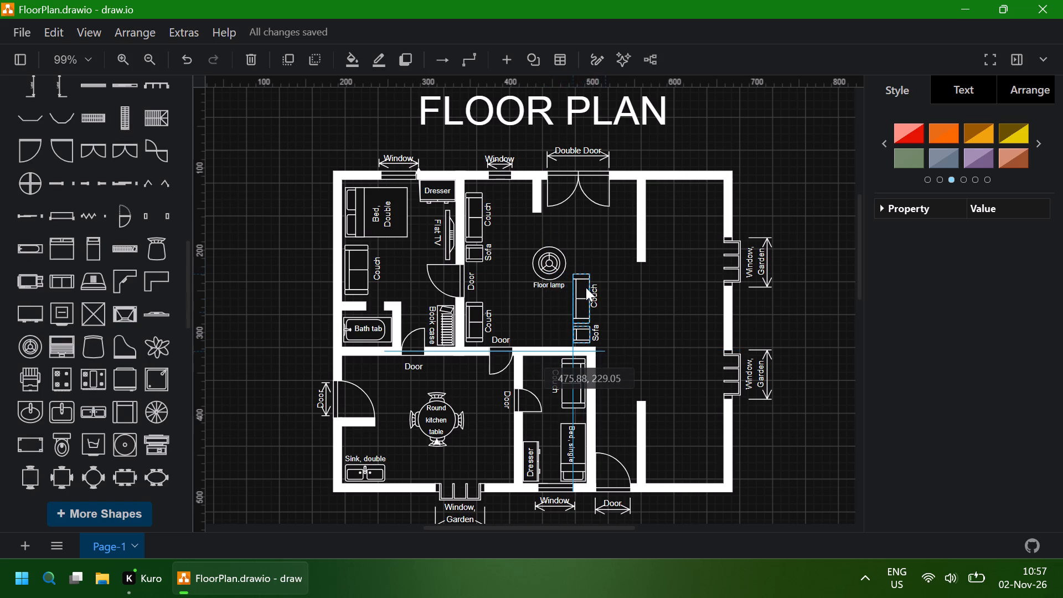
{"action": "left_click_drag", "start_coordinate": [586, 287], "coordinate": [588, 287]}
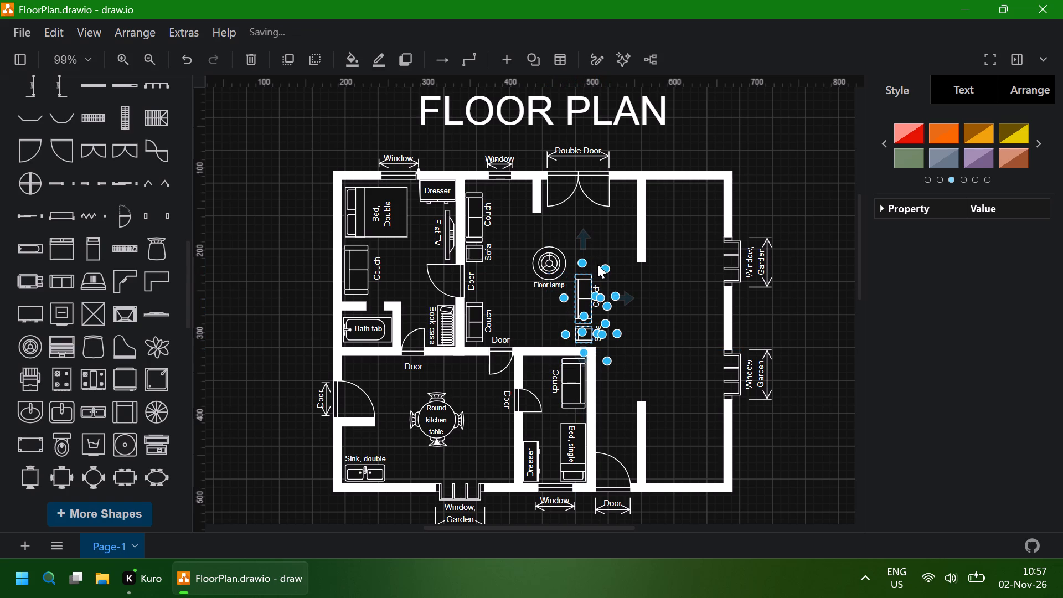
{"action": "left_click", "coordinate": [635, 277]}
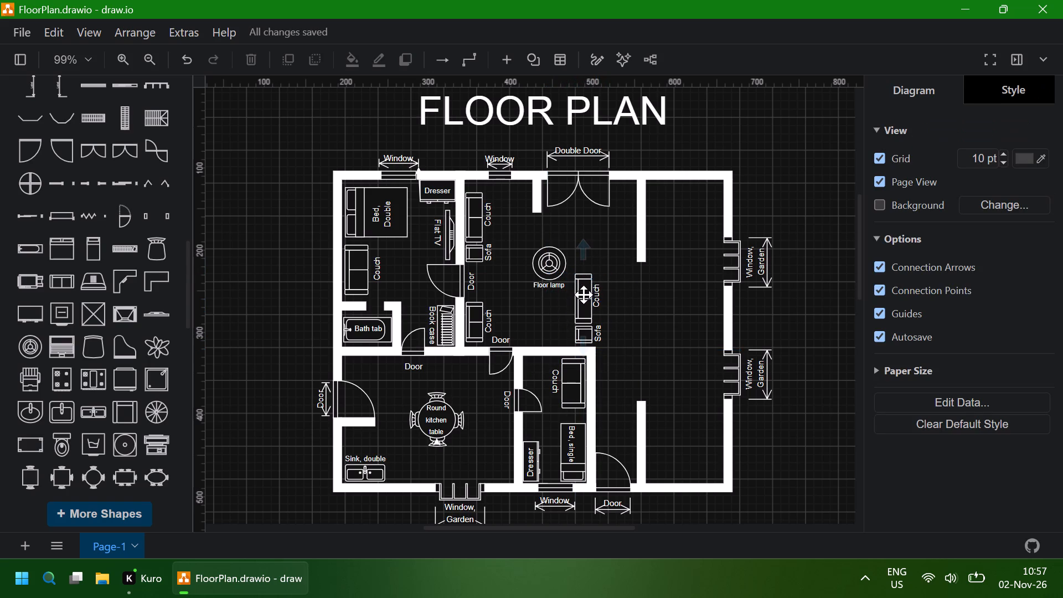
Rotate the copied couch below the floor lamp to -180° and move it against the living room's bottom wall at about 407, 296.
{"action": "left_click", "coordinate": [584, 295]}
{"action": "left_click_drag", "start_coordinate": [548, 251], "coordinate": [534, 331]}
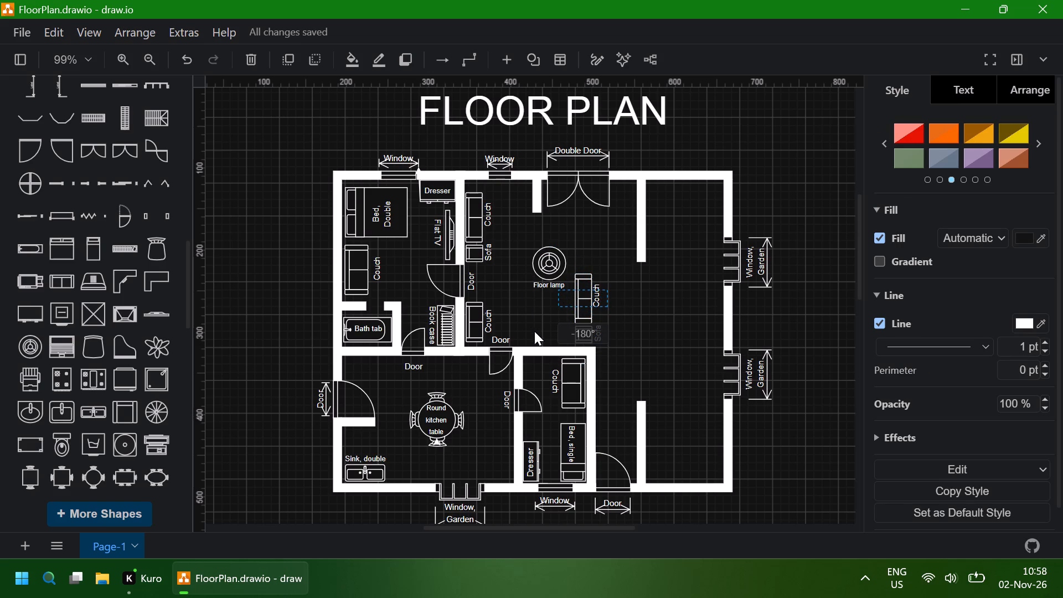
{"action": "left_click_drag", "start_coordinate": [534, 331], "coordinate": [535, 331]}
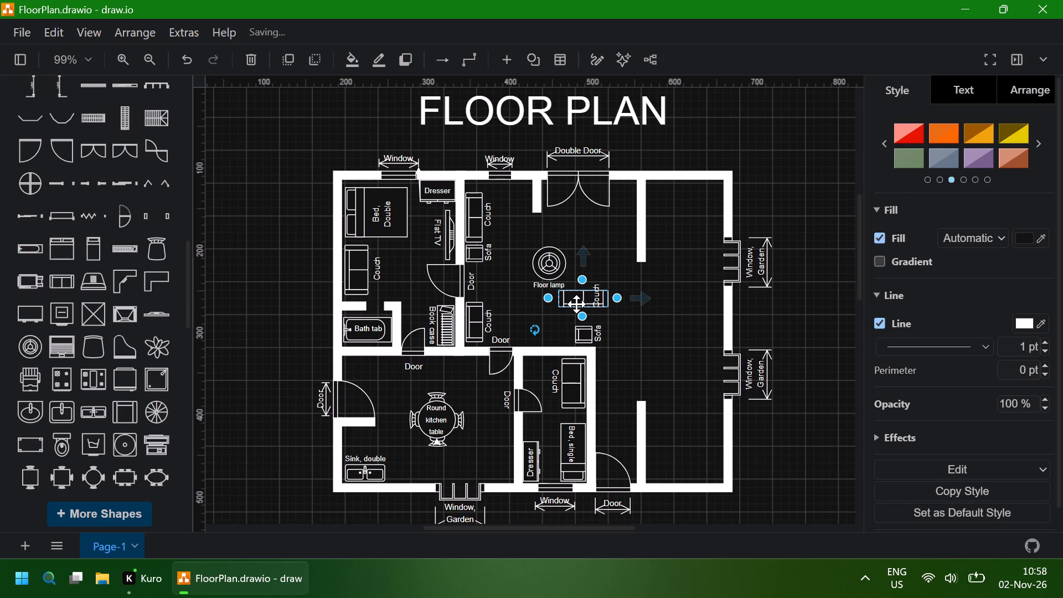
{"action": "left_click", "coordinate": [576, 304]}
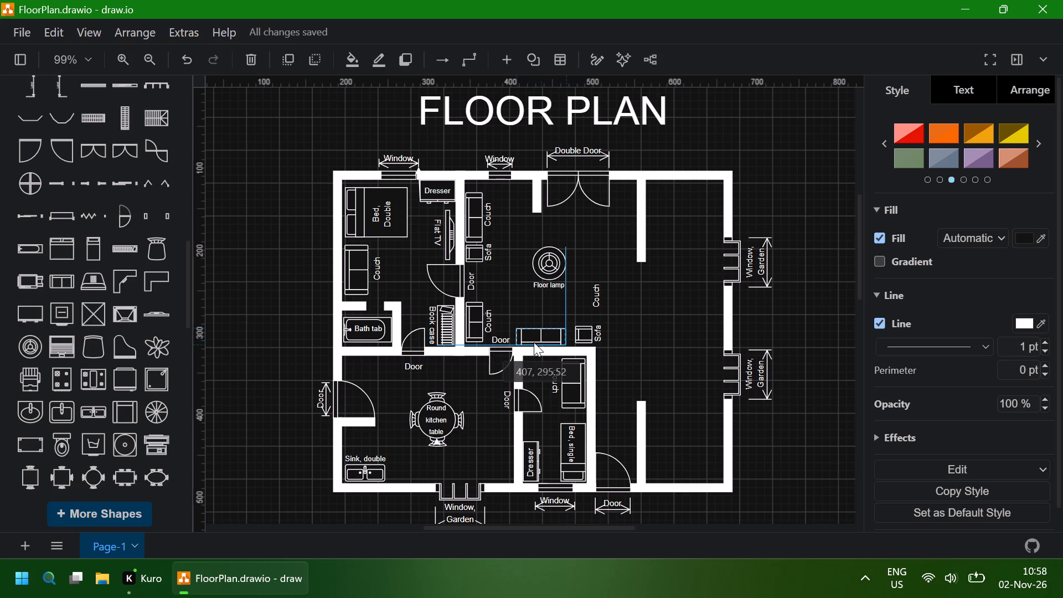
Rotate the copied Couch label to read horizontally and place it just above the bottom-wall couch, nudged up one increment.
{"action": "left_click", "coordinate": [596, 296]}
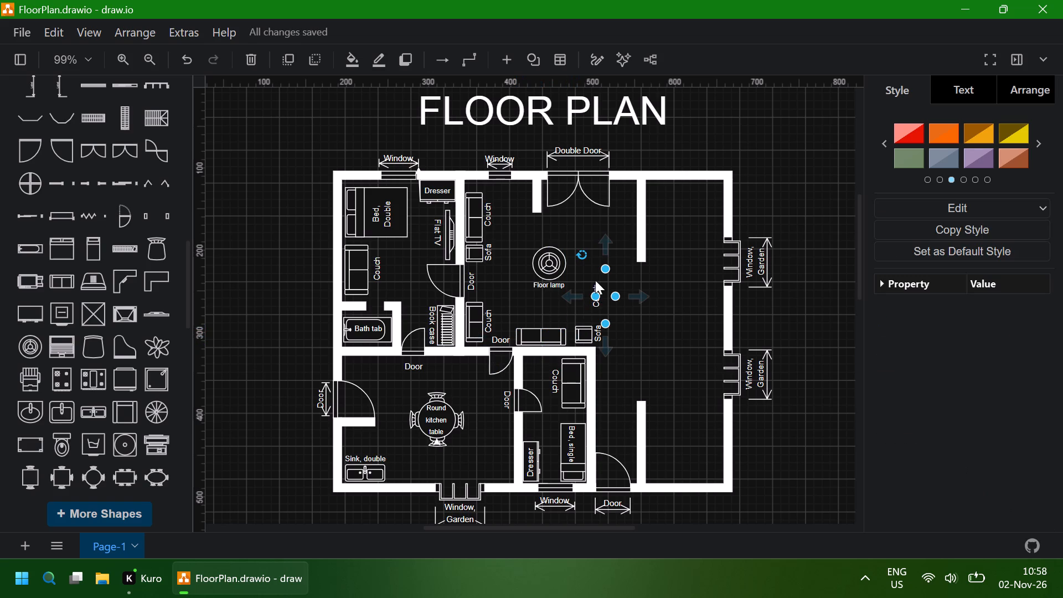
{"action": "left_click_drag", "start_coordinate": [582, 252], "coordinate": [634, 287]}
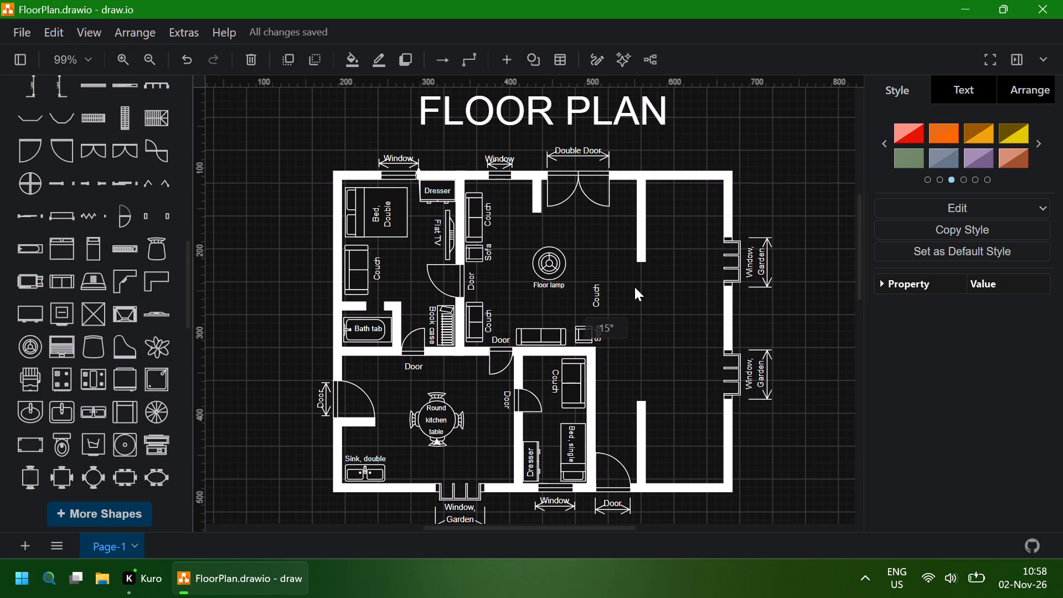
{"action": "left_click_drag", "start_coordinate": [634, 287], "coordinate": [632, 283]}
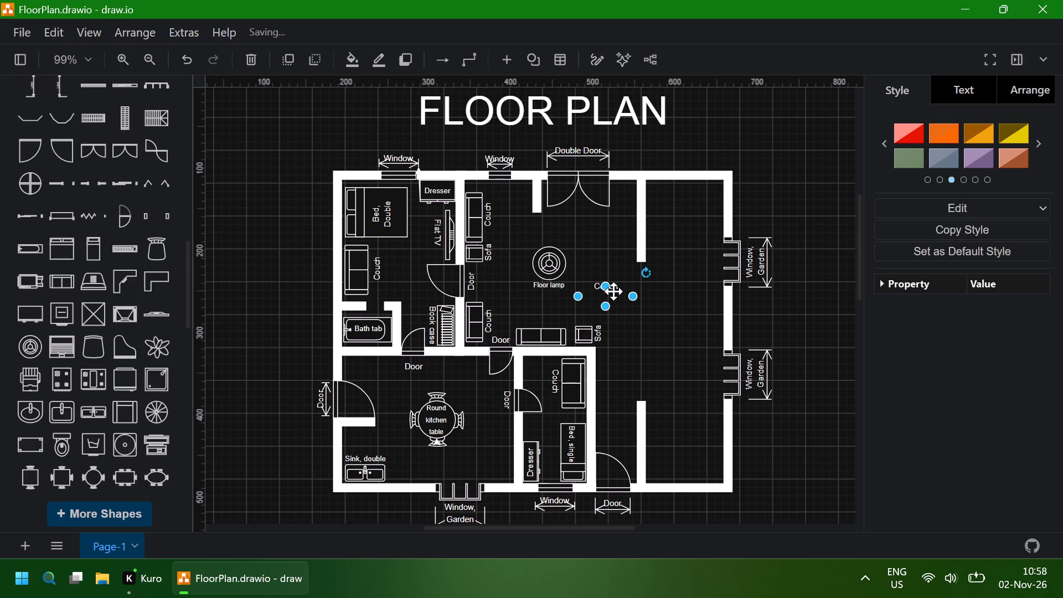
{"action": "left_click_drag", "start_coordinate": [617, 284], "coordinate": [556, 313]}
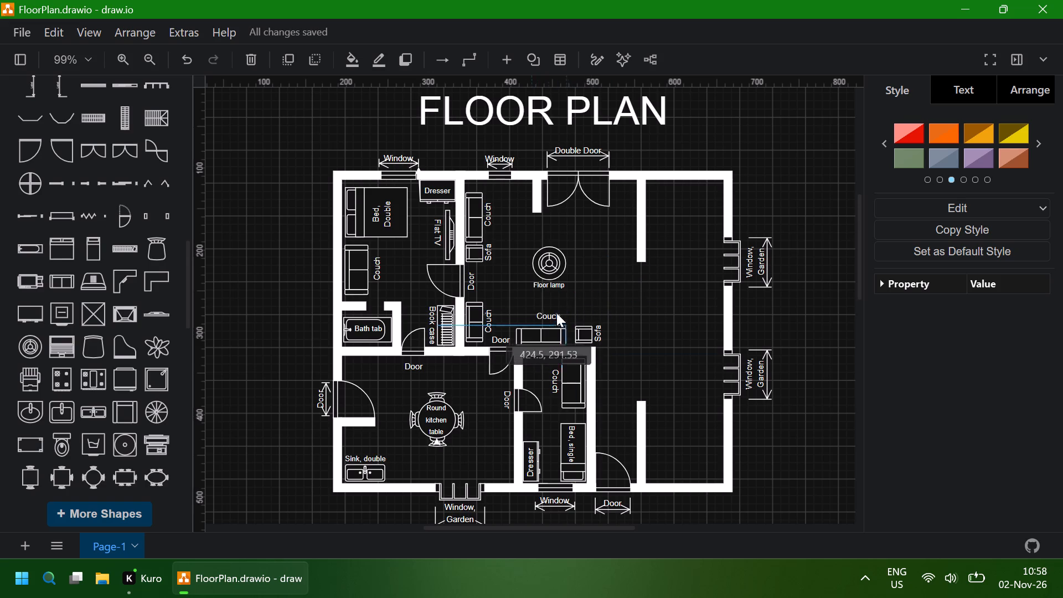
{"action": "left_click_drag", "start_coordinate": [556, 313], "coordinate": [549, 317]}
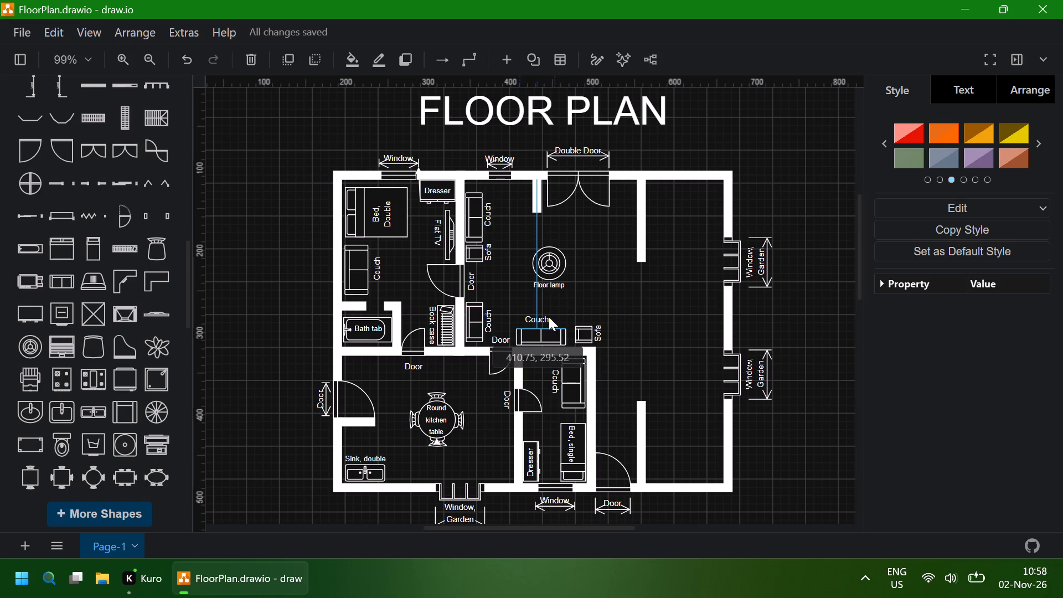
{"action": "left_click_drag", "start_coordinate": [549, 317], "coordinate": [548, 322]}
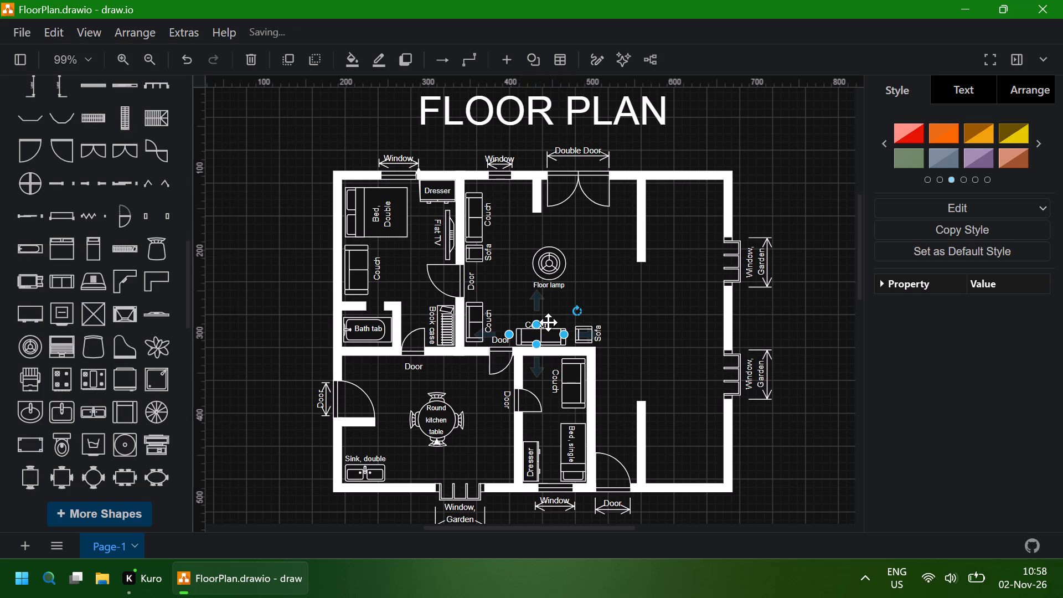
{"action": "key", "text": "Up"}
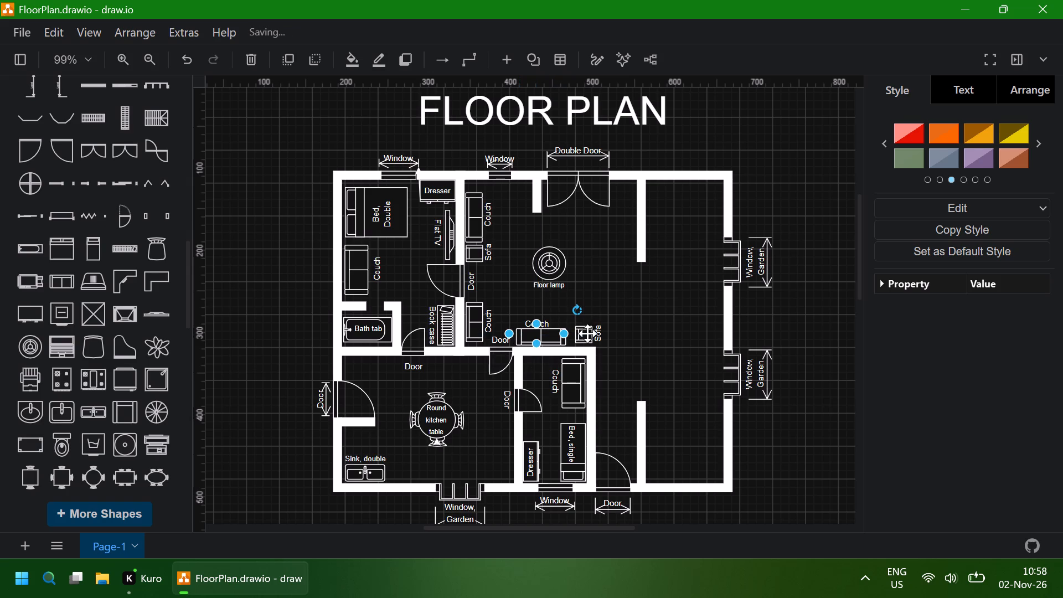
Rotate the copied sofa so its back faces the bottom wall, and nudge it four increments left towards the couch.
{"action": "left_click", "coordinate": [585, 339]}
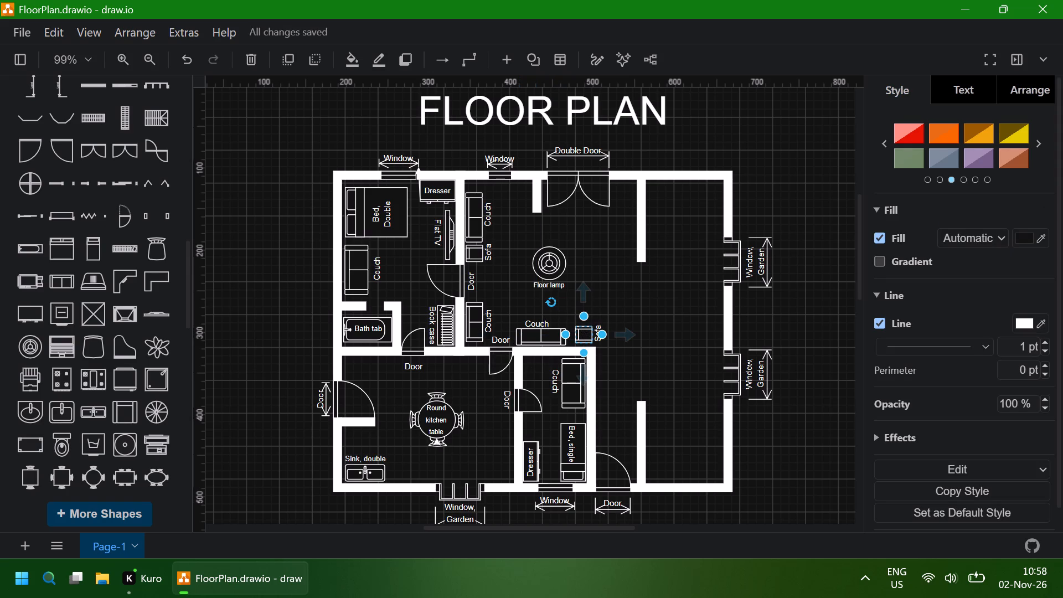
{"action": "left_click_drag", "start_coordinate": [549, 298], "coordinate": [544, 322]}
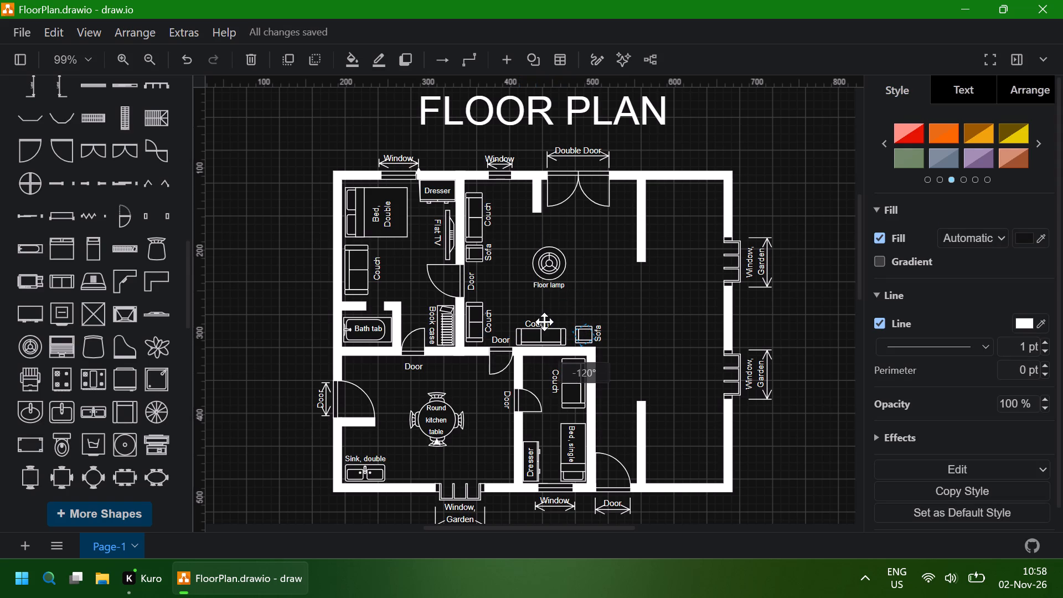
{"action": "left_click_drag", "start_coordinate": [544, 322], "coordinate": [564, 347]}
{"action": "left_click_drag", "start_coordinate": [564, 347], "coordinate": [567, 352]}
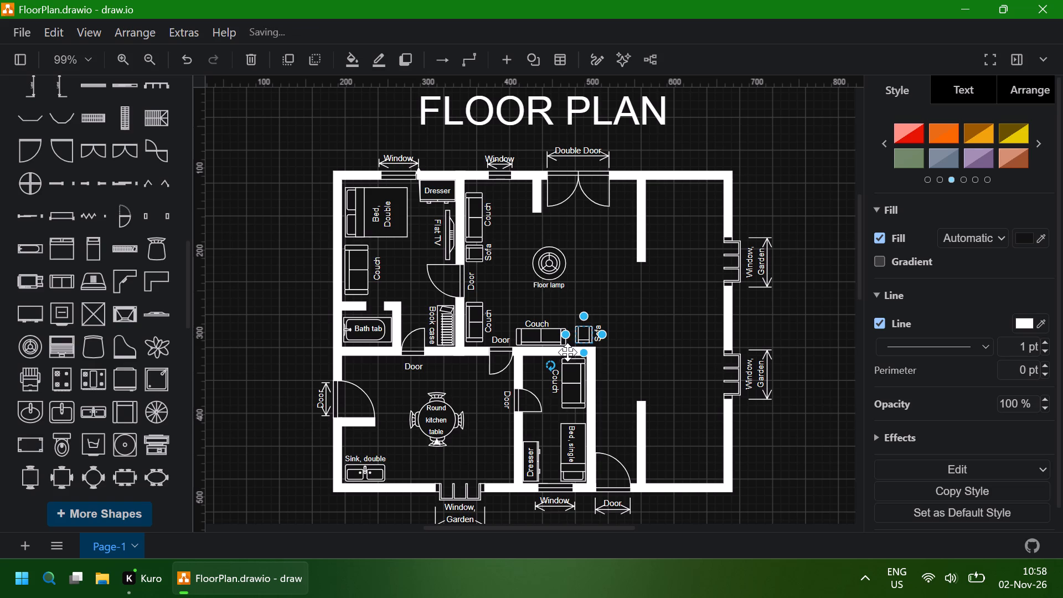
{"action": "key", "text": "Left"}
{"action": "key", "text": "Left"}
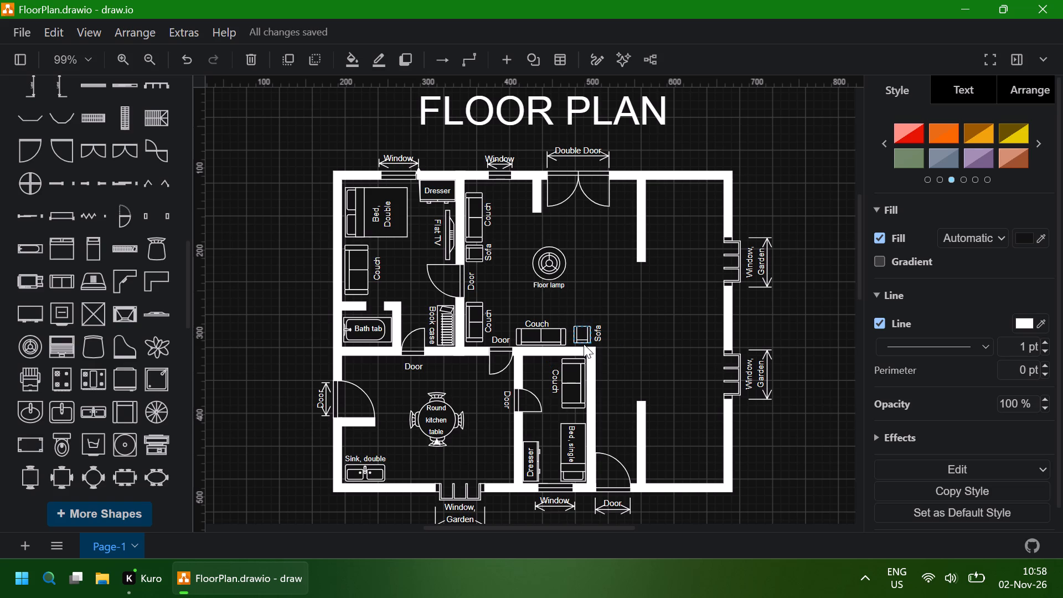
{"action": "key", "text": "Left"}
{"action": "key", "text": "Left"}
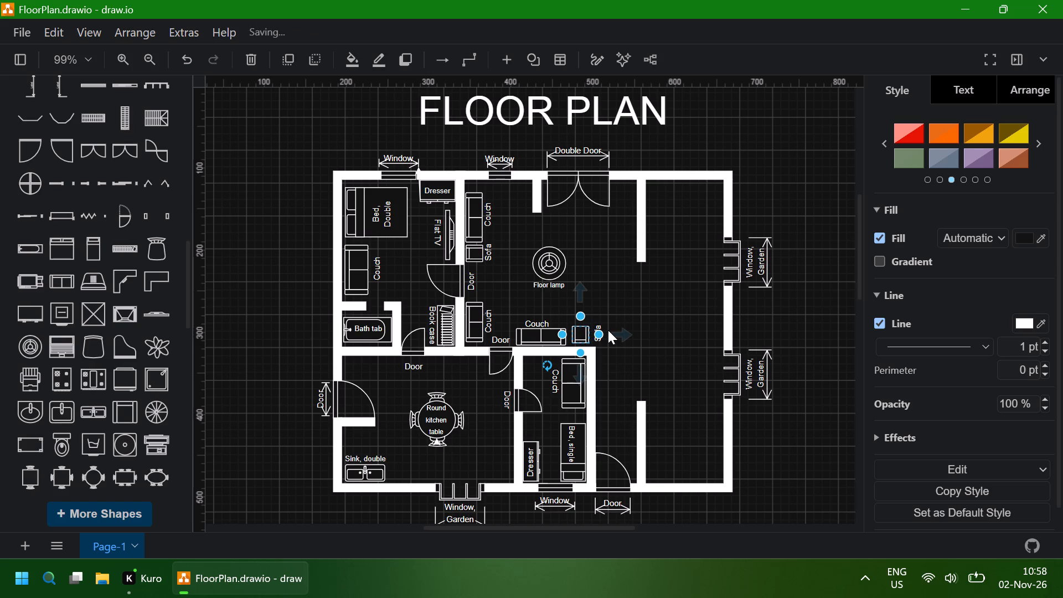
Rotate the copied Sofa label to read horizontally and nudge it 20 increments left until it sits above the sofa.
{"action": "left_click", "coordinate": [627, 310]}
{"action": "left_click", "coordinate": [599, 331]}
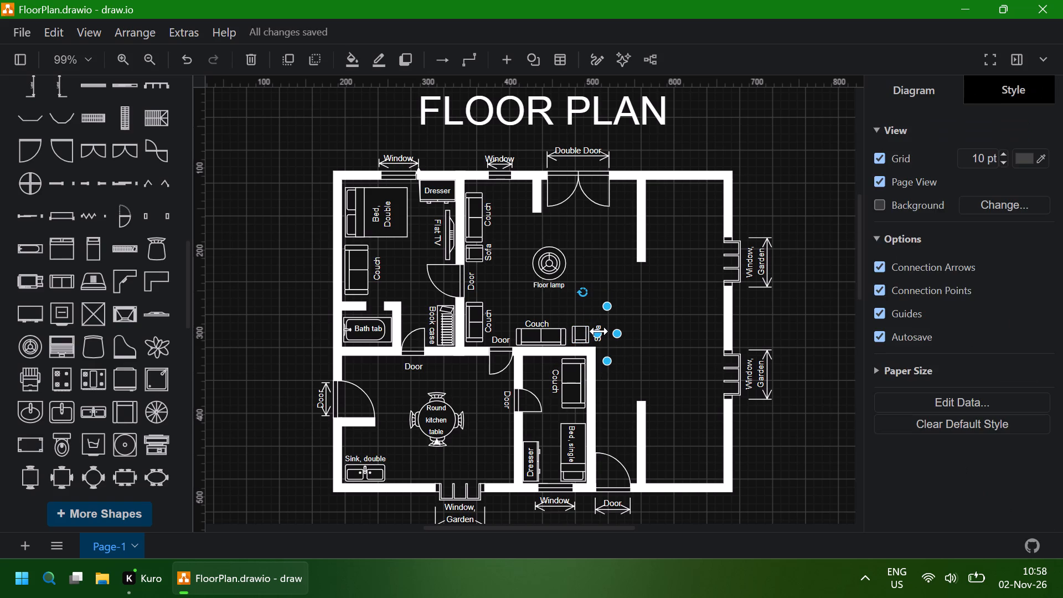
{"action": "left_click_drag", "start_coordinate": [587, 291], "coordinate": [579, 293]}
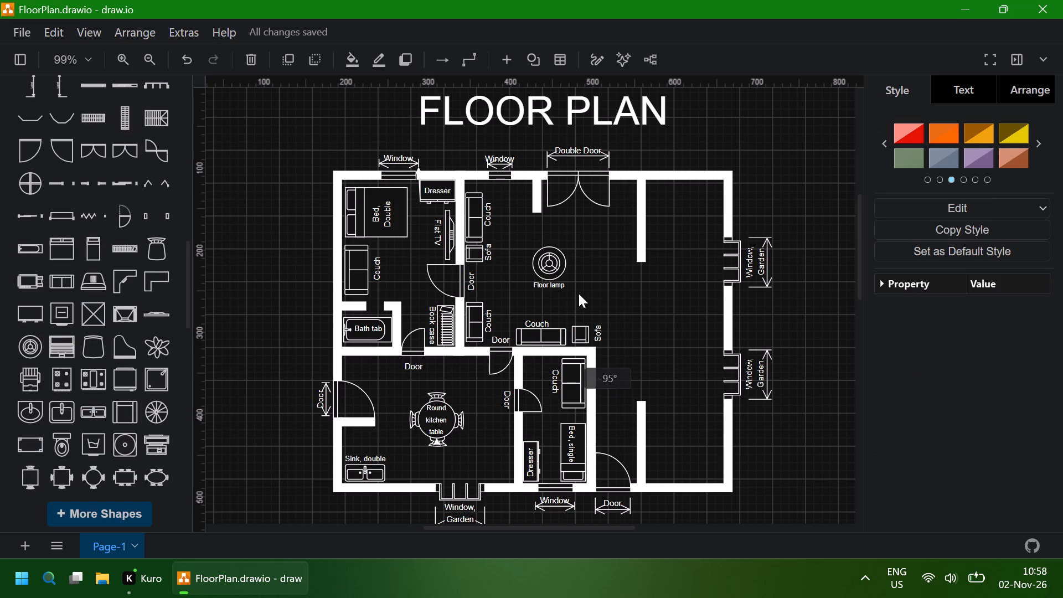
{"action": "left_click_drag", "start_coordinate": [579, 293], "coordinate": [634, 316]}
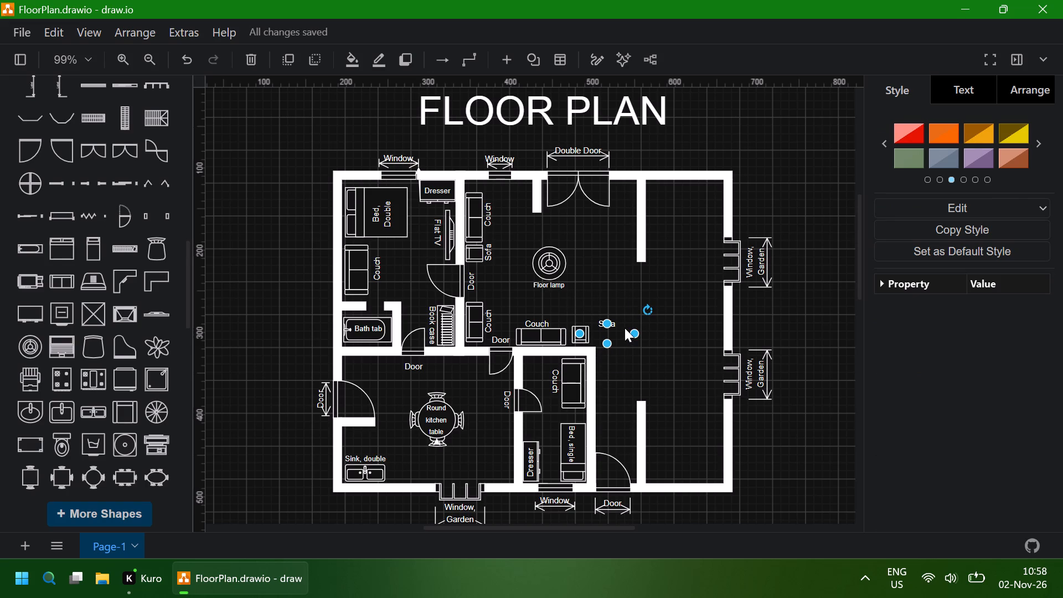
{"action": "key", "text": "Left"}
{"action": "key", "text": "Left"}
{"action": "key", "text": "Left"}
{"action": "key", "text": "Left"}
{"action": "key", "text": "Left"}
{"action": "key", "text": "Left"}
{"action": "key", "text": "Left"}
{"action": "key", "text": "Left"}
{"action": "key", "text": "Left"}
{"action": "key", "text": "Left"}
{"action": "key", "text": "Left"}
{"action": "key", "text": "Left"}
{"action": "key", "text": "Left"}
{"action": "key", "text": "Left"}
{"action": "key", "text": "Left"}
{"action": "key", "text": "Left"}
{"action": "key", "text": "Left"}
{"action": "key", "text": "Left"}
{"action": "key", "text": "Left"}
{"action": "key", "text": "Left"}
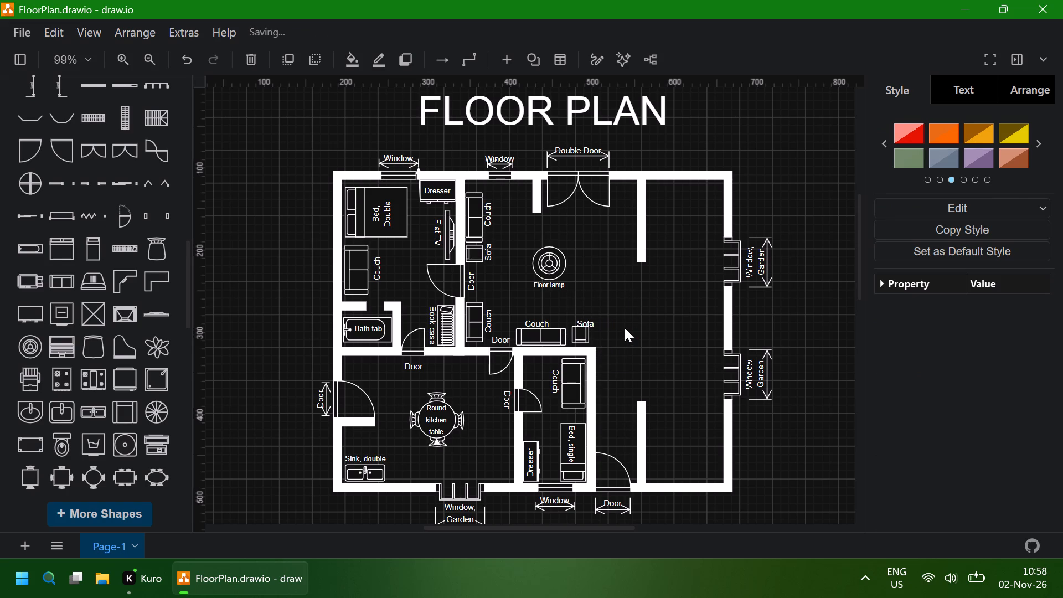
Nudge the bottom-wall sofa three increments down and the couch beside it two increments right to line them up.
{"action": "left_click", "coordinate": [589, 341]}
{"action": "key", "text": "Down"}
{"action": "key", "text": "Down"}
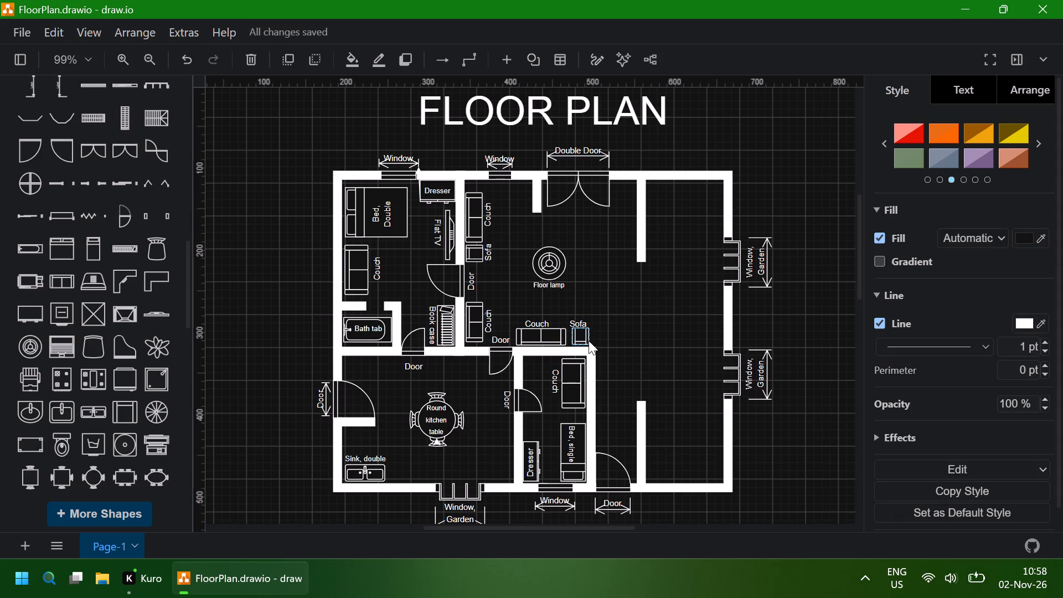
{"action": "key", "text": "Down"}
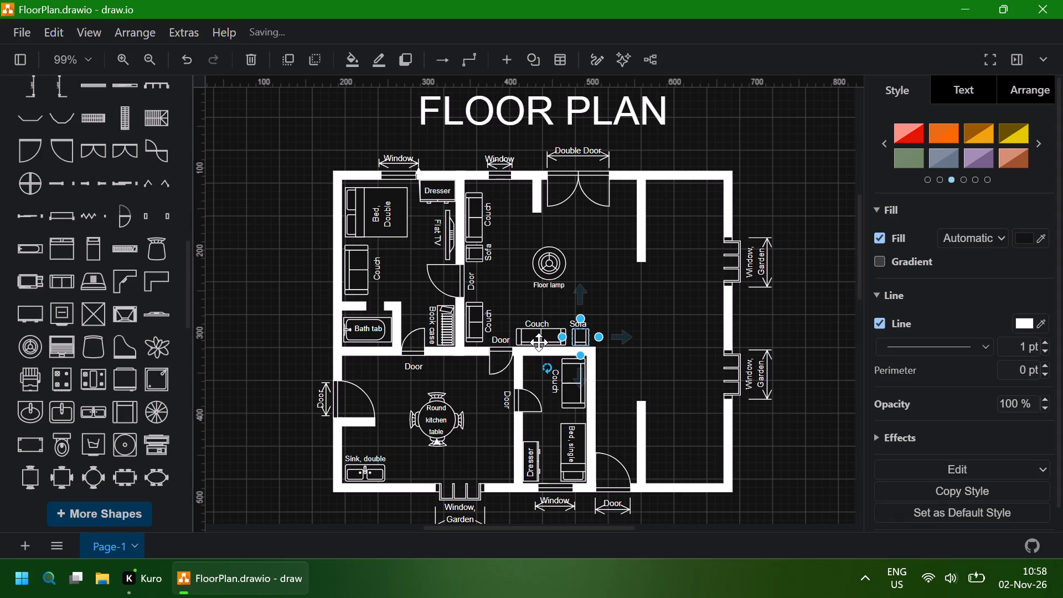
{"action": "left_click", "coordinate": [539, 342]}
{"action": "key", "text": "Right"}
{"action": "key", "text": "Right"}
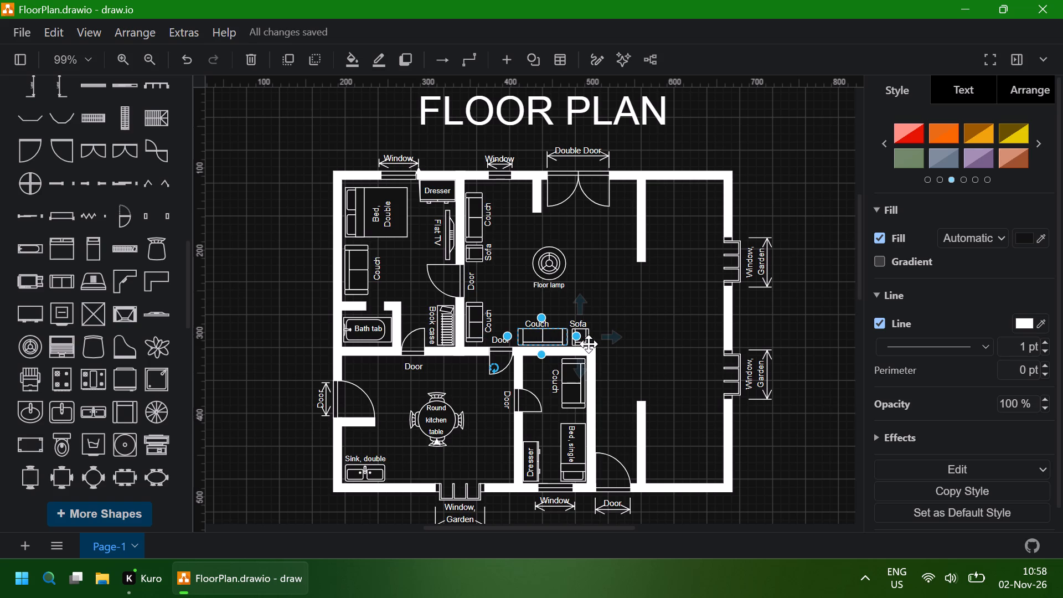
{"action": "left_click", "coordinate": [630, 294]}
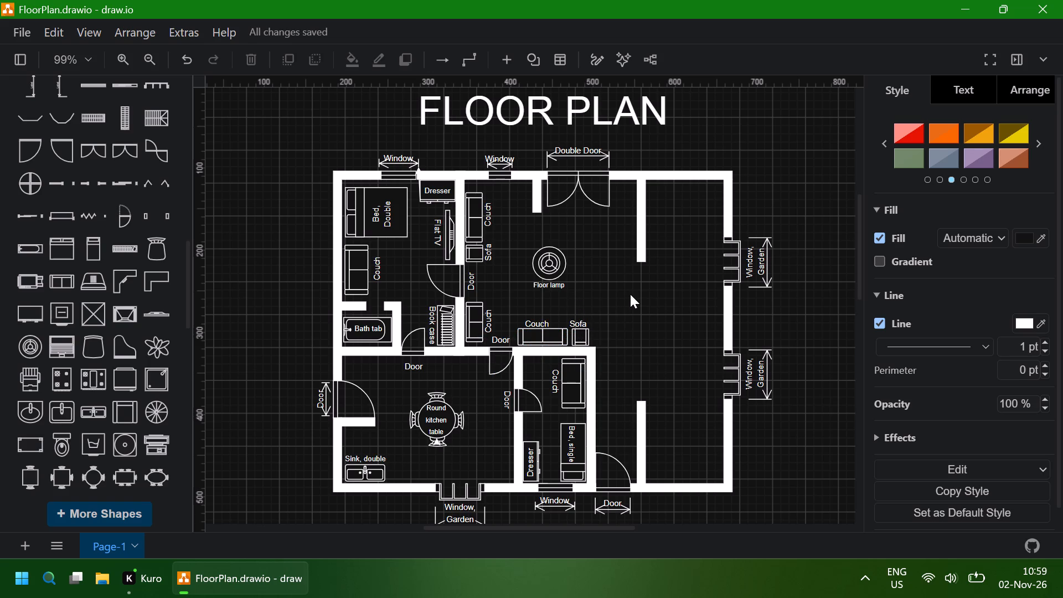
Nudge the bottom-wall sofa's label one increment right to centre it over the sofa.
{"action": "left_click", "coordinate": [574, 323]}
{"action": "key", "text": "Right"}
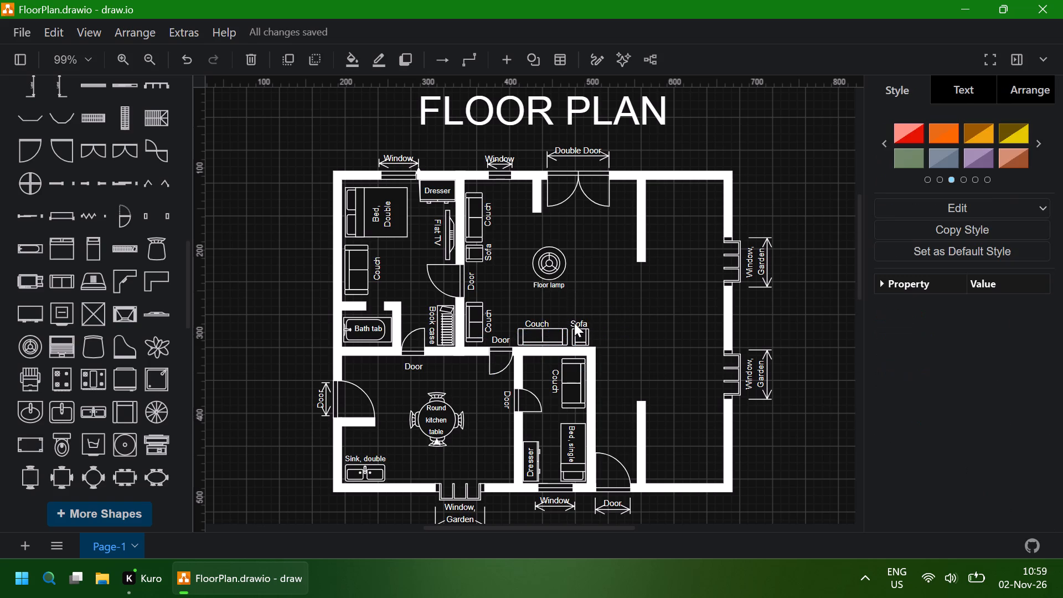
{"action": "left_click", "coordinate": [606, 290]}
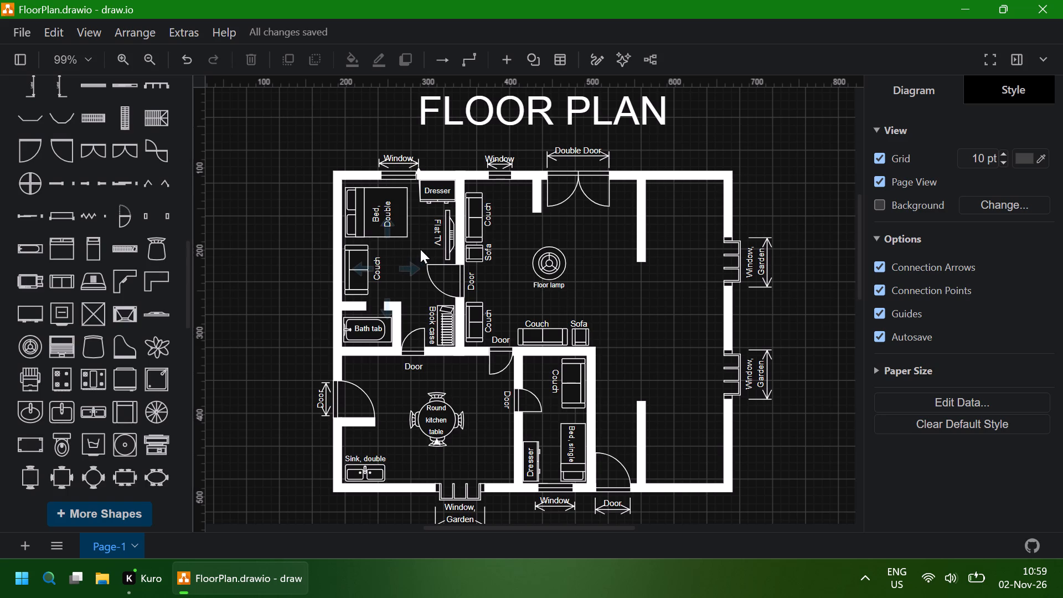
Duplicate the living room's upper left-wall couch, move the copy right into open space, and rotate it horizontal with its back towards the top wall.
{"action": "left_click", "coordinate": [477, 221]}
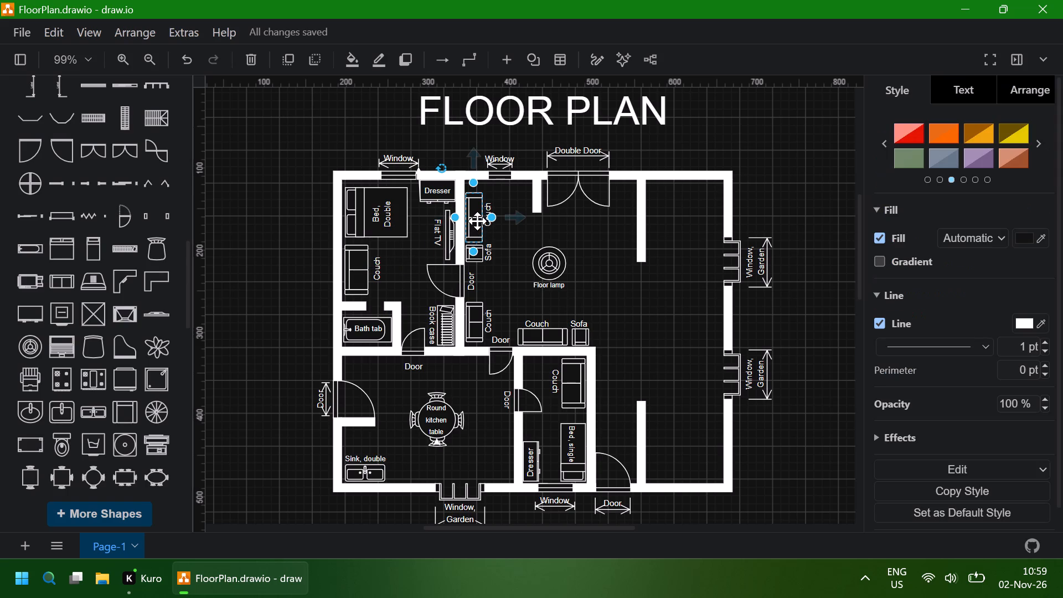
{"action": "key", "text": "ctrl+d"}
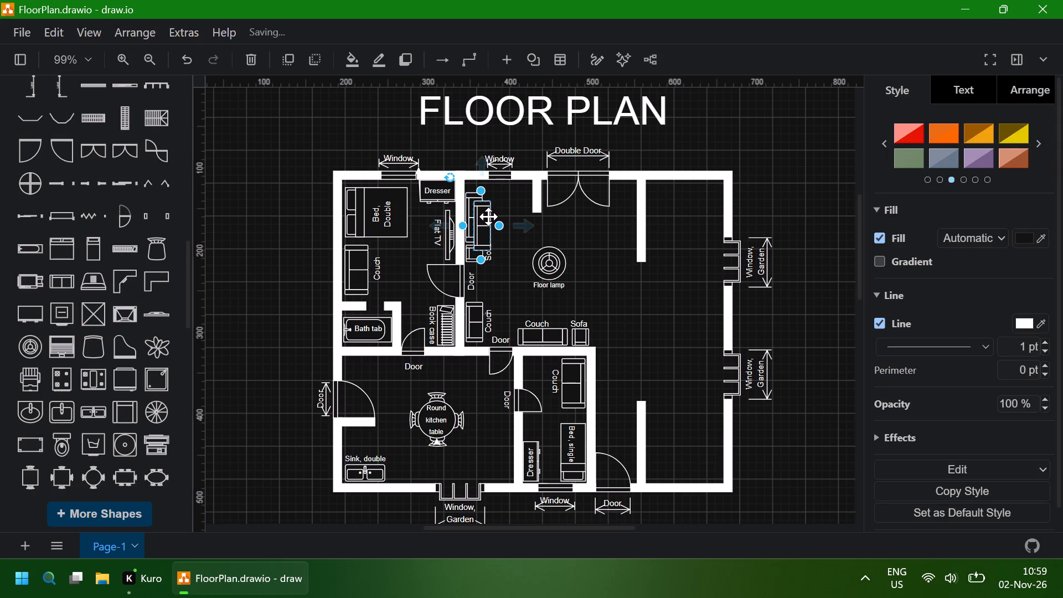
{"action": "left_click", "coordinate": [488, 216]}
{"action": "left_click_drag", "start_coordinate": [488, 216], "coordinate": [518, 218]}
{"action": "left_click_drag", "start_coordinate": [479, 179], "coordinate": [512, 169]}
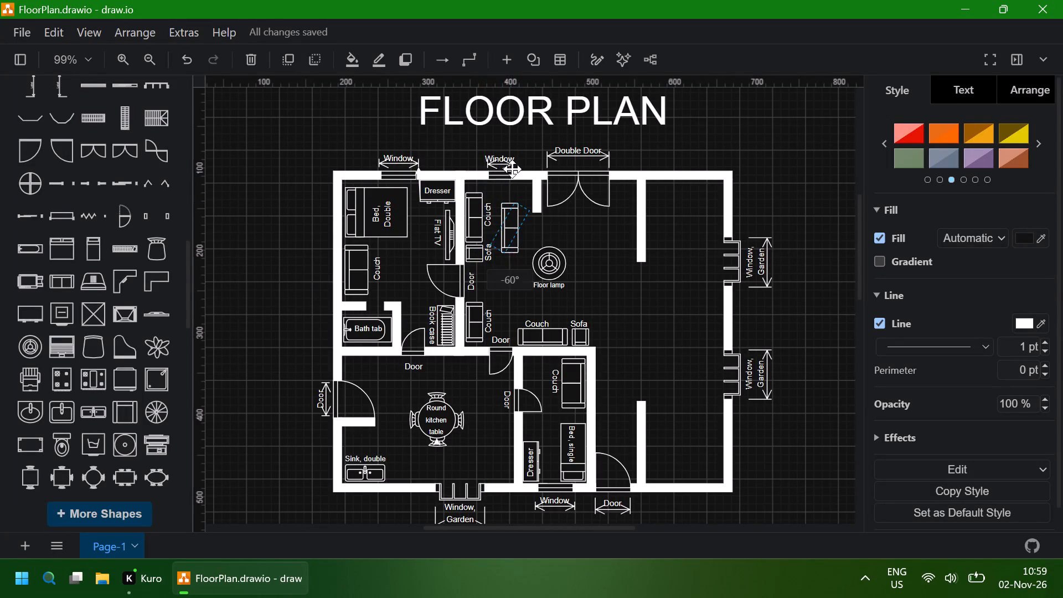
{"action": "left_click_drag", "start_coordinate": [512, 169], "coordinate": [556, 207]}
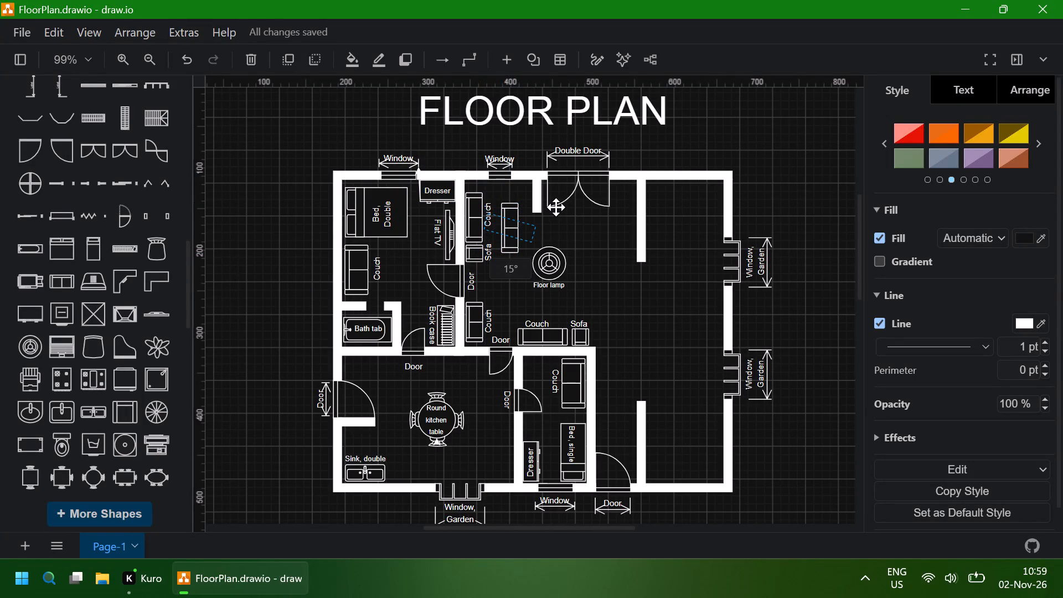
{"action": "left_click_drag", "start_coordinate": [556, 207], "coordinate": [556, 204]}
Move the rotated couch copy against the top wall beneath the living-room window, and nudge it three increments left of the short wall.
{"action": "left_click_drag", "start_coordinate": [513, 234], "coordinate": [515, 203]}
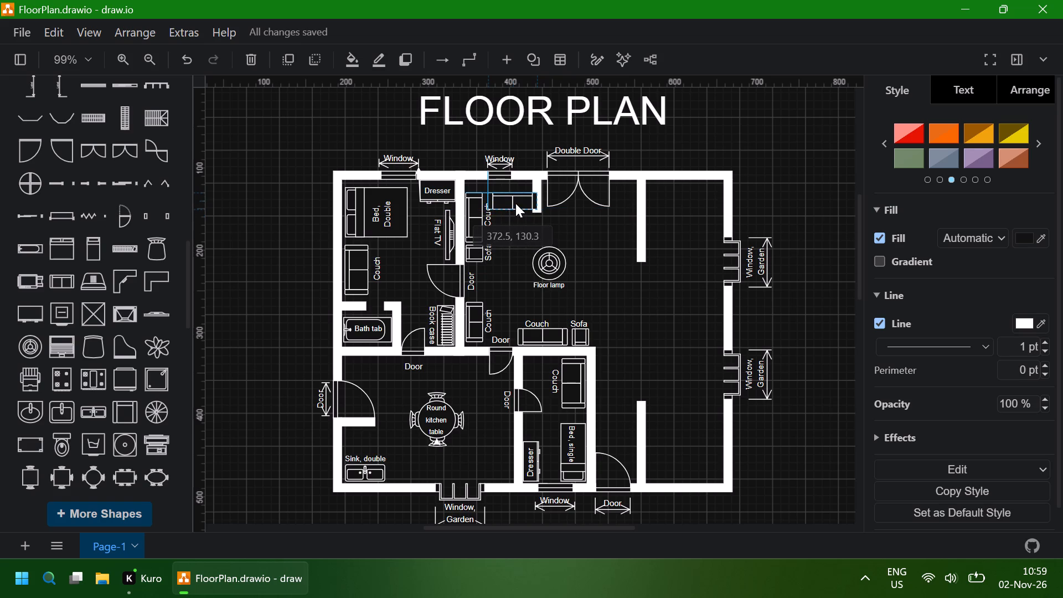
{"action": "left_click_drag", "start_coordinate": [515, 203], "coordinate": [514, 200]}
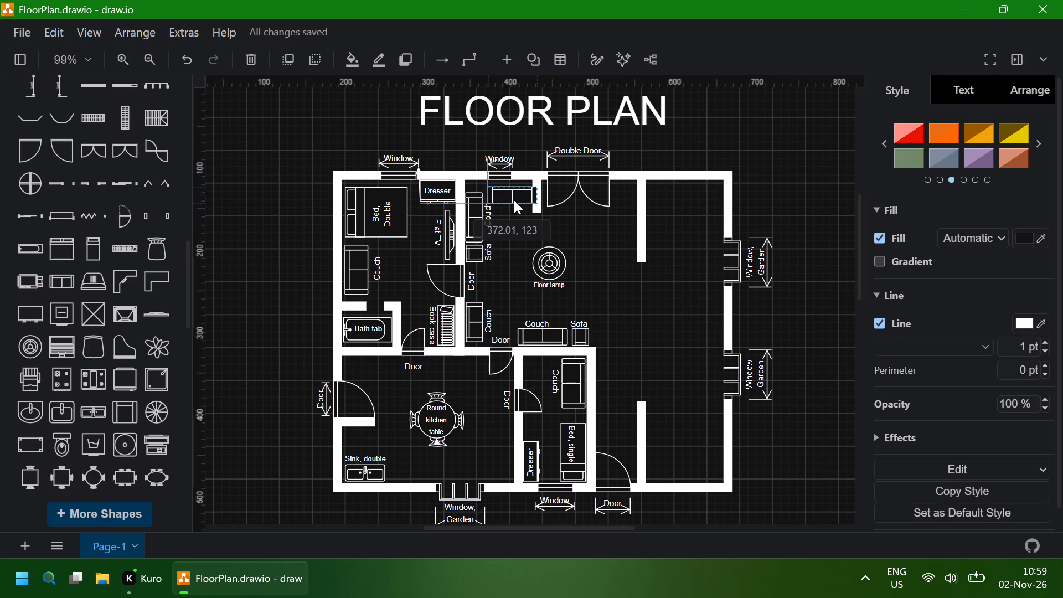
{"action": "left_click_drag", "start_coordinate": [514, 200], "coordinate": [512, 198]}
{"action": "left_click", "coordinate": [568, 221]}
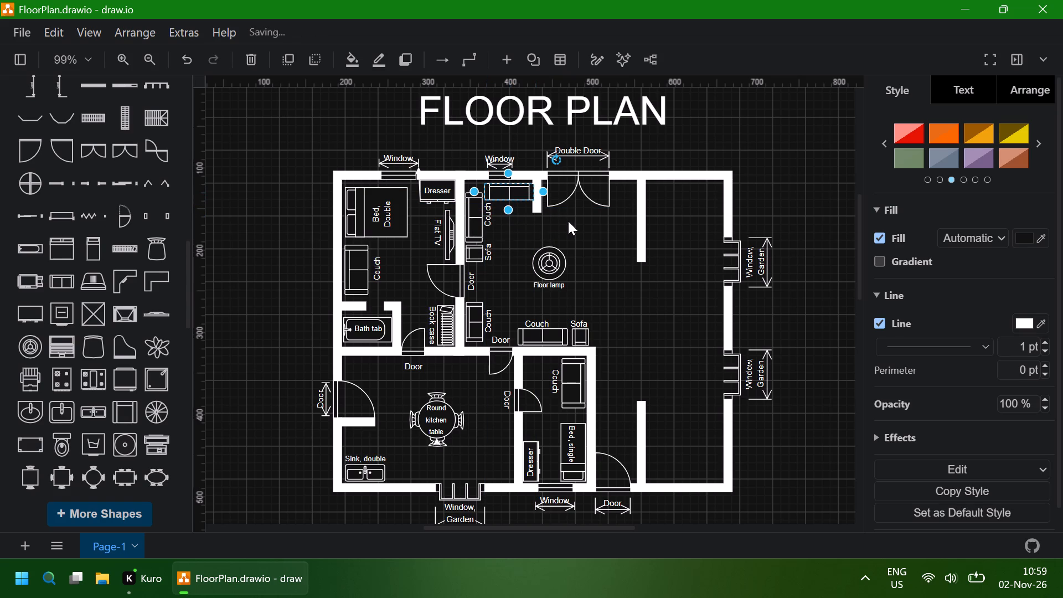
{"action": "left_click", "coordinate": [515, 191]}
{"action": "key", "text": "Left"}
{"action": "key", "text": "Left"}
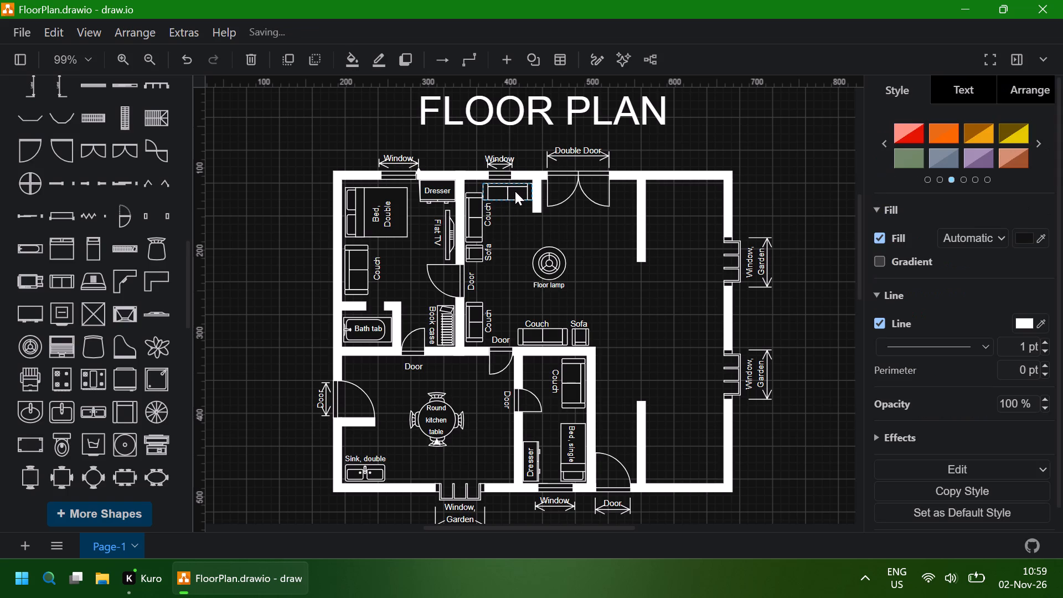
{"action": "key", "text": "Left"}
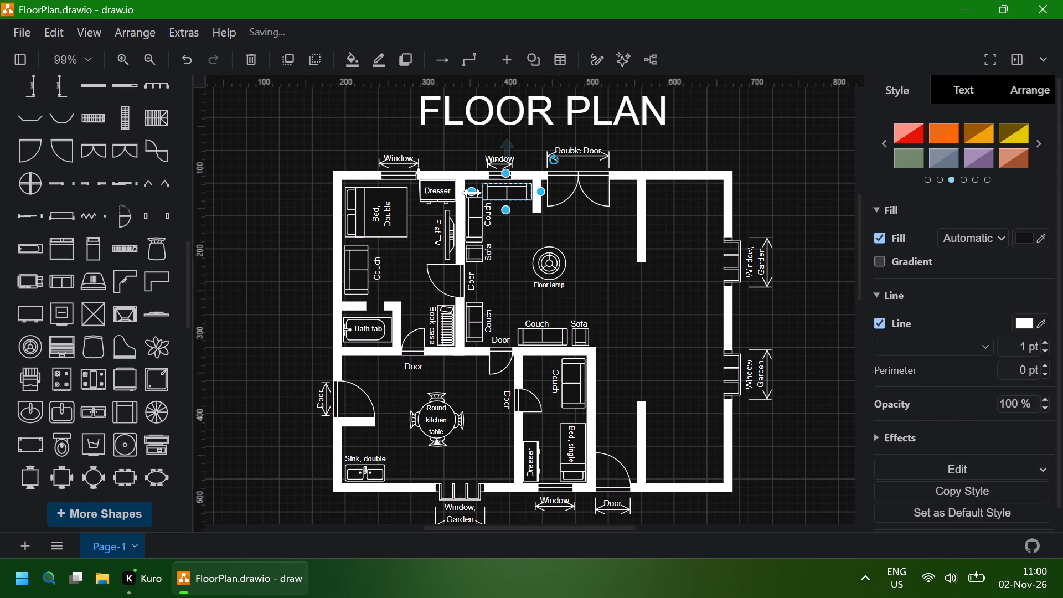
Shorten the living room's top-wall couch from its left end, and nudge it one increment up and three left.
{"action": "left_click_drag", "start_coordinate": [472, 193], "coordinate": [482, 193]}
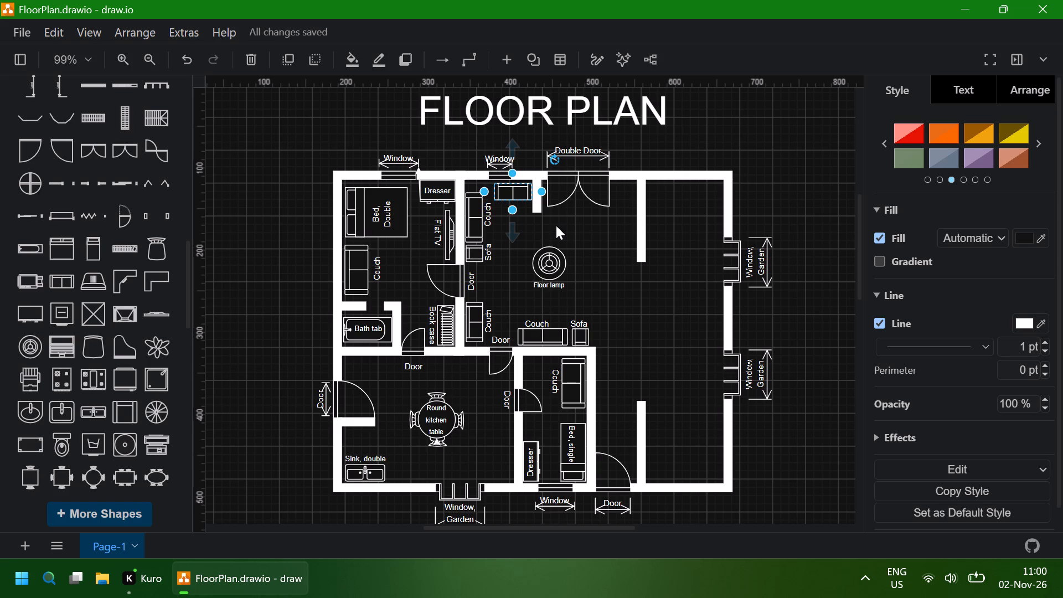
{"action": "key", "text": "Up"}
{"action": "key", "text": "Left"}
{"action": "key", "text": "Left"}
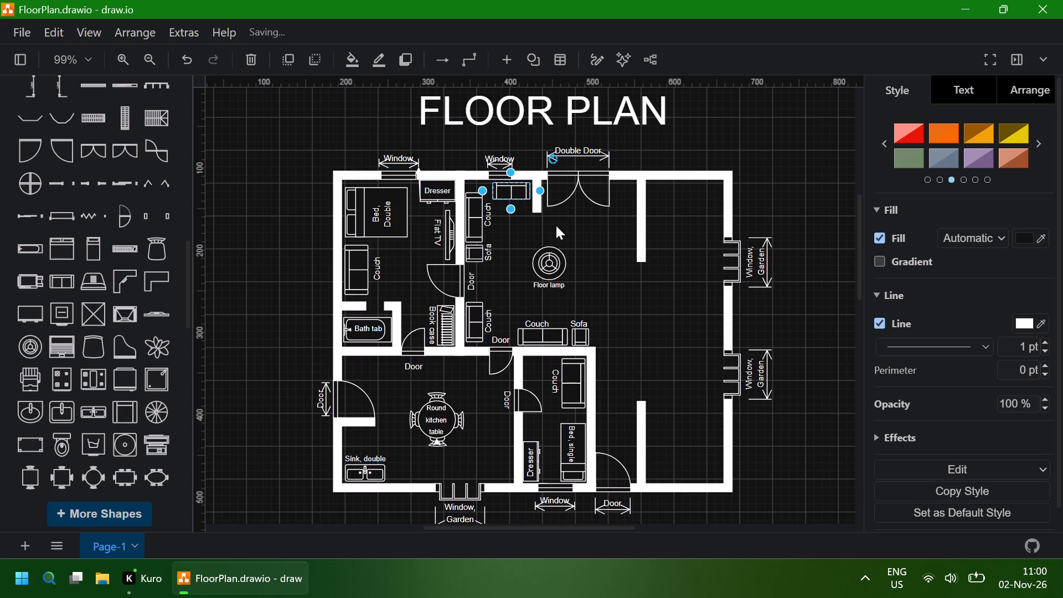
{"action": "key", "text": "Left"}
{"action": "left_click", "coordinate": [574, 224]}
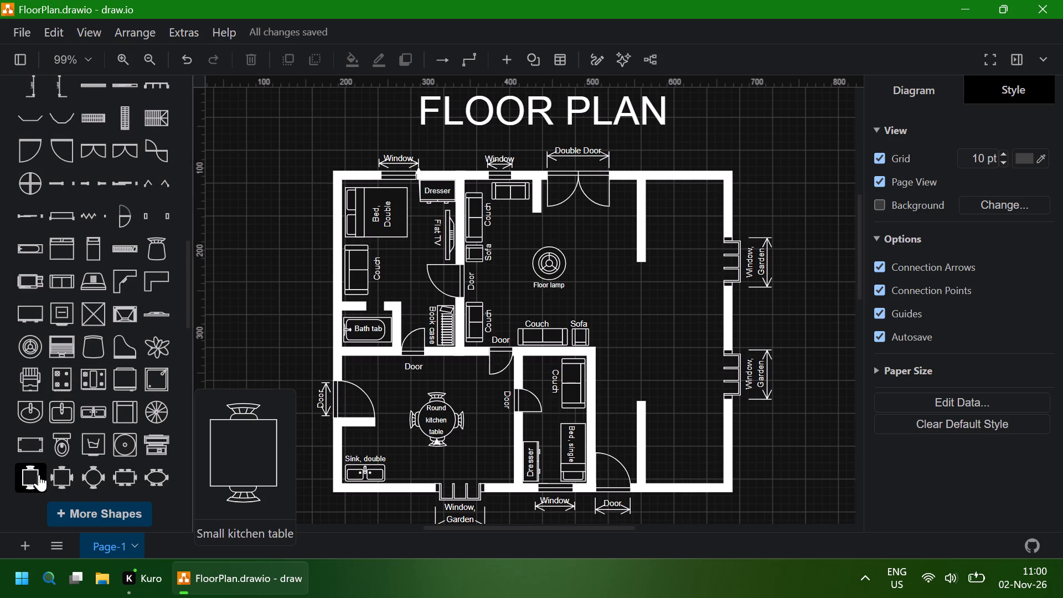
Add a plain Table shape from the floor plan library and move it to open floor between the two right-hand partition walls.
{"action": "scroll", "coordinate": [73, 393], "scroll_direction": "down", "scroll_amount": 1}
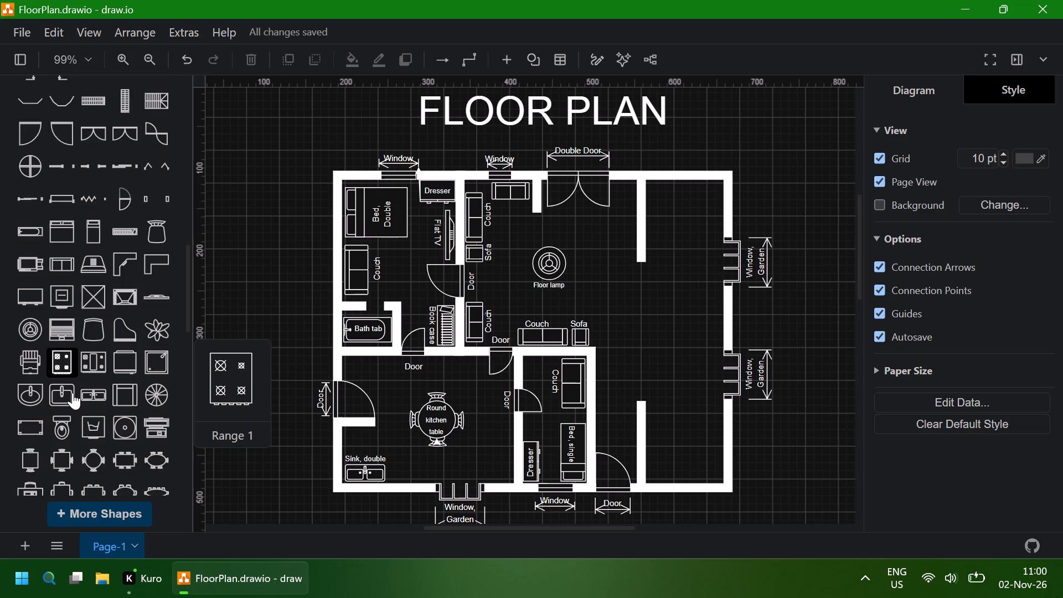
{"action": "scroll", "coordinate": [73, 393], "scroll_direction": "down", "scroll_amount": 2}
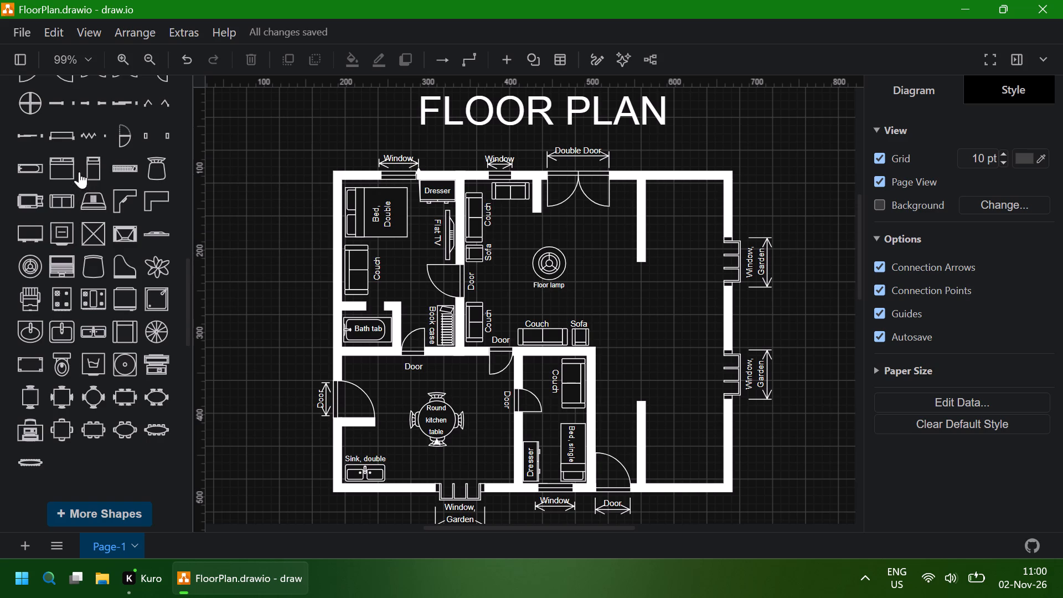
{"action": "scroll", "coordinate": [98, 197], "scroll_direction": "up", "scroll_amount": 1}
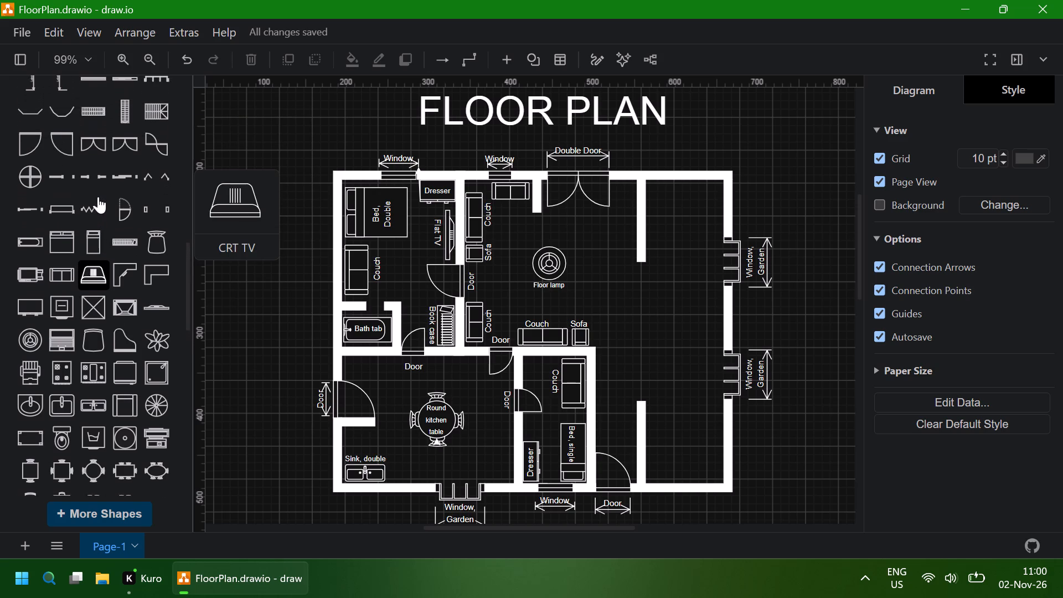
{"action": "scroll", "coordinate": [98, 197], "scroll_direction": "up", "scroll_amount": 2}
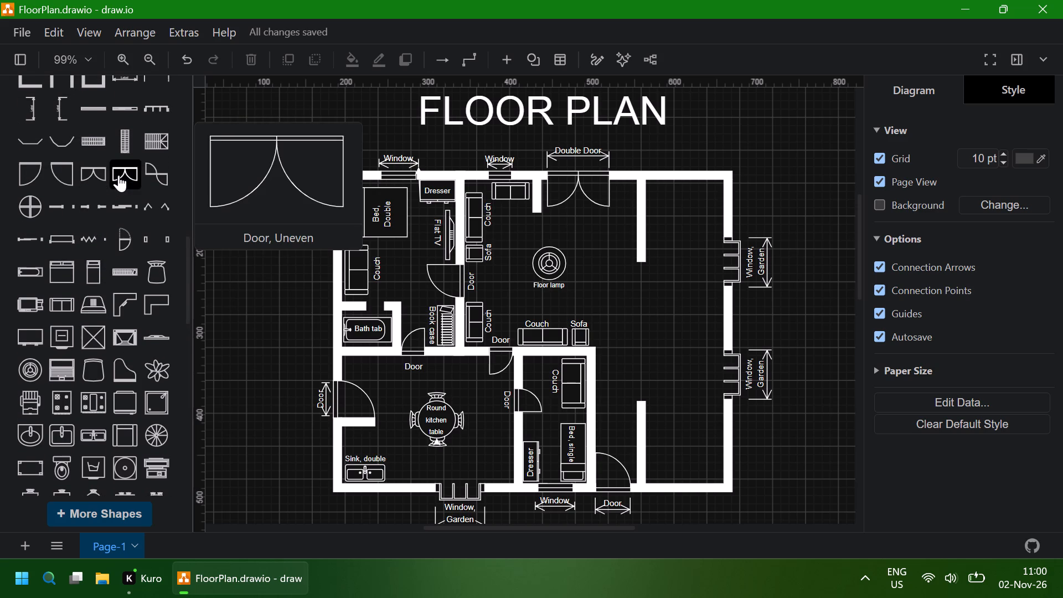
{"action": "scroll", "coordinate": [118, 175], "scroll_direction": "up", "scroll_amount": 1}
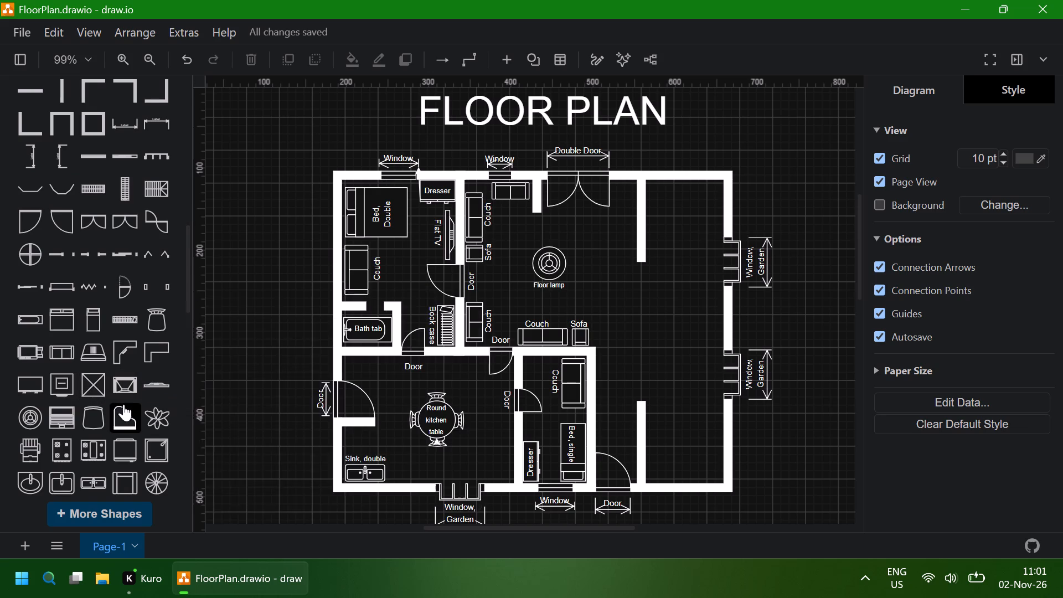
{"action": "scroll", "coordinate": [119, 408], "scroll_direction": "down", "scroll_amount": 1}
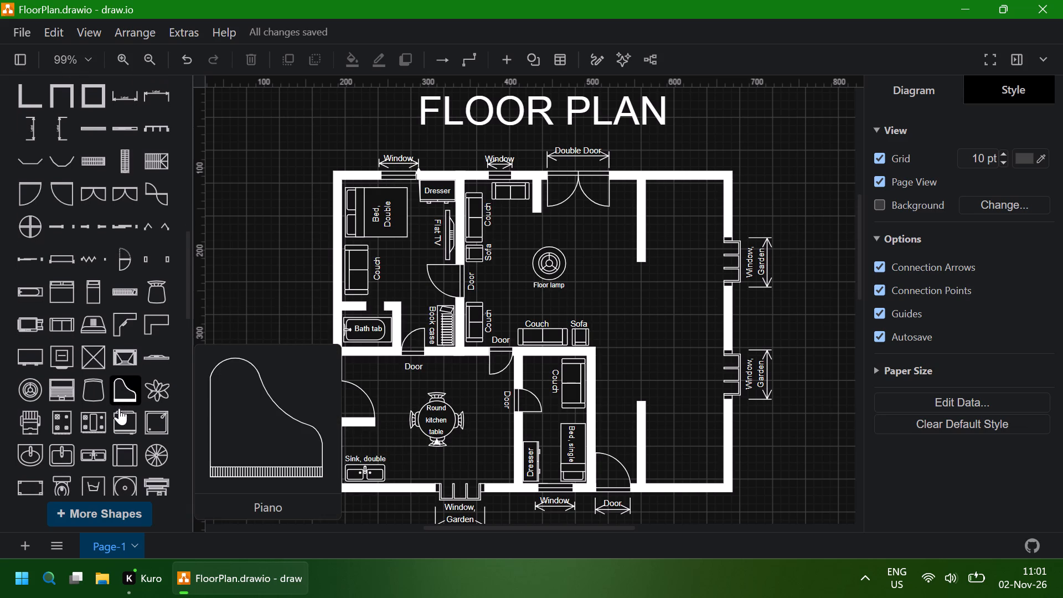
{"action": "scroll", "coordinate": [119, 408], "scroll_direction": "down", "scroll_amount": 1}
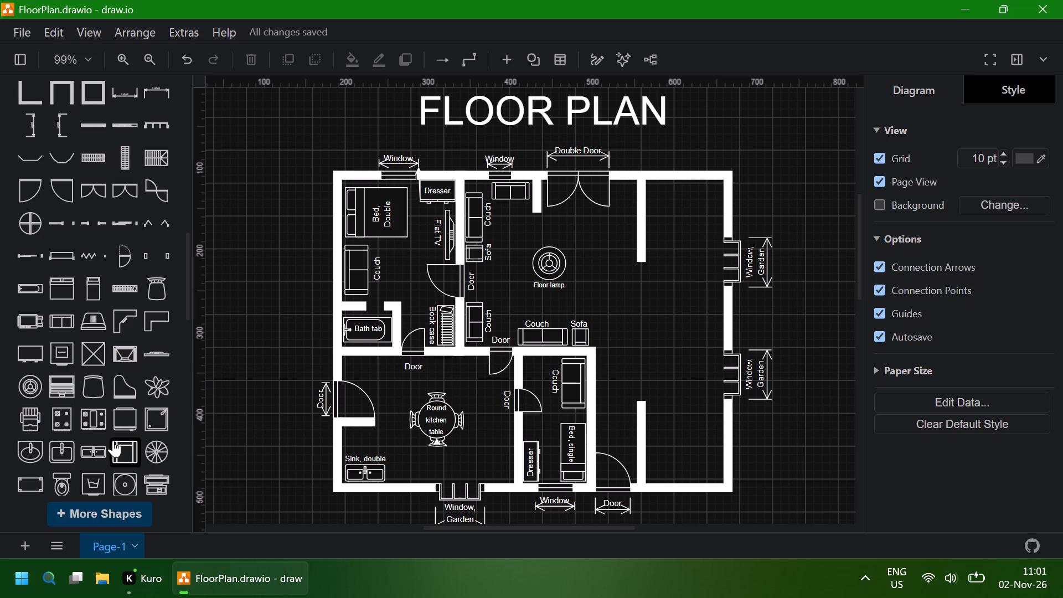
{"action": "scroll", "coordinate": [98, 450], "scroll_direction": "down", "scroll_amount": 1}
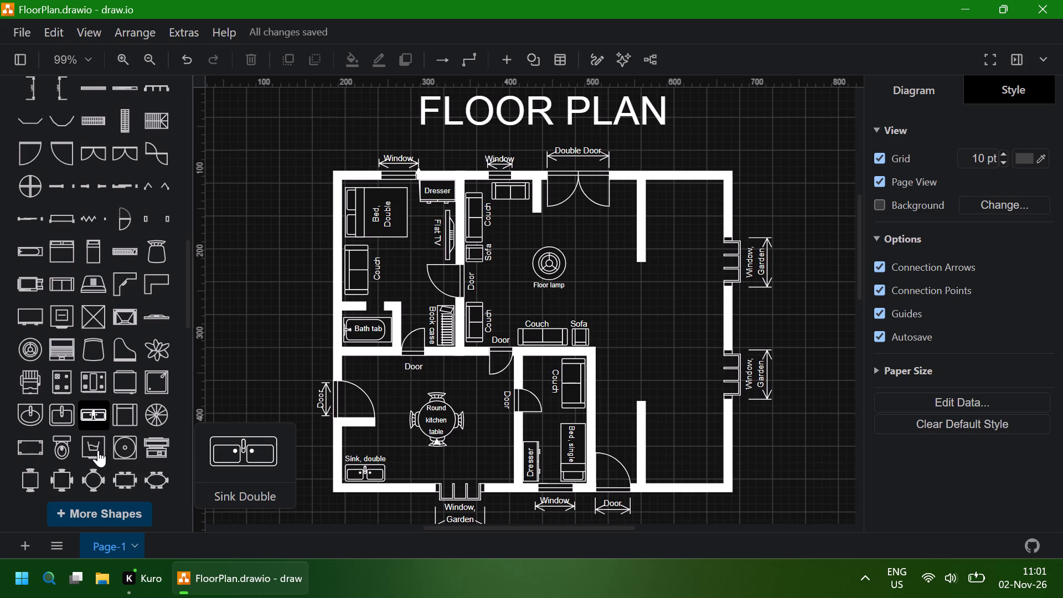
{"action": "scroll", "coordinate": [98, 450], "scroll_direction": "down", "scroll_amount": 1}
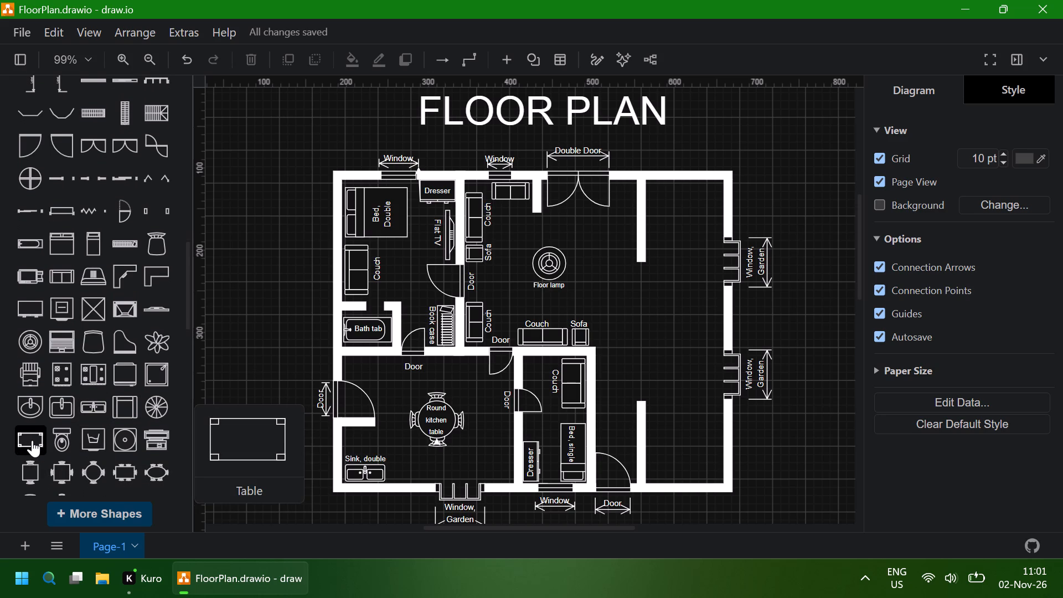
{"action": "left_click", "coordinate": [32, 440]}
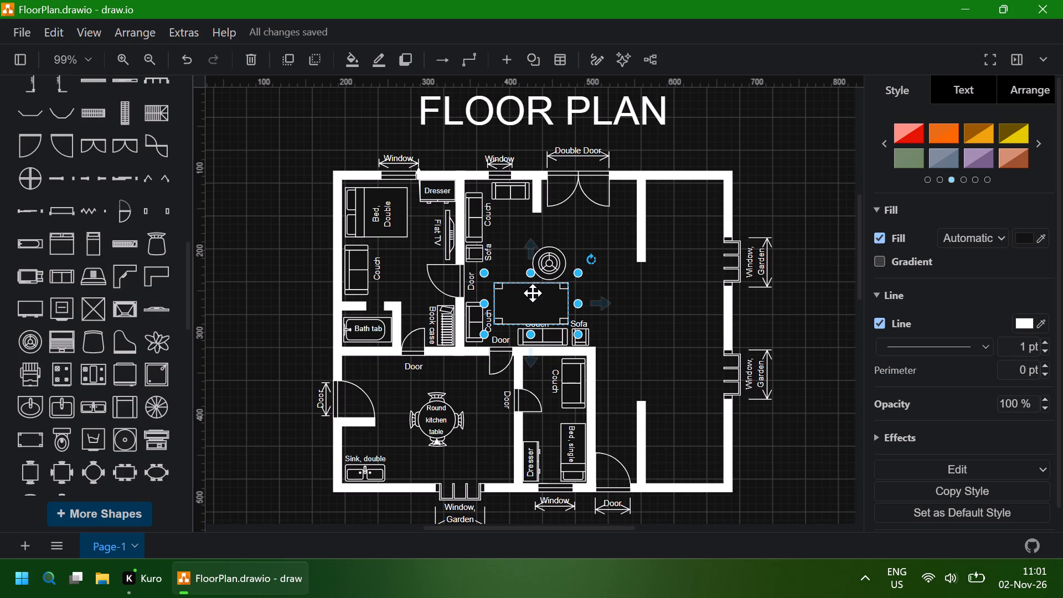
{"action": "left_click_drag", "start_coordinate": [523, 301], "coordinate": [644, 286]}
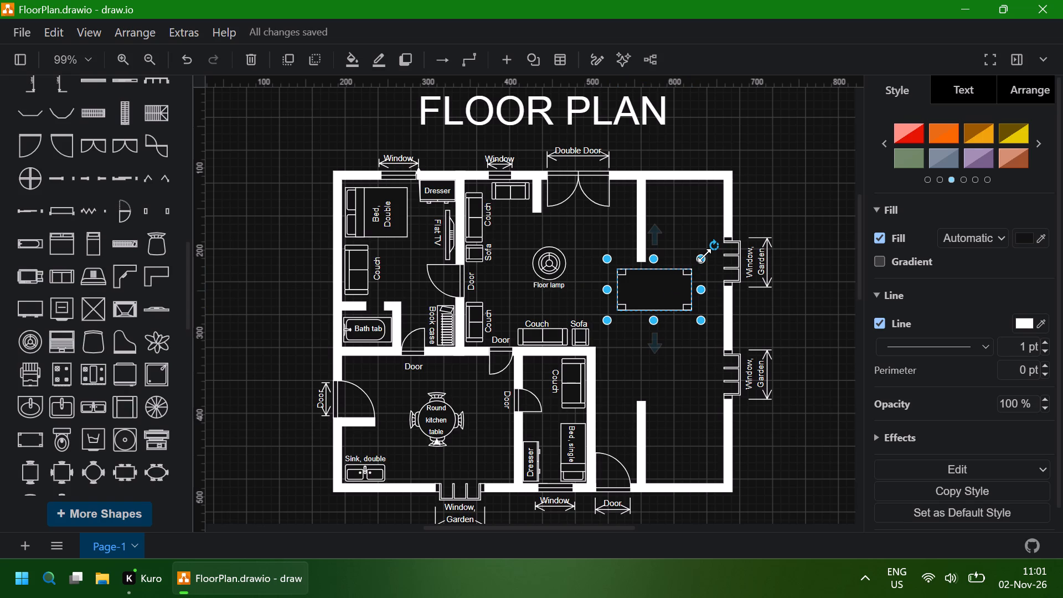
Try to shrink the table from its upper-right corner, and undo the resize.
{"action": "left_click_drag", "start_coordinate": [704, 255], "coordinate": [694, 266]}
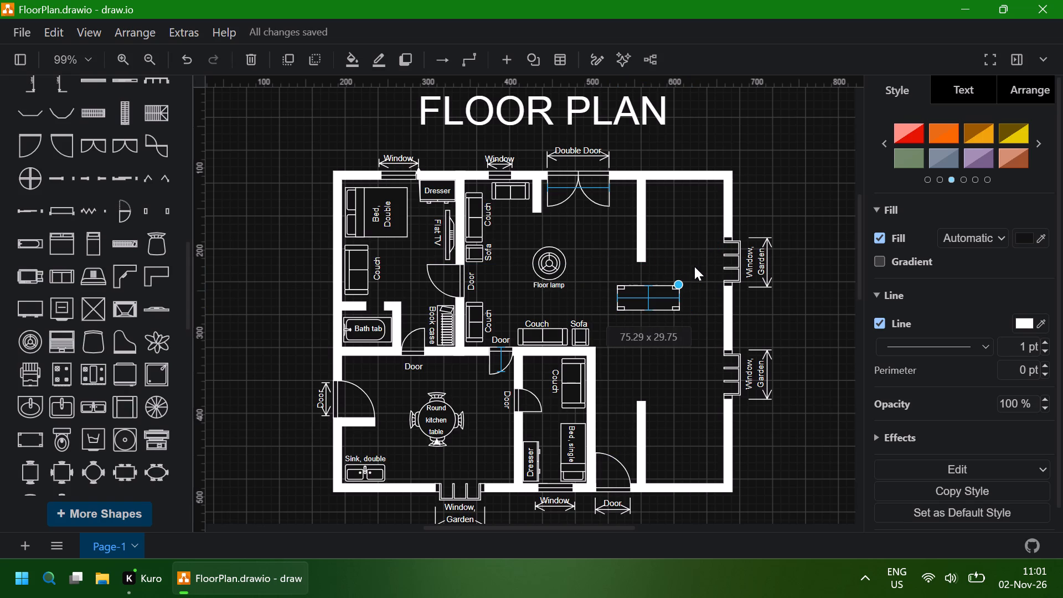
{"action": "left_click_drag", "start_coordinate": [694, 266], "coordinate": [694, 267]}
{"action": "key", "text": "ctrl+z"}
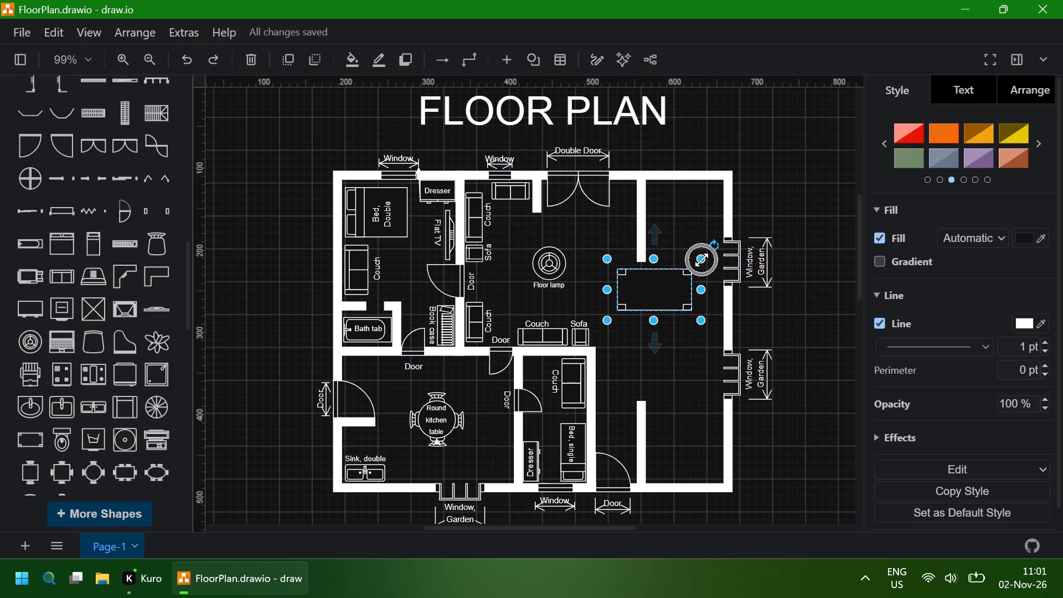
Shrink the table from its upper-right corner and move it into the living room, beneath the top-wall couch.
{"action": "left_click_drag", "start_coordinate": [701, 260], "coordinate": [690, 268], "text": "shift"}
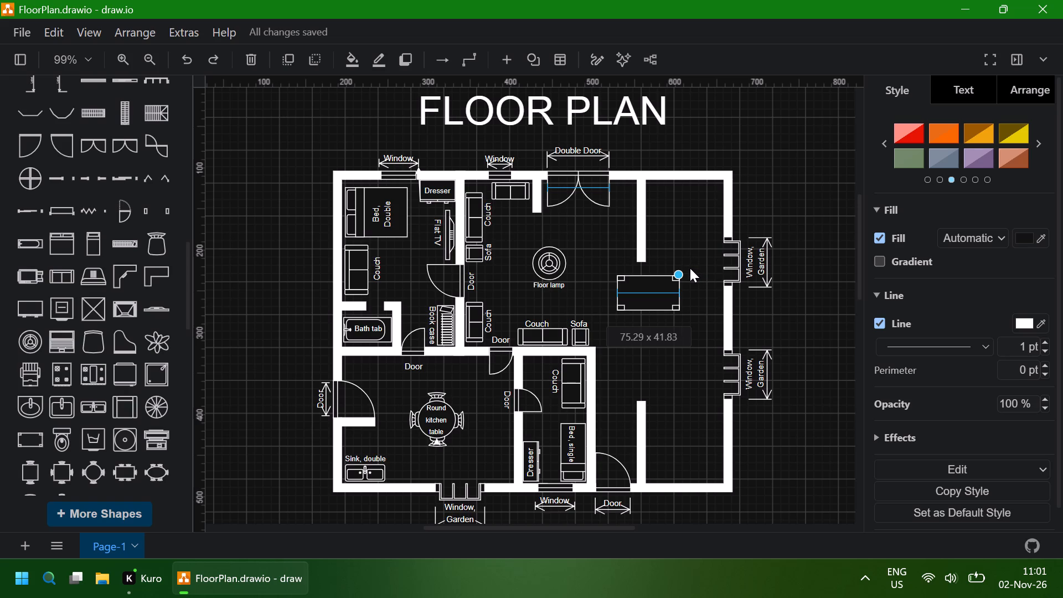
{"action": "left_click_drag", "start_coordinate": [690, 268], "coordinate": [687, 271], "text": "shift"}
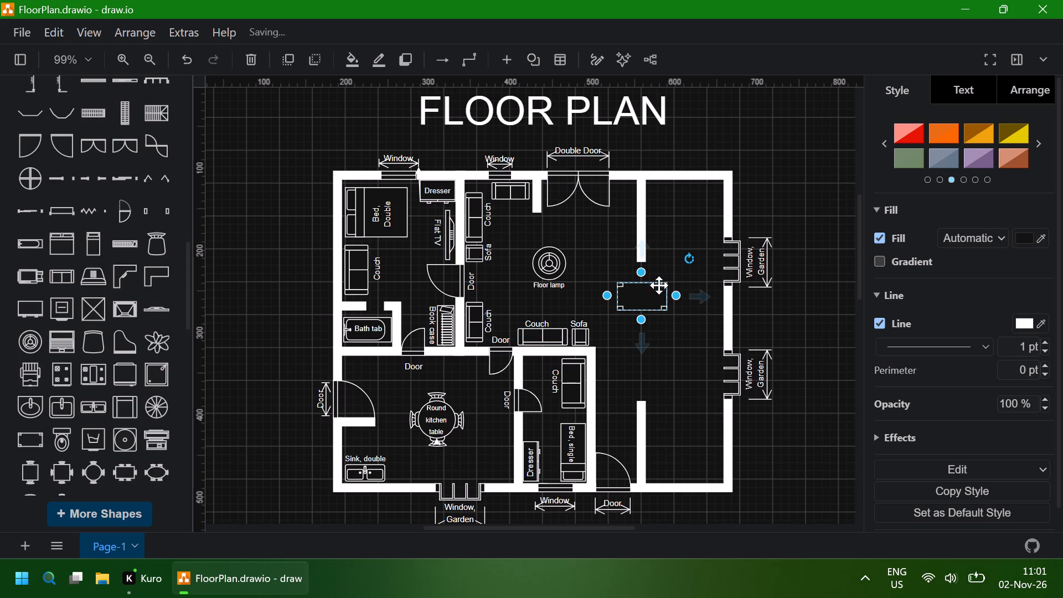
{"action": "left_click_drag", "start_coordinate": [642, 296], "coordinate": [528, 238]}
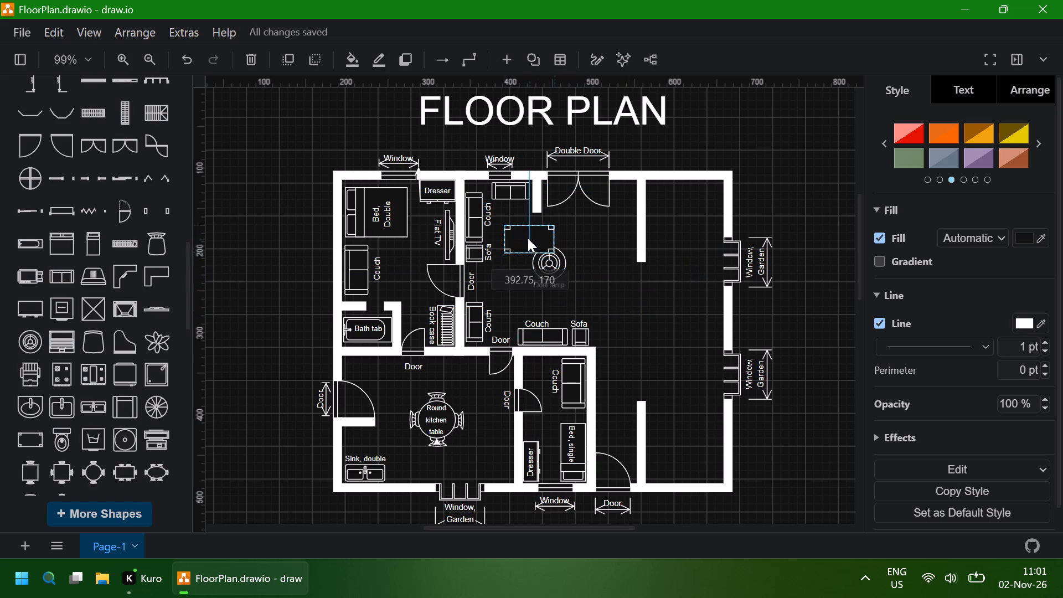
{"action": "left_click_drag", "start_coordinate": [528, 238], "coordinate": [522, 235]}
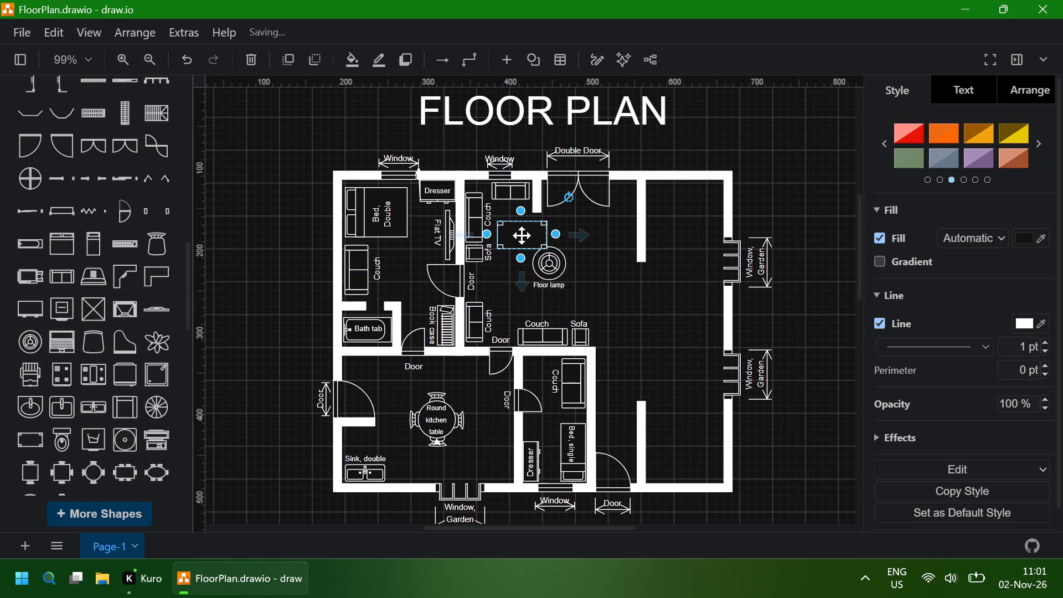
Rotate the table 90° so it stands vertical, and shift it left towards the left-wall couch and sofa.
{"action": "left_click_drag", "start_coordinate": [570, 198], "coordinate": [590, 214]}
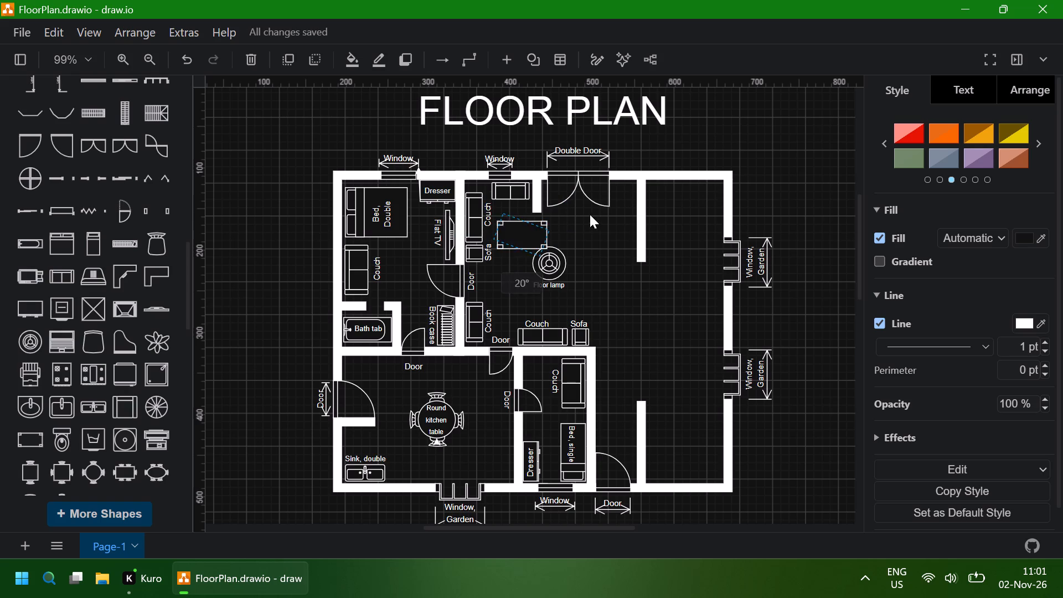
{"action": "left_click_drag", "start_coordinate": [590, 214], "coordinate": [556, 280]}
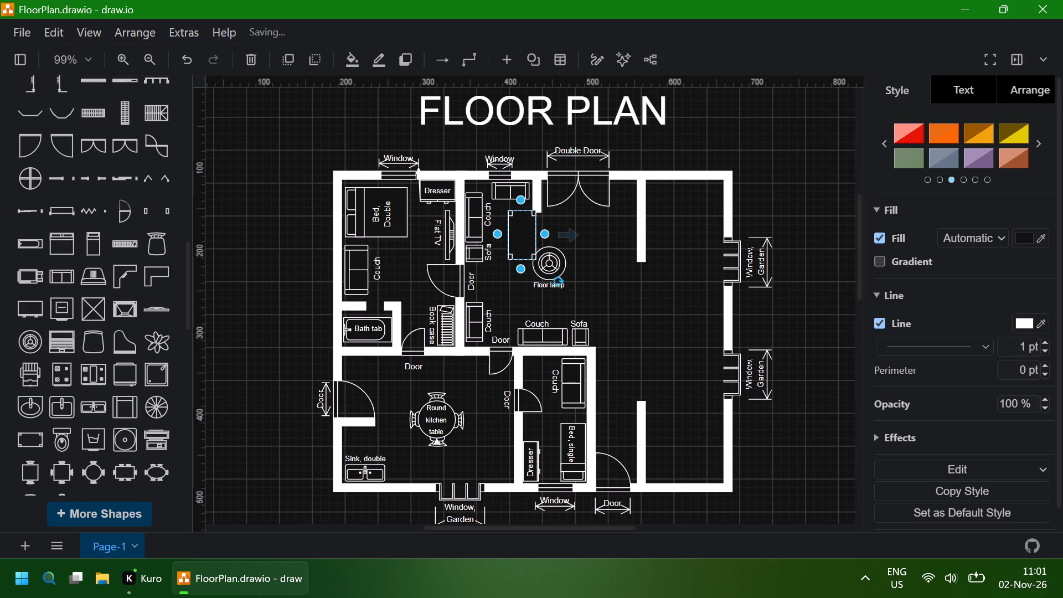
{"action": "left_click", "coordinate": [524, 235]}
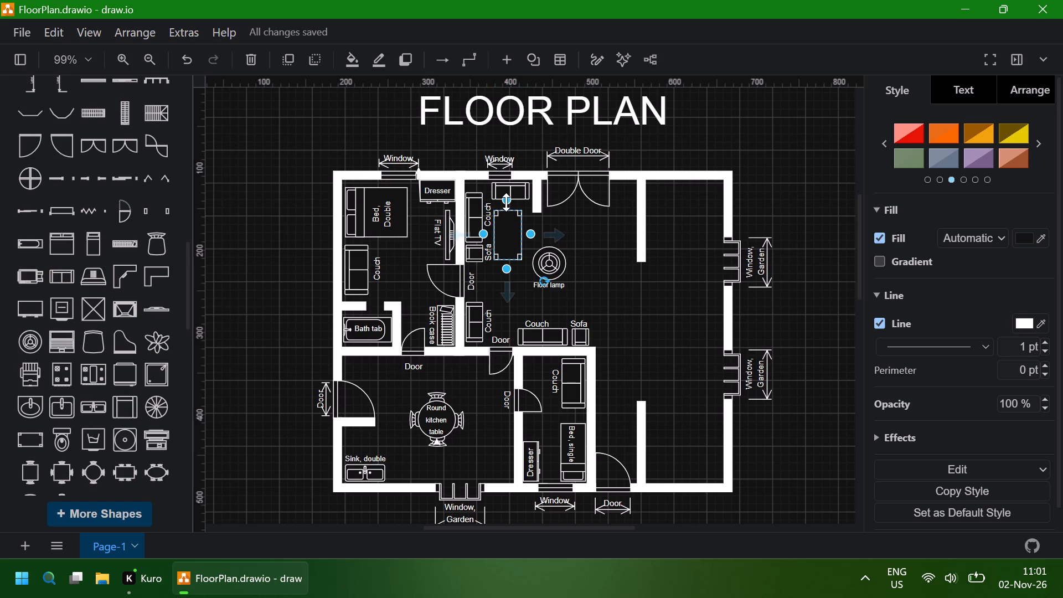
Shrink the rotated table further from its upper end.
{"action": "left_click_drag", "start_coordinate": [506, 202], "coordinate": [504, 212], "text": "shift"}
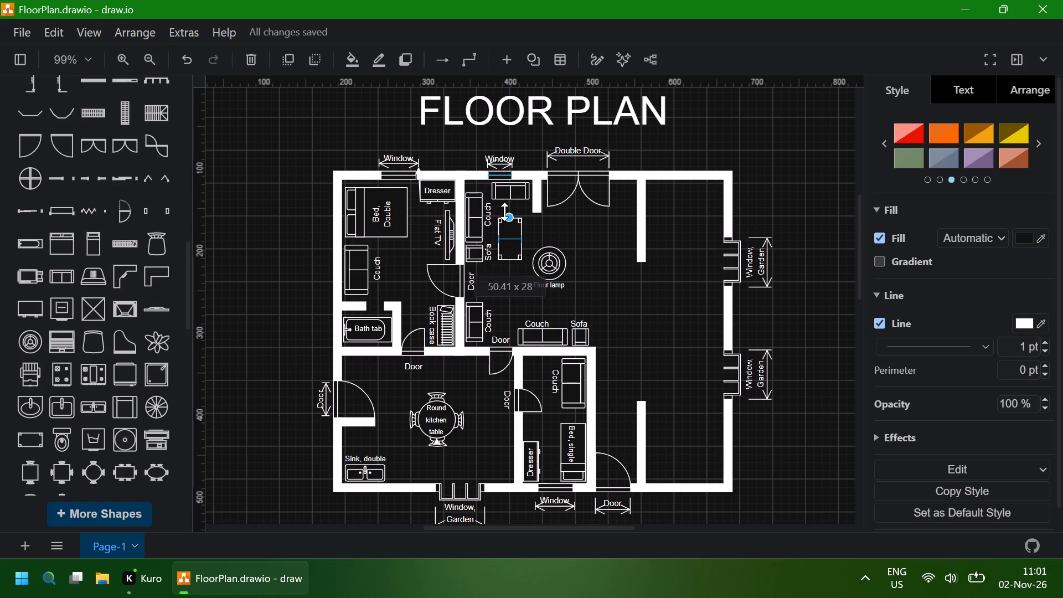
{"action": "left_click_drag", "start_coordinate": [504, 212], "coordinate": [504, 215], "text": "shift"}
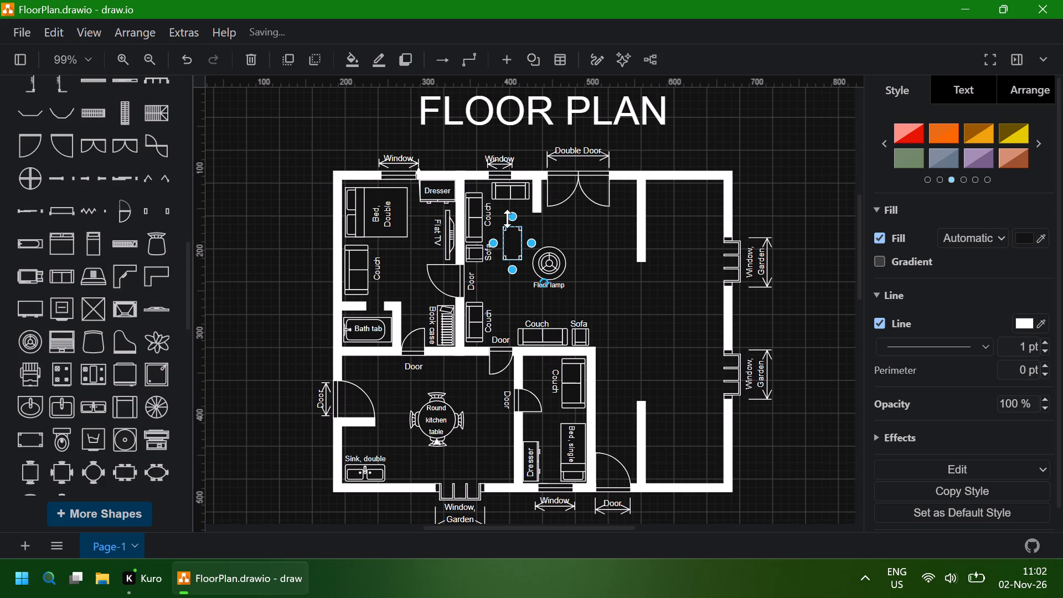
Nudge the table seven increments left and 26 up, into the corner between the left-wall and top-wall couches.
{"action": "key", "text": "Left"}
{"action": "key", "text": "Left"}
{"action": "key", "text": "Left"}
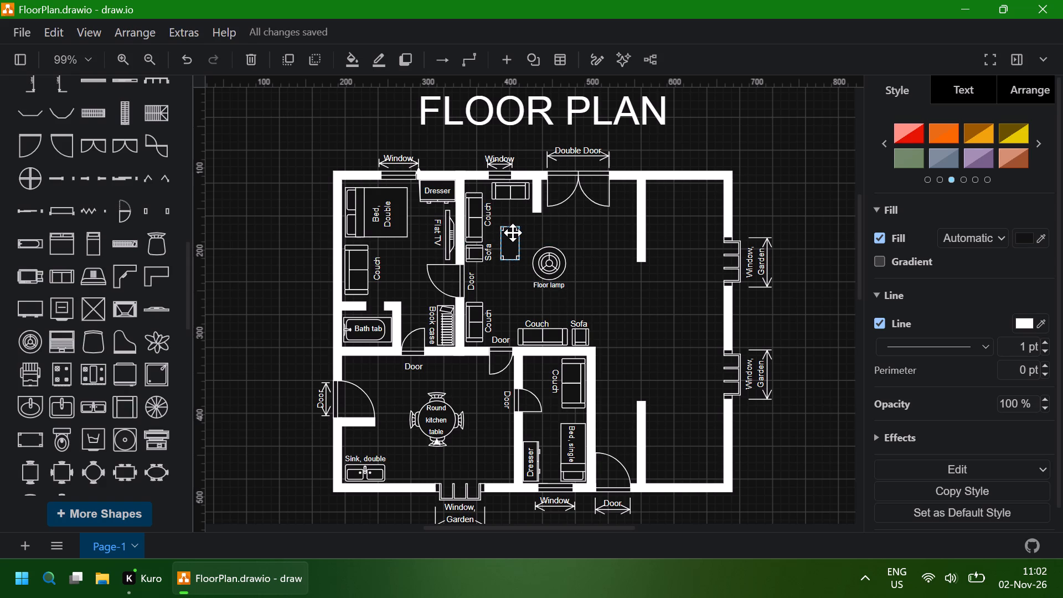
{"action": "key", "text": "Left"}
{"action": "key", "text": "Left"}
{"action": "key", "text": "Left"}
{"action": "key", "text": "Left"}
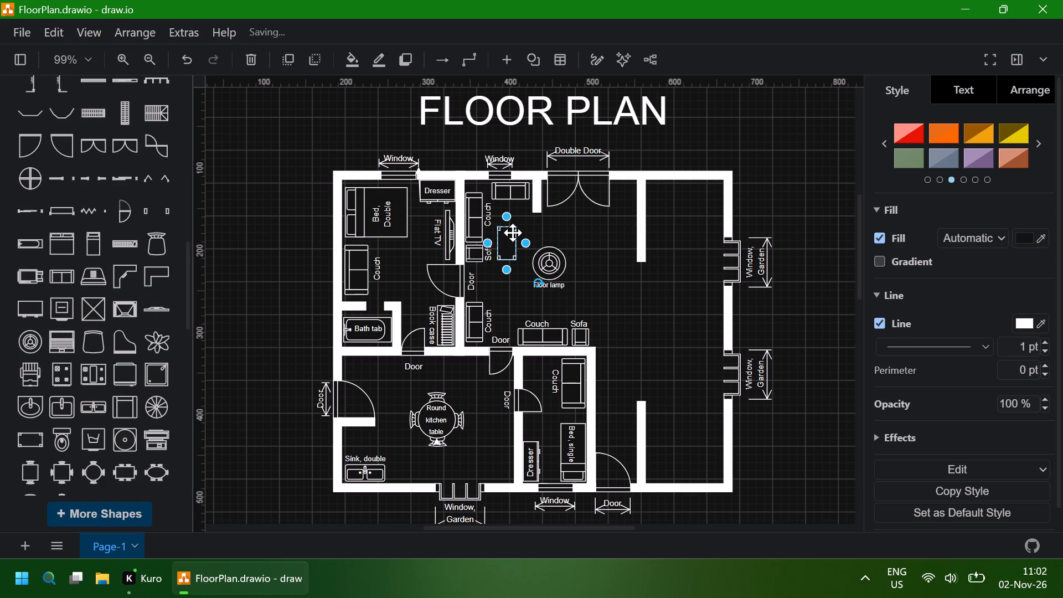
{"action": "key", "text": "Up"}
{"action": "key", "text": "Up"}
{"action": "key", "text": "Up"}
{"action": "key", "text": "Up"}
{"action": "key", "text": "Up"}
{"action": "key", "text": "Up"}
{"action": "key", "text": "Up"}
{"action": "key", "text": "Up"}
{"action": "key", "text": "Up"}
{"action": "key", "text": "Up"}
{"action": "key", "text": "Up"}
{"action": "key", "text": "Up"}
{"action": "key", "text": "Up"}
{"action": "key", "text": "Up"}
{"action": "key", "text": "Up"}
{"action": "key", "text": "Up"}
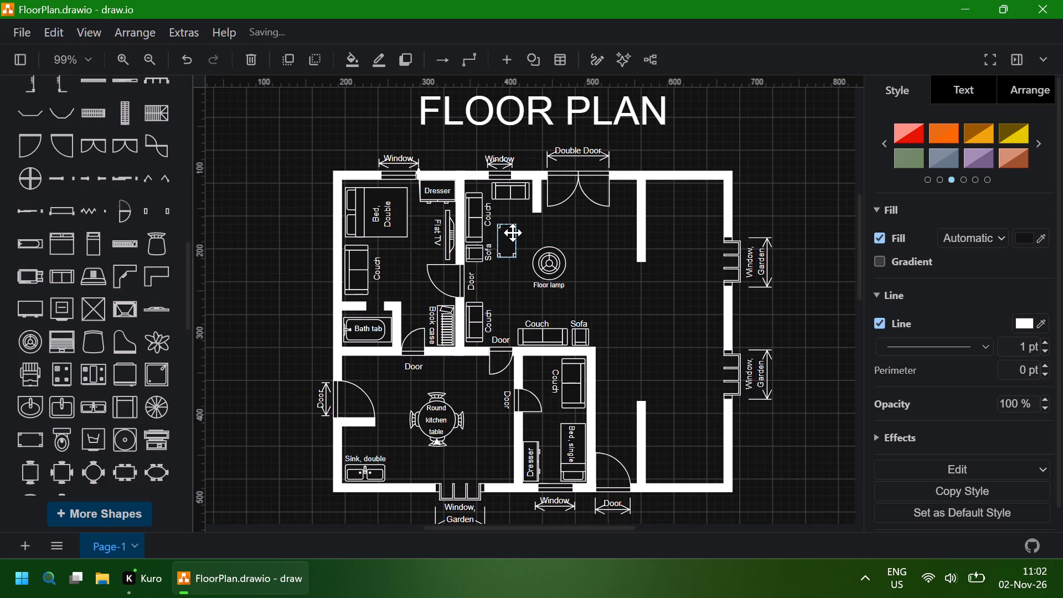
{"action": "key", "text": "Up"}
{"action": "key", "text": "Up"}
{"action": "key", "text": "Up"}
{"action": "key", "text": "Up"}
{"action": "key", "text": "Up"}
{"action": "key", "text": "Up"}
{"action": "key", "text": "Up"}
{"action": "key", "text": "Up"}
{"action": "key", "text": "Up"}
{"action": "key", "text": "Up"}
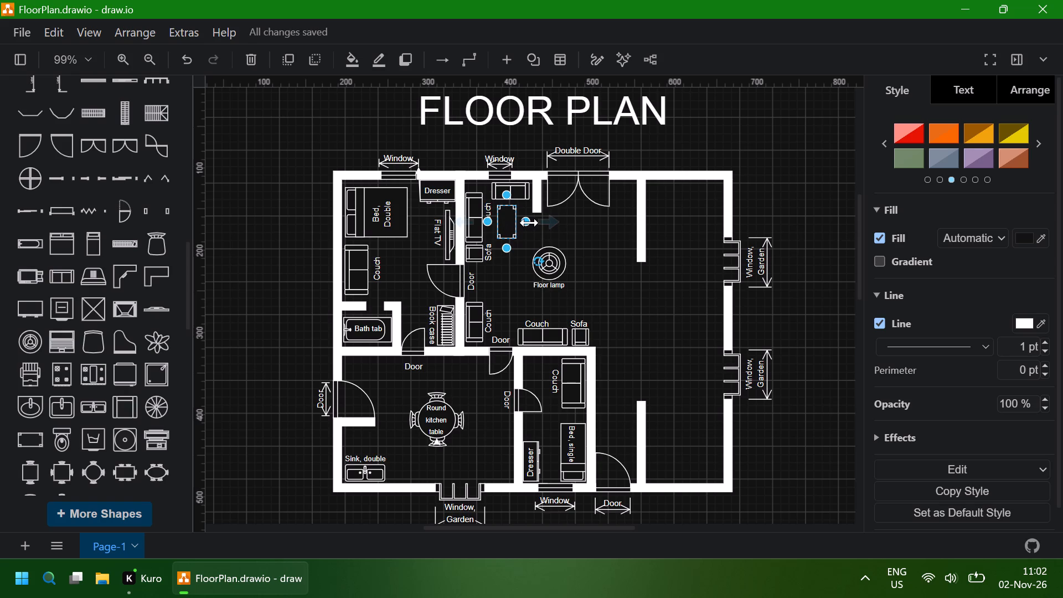
Shorten the table slightly, widen it rightwards to about 36 by 30, and nudge it two increments left.
{"action": "left_click", "coordinate": [529, 223], "text": "shift"}
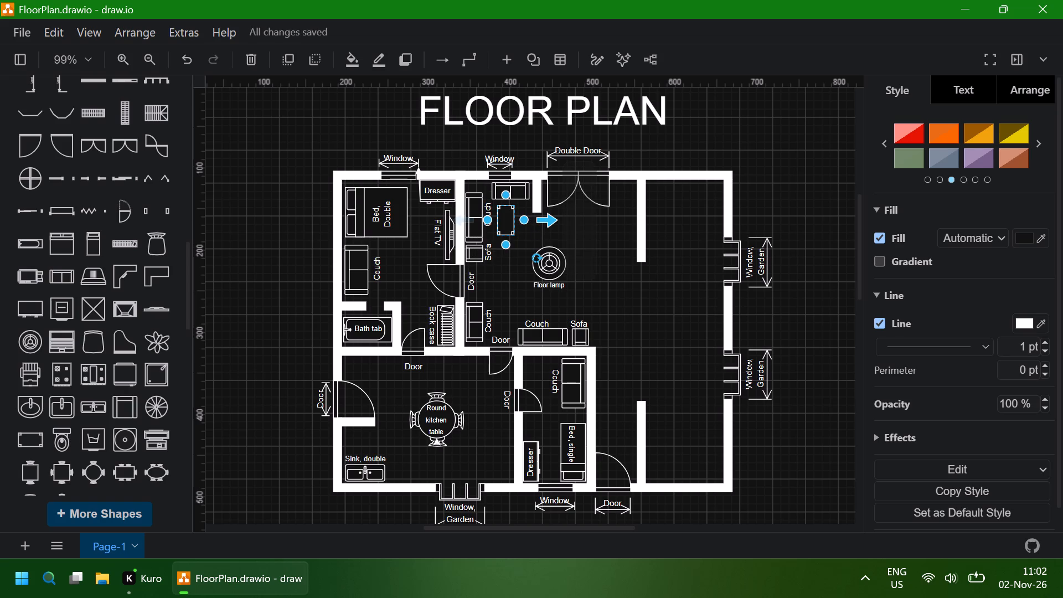
{"action": "left_click_drag", "start_coordinate": [528, 220], "coordinate": [537, 219]}
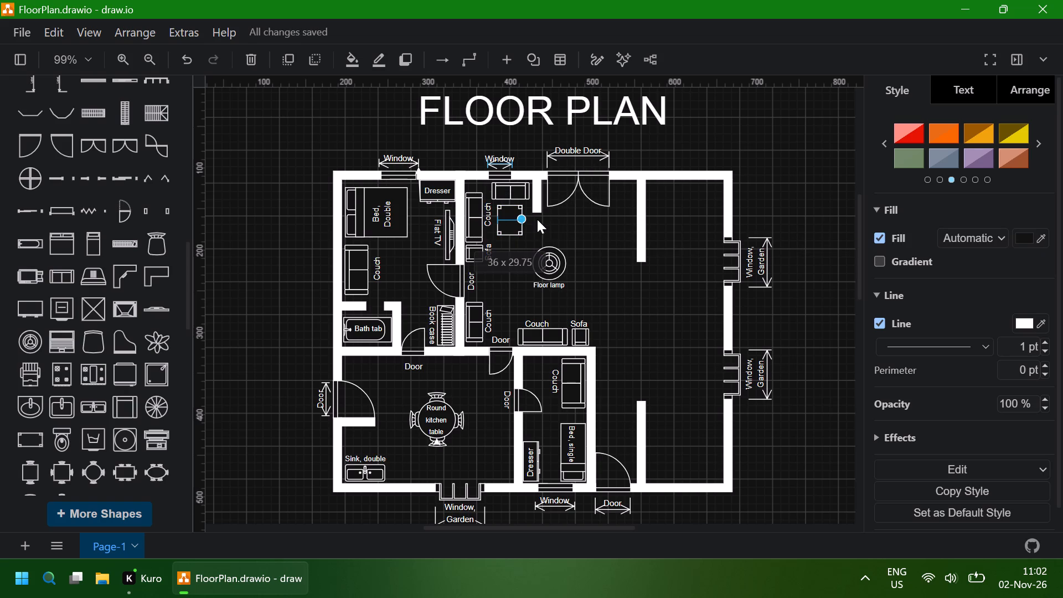
{"action": "left_click_drag", "start_coordinate": [537, 219], "coordinate": [539, 218]}
{"action": "key", "text": "Left"}
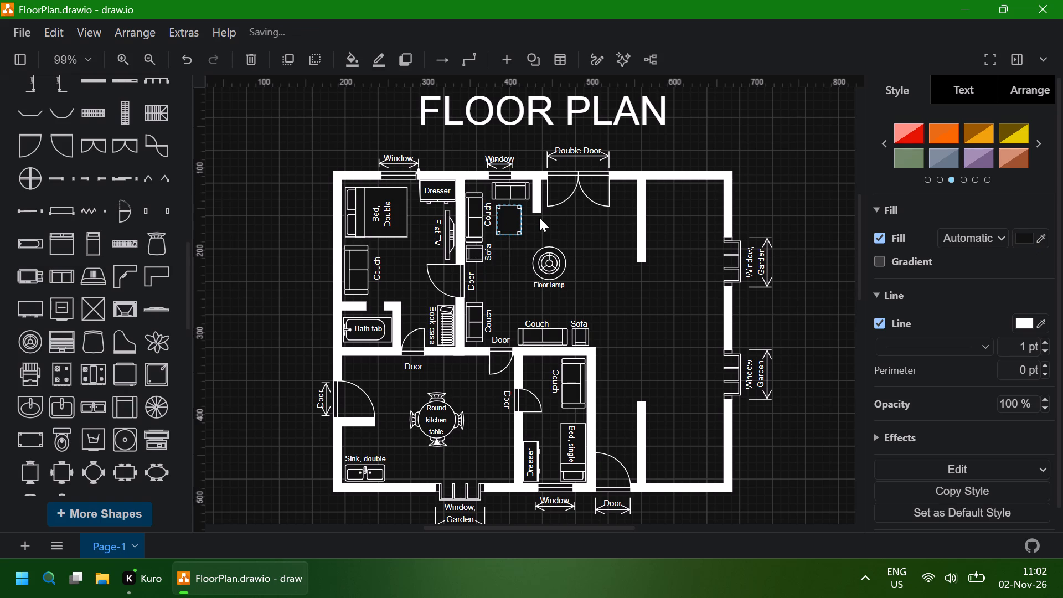
{"action": "key", "text": "Left"}
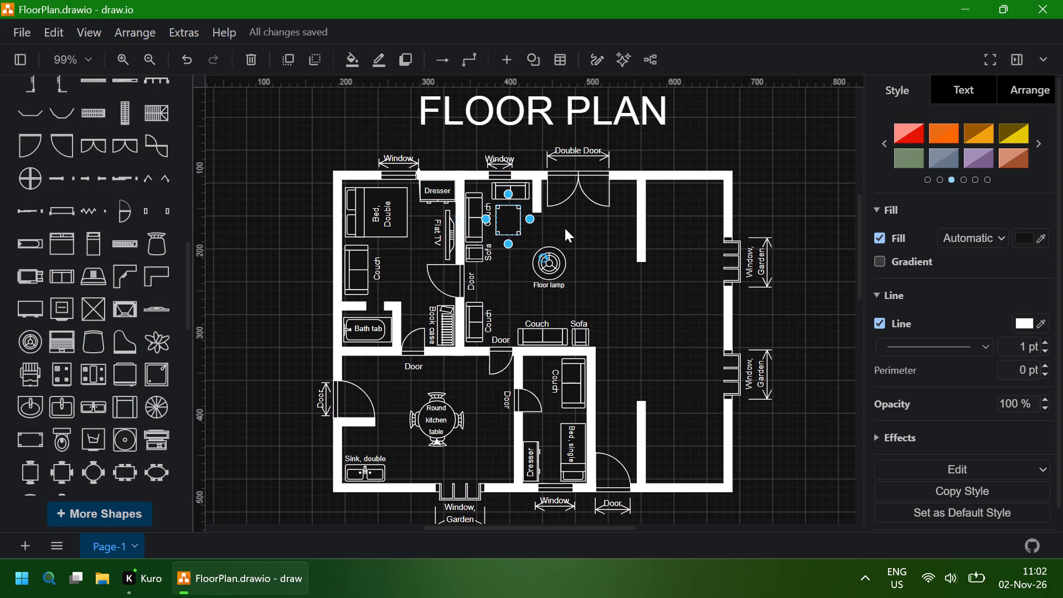
{"action": "left_click", "coordinate": [565, 228]}
Duplicate the table, place the copy directly below it beside the left-wall sofa, and shorten the copy to about 29.75 by 29.75.
{"action": "left_click", "coordinate": [510, 230]}
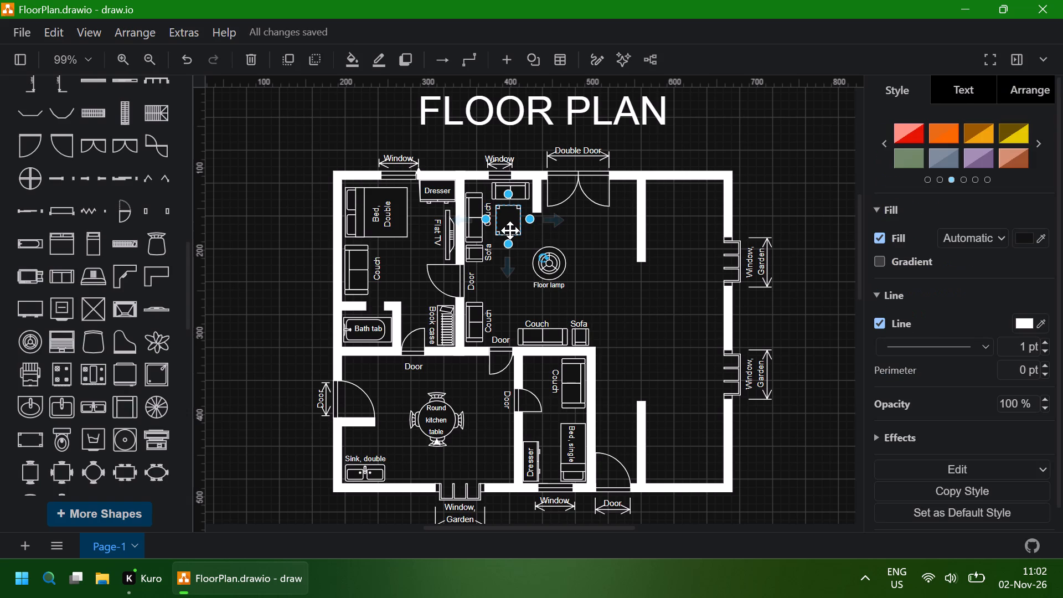
{"action": "key", "text": "ctrl+d"}
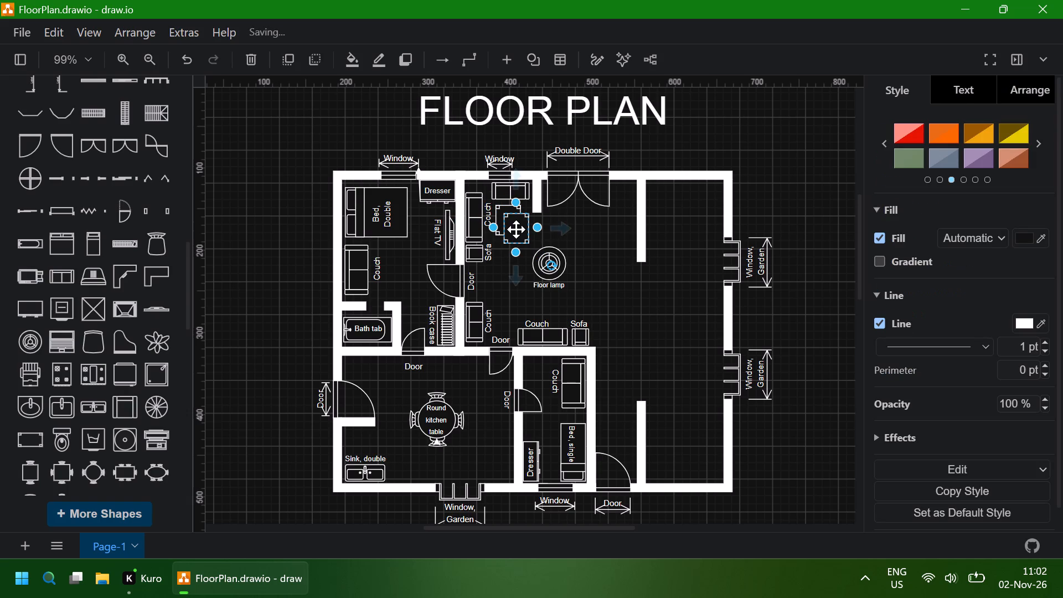
{"action": "left_click_drag", "start_coordinate": [516, 229], "coordinate": [508, 252]}
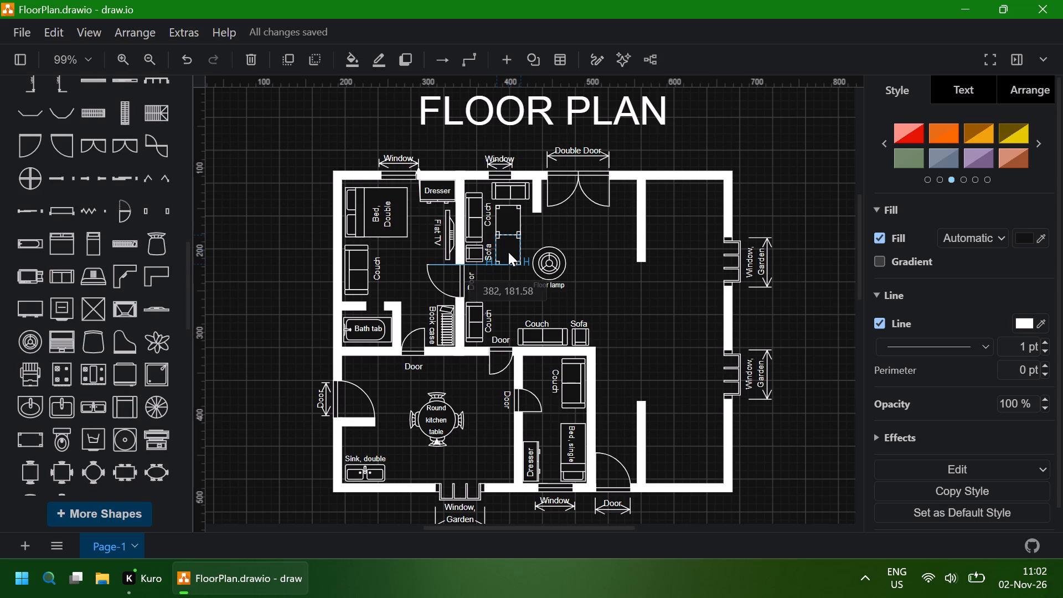
{"action": "left_click_drag", "start_coordinate": [508, 252], "coordinate": [508, 254]}
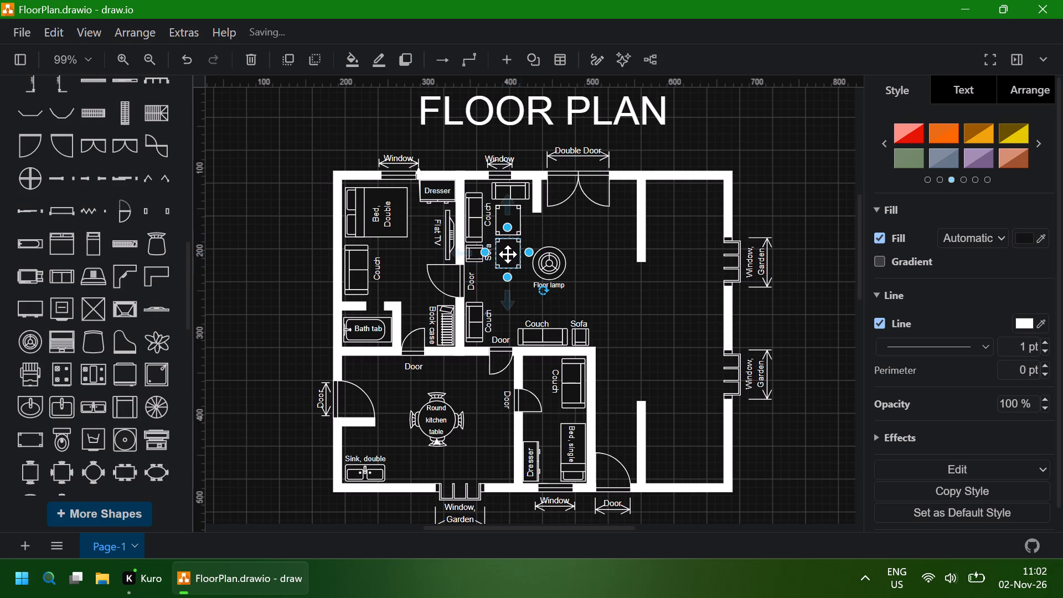
{"action": "left_click", "coordinate": [508, 277]}
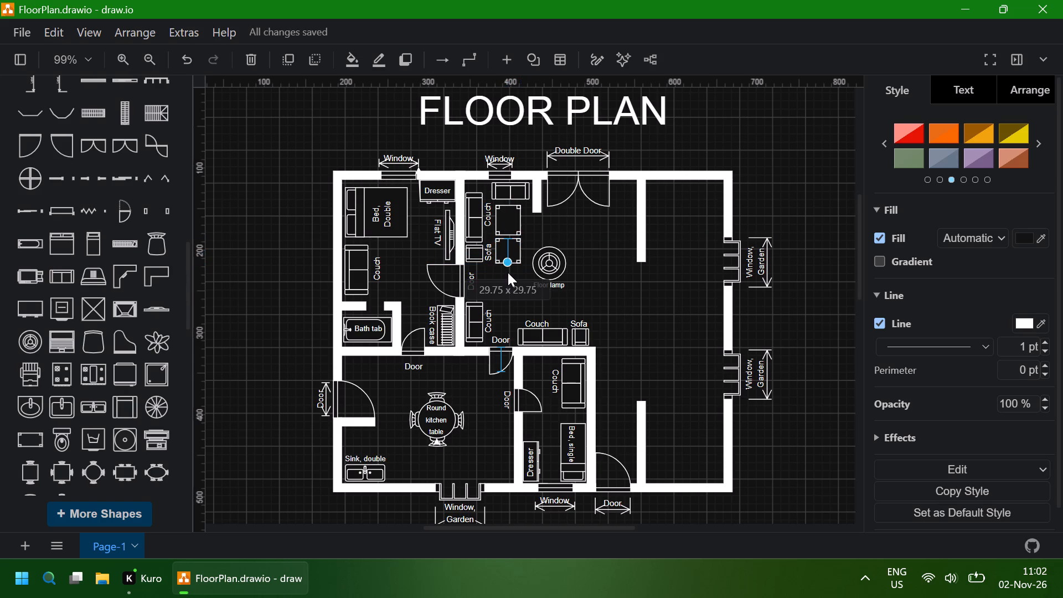
{"action": "left_click", "coordinate": [547, 224]}
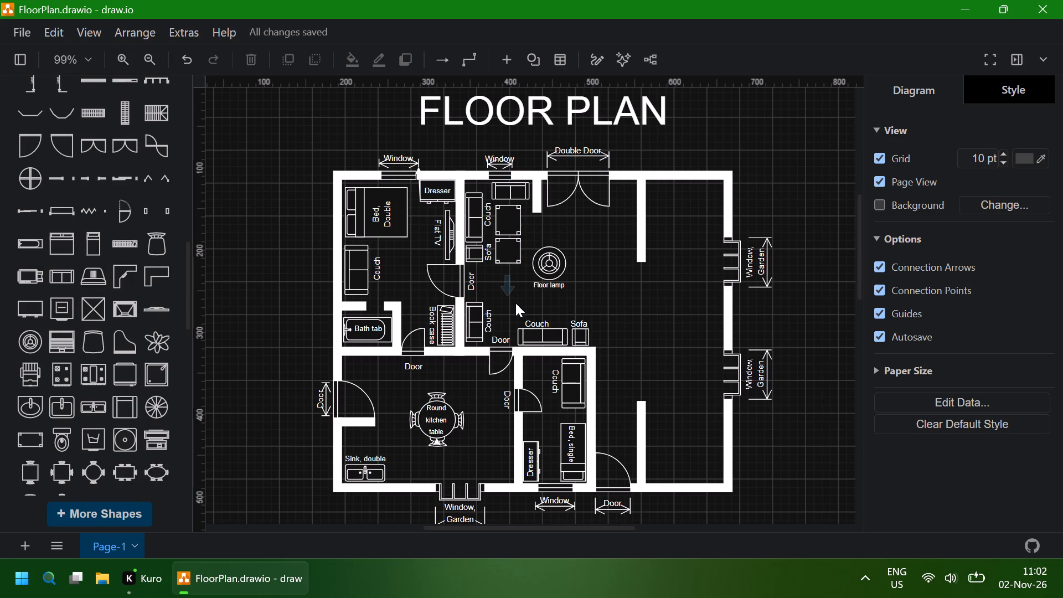
Duplicate the lower table, place the copy below the floor lamp, and widen it to about 29.75 by 90.
{"action": "left_click", "coordinate": [513, 251]}
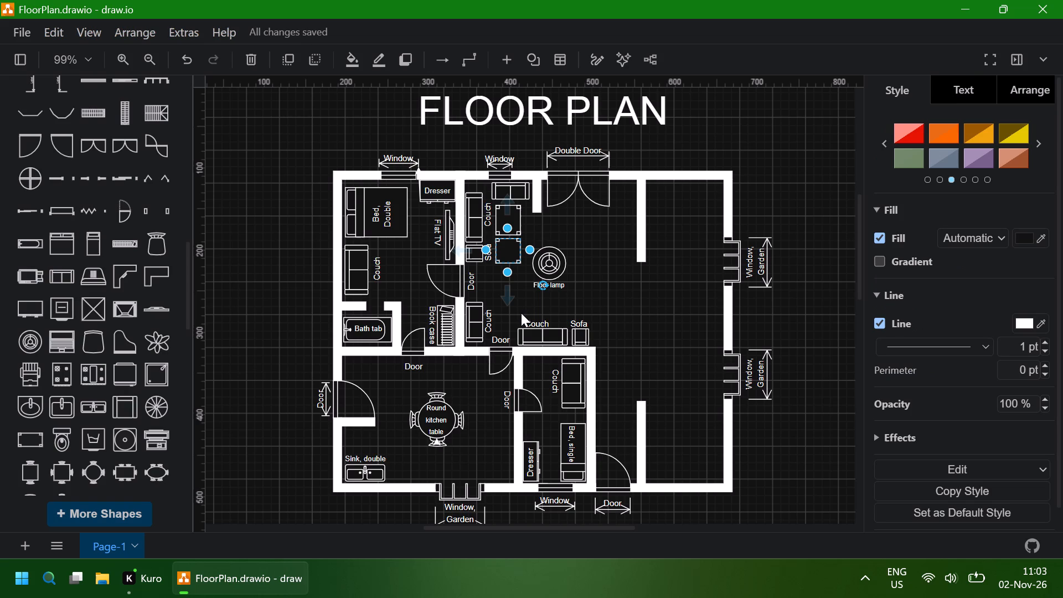
{"action": "key", "text": "ctrl+d"}
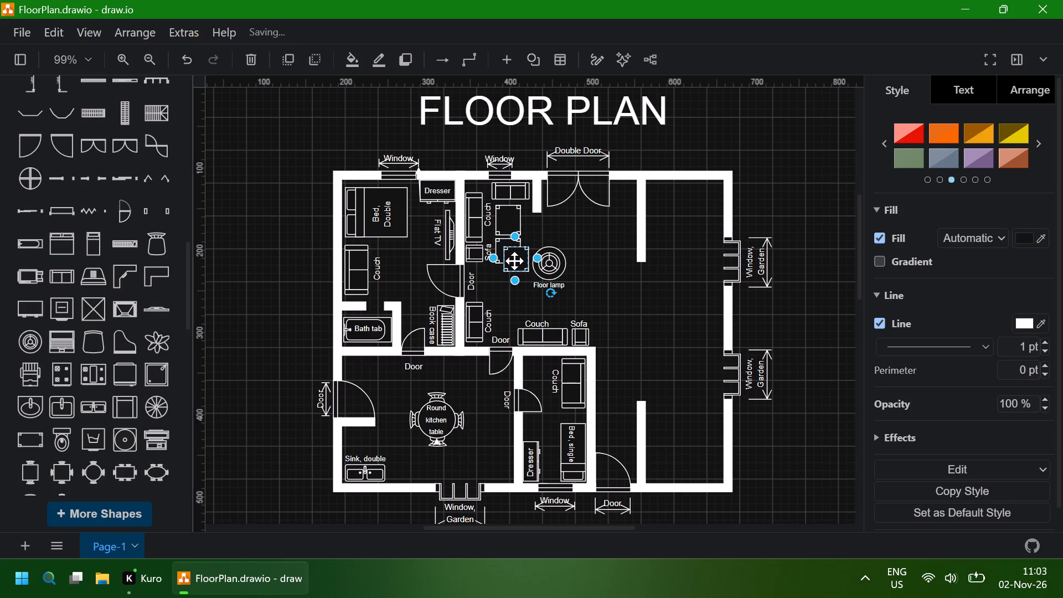
{"action": "left_click_drag", "start_coordinate": [516, 260], "coordinate": [524, 302]}
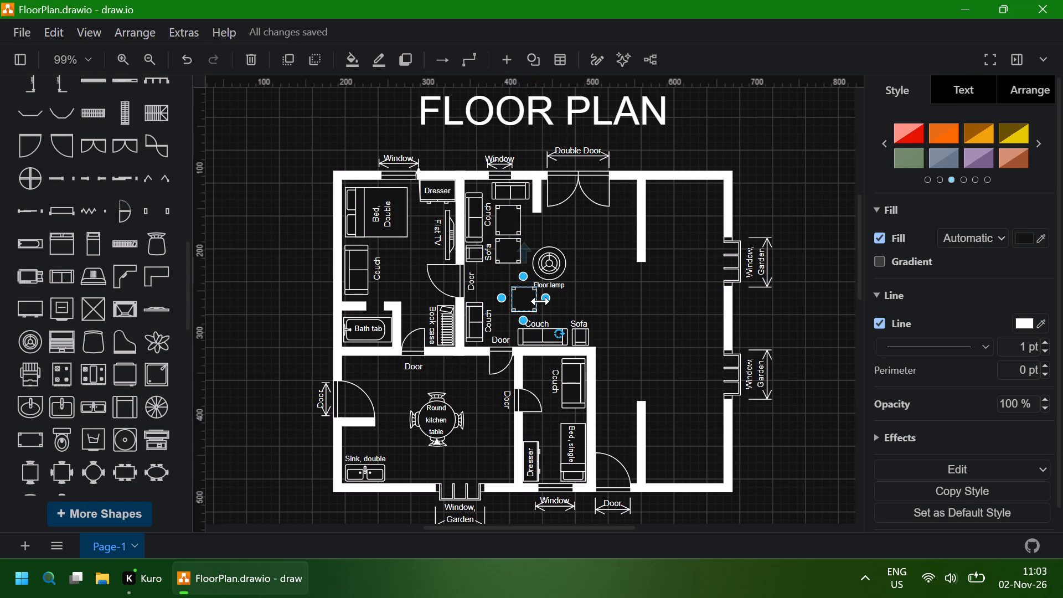
{"action": "left_click_drag", "start_coordinate": [546, 300], "coordinate": [576, 298]}
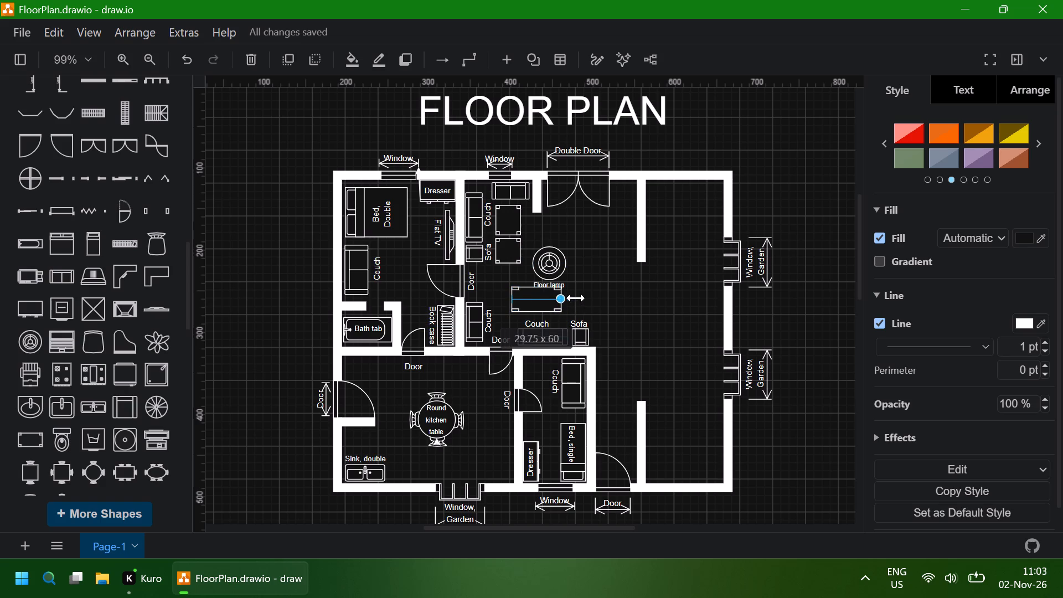
{"action": "left_click_drag", "start_coordinate": [576, 298], "coordinate": [595, 297]}
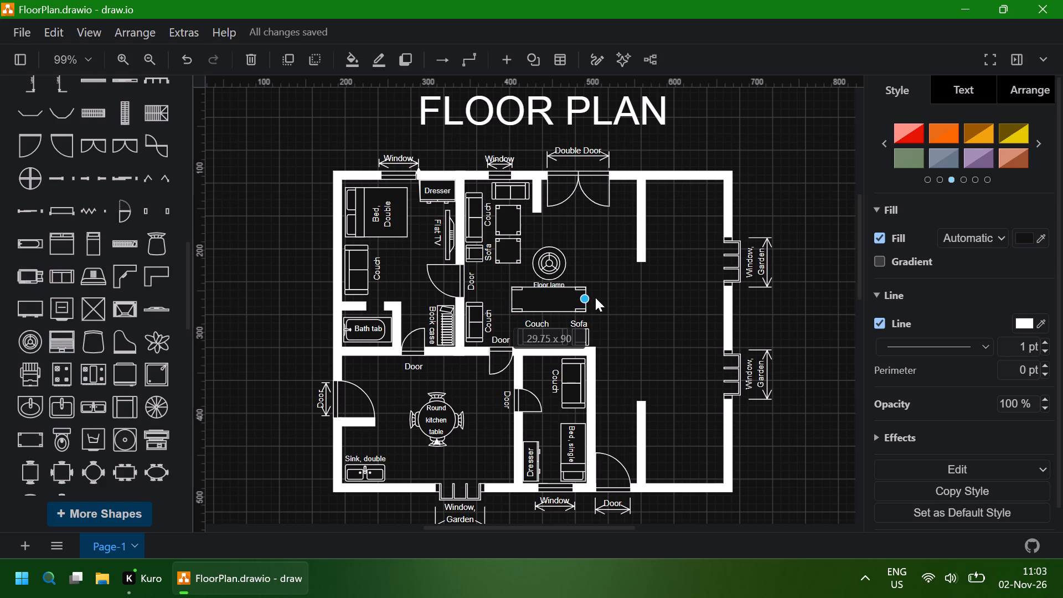
{"action": "left_click_drag", "start_coordinate": [595, 297], "coordinate": [598, 297]}
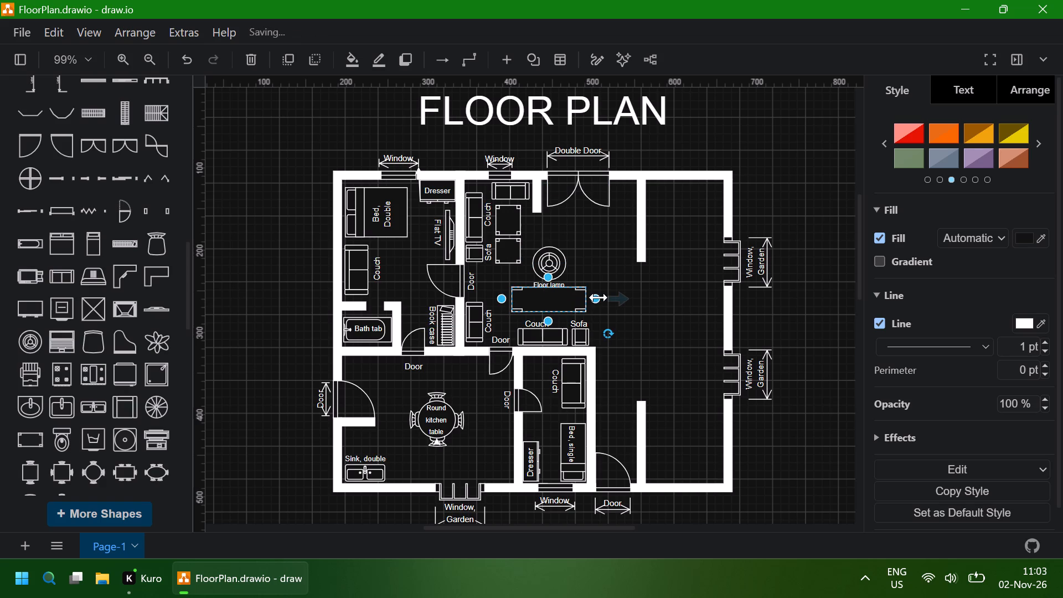
Nudge the long table five increments right and six down, towards the couch and sofa on the living room's bottom wall.
{"action": "key", "text": "Right"}
{"action": "key", "text": "Right"}
{"action": "key", "text": "Right"}
{"action": "key", "text": "Right"}
{"action": "key", "text": "Right"}
{"action": "key", "text": "Down"}
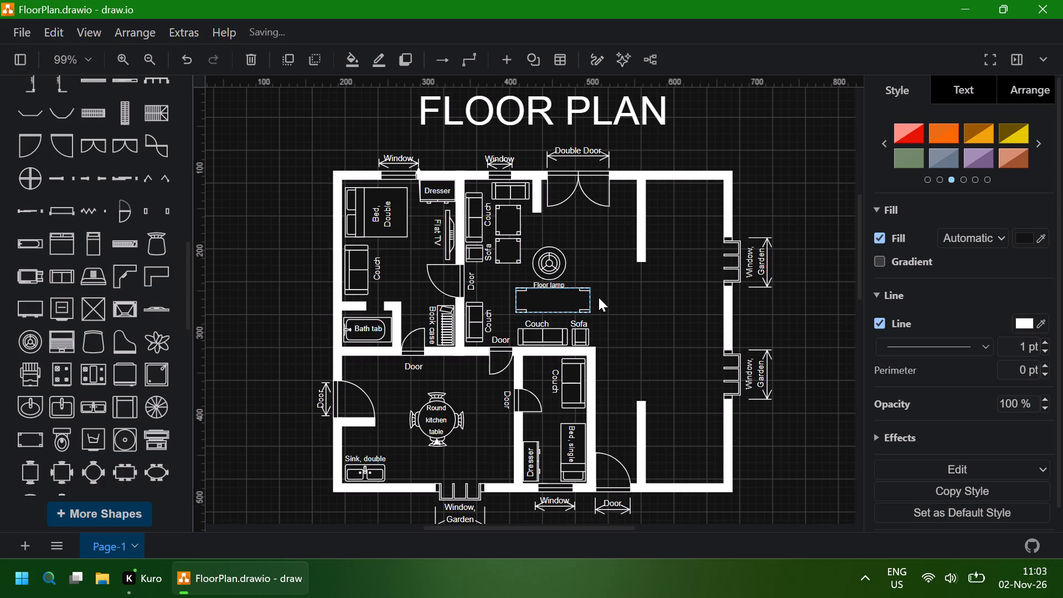
{"action": "key", "text": "Down"}
{"action": "key", "text": "Down"}
{"action": "key", "text": "Down"}
{"action": "key", "text": "Down"}
{"action": "key", "text": "Down"}
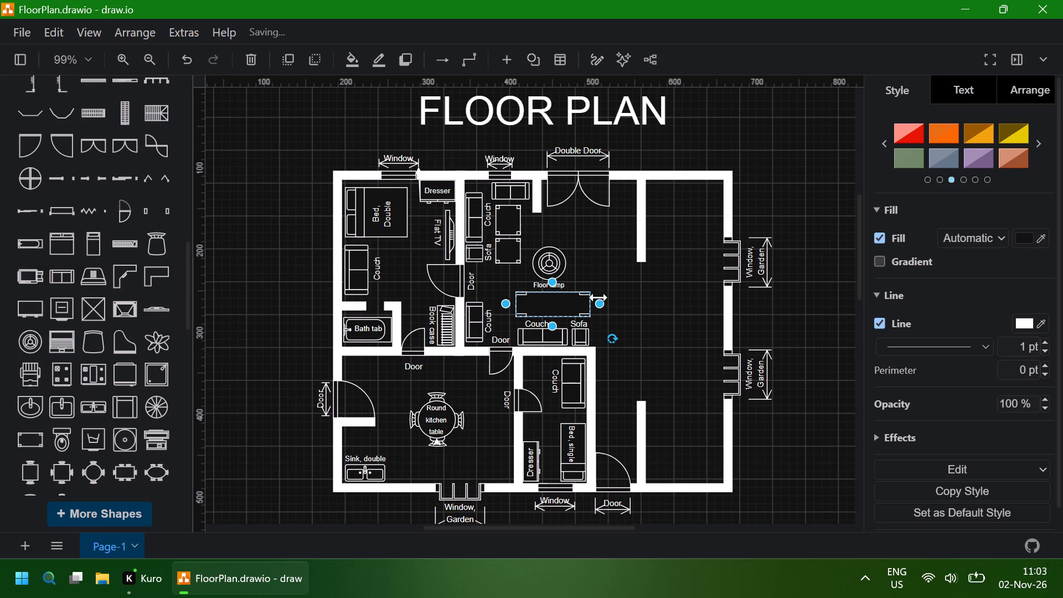
Narrow the long table, nudge it eight increments right above the couch and sofa, and reduce its depth from the upper edge.
{"action": "left_click_drag", "start_coordinate": [598, 304], "coordinate": [592, 304]}
{"action": "key", "text": "Right"}
{"action": "key", "text": "Right"}
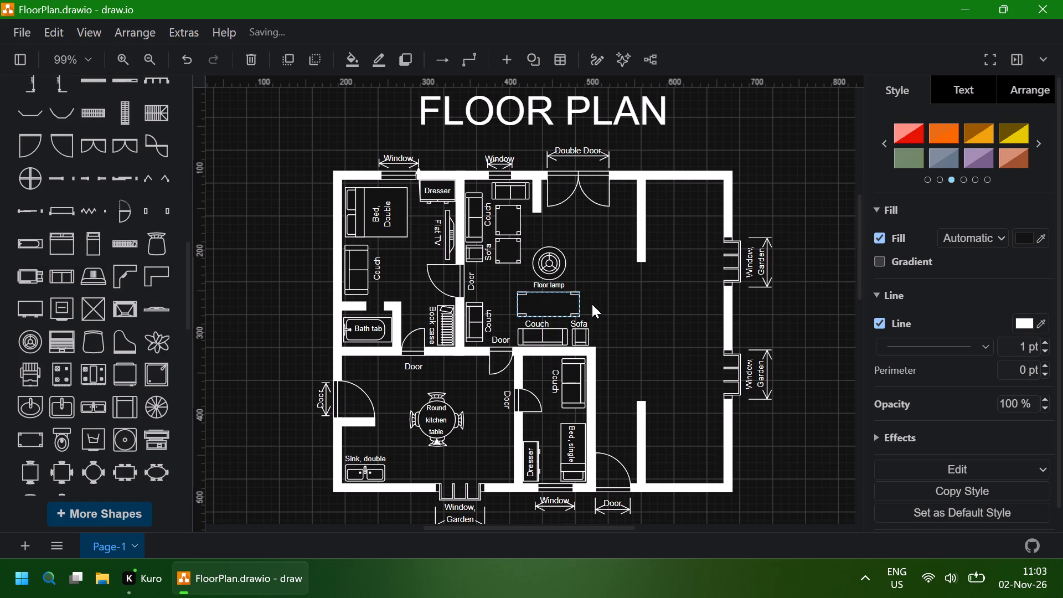
{"action": "key", "text": "Right"}
{"action": "key", "text": "Right"}
{"action": "key", "text": "Right"}
{"action": "key", "text": "Right"}
{"action": "key", "text": "Right"}
{"action": "key", "text": "Right"}
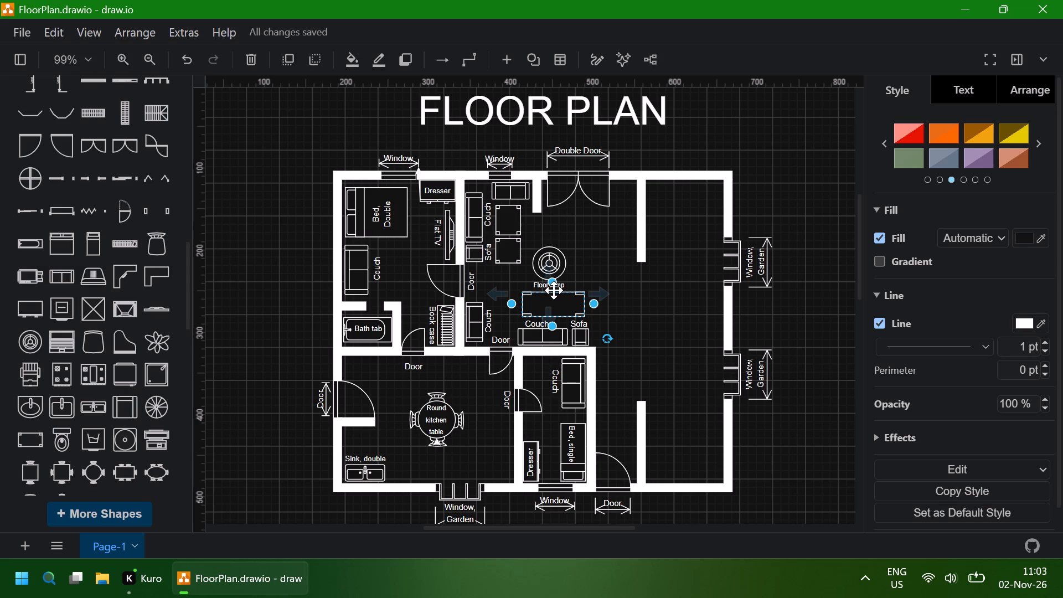
{"action": "left_click_drag", "start_coordinate": [551, 286], "coordinate": [550, 291]}
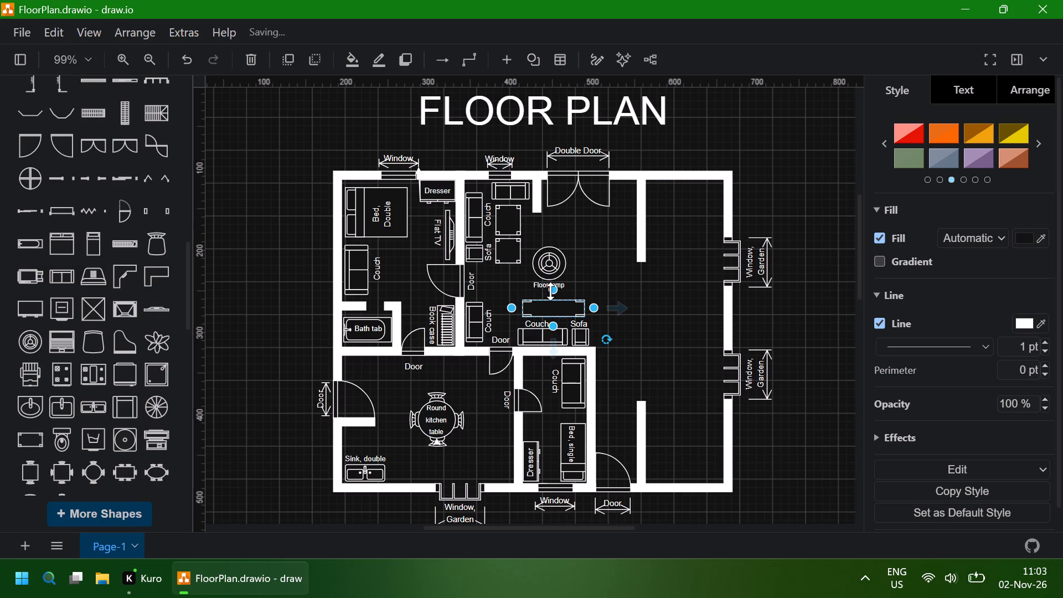
{"action": "left_click", "coordinate": [596, 266]}
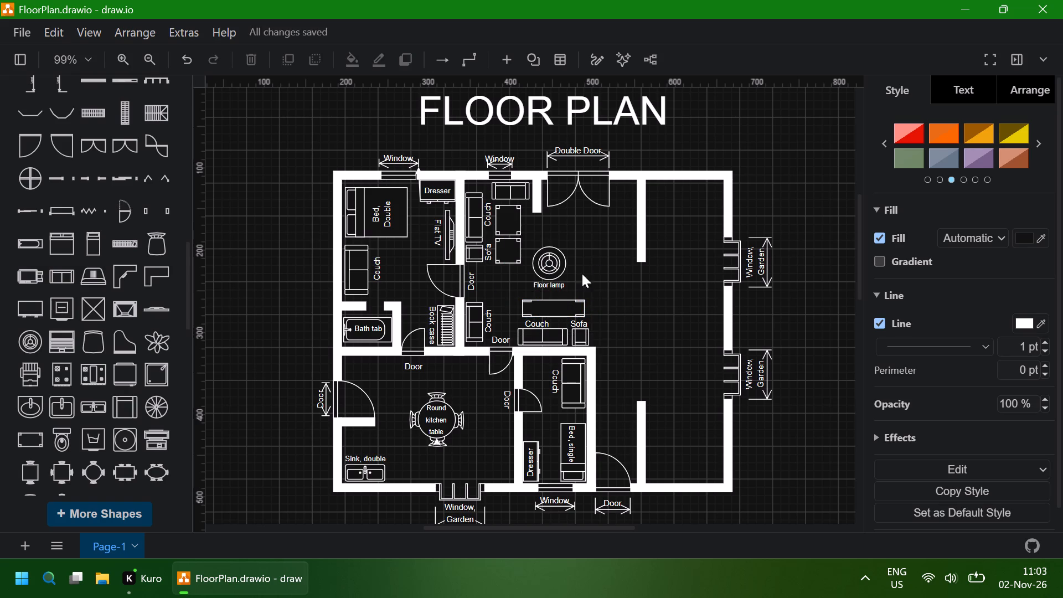
Duplicate the Floor lamp label, place the copy on the long table, and change its text to Table.
{"action": "left_click", "coordinate": [558, 285]}
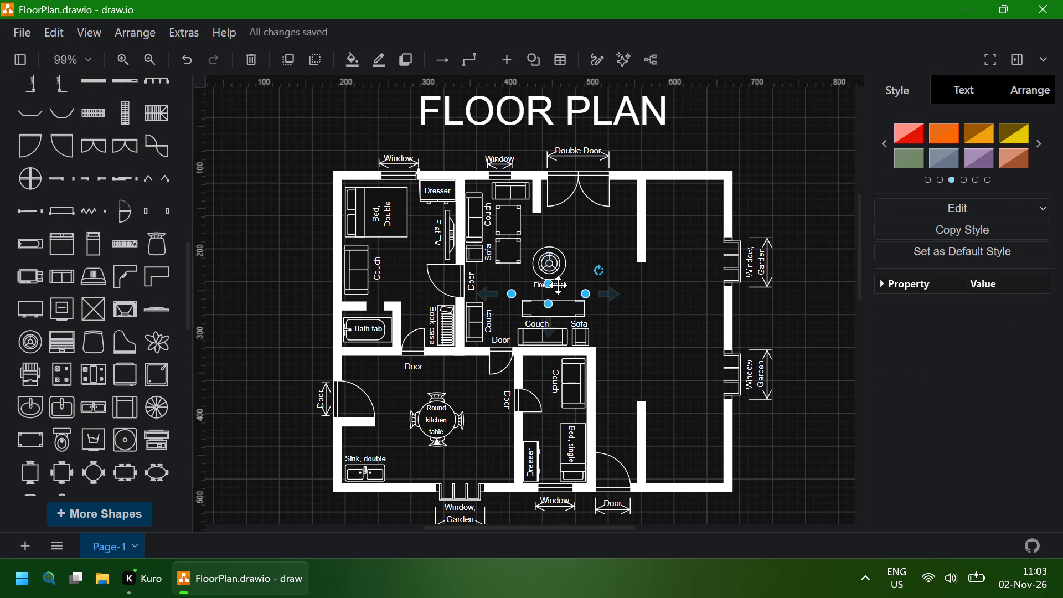
{"action": "key", "text": "ctrl+d"}
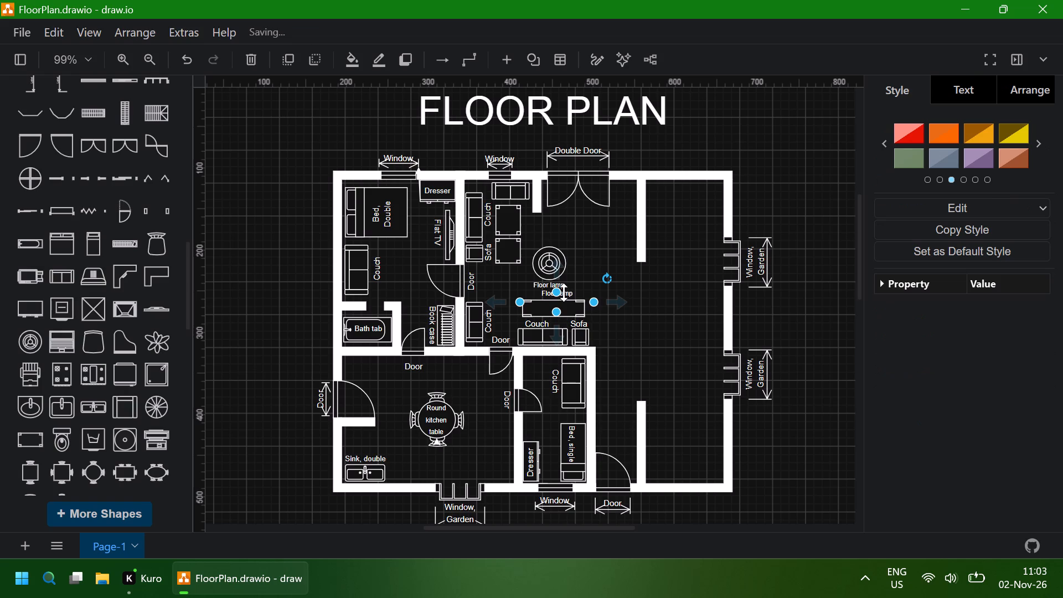
{"action": "left_click_drag", "start_coordinate": [568, 295], "coordinate": [566, 307]}
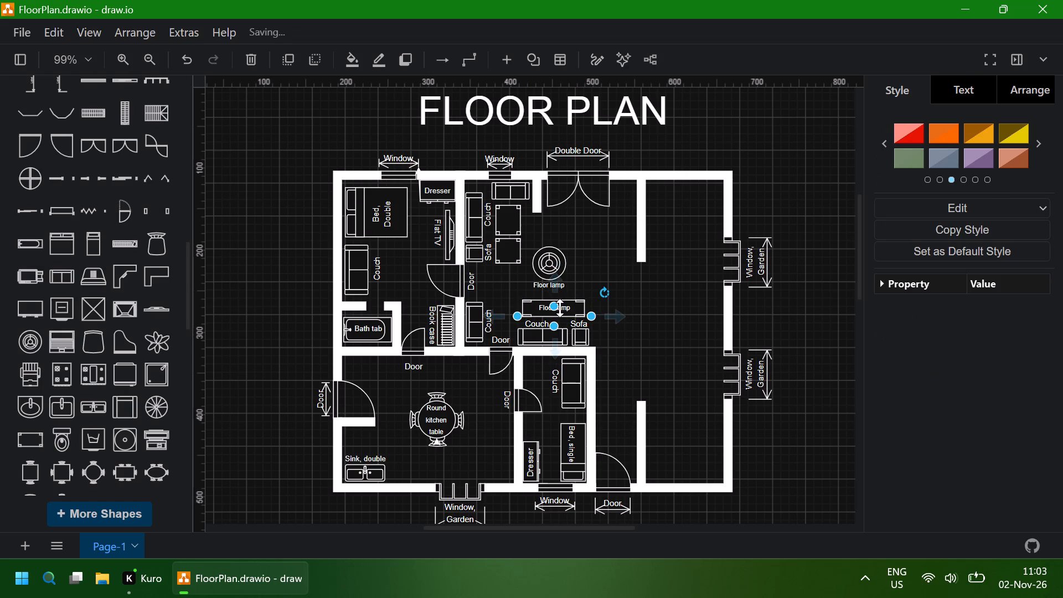
{"action": "double_click", "coordinate": [563, 308]}
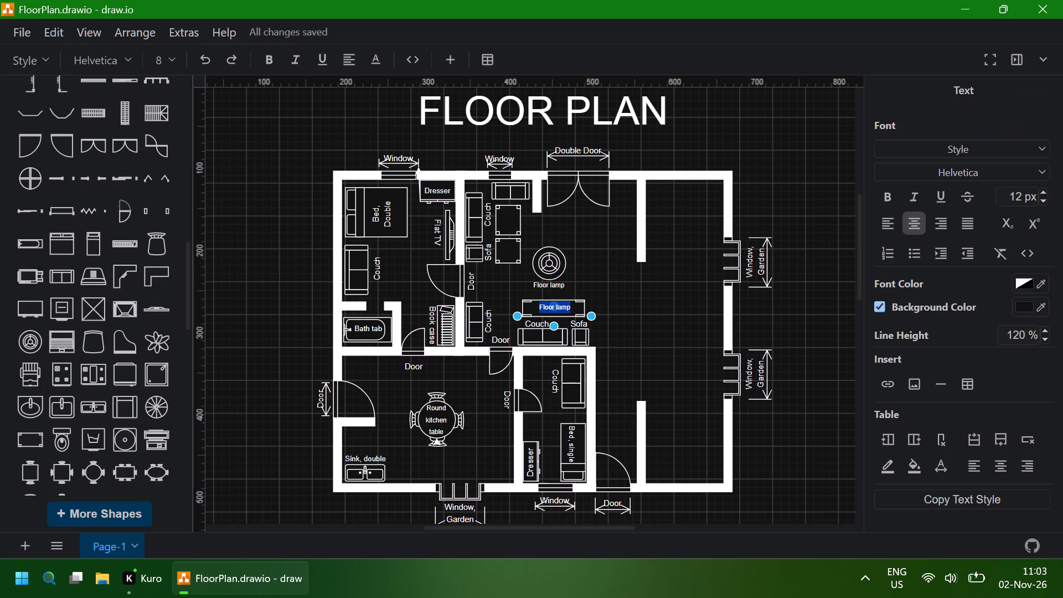
{"action": "type", "text": "Table"}
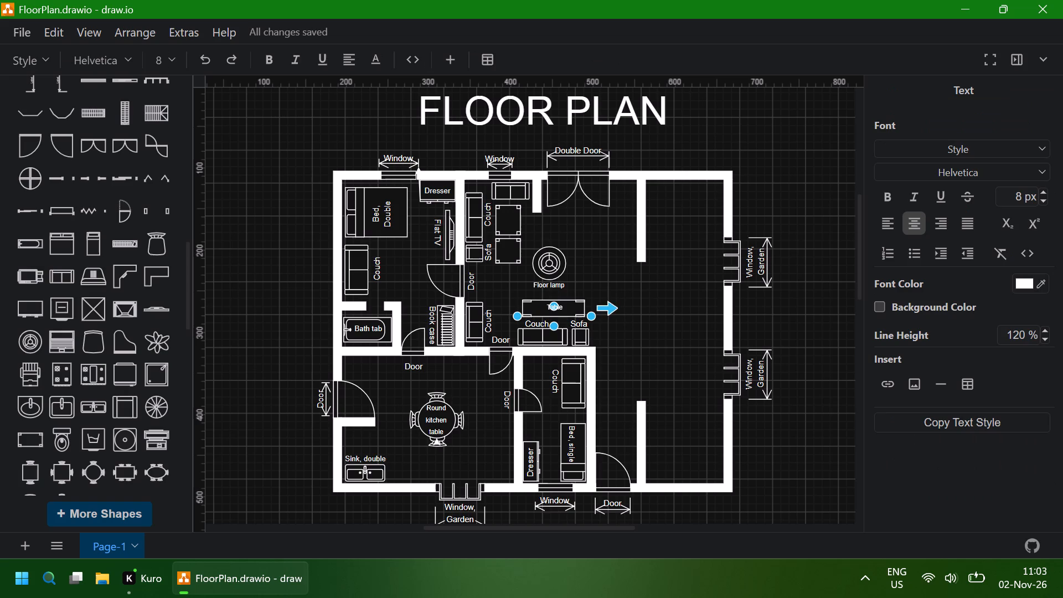
{"action": "left_click", "coordinate": [629, 290]}
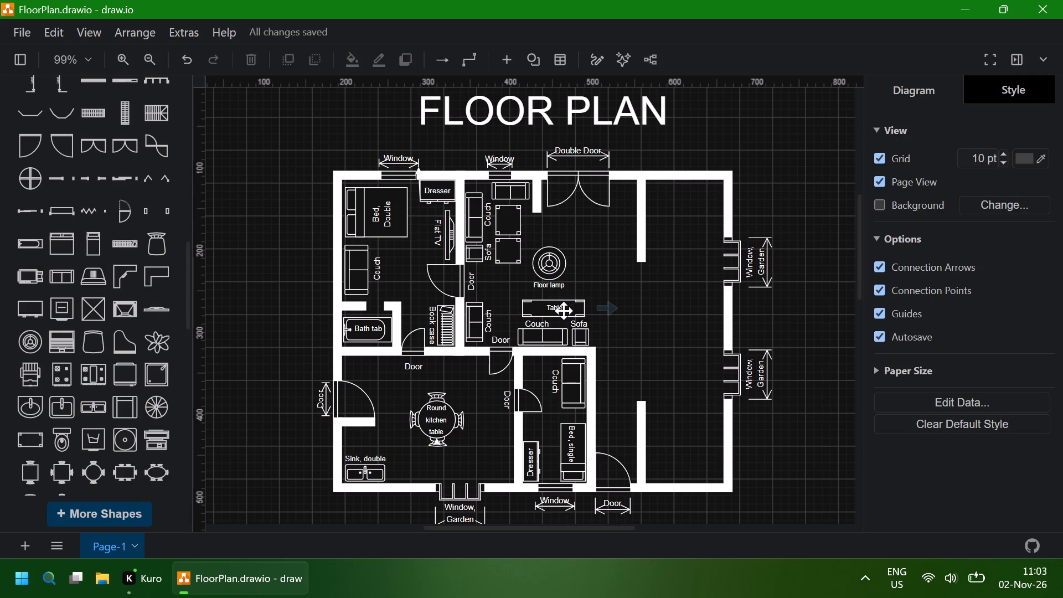
Duplicate the Table label and place the copy on the small table beside the left-wall sofa.
{"action": "left_click", "coordinate": [561, 311]}
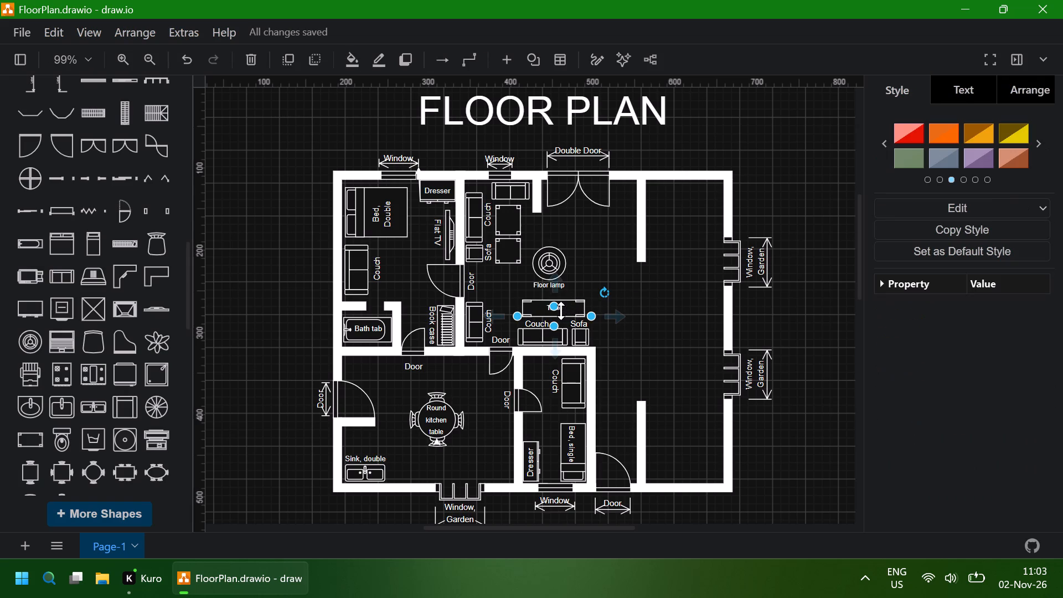
{"action": "key", "text": "ctrl+d"}
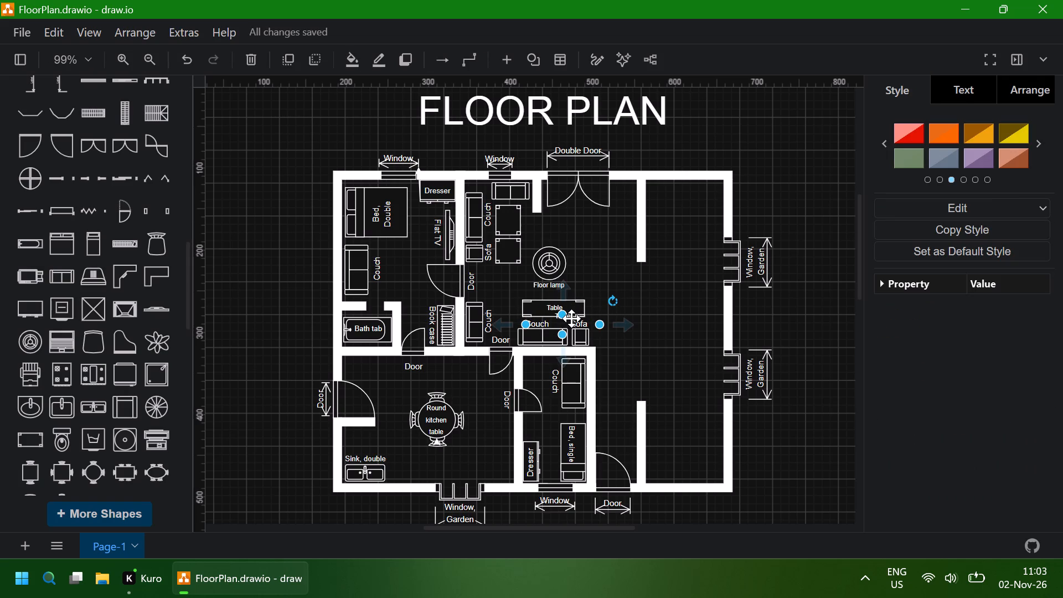
{"action": "left_click_drag", "start_coordinate": [572, 318], "coordinate": [574, 300]}
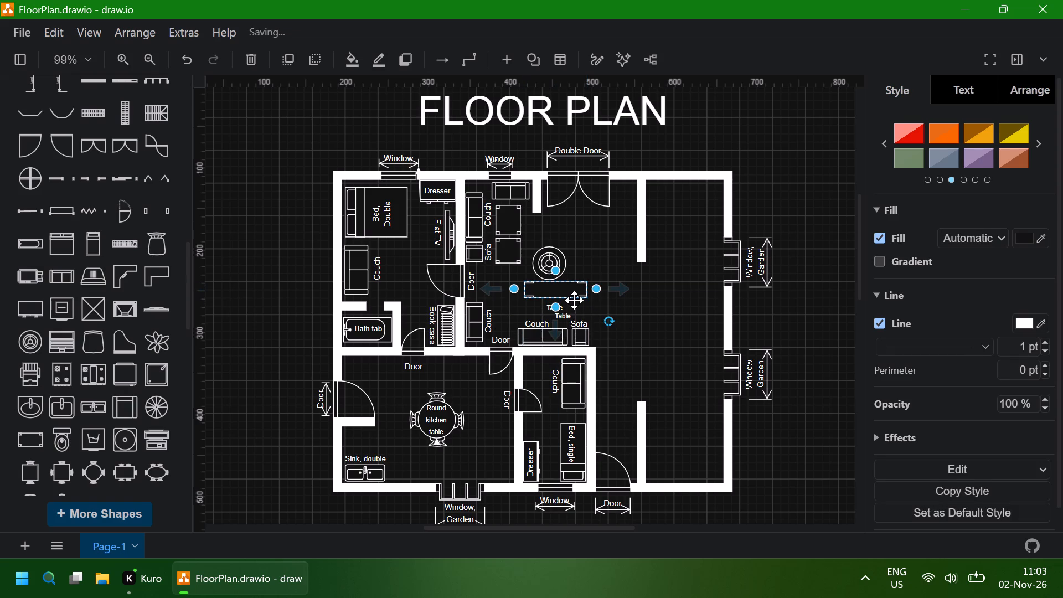
{"action": "key", "text": "ctrl+z"}
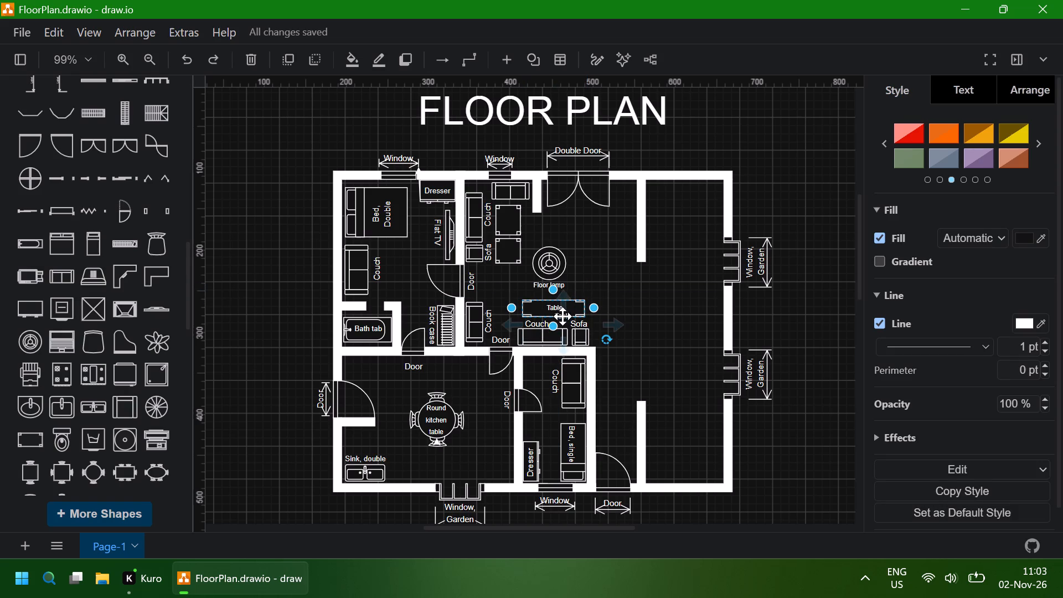
{"action": "left_click", "coordinate": [563, 316]}
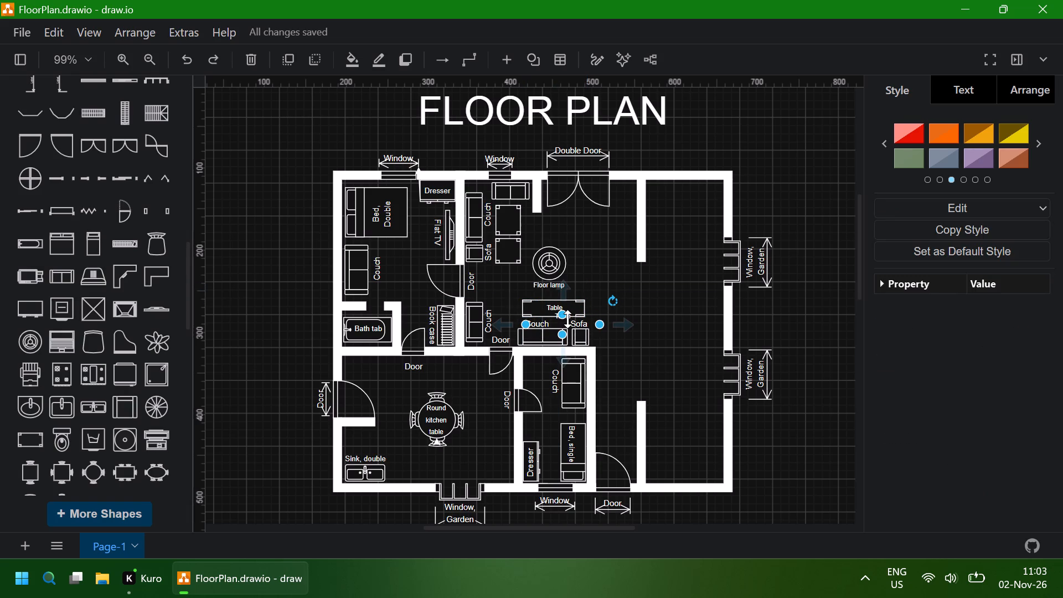
{"action": "left_click_drag", "start_coordinate": [570, 316], "coordinate": [570, 302]}
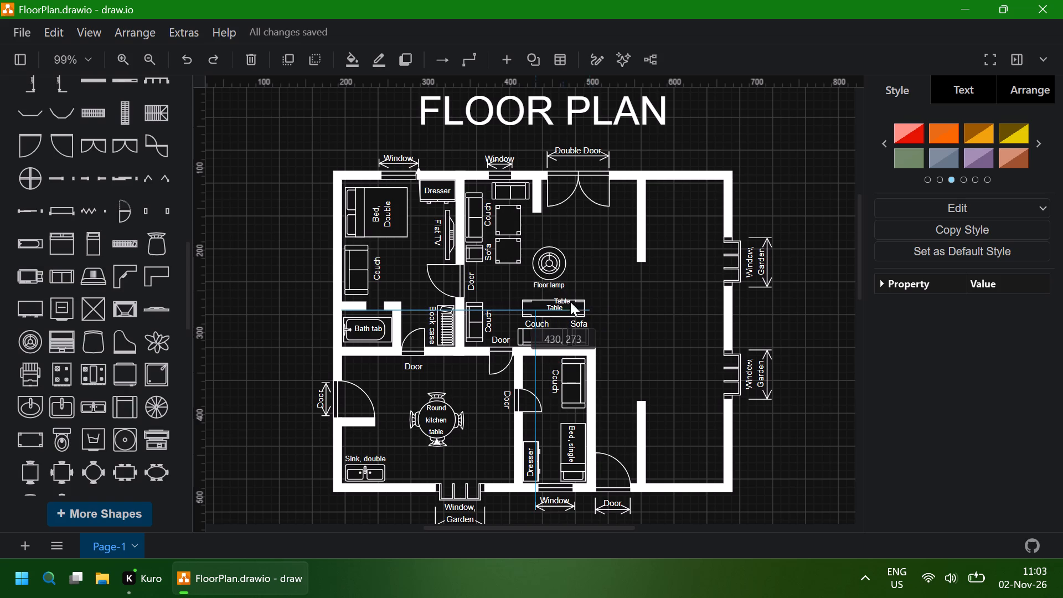
{"action": "left_click_drag", "start_coordinate": [570, 302], "coordinate": [536, 274]}
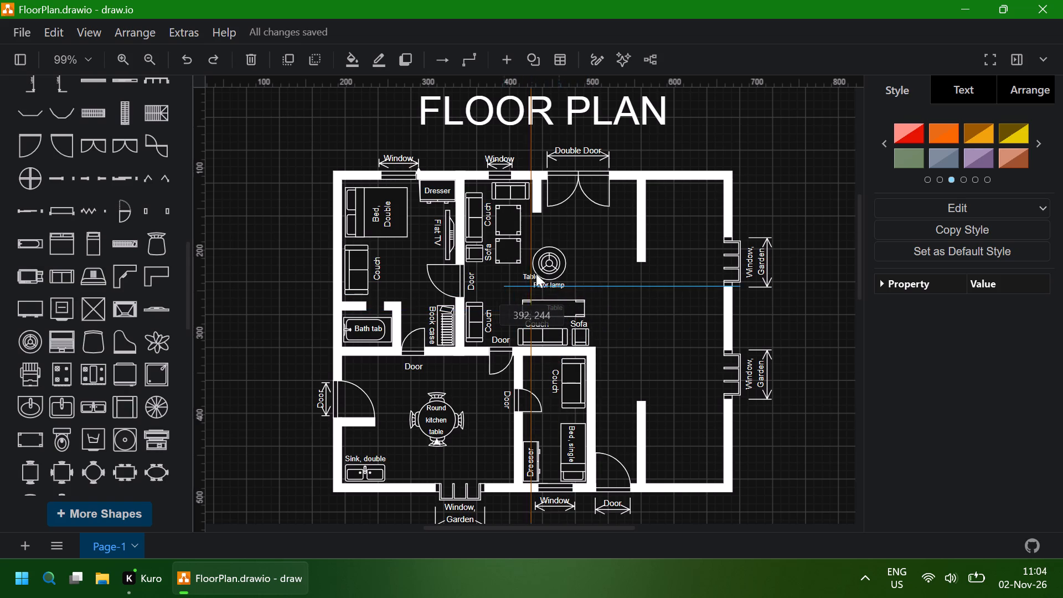
{"action": "left_click_drag", "start_coordinate": [536, 274], "coordinate": [515, 252]}
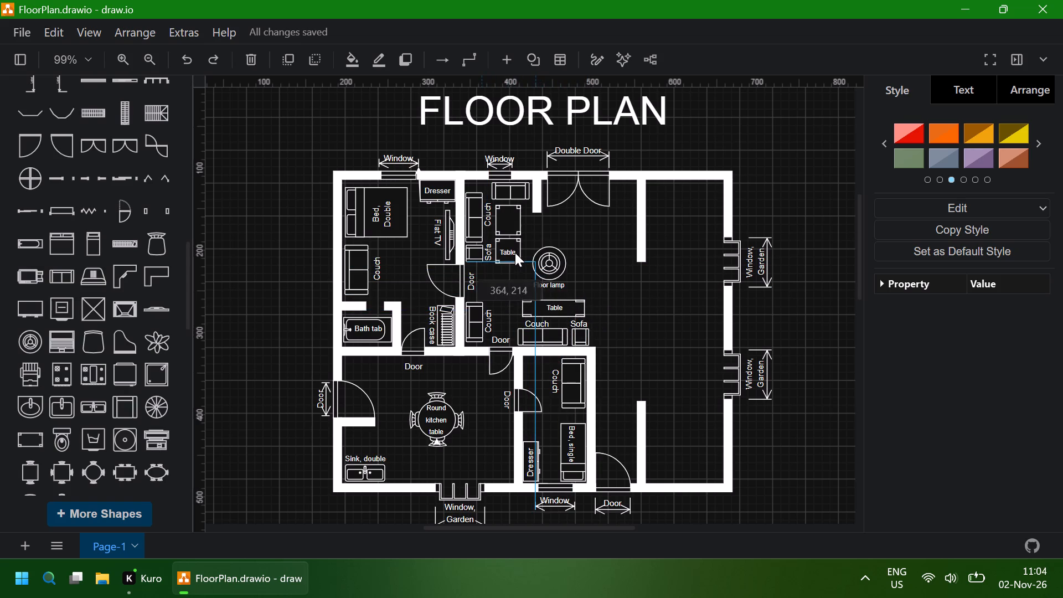
{"action": "left_click_drag", "start_coordinate": [515, 252], "coordinate": [514, 251]}
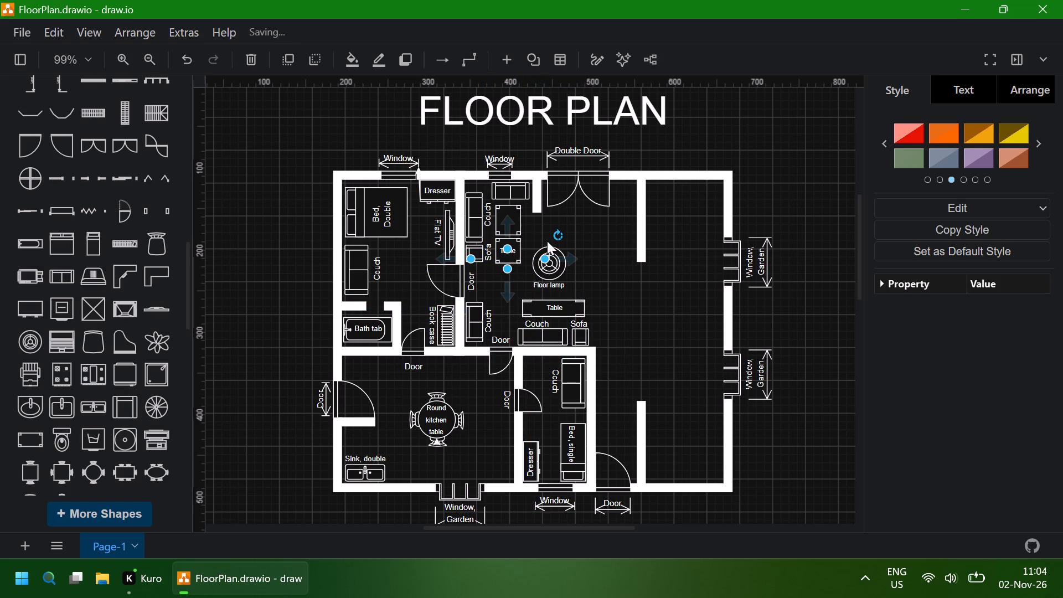
Rotate the Table label on the small table beside the left-wall sofa to vertical, reading upwards.
{"action": "left_click_drag", "start_coordinate": [557, 236], "coordinate": [513, 208]}
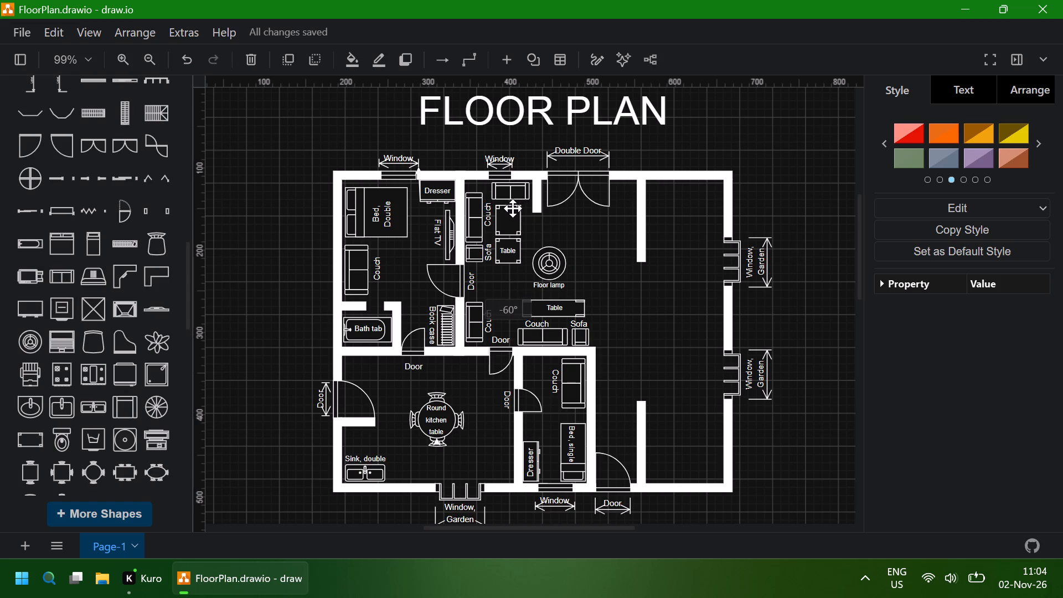
{"action": "left_click_drag", "start_coordinate": [513, 208], "coordinate": [492, 208]}
{"action": "left_click_drag", "start_coordinate": [492, 208], "coordinate": [482, 205]}
Nudge the vertical Table label up and right until it is centred on the small table beside the left-wall sofa.
{"action": "key", "text": "Up"}
{"action": "key", "text": "Up"}
{"action": "key", "text": "Up"}
{"action": "key", "text": "Up"}
{"action": "key", "text": "Up"}
{"action": "key", "text": "Up"}
{"action": "key", "text": "Up"}
{"action": "key", "text": "Up"}
{"action": "key", "text": "Up"}
{"action": "key", "text": "Up"}
{"action": "key", "text": "Up"}
{"action": "key", "text": "Up"}
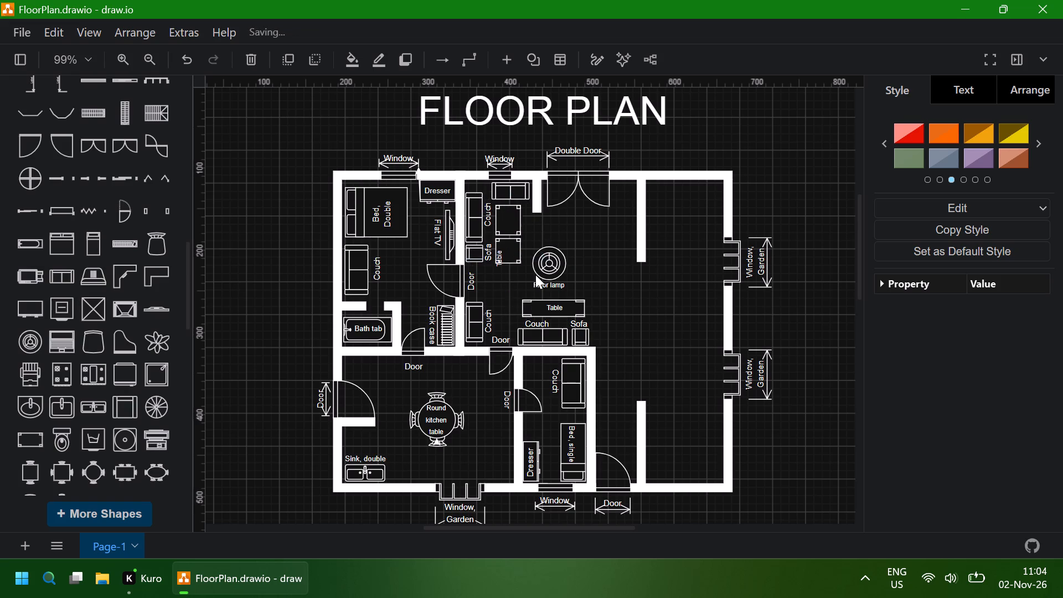
{"action": "key", "text": "Right"}
{"action": "key", "text": "Right"}
{"action": "key", "text": "Right"}
{"action": "key", "text": "Right"}
{"action": "key", "text": "Right"}
{"action": "key", "text": "Right"}
{"action": "key", "text": "Right"}
{"action": "key", "text": "Right"}
{"action": "key", "text": "Down"}
{"action": "key", "text": "Right"}
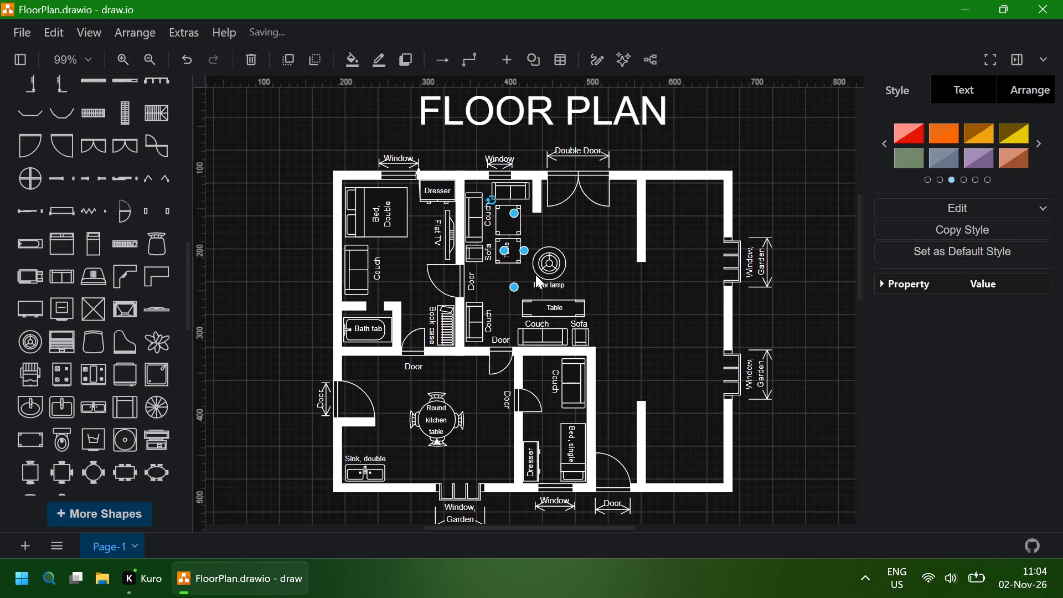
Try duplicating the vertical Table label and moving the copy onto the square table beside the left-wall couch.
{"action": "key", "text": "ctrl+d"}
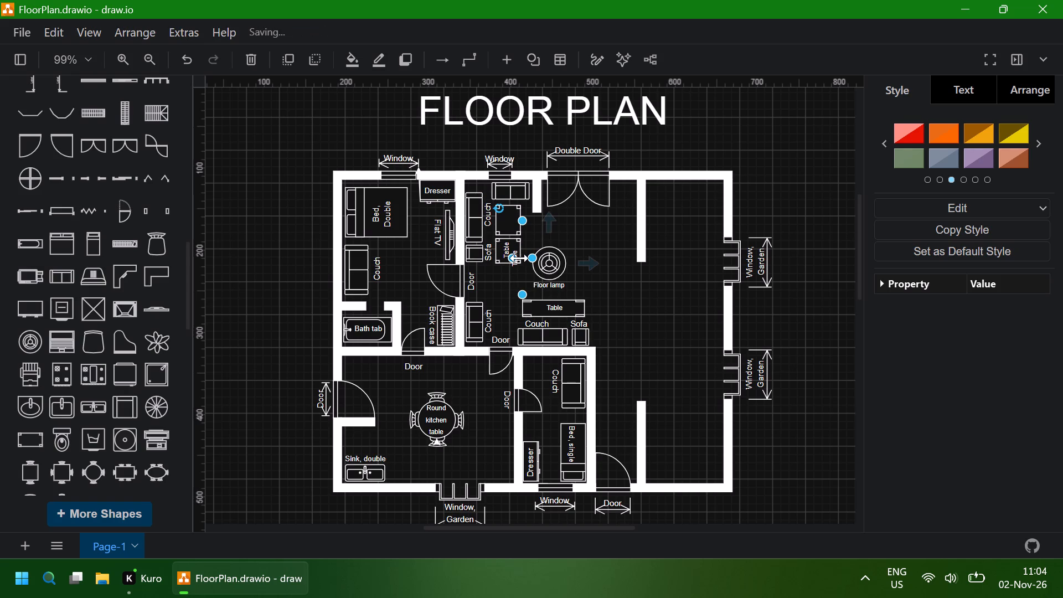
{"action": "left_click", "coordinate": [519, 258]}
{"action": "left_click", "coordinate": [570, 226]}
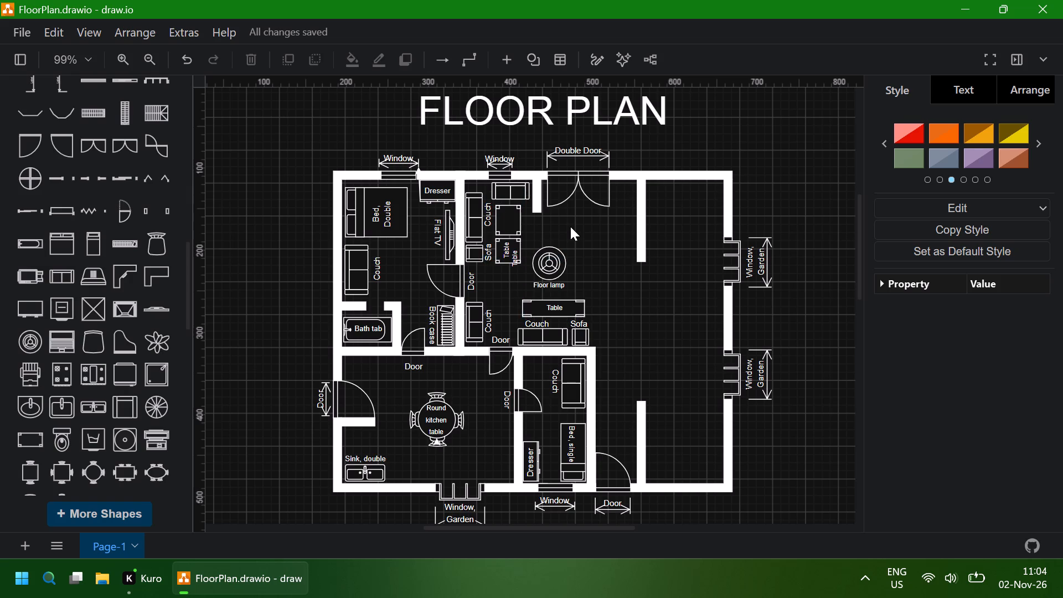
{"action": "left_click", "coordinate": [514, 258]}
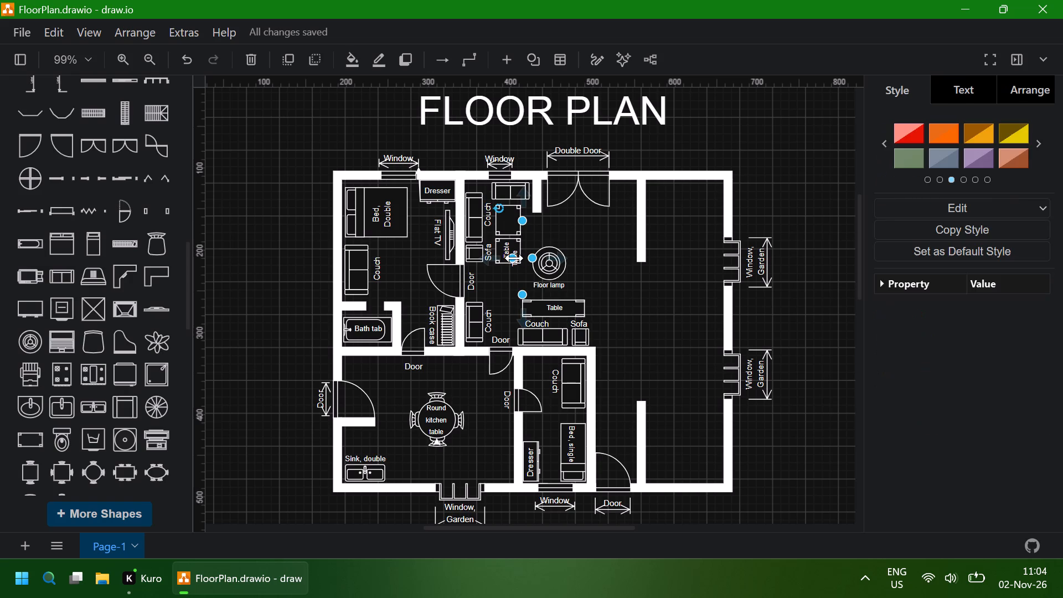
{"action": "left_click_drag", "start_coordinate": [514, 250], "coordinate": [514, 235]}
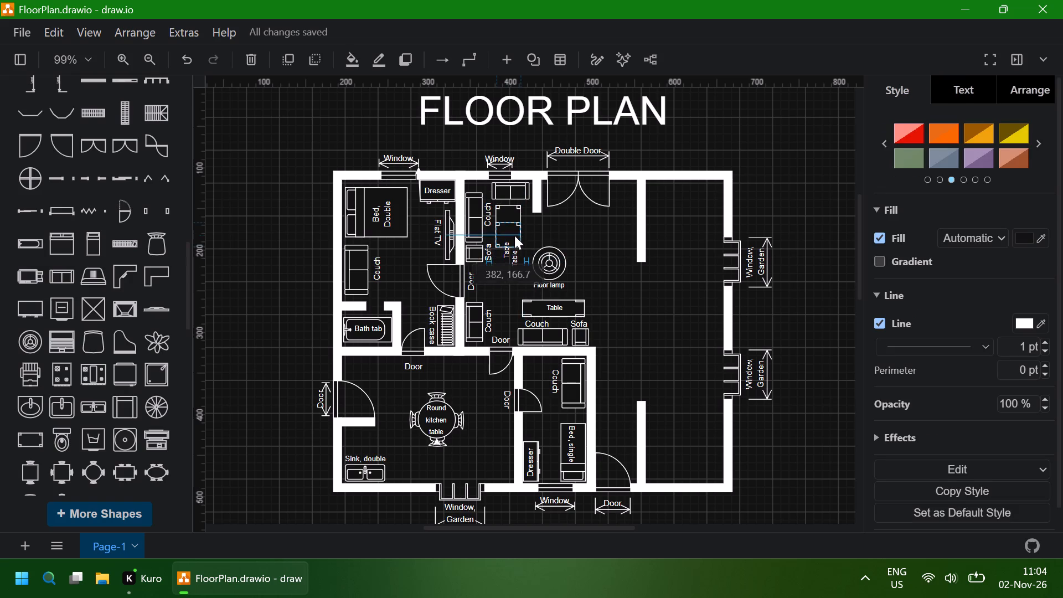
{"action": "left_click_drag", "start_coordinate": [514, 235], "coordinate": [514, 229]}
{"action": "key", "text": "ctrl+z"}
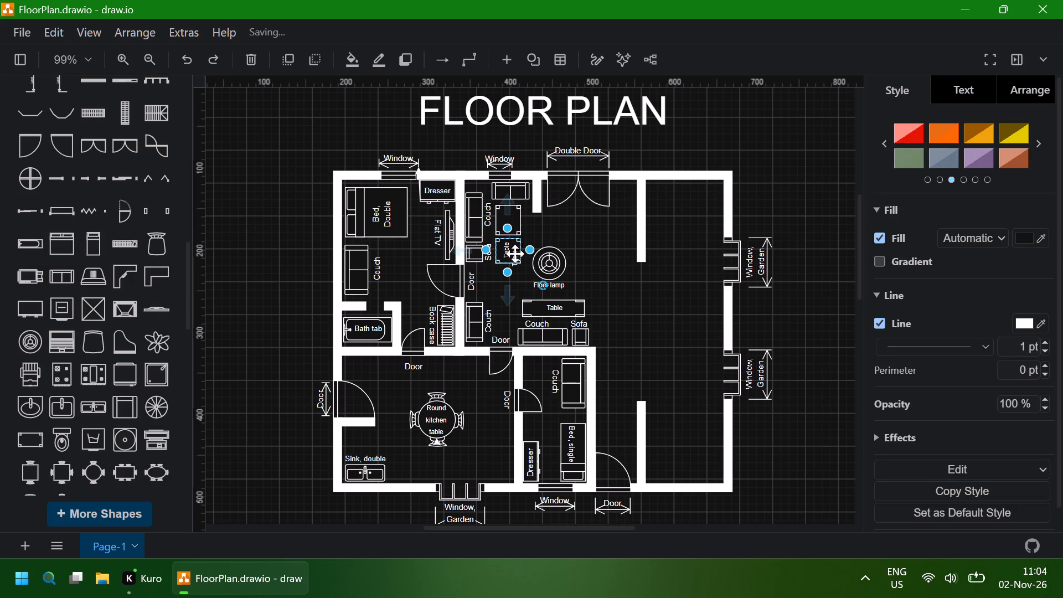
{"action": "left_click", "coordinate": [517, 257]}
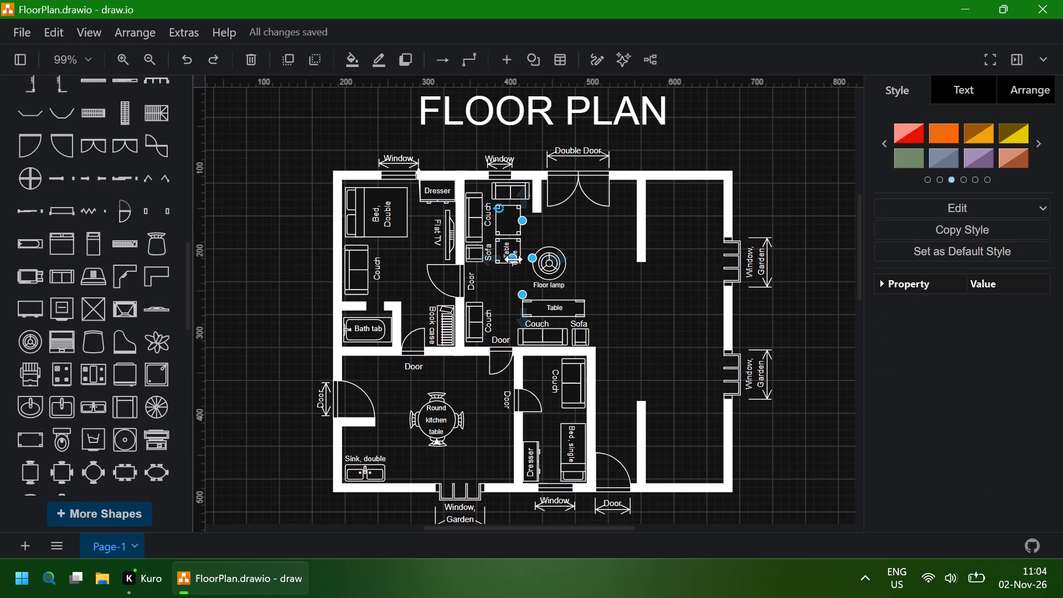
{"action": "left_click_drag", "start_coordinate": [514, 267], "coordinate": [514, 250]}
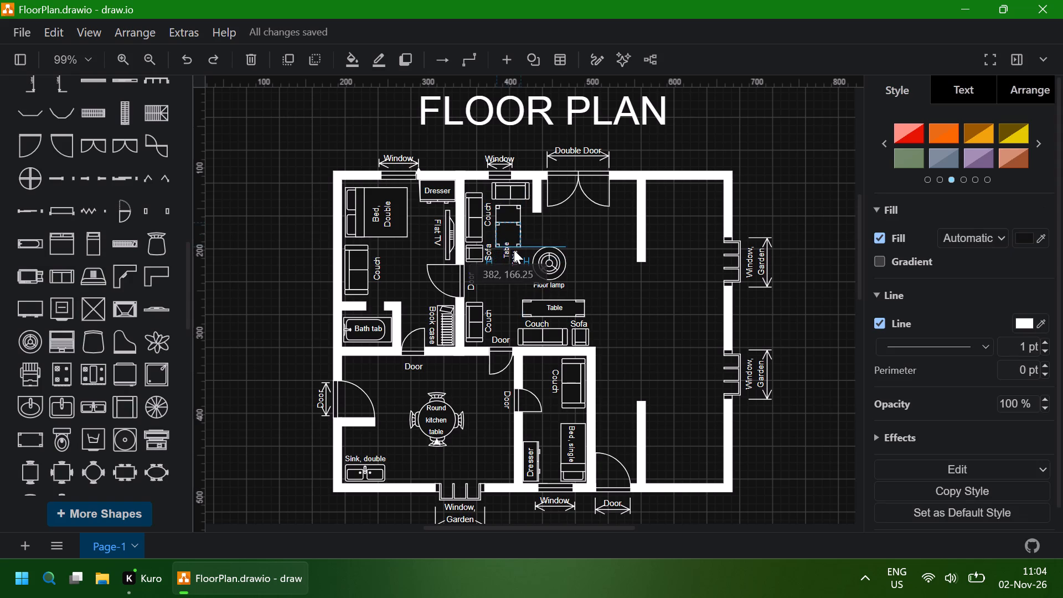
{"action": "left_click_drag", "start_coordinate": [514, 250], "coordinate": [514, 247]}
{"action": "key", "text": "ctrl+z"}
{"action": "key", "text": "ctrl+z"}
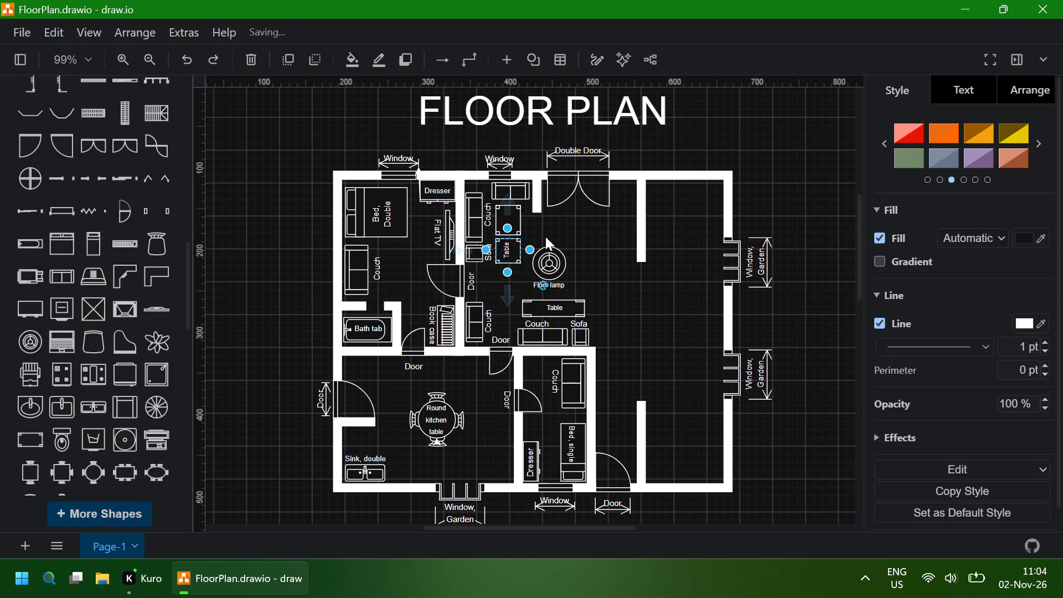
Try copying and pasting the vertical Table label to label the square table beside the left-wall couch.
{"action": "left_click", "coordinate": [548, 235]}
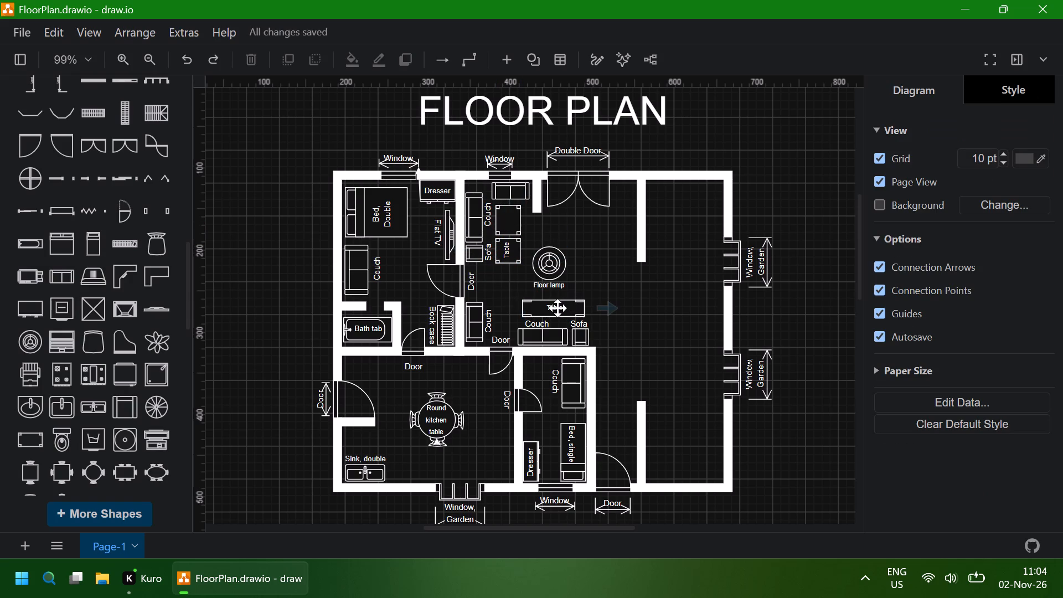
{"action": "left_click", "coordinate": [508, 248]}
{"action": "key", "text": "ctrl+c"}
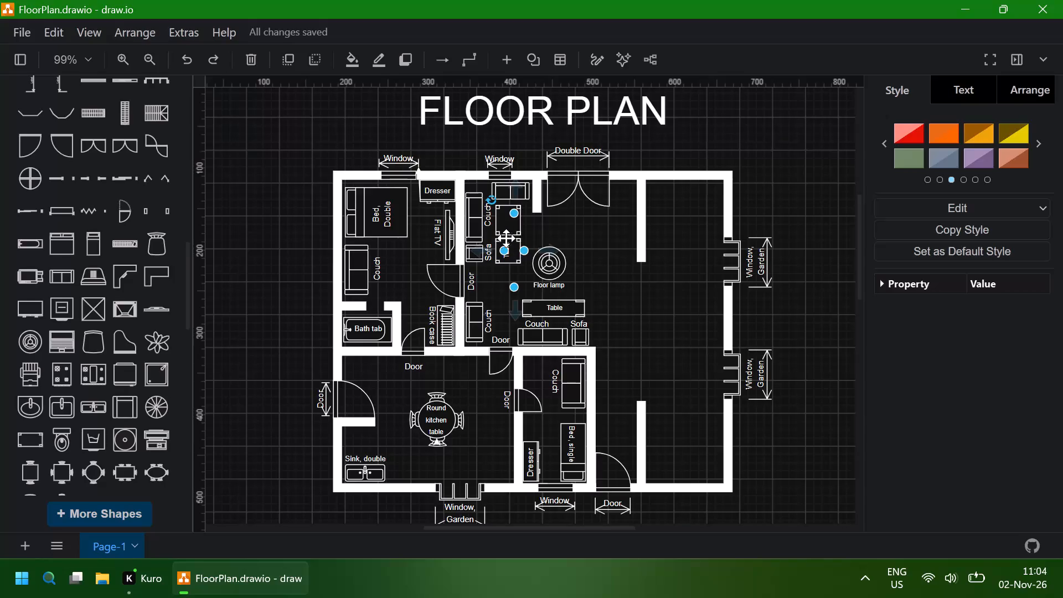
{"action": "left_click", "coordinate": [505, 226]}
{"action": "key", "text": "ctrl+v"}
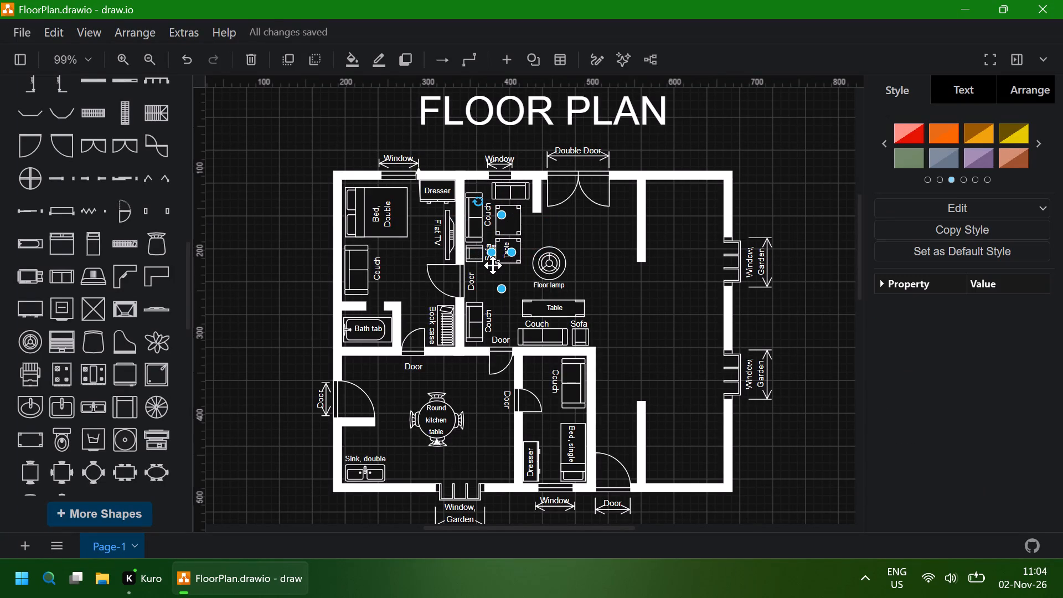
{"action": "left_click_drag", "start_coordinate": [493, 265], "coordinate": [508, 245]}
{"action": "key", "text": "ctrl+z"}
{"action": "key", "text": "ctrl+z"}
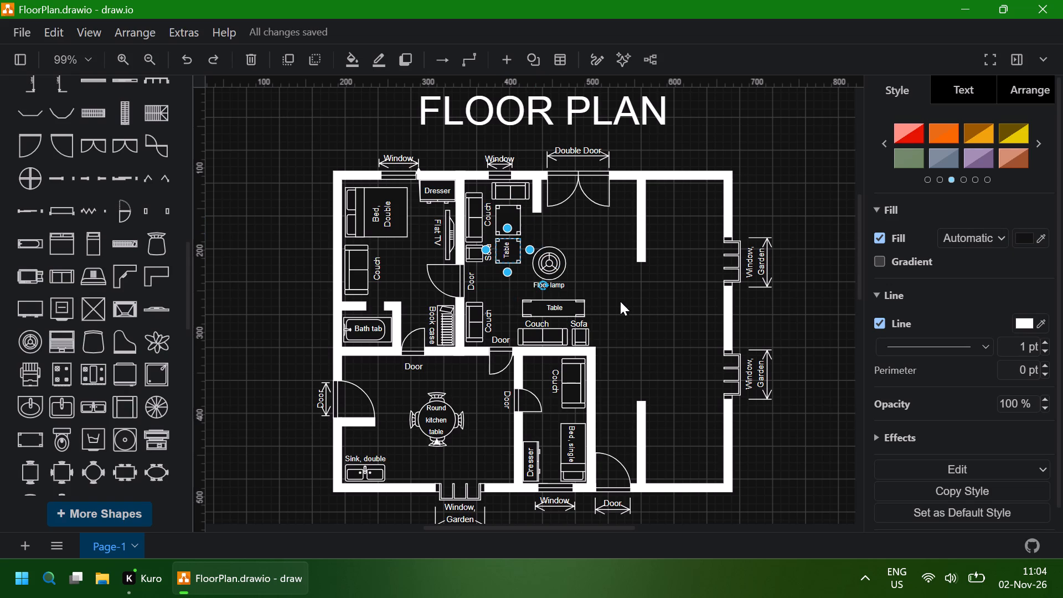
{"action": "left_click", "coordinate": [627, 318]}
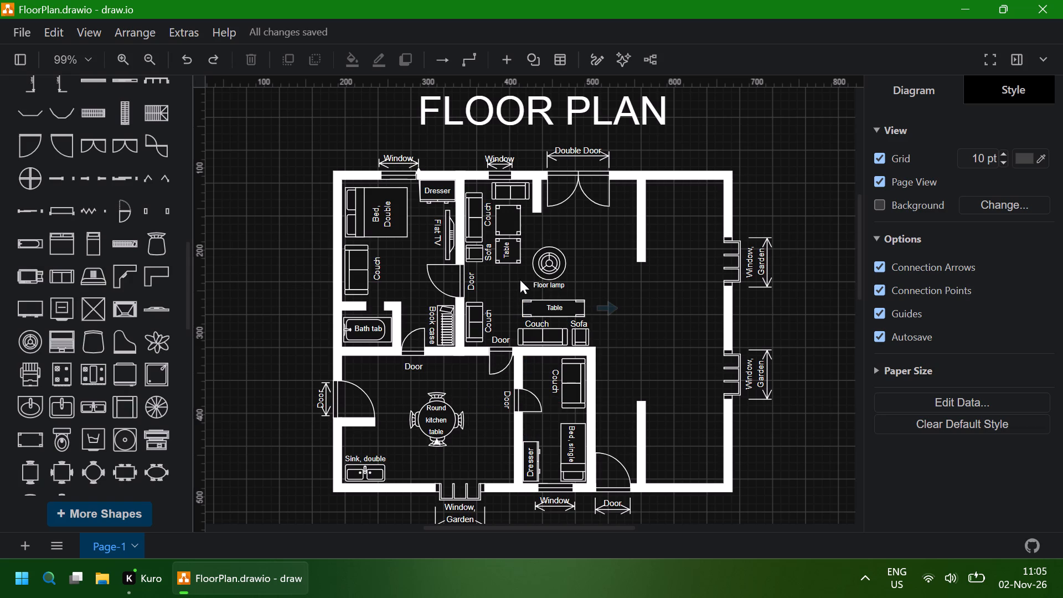
Duplicate the horizontal Table label of the long table above the bottom-wall couch and sofa.
{"action": "left_click", "coordinate": [561, 309]}
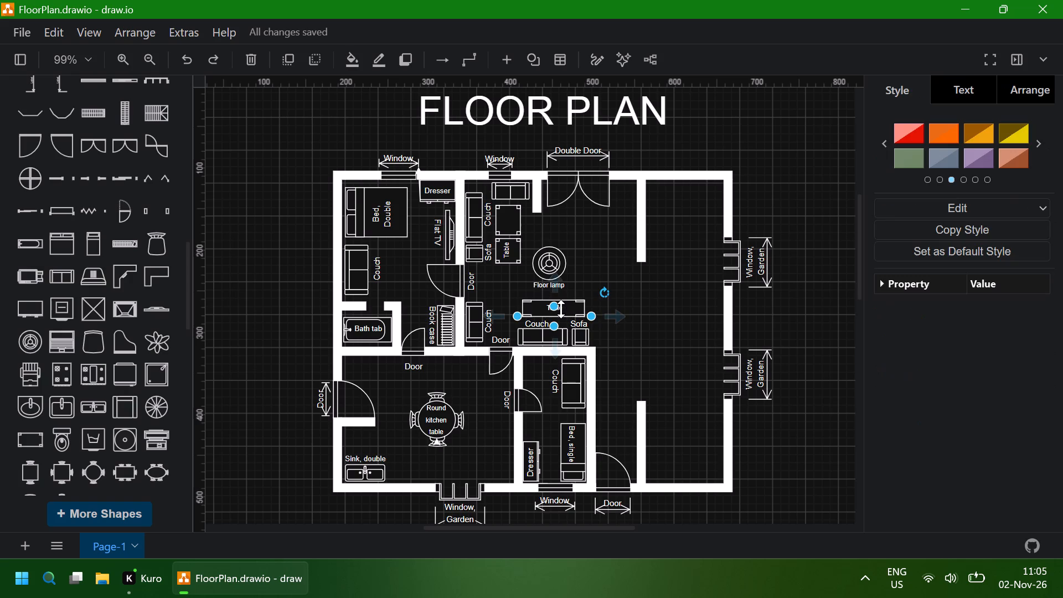
{"action": "key", "text": "ctrl+d"}
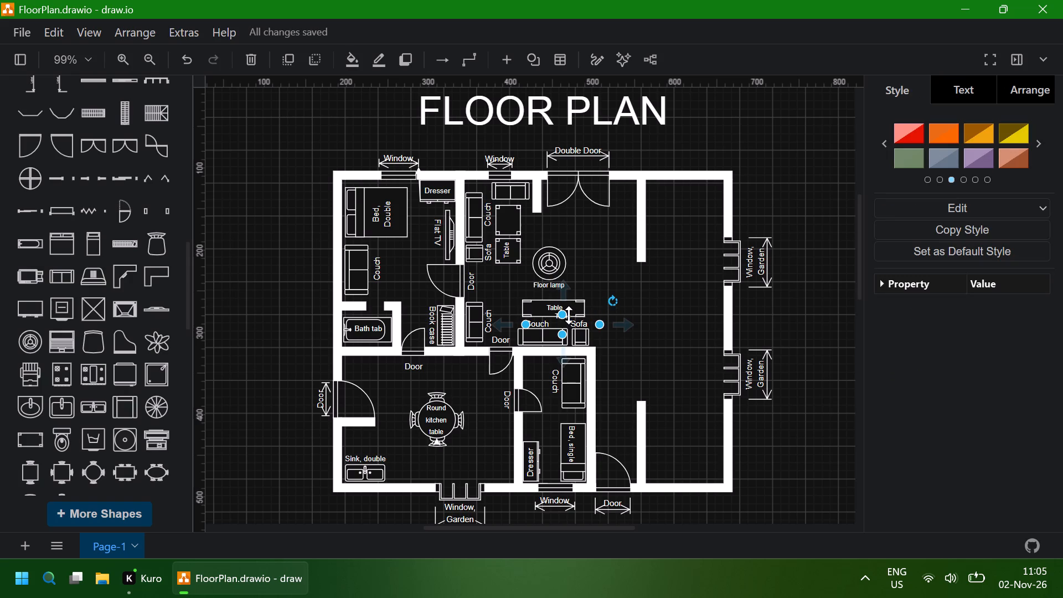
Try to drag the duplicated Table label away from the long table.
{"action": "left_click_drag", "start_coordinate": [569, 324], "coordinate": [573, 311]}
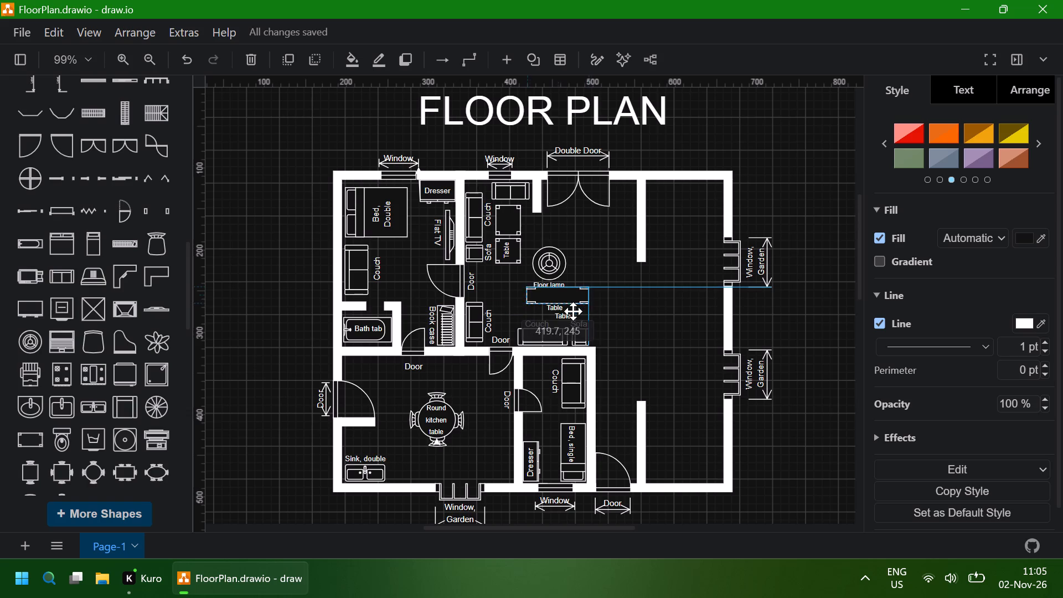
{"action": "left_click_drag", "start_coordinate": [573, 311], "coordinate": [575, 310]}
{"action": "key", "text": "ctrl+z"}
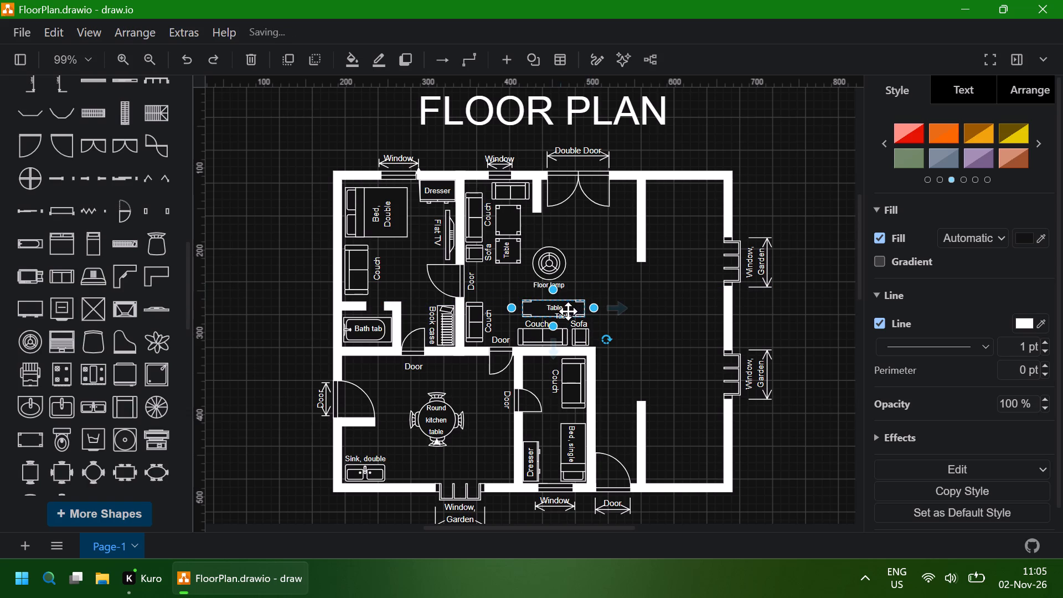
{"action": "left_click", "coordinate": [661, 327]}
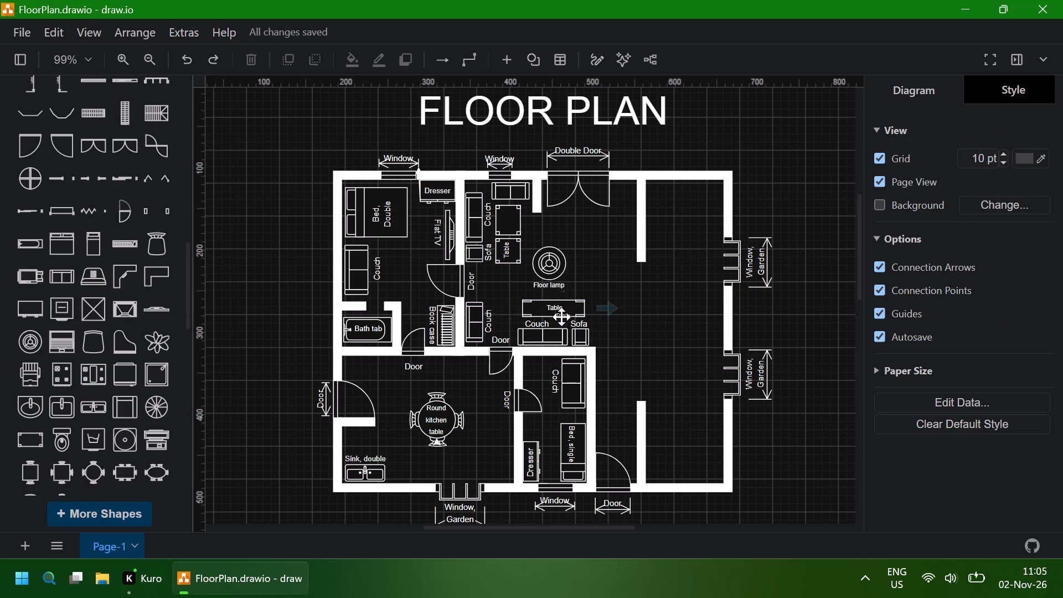
Nudge the duplicated Table label up and left onto the square table beside the left-wall couch.
{"action": "left_click", "coordinate": [561, 317]}
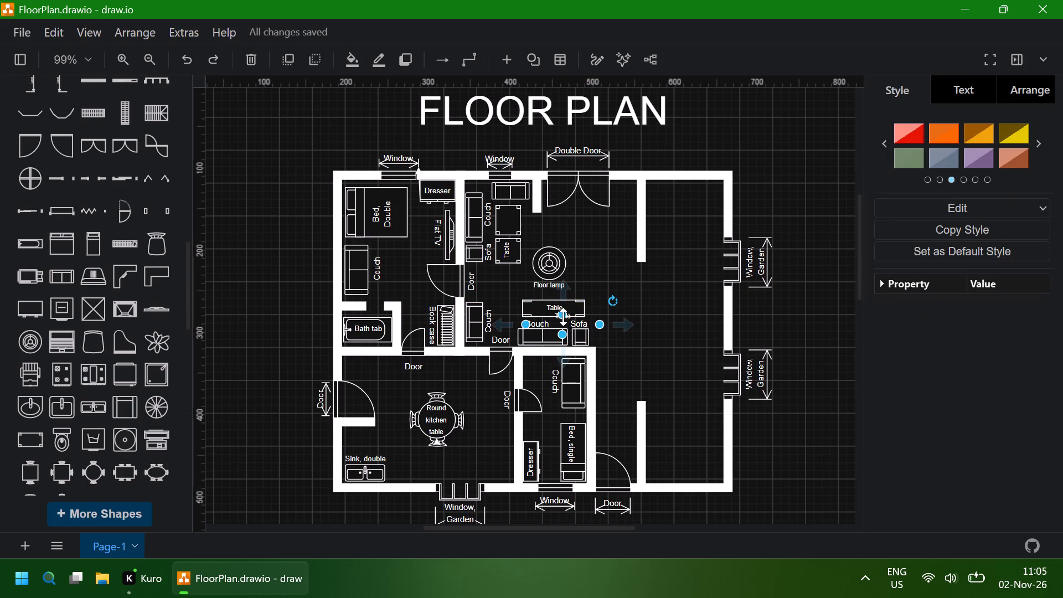
{"action": "key", "text": "Up"}
{"action": "key", "text": "Up"}
{"action": "key", "text": "Up"}
{"action": "key", "text": "Up"}
{"action": "key", "text": "Up"}
{"action": "key", "text": "Up"}
{"action": "key", "text": "Up"}
{"action": "key", "text": "Up"}
{"action": "key", "text": "Up"}
{"action": "key", "text": "Up"}
{"action": "key", "text": "Up"}
{"action": "key", "text": "Up"}
{"action": "key", "text": "Up"}
{"action": "key", "text": "Up"}
{"action": "key", "text": "Up"}
{"action": "key", "text": "Up"}
{"action": "key", "text": "Up"}
{"action": "key", "text": "Up"}
{"action": "key", "text": "Up"}
{"action": "key", "text": "Up"}
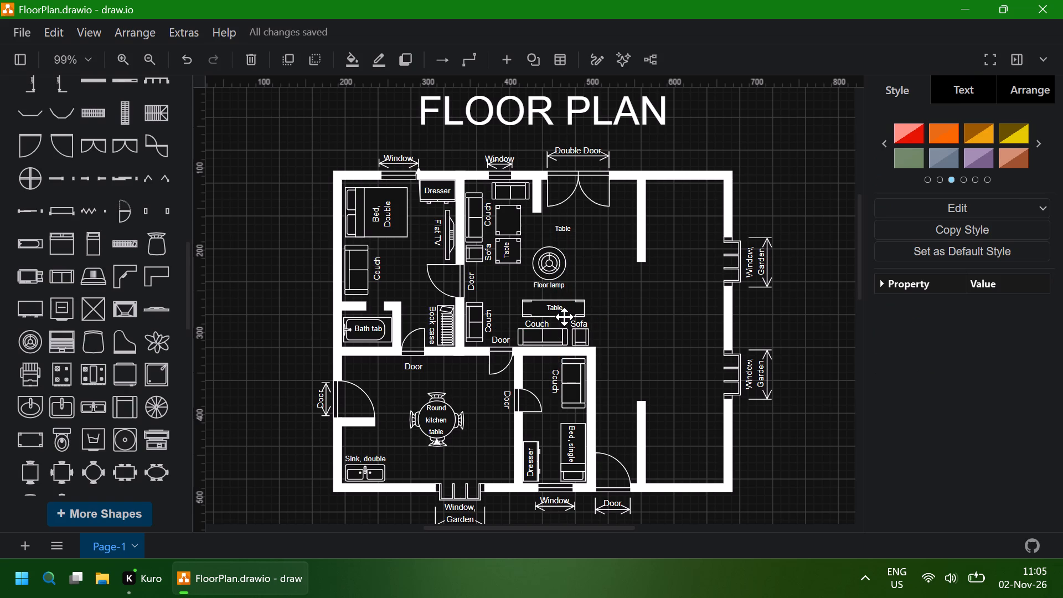
{"action": "key", "text": "Left"}
{"action": "key", "text": "Left"}
{"action": "key", "text": "Left"}
{"action": "key", "text": "Left"}
{"action": "key", "text": "Left"}
{"action": "key", "text": "Left"}
{"action": "key", "text": "Left"}
{"action": "key", "text": "Left"}
{"action": "key", "text": "Left"}
{"action": "key", "text": "Left"}
{"action": "key", "text": "Left"}
{"action": "key", "text": "Left"}
{"action": "key", "text": "Left"}
{"action": "key", "text": "Left"}
{"action": "key", "text": "Left"}
{"action": "key", "text": "Left"}
{"action": "key", "text": "Left"}
{"action": "key", "text": "Left"}
{"action": "key", "text": "Left"}
{"action": "key", "text": "Left"}
{"action": "key", "text": "Left"}
{"action": "key", "text": "Left"}
{"action": "key", "text": "Left"}
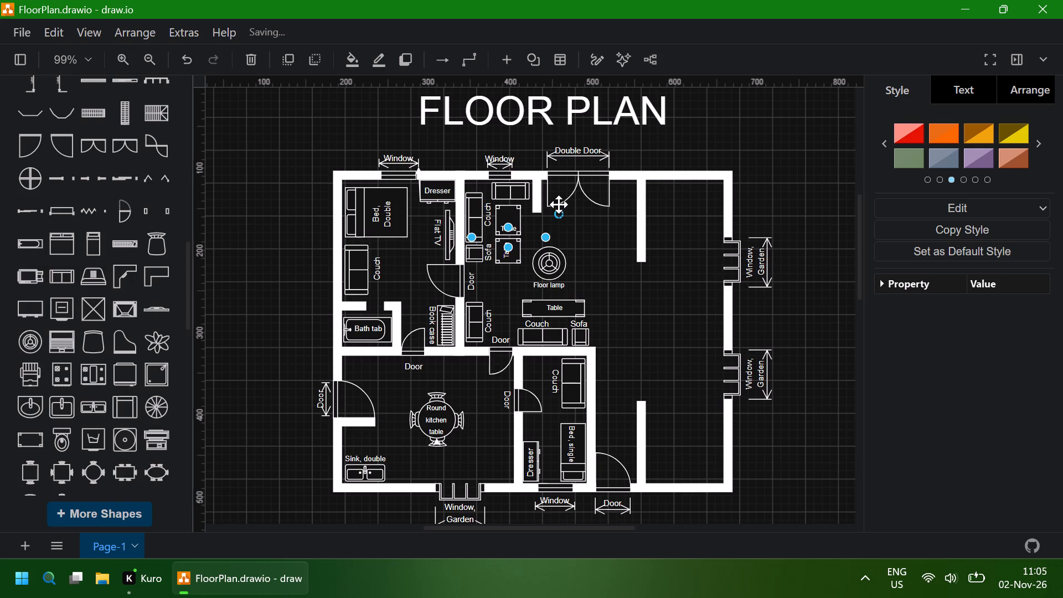
Rotate the new Table label by the left-wall couch to vertical, reading upwards.
{"action": "left_click_drag", "start_coordinate": [560, 215], "coordinate": [520, 185]}
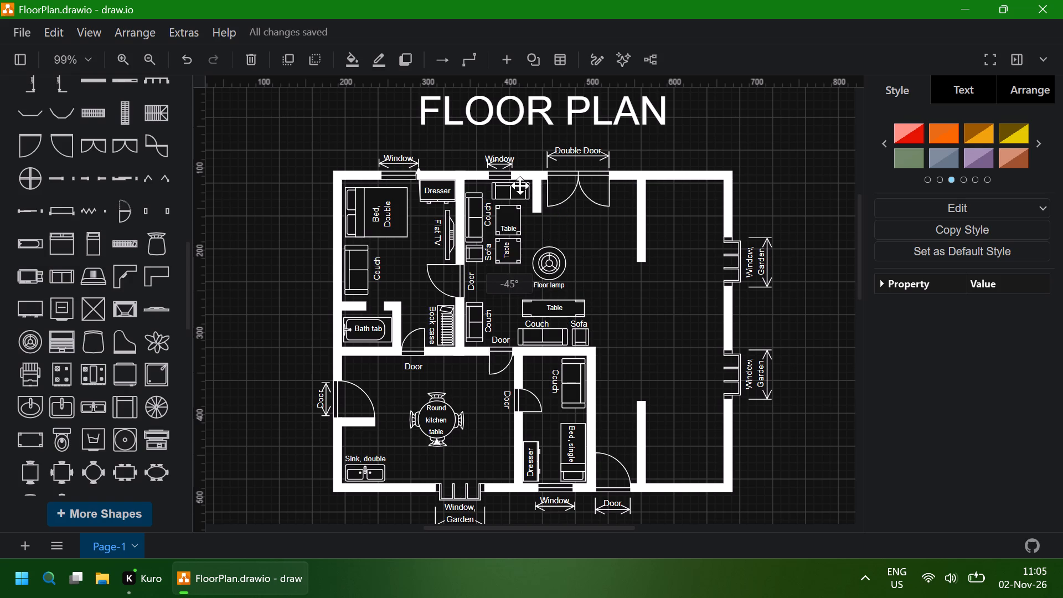
{"action": "left_click_drag", "start_coordinate": [520, 185], "coordinate": [497, 182]}
{"action": "left_click_drag", "start_coordinate": [497, 182], "coordinate": [483, 176]}
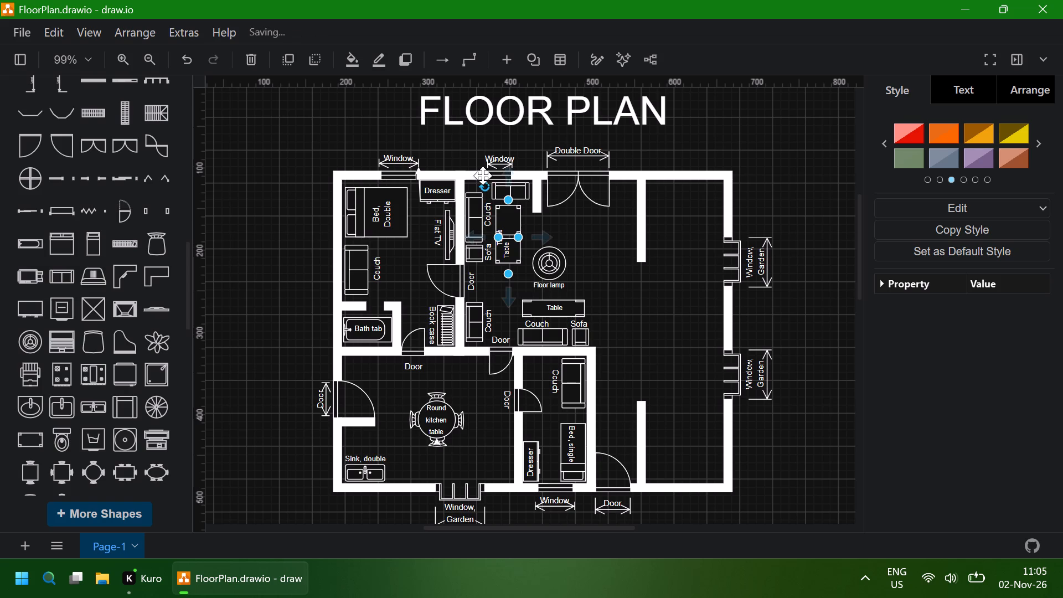
Nudge the new vertical Table label up and right until it is centred on the square table beside the left-wall couch.
{"action": "key", "text": "Up"}
{"action": "key", "text": "Up"}
{"action": "key", "text": "Up"}
{"action": "key", "text": "Up"}
{"action": "key", "text": "Up"}
{"action": "key", "text": "Up"}
{"action": "key", "text": "Up"}
{"action": "key", "text": "Up"}
{"action": "key", "text": "Up"}
{"action": "key", "text": "Up"}
{"action": "key", "text": "Up"}
{"action": "key", "text": "Up"}
{"action": "key", "text": "Up"}
{"action": "key", "text": "Up"}
{"action": "key", "text": "Up"}
{"action": "key", "text": "Up"}
{"action": "key", "text": "Up"}
{"action": "key", "text": "Up"}
{"action": "key", "text": "Up"}
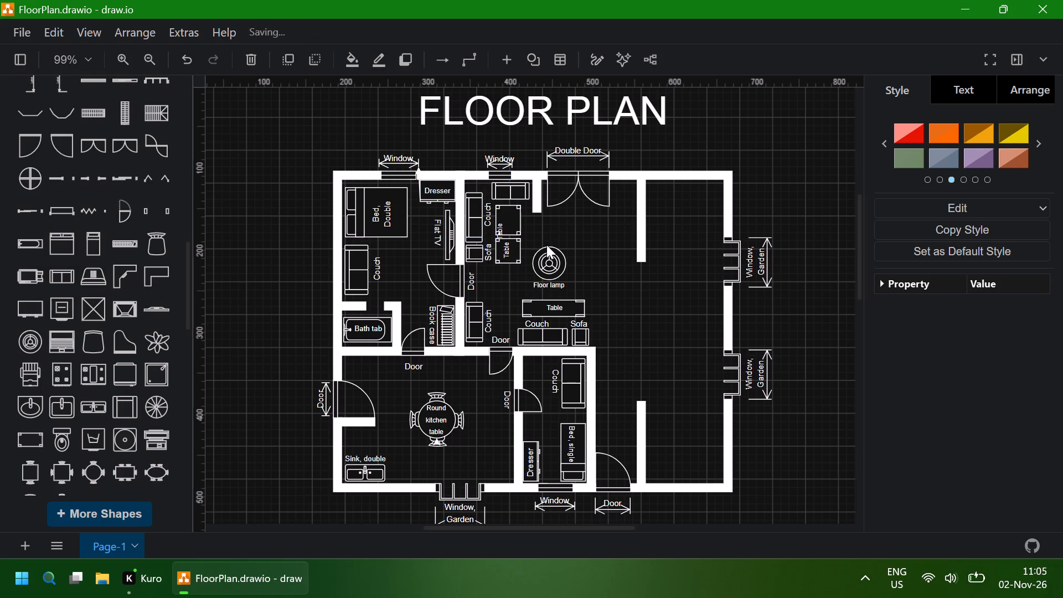
{"action": "key", "text": "Right"}
{"action": "key", "text": "Right"}
{"action": "key", "text": "Right"}
{"action": "key", "text": "Right"}
{"action": "key", "text": "Right"}
{"action": "key", "text": "Right"}
{"action": "key", "text": "Right"}
{"action": "key", "text": "Right"}
{"action": "key", "text": "Right"}
{"action": "left_click", "coordinate": [589, 246]}
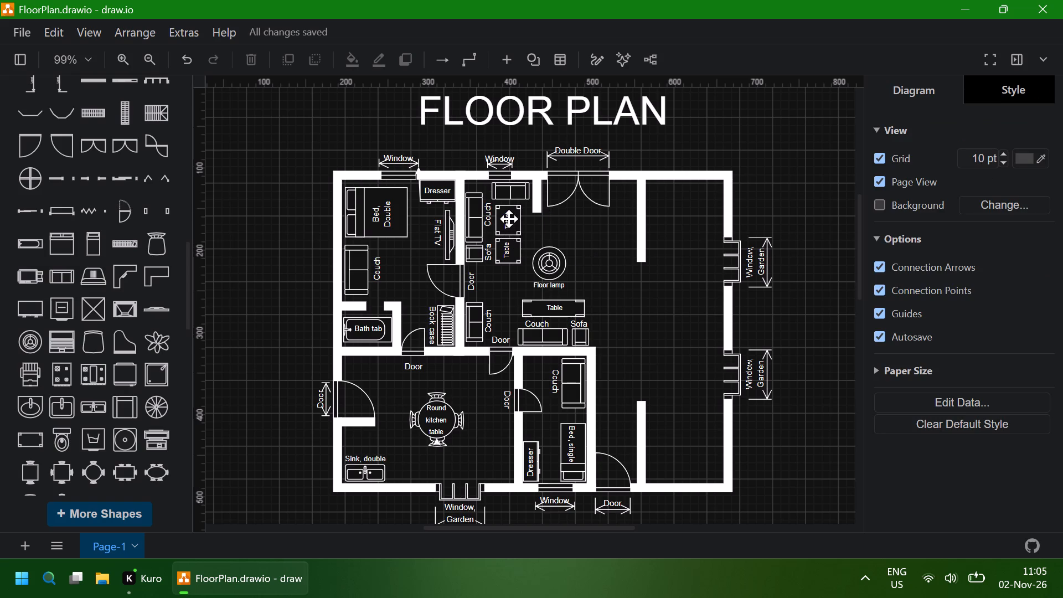
Delete the Table label on the lower square table, beside the living room's left-wall sofa.
{"action": "left_click", "coordinate": [503, 250]}
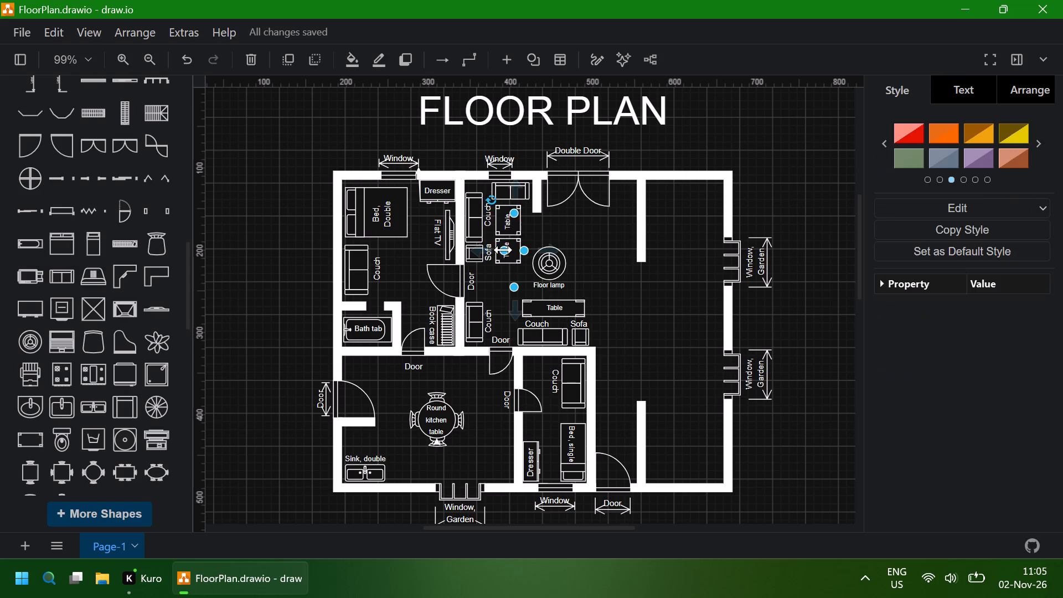
{"action": "key", "text": "BackSpace"}
{"action": "left_click", "coordinate": [616, 265]}
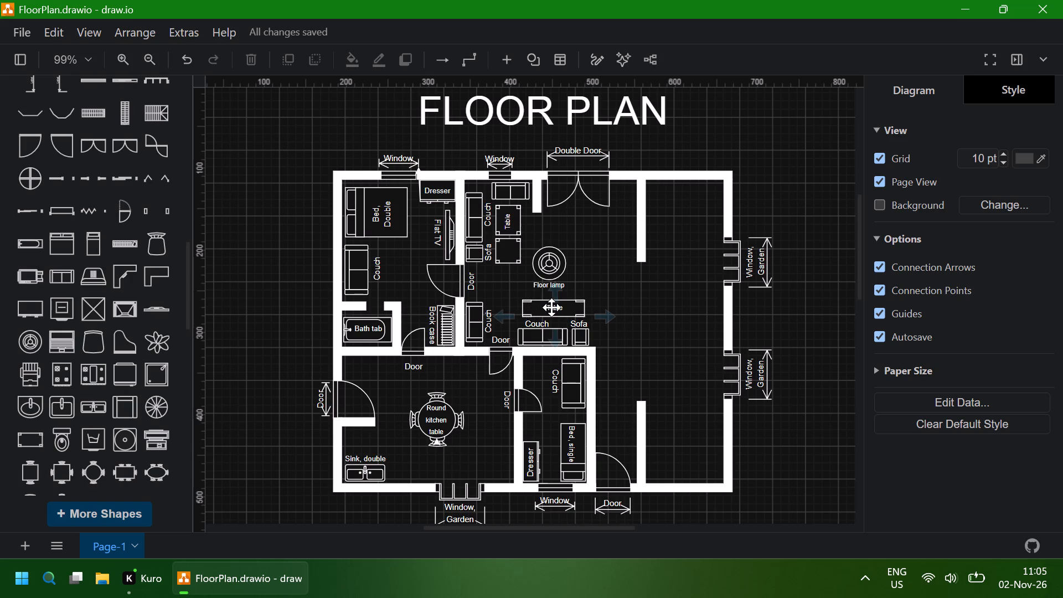
Duplicate the long table above the lower-wall couch, place the copy in the open area to its right, and rotate it to vertical.
{"action": "left_click", "coordinate": [581, 308]}
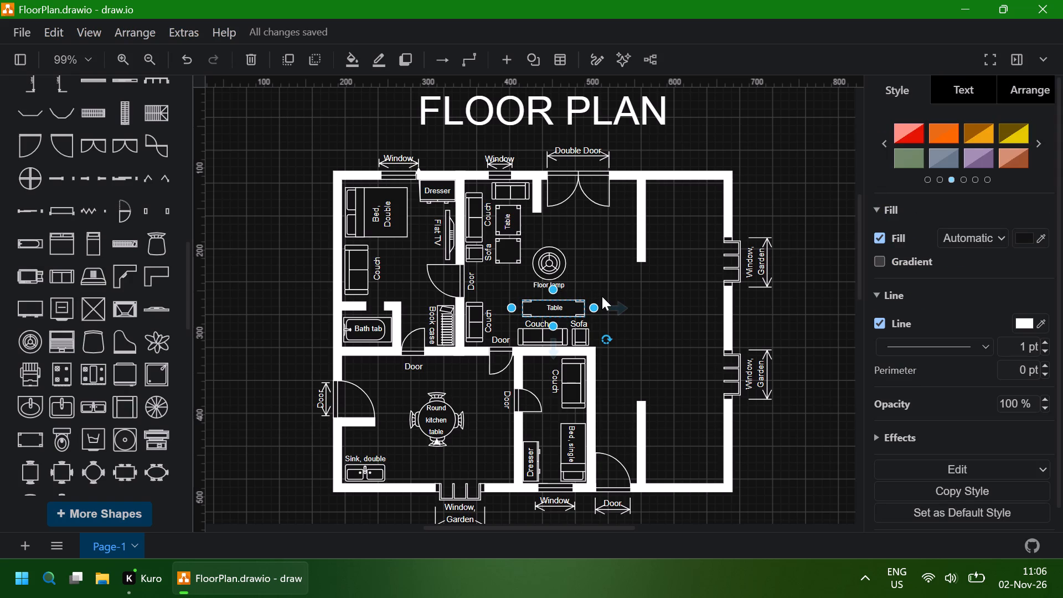
{"action": "key", "text": "ctrl+d"}
{"action": "left_click_drag", "start_coordinate": [592, 312], "coordinate": [623, 303]}
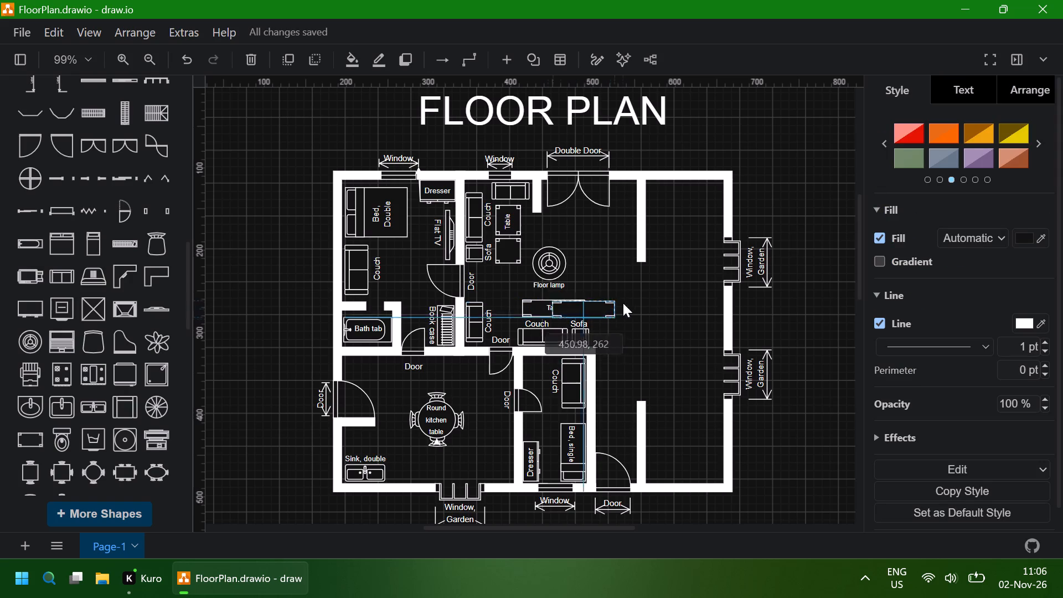
{"action": "left_click_drag", "start_coordinate": [623, 303], "coordinate": [660, 298]}
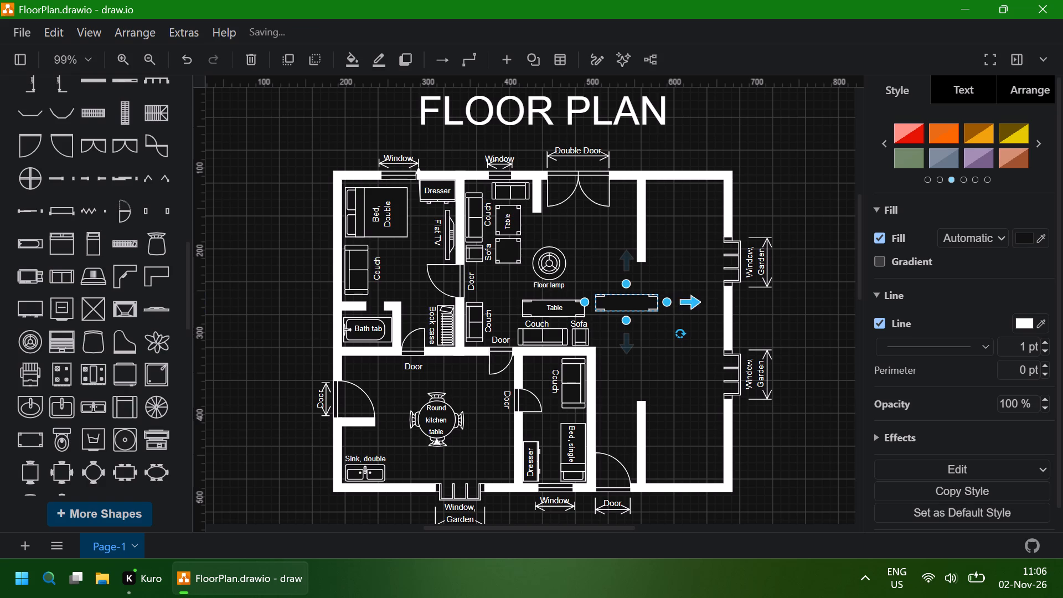
{"action": "left_click_drag", "start_coordinate": [681, 332], "coordinate": [655, 268]}
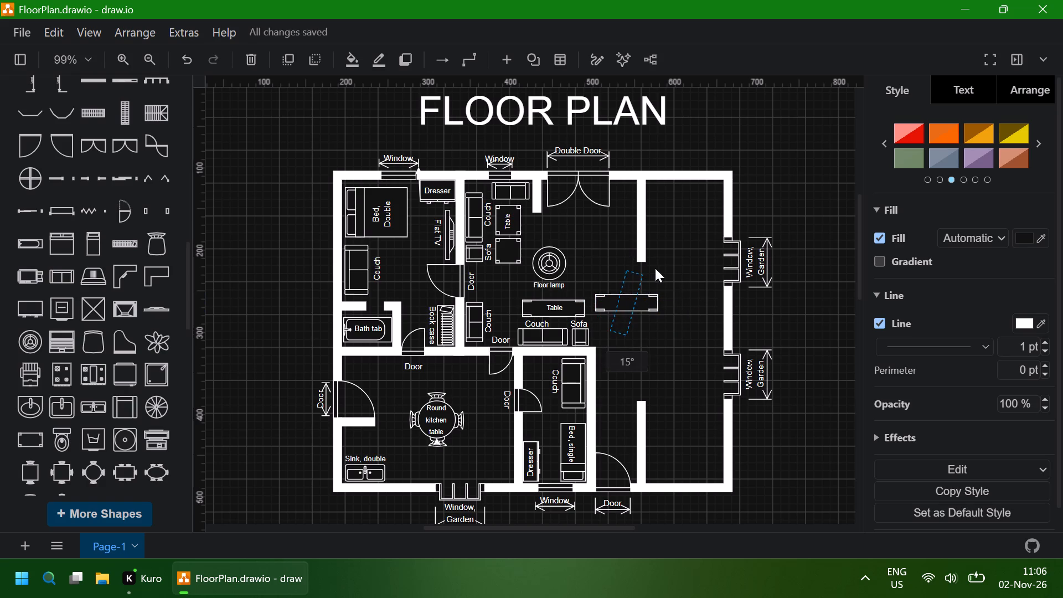
{"action": "left_click_drag", "start_coordinate": [655, 268], "coordinate": [646, 264]}
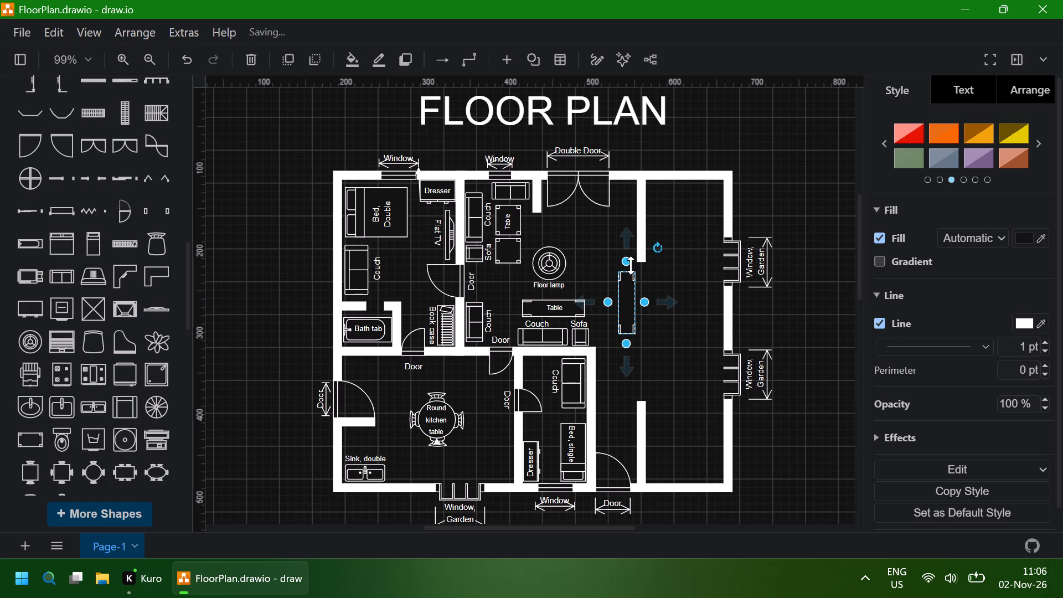
Shrink the vertical table copy into a short, narrow table beside the lower couch on the living room's left wall.
{"action": "left_click_drag", "start_coordinate": [629, 262], "coordinate": [629, 284]}
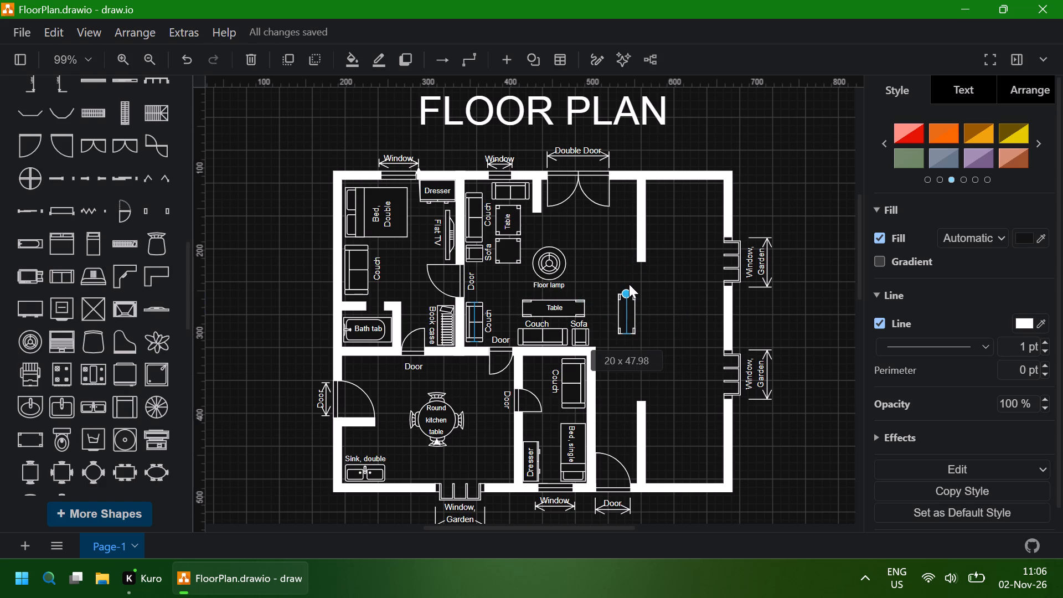
{"action": "left_click_drag", "start_coordinate": [629, 284], "coordinate": [628, 287]}
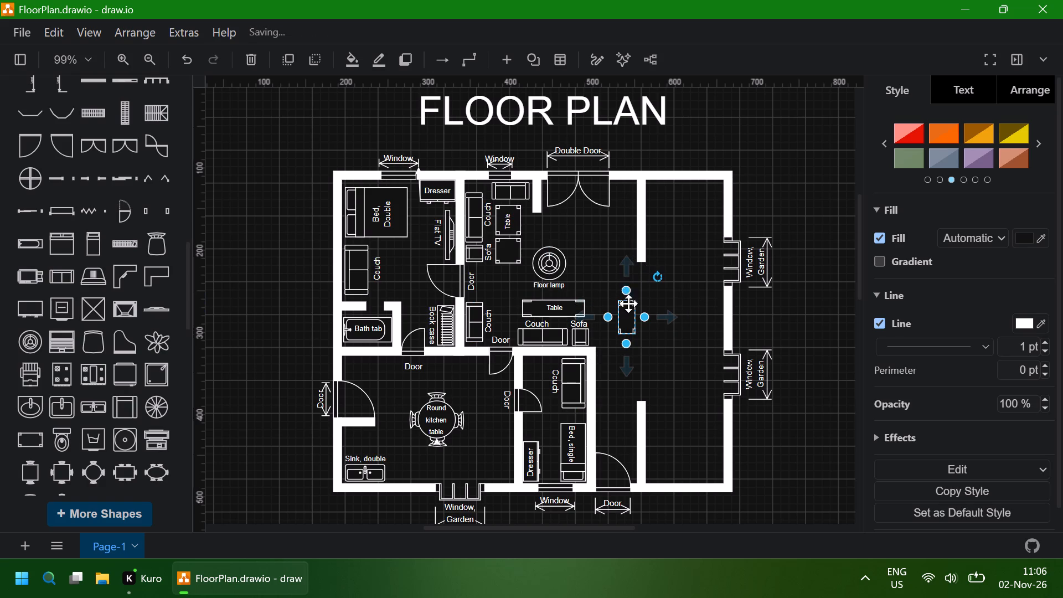
{"action": "left_click_drag", "start_coordinate": [628, 310], "coordinate": [505, 310]}
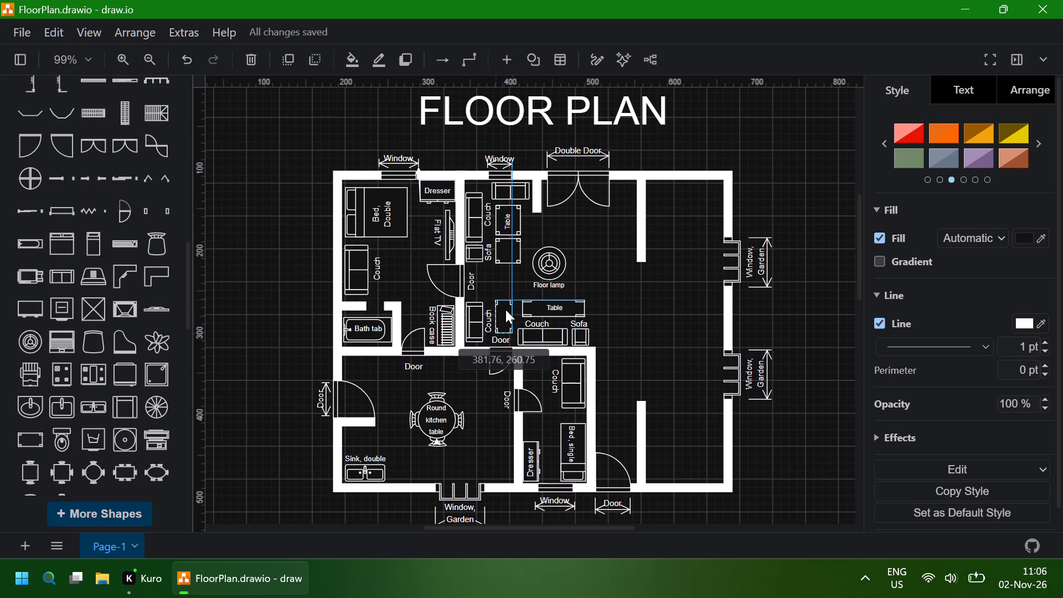
{"action": "left_click_drag", "start_coordinate": [505, 310], "coordinate": [502, 314]}
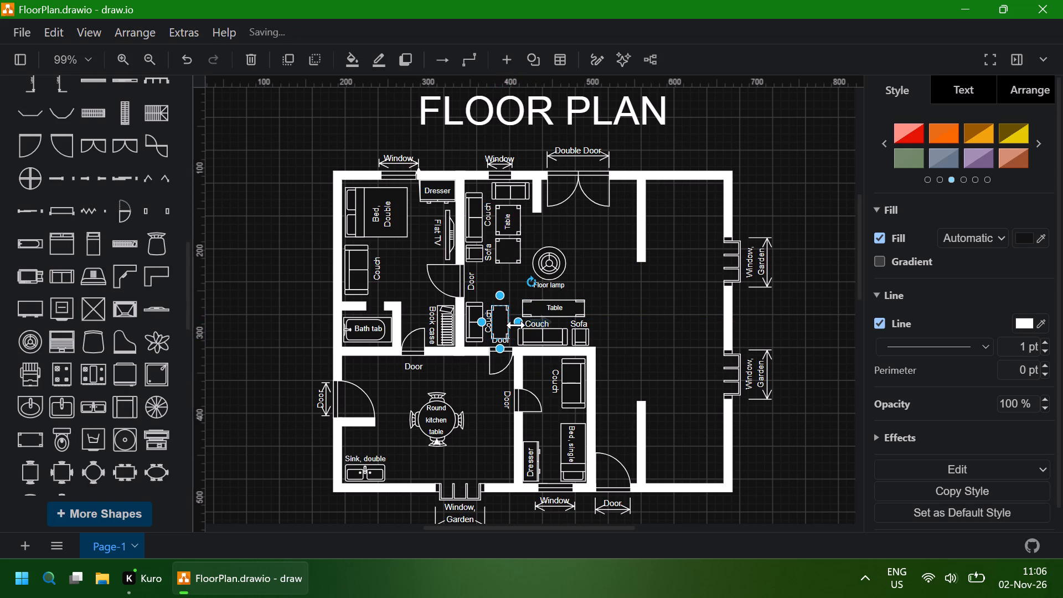
{"action": "left_click_drag", "start_coordinate": [517, 325], "coordinate": [512, 325]}
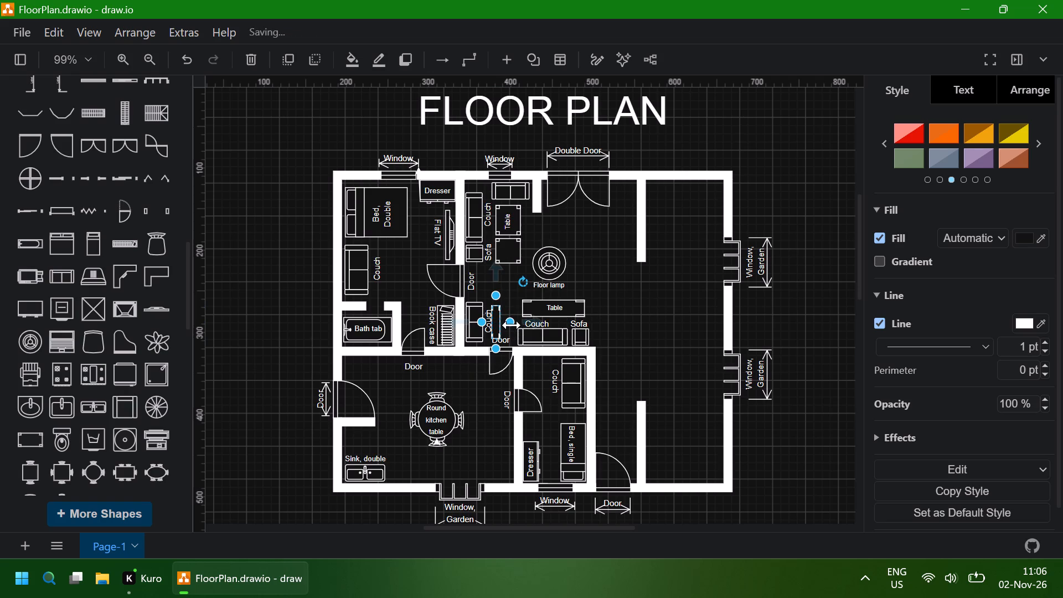
{"action": "left_click", "coordinate": [629, 292]}
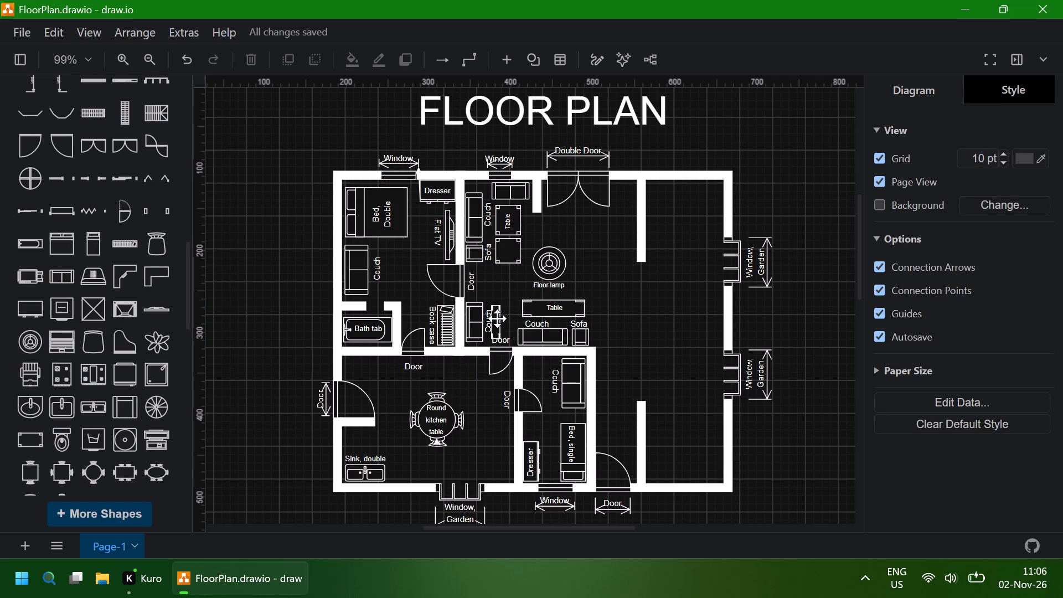
Shorten the narrow table slightly and nudge it down and right beside the lower left-wall couch.
{"action": "left_click", "coordinate": [497, 318]}
{"action": "left_click", "coordinate": [496, 348]}
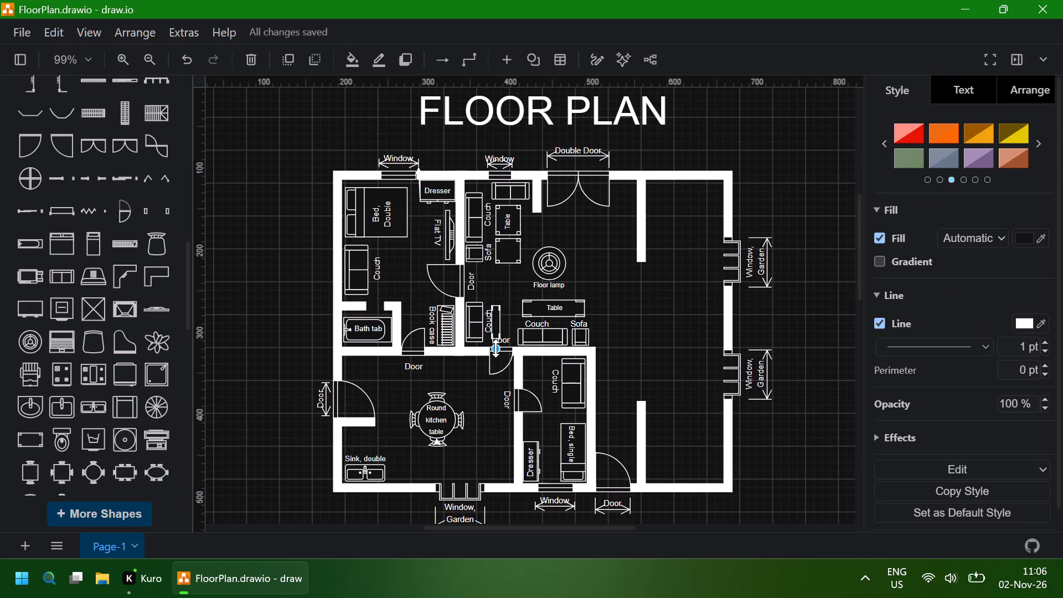
{"action": "key", "text": "Down"}
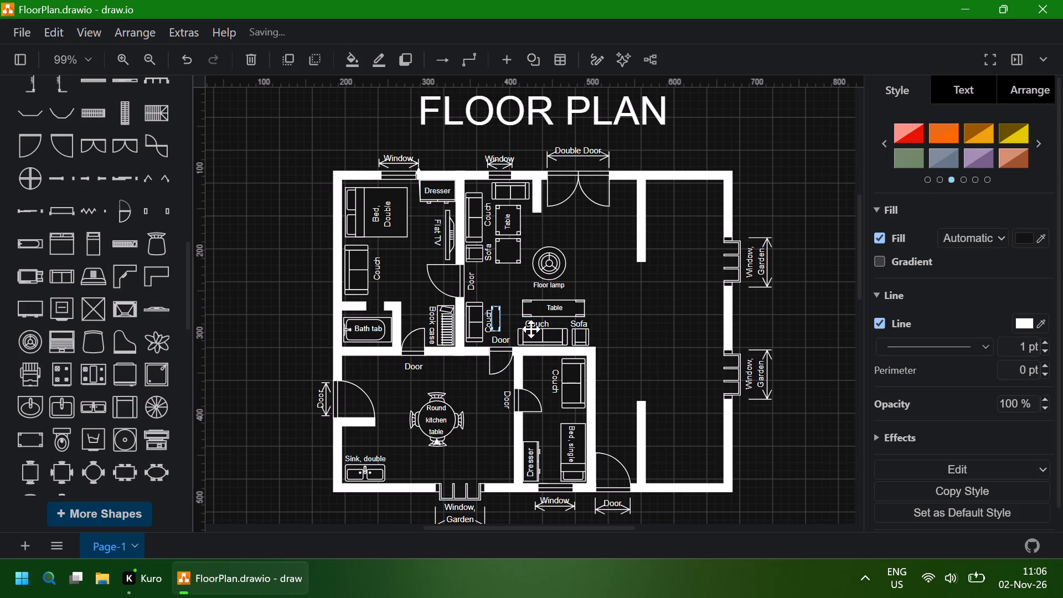
{"action": "key", "text": "Down"}
{"action": "key", "text": "Down"}
{"action": "key", "text": "Down"}
{"action": "key", "text": "Right"}
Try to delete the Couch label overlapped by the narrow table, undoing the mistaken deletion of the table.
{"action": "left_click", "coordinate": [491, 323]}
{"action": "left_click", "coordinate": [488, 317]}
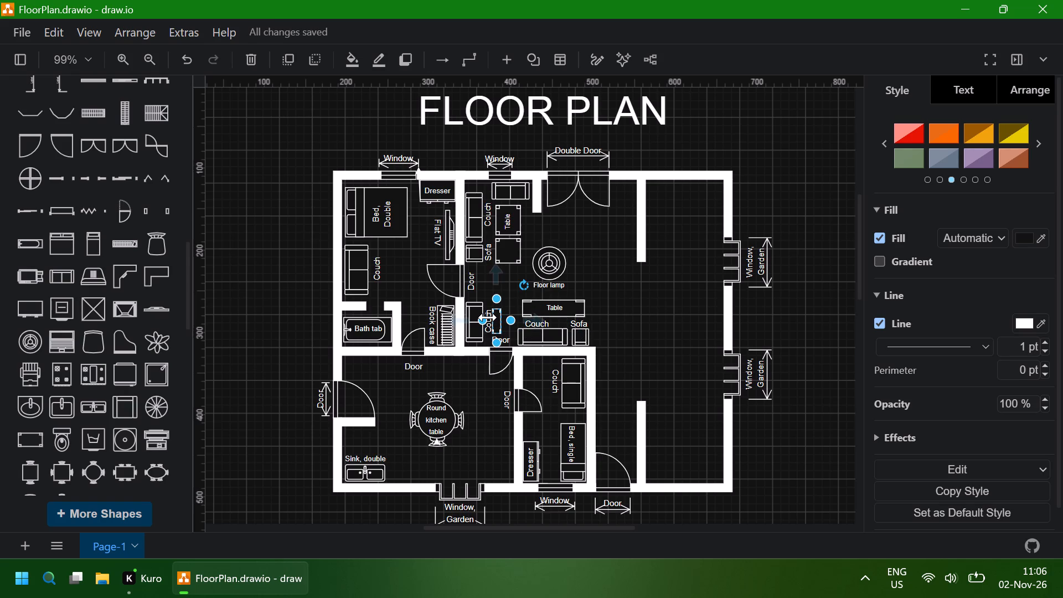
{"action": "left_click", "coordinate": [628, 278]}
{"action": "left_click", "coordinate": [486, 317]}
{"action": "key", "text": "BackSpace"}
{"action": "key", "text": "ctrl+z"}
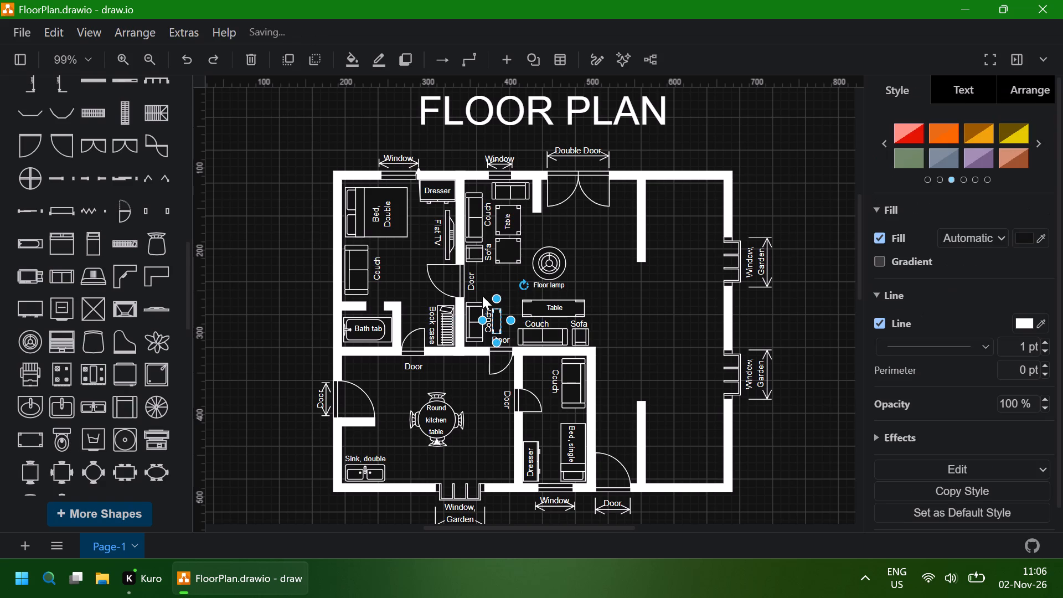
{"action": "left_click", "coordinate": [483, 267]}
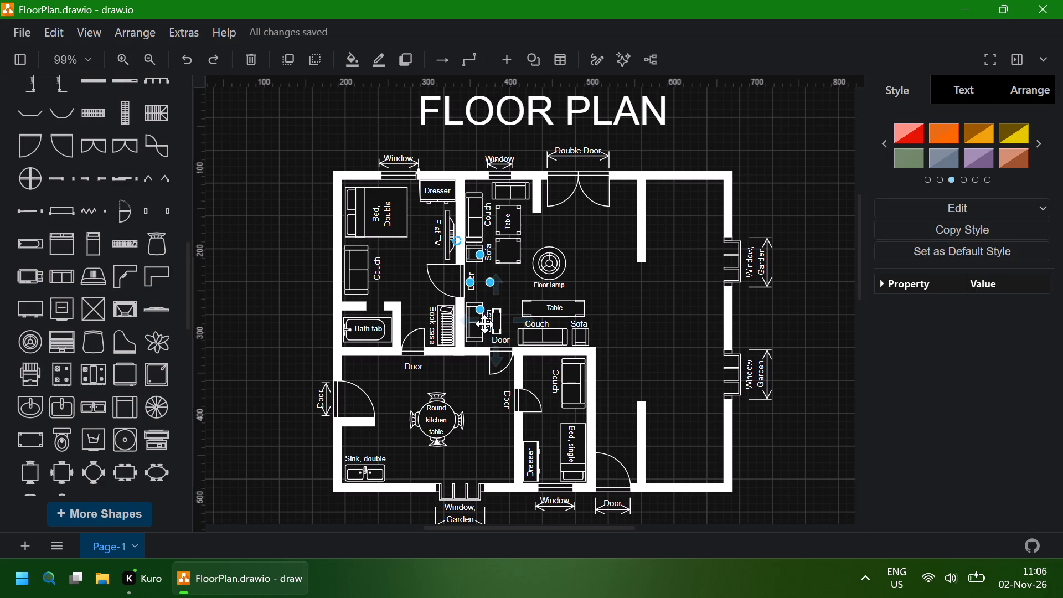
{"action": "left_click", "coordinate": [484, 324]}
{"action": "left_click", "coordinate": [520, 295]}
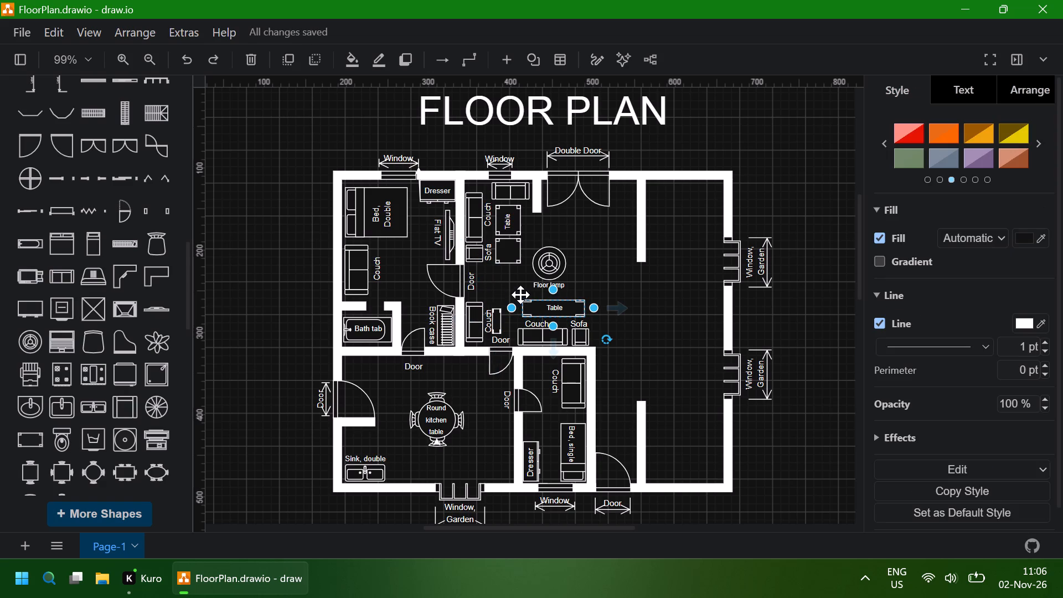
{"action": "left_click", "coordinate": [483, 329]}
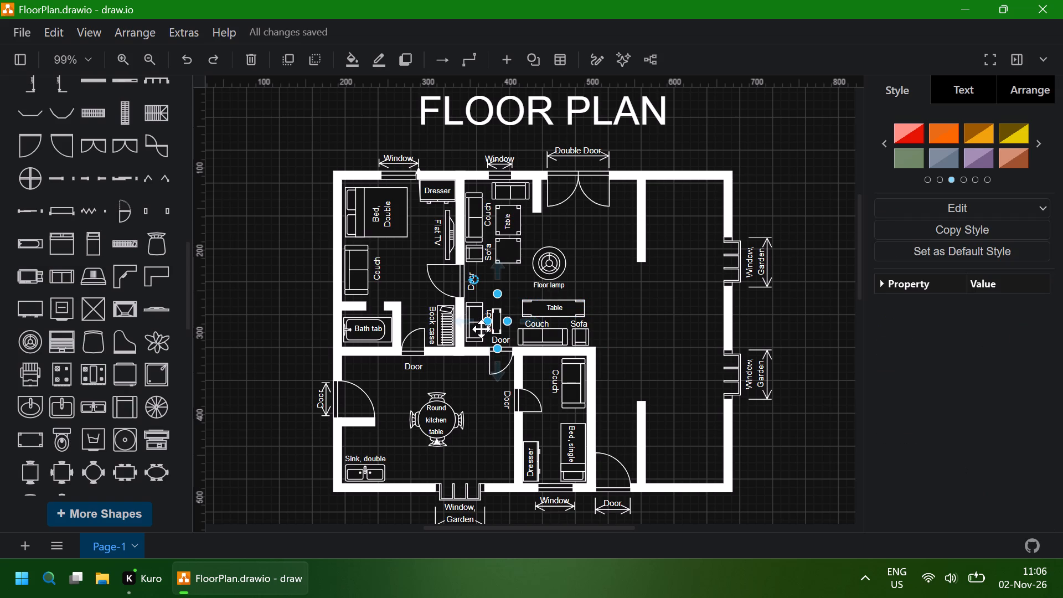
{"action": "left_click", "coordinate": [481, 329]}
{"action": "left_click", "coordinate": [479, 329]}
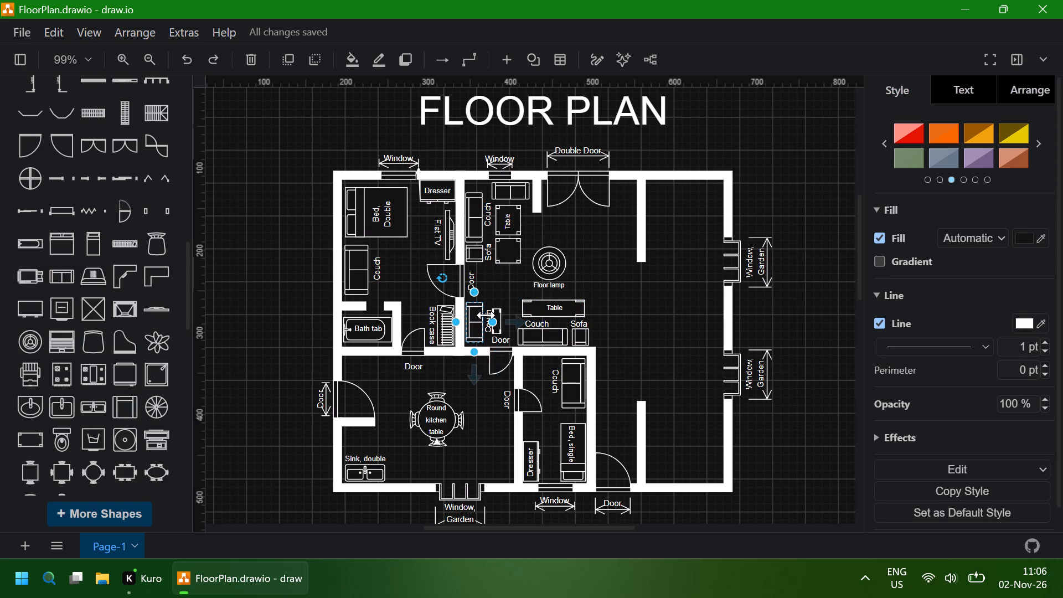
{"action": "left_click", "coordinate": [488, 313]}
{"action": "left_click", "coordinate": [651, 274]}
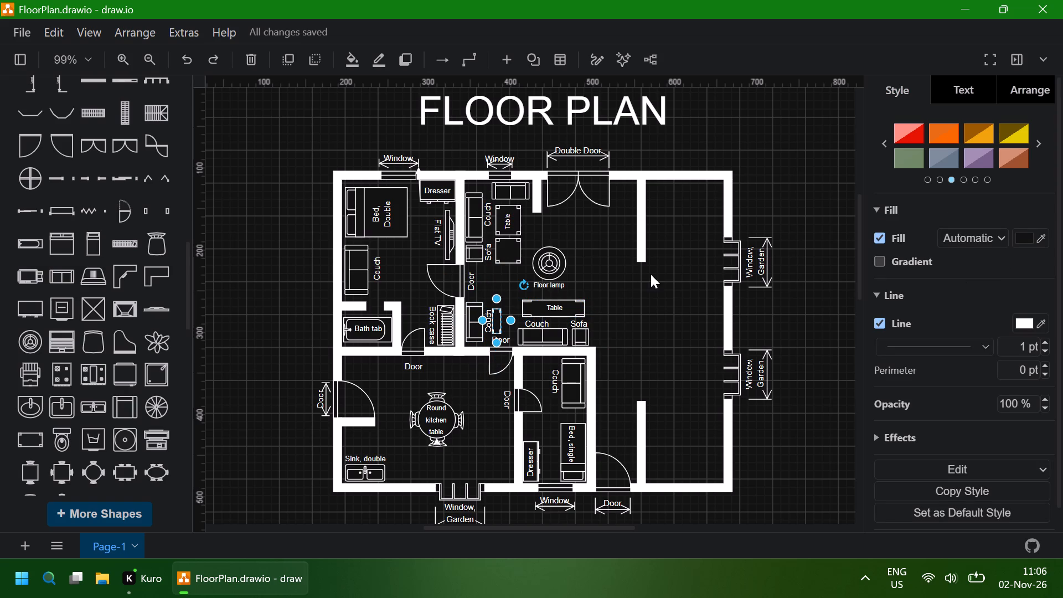
Nudge the narrow table right until it clears the Couch label of the lower left-wall couch.
{"action": "left_click", "coordinate": [498, 319]}
{"action": "key", "text": "Right"}
{"action": "key", "text": "Right"}
{"action": "key", "text": "Right"}
{"action": "key", "text": "Right"}
{"action": "key", "text": "Right"}
{"action": "key", "text": "Right"}
{"action": "key", "text": "Right"}
{"action": "key", "text": "Right"}
{"action": "key", "text": "Right"}
{"action": "key", "text": "Right"}
{"action": "key", "text": "Right"}
{"action": "key", "text": "Right"}
{"action": "key", "text": "Right"}
{"action": "key", "text": "Right"}
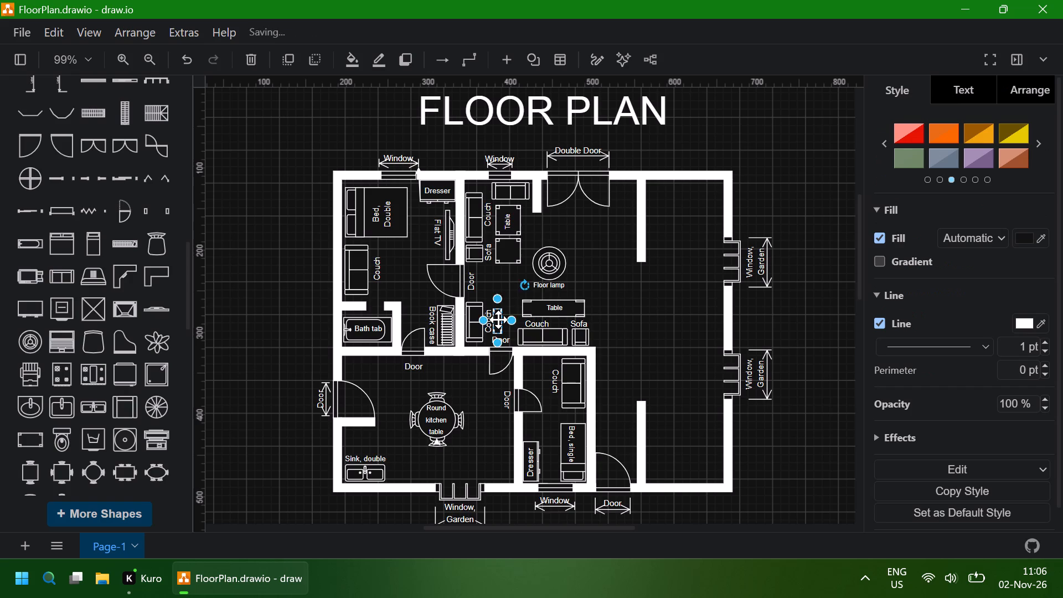
Delete the Couch label between the lower left-wall couch and the narrow table.
{"action": "left_click", "coordinate": [492, 319]}
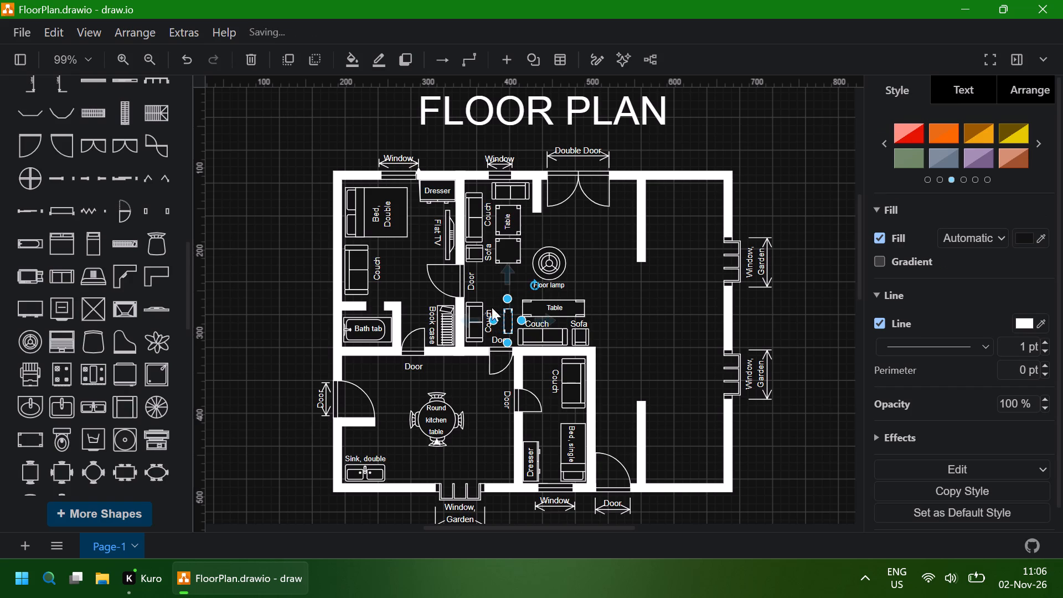
{"action": "left_click", "coordinate": [492, 280]}
{"action": "left_click", "coordinate": [487, 322]}
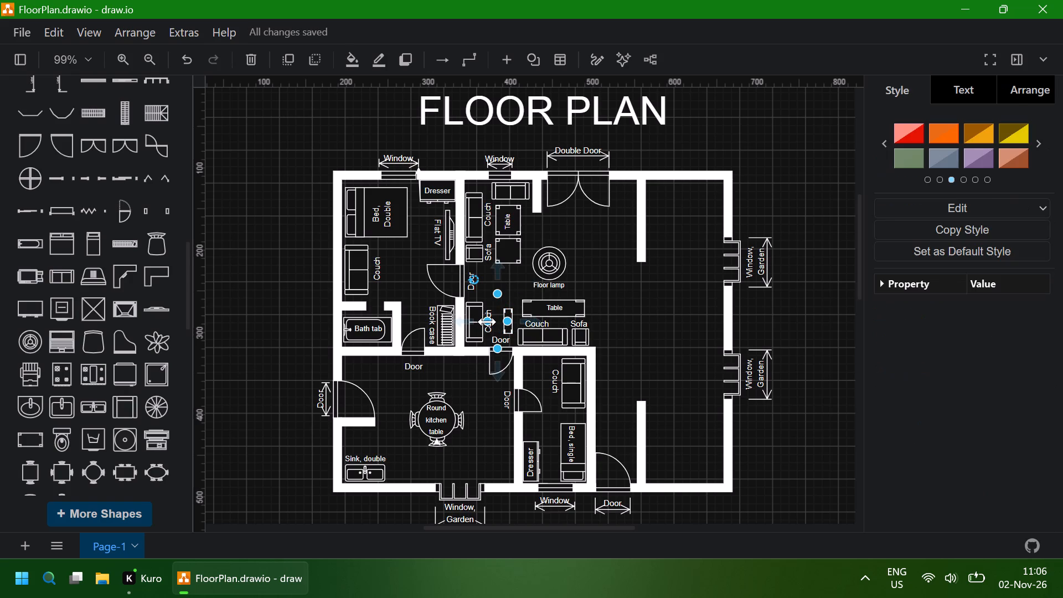
{"action": "key", "text": "BackSpace"}
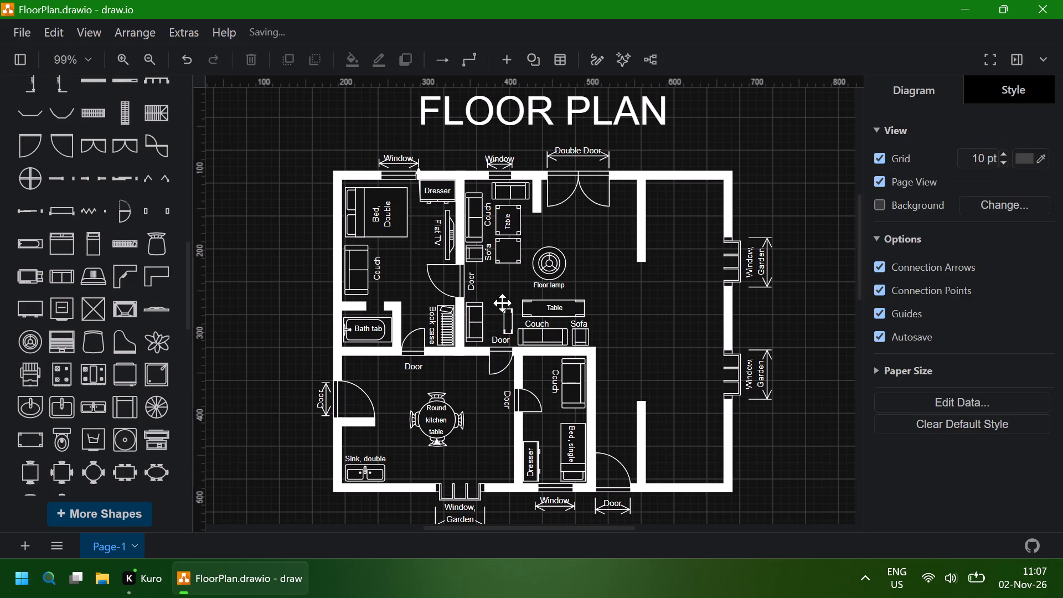
Nudge the narrow table left until it sits close beside the lower left-wall couch.
{"action": "left_click", "coordinate": [506, 319]}
{"action": "key", "text": "Left"}
{"action": "key", "text": "Left"}
{"action": "key", "text": "Left"}
{"action": "key", "text": "Left"}
{"action": "key", "text": "Left"}
{"action": "key", "text": "Left"}
{"action": "key", "text": "Left"}
{"action": "key", "text": "Left"}
{"action": "key", "text": "Left"}
{"action": "key", "text": "Left"}
{"action": "key", "text": "Left"}
{"action": "key", "text": "Left"}
{"action": "key", "text": "Left"}
{"action": "key", "text": "Left"}
{"action": "key", "text": "Left"}
{"action": "key", "text": "Left"}
{"action": "key", "text": "Left"}
{"action": "key", "text": "Left"}
{"action": "key", "text": "Left"}
{"action": "key", "text": "Left"}
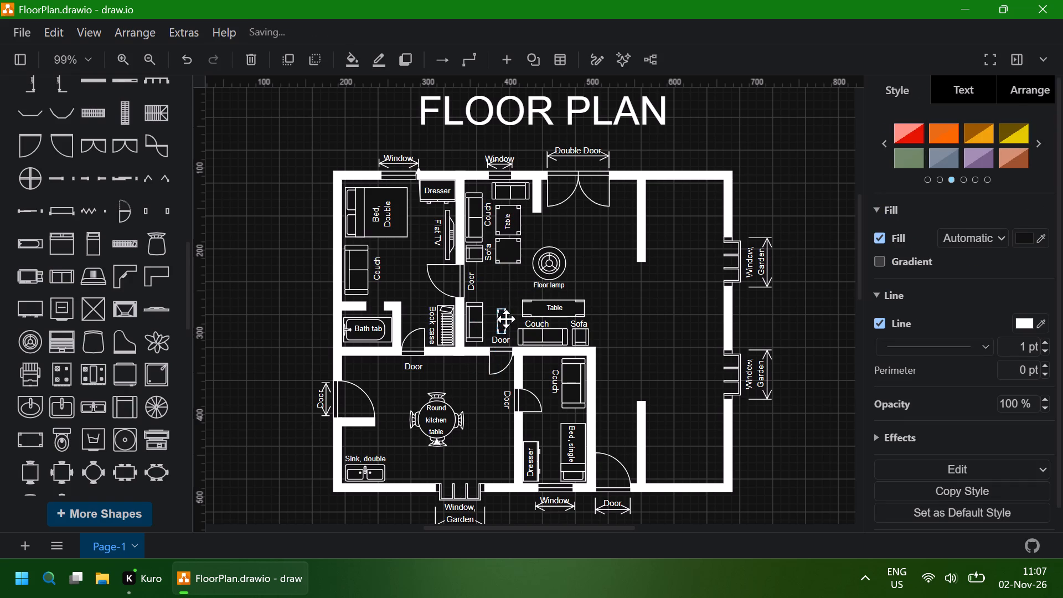
{"action": "key", "text": "Left"}
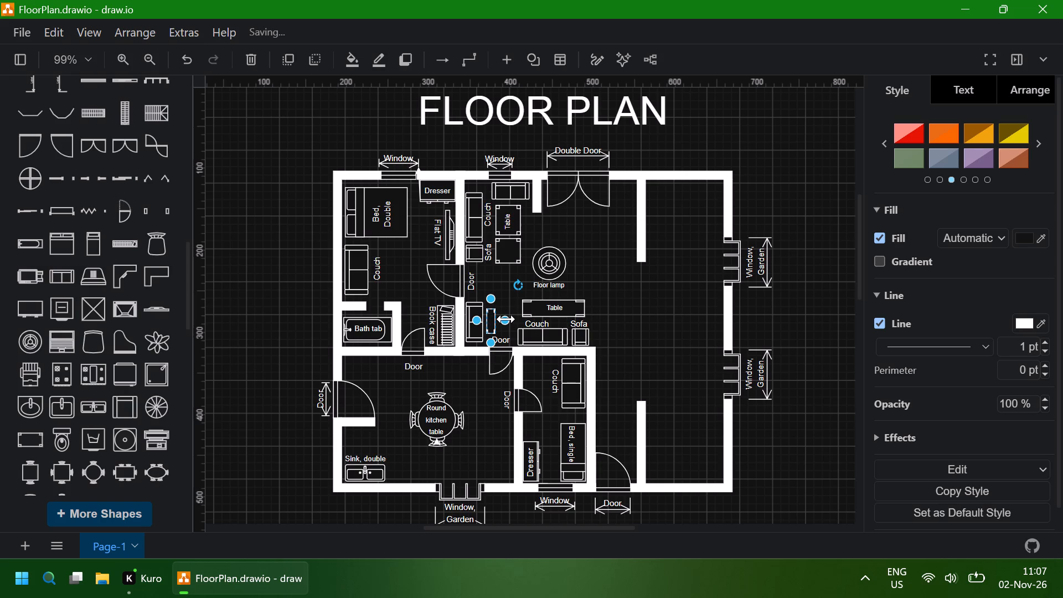
Fine-tune the narrow table's length and vertical position so it is centred alongside the lower left-wall couch.
{"action": "left_click_drag", "start_coordinate": [494, 300], "coordinate": [494, 298]}
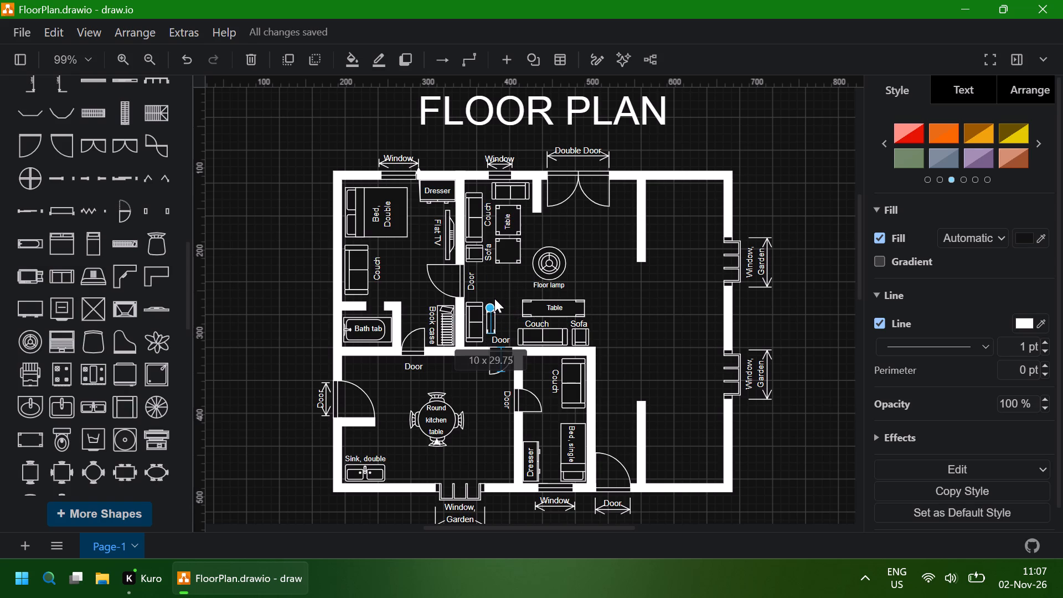
{"action": "left_click_drag", "start_coordinate": [494, 298], "coordinate": [494, 292]}
{"action": "key", "text": "Down"}
{"action": "key", "text": "Down"}
{"action": "key", "text": "Down"}
{"action": "key", "text": "Down"}
{"action": "key", "text": "Down"}
{"action": "key", "text": "Down"}
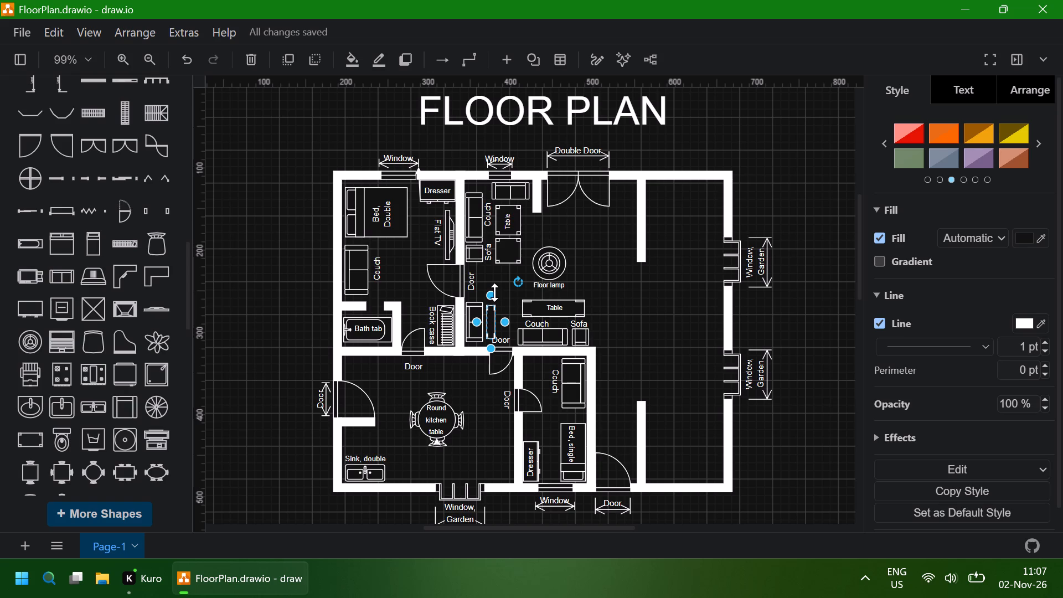
{"action": "left_click_drag", "start_coordinate": [493, 294], "coordinate": [492, 301]}
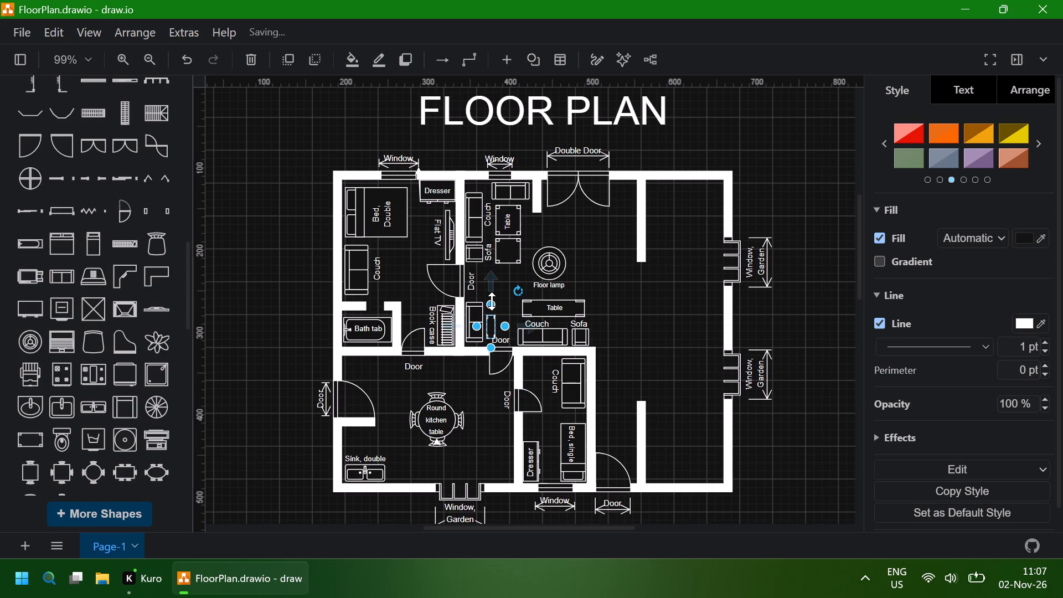
{"action": "key", "text": "Up"}
{"action": "key", "text": "Up"}
{"action": "key", "text": "Up"}
{"action": "key", "text": "Up"}
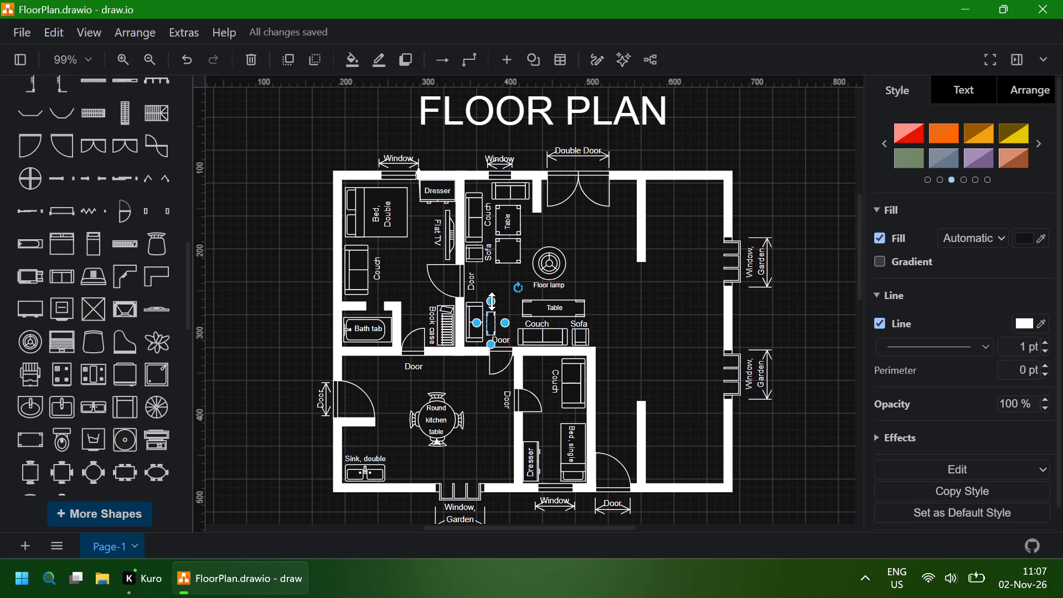
{"action": "left_click", "coordinate": [602, 276]}
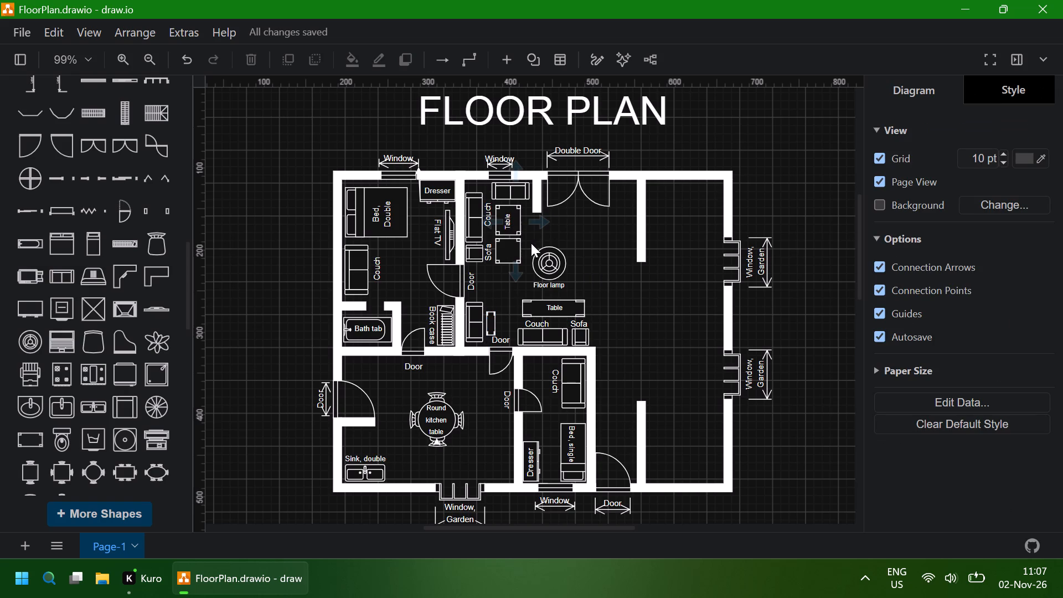
Shrink the floor lamp symbol in the living room to about half its size.
{"action": "left_click", "coordinate": [618, 264]}
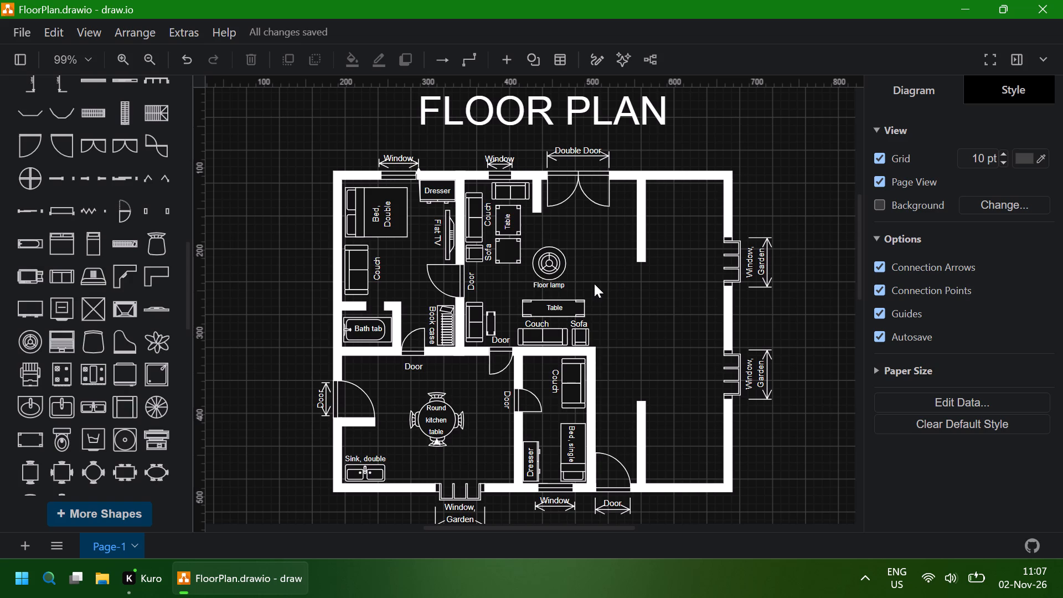
{"action": "left_click", "coordinate": [553, 277]}
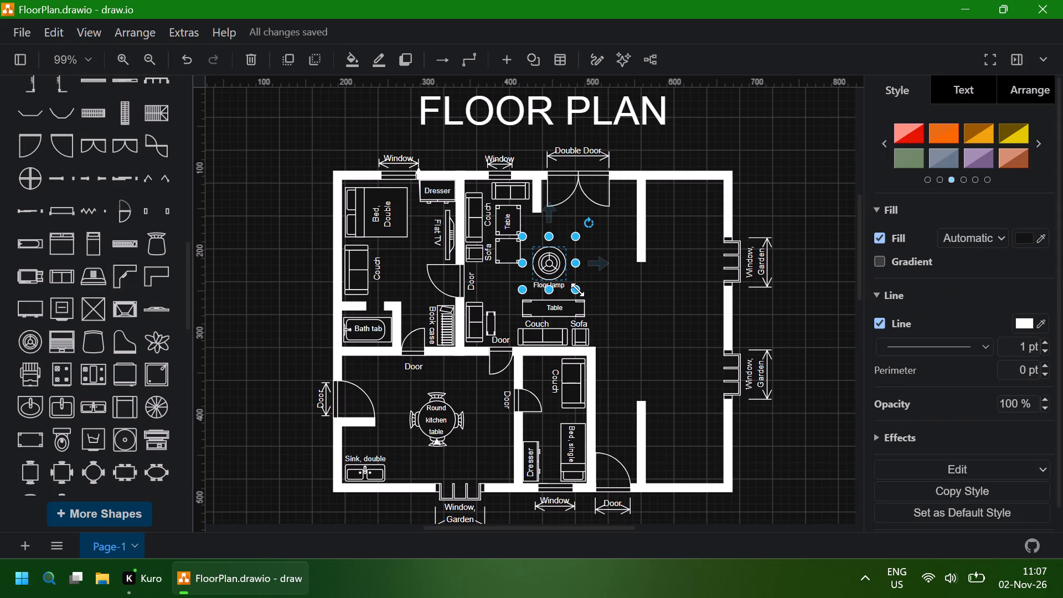
{"action": "left_click_drag", "start_coordinate": [577, 290], "coordinate": [570, 285], "text": "shift"}
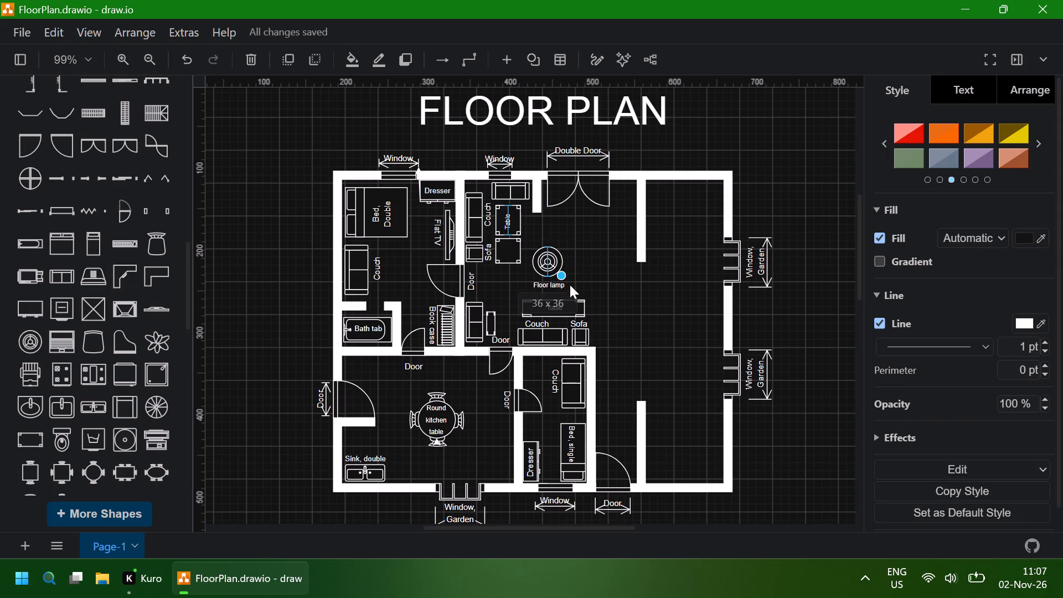
{"action": "left_click_drag", "start_coordinate": [570, 285], "coordinate": [565, 279], "text": "shift"}
Nudge the floor lamp right and down until it is centred just above its Floor lamp label.
{"action": "key", "text": "Down"}
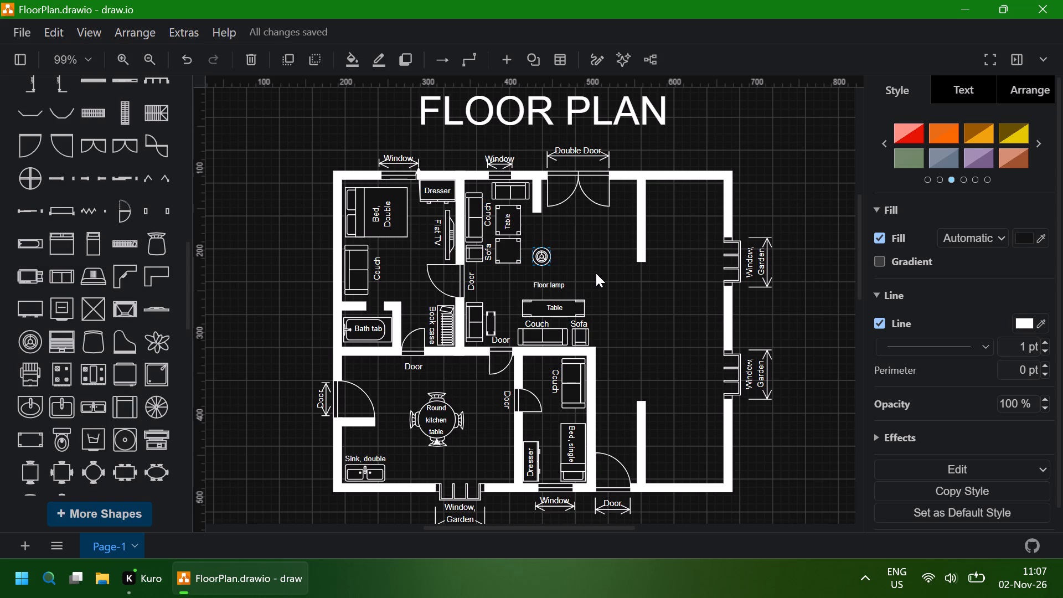
{"action": "key", "text": "Down"}
{"action": "key", "text": "Down"}
{"action": "key", "text": "Right"}
{"action": "key", "text": "Right"}
{"action": "key", "text": "Right"}
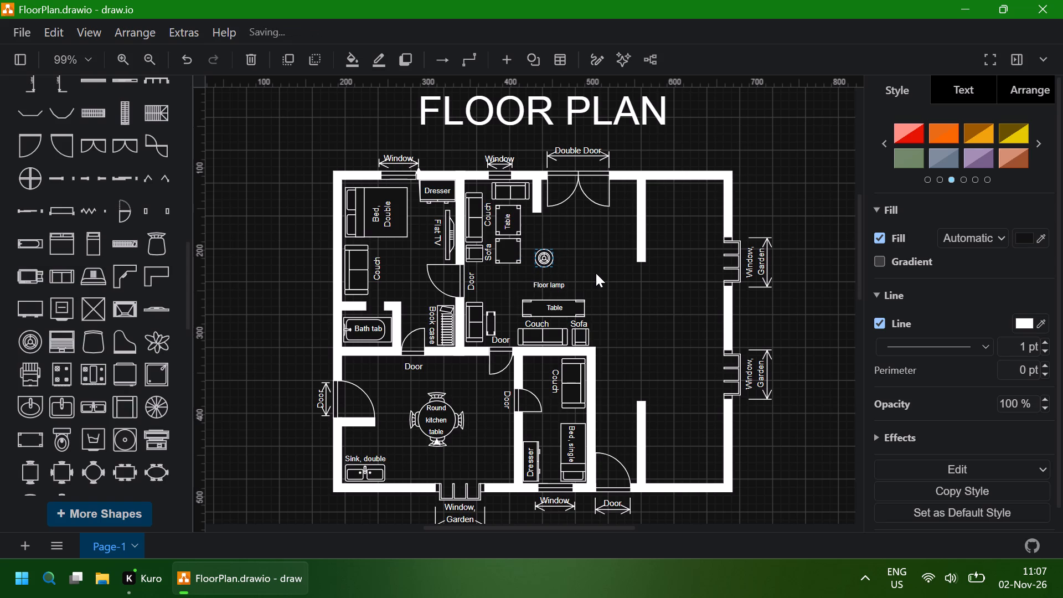
{"action": "key", "text": "Right"}
{"action": "key", "text": "Down"}
{"action": "key", "text": "Right"}
{"action": "key", "text": "Right"}
{"action": "key", "text": "Down"}
{"action": "key", "text": "Down"}
{"action": "key", "text": "Down"}
{"action": "key", "text": "Down"}
{"action": "key", "text": "Down"}
{"action": "key", "text": "Down"}
{"action": "key", "text": "Down"}
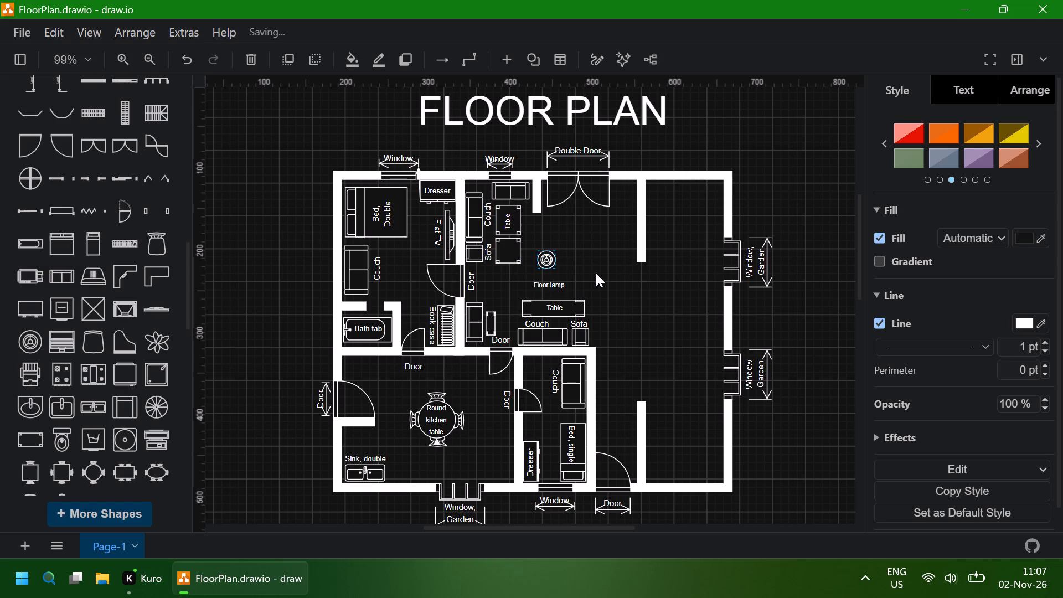
{"action": "key", "text": "Right"}
{"action": "key", "text": "Up"}
{"action": "key", "text": "Up"}
{"action": "key", "text": "Up"}
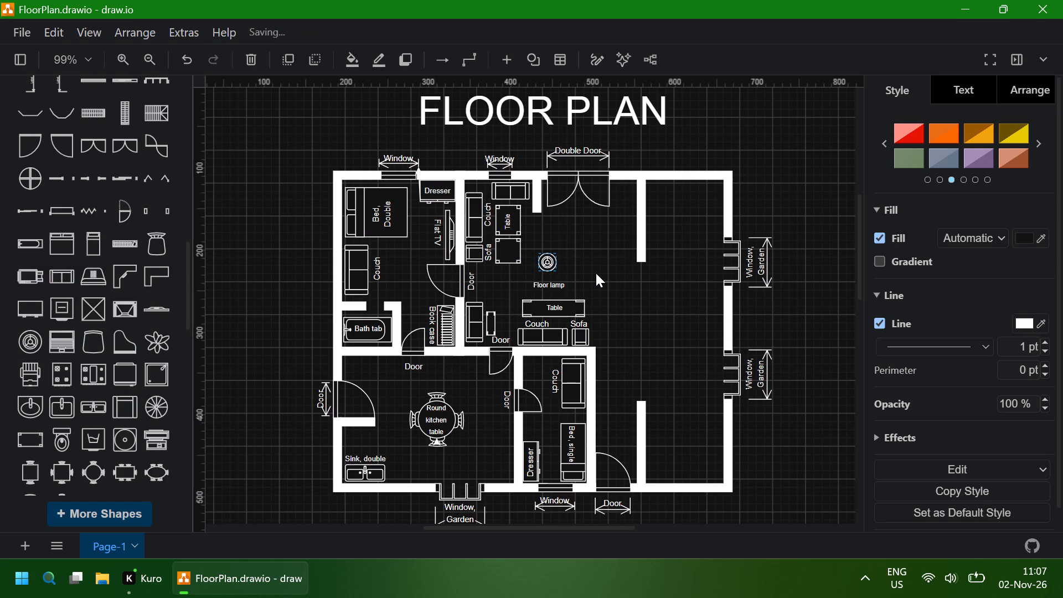
Nudge the Floor lamp label up until it sits close beneath the lamp.
{"action": "left_click", "coordinate": [561, 282]}
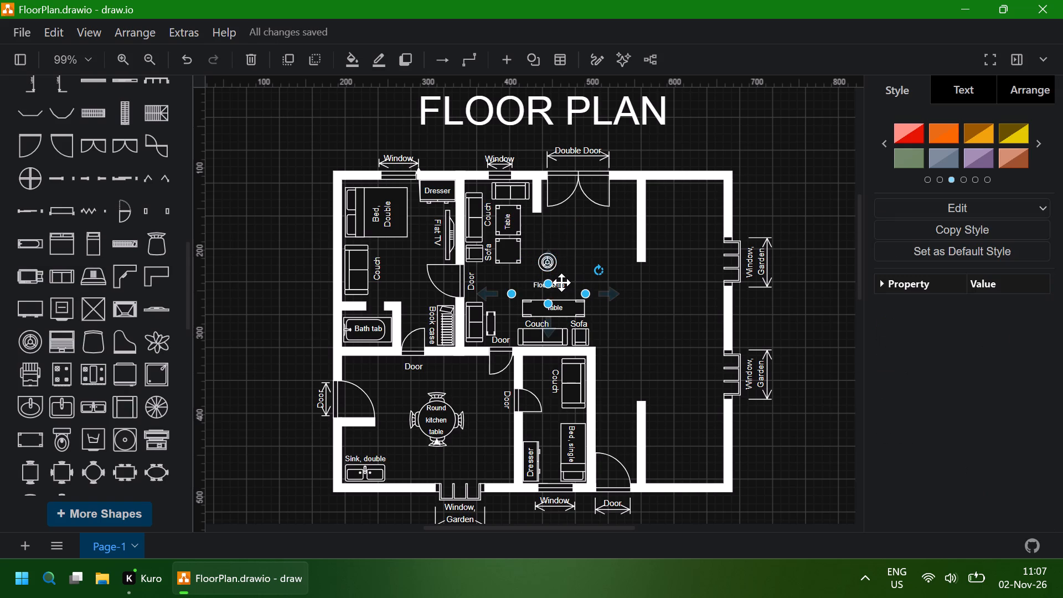
{"action": "key", "text": "Up"}
{"action": "key", "text": "Up"}
{"action": "key", "text": "Up"}
{"action": "key", "text": "Up"}
{"action": "key", "text": "Up"}
{"action": "key", "text": "Up"}
{"action": "key", "text": "Up"}
{"action": "key", "text": "Up"}
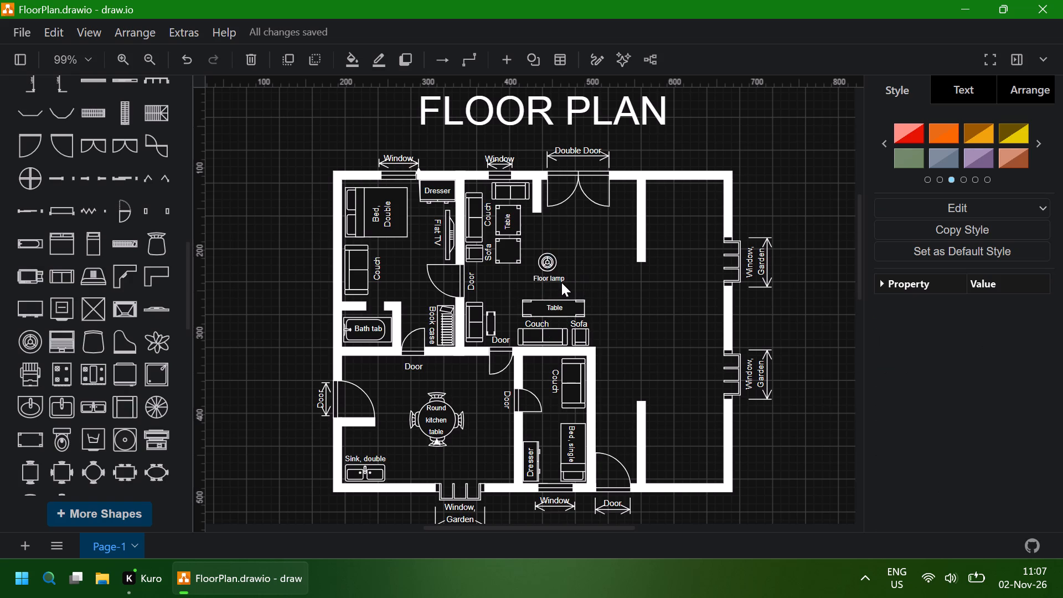
{"action": "key", "text": "Up"}
Narrow the Floor lamp label's shape and nudge it right until the text is centred under the lamp.
{"action": "left_click_drag", "start_coordinate": [583, 288], "coordinate": [573, 287]}
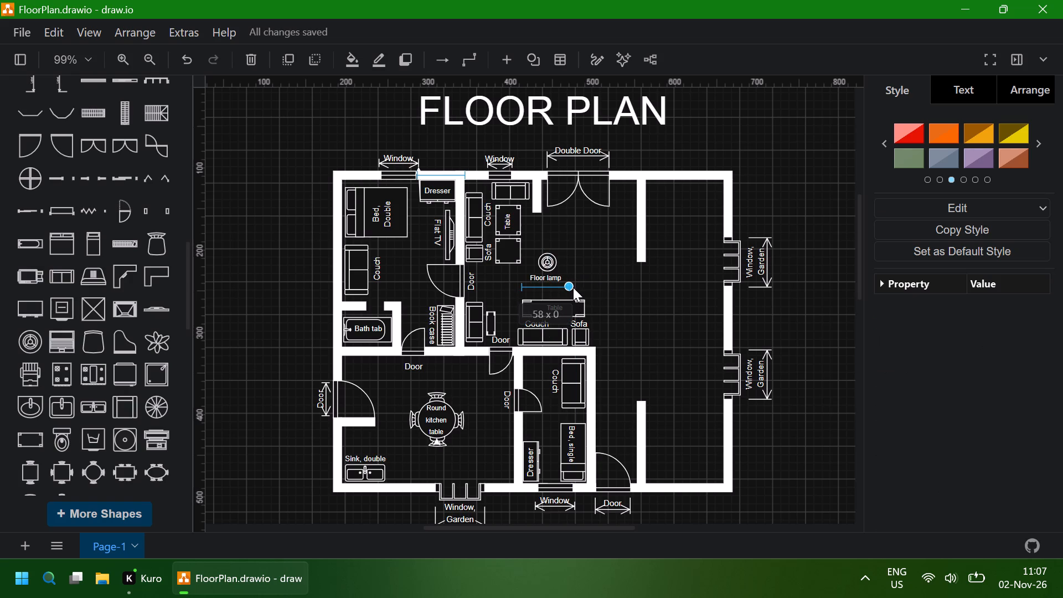
{"action": "left_click_drag", "start_coordinate": [573, 287], "coordinate": [568, 286]}
{"action": "key", "text": "Right"}
{"action": "key", "text": "Right"}
{"action": "key", "text": "Right"}
{"action": "key", "text": "Right"}
{"action": "key", "text": "Right"}
{"action": "key", "text": "Right"}
{"action": "key", "text": "Right"}
{"action": "key", "text": "Right"}
{"action": "key", "text": "Right"}
{"action": "key", "text": "Right"}
{"action": "key", "text": "Right"}
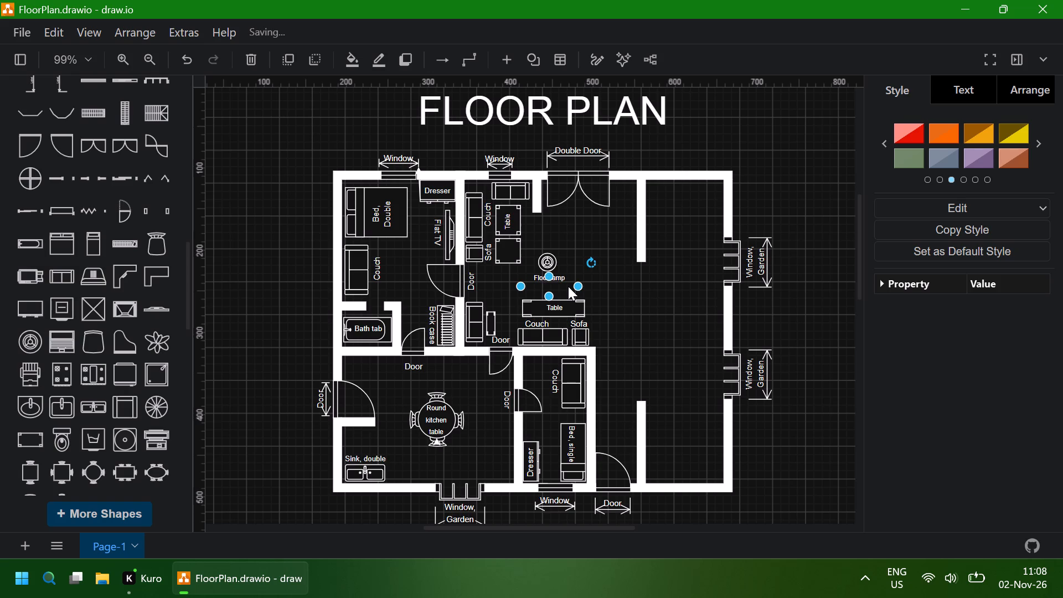
{"action": "left_click", "coordinate": [641, 297]}
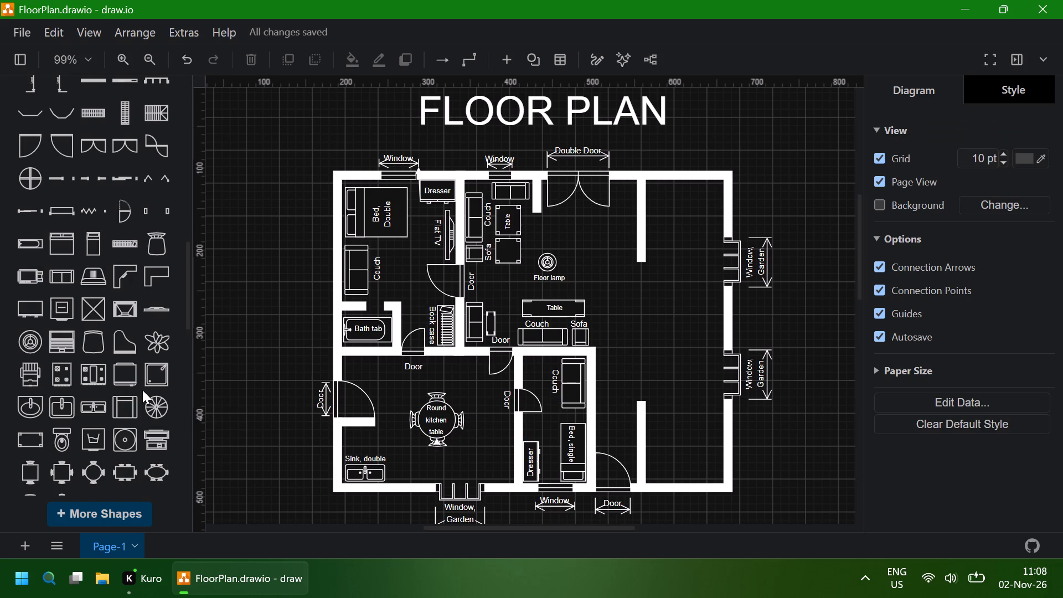
Shorten the lower partition wall beside the bottom door from its upper end to a bit over half its length.
{"action": "scroll", "coordinate": [142, 390], "scroll_direction": "down", "scroll_amount": 1}
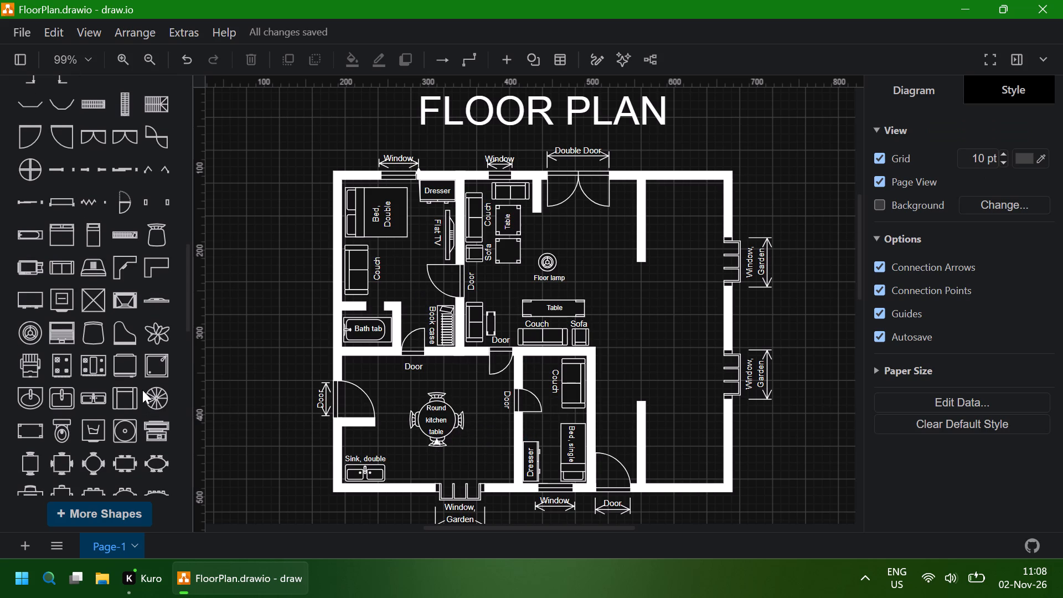
{"action": "scroll", "coordinate": [142, 390], "scroll_direction": "down", "scroll_amount": 2}
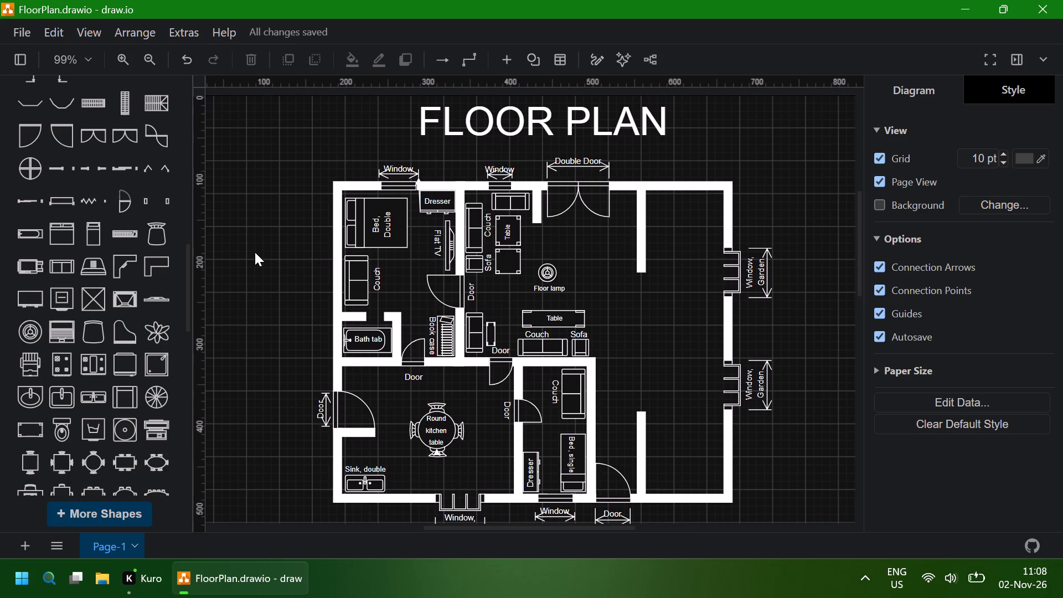
{"action": "left_click", "coordinate": [642, 443]}
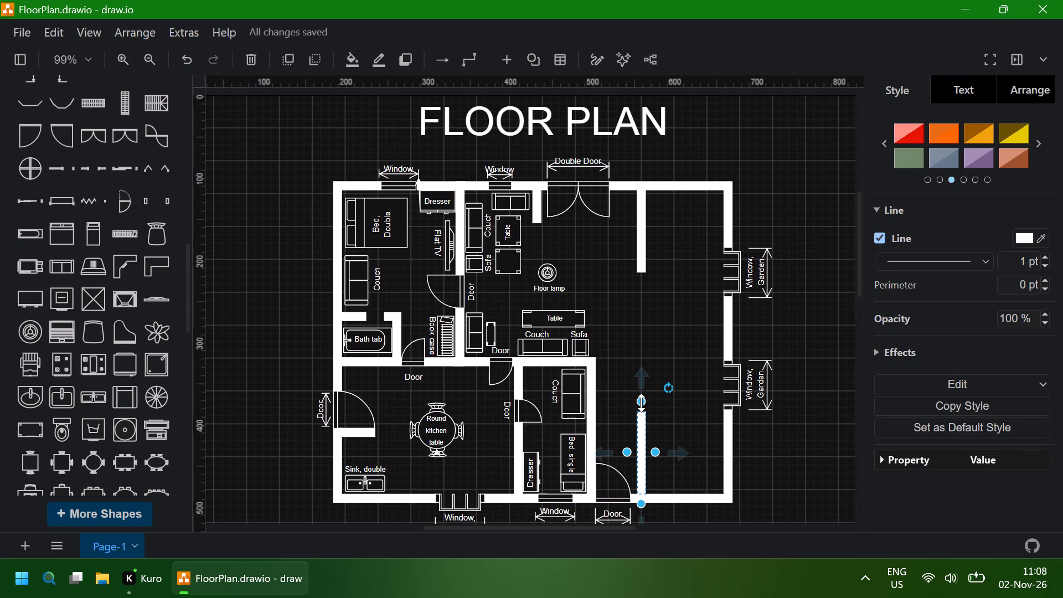
{"action": "left_click", "coordinate": [641, 403]}
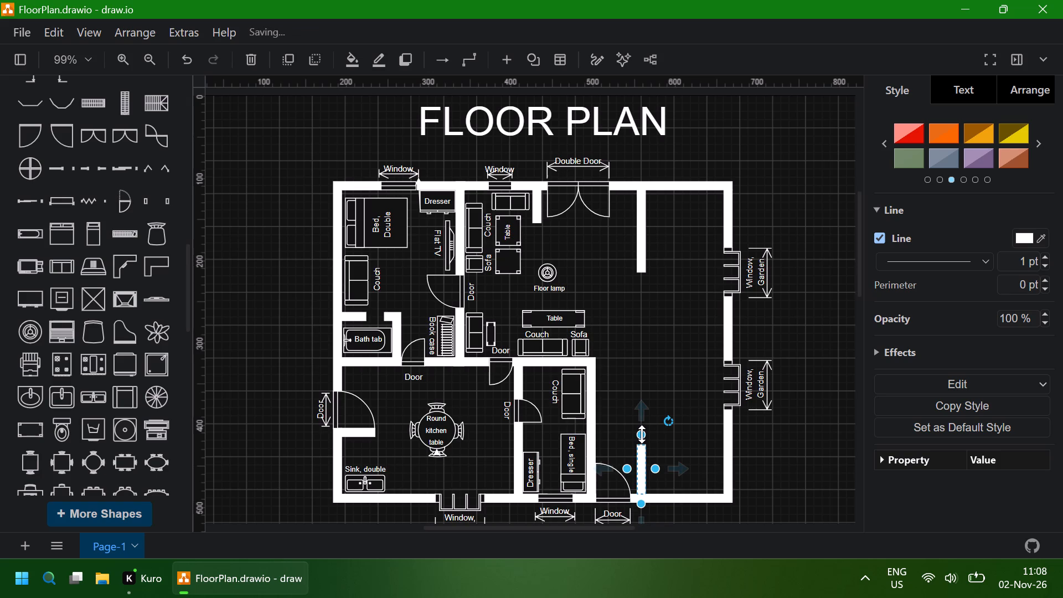
Nudge the shortened lower partition wall left until it meets the edge of the bottom door.
{"action": "key", "text": "Left"}
{"action": "key", "text": "Left"}
{"action": "key", "text": "Left"}
{"action": "key", "text": "Left"}
{"action": "key", "text": "Left"}
{"action": "key", "text": "Left"}
{"action": "key", "text": "Left"}
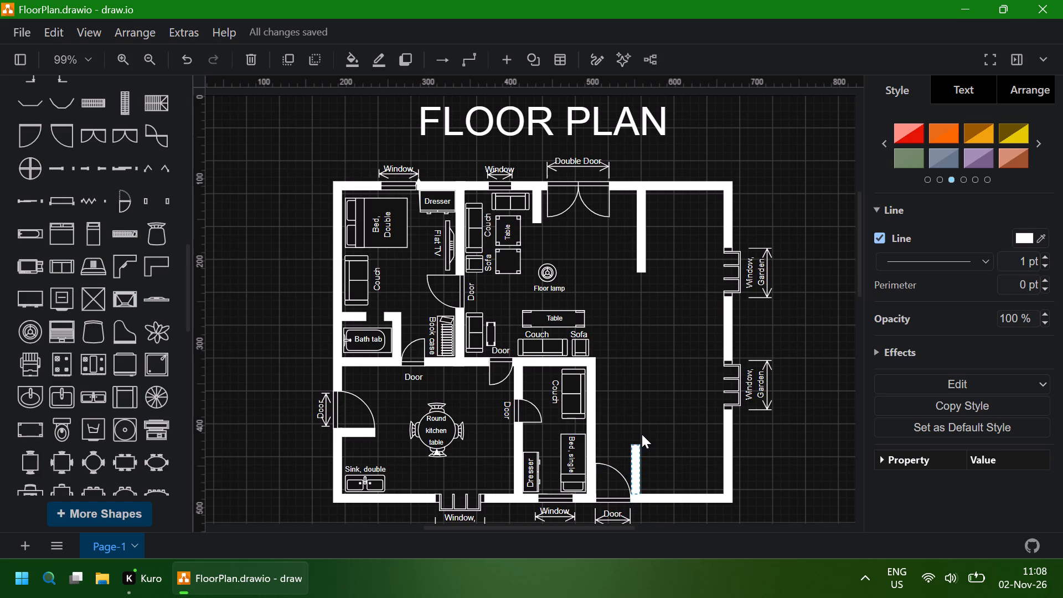
Nudge the upper partition wall left until it lines up with the lower partition wall.
{"action": "left_click", "coordinate": [639, 234]}
{"action": "key", "text": "Left"}
{"action": "key", "text": "Left"}
{"action": "key", "text": "Left"}
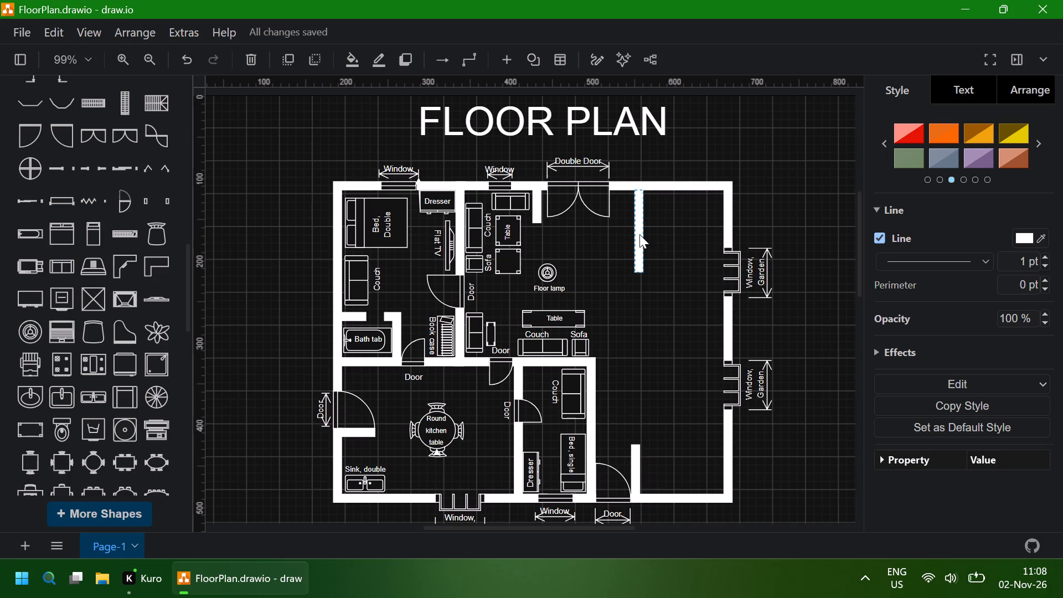
{"action": "key", "text": "Left"}
{"action": "key", "text": "Left"}
{"action": "key", "text": "Left"}
{"action": "key", "text": "Left"}
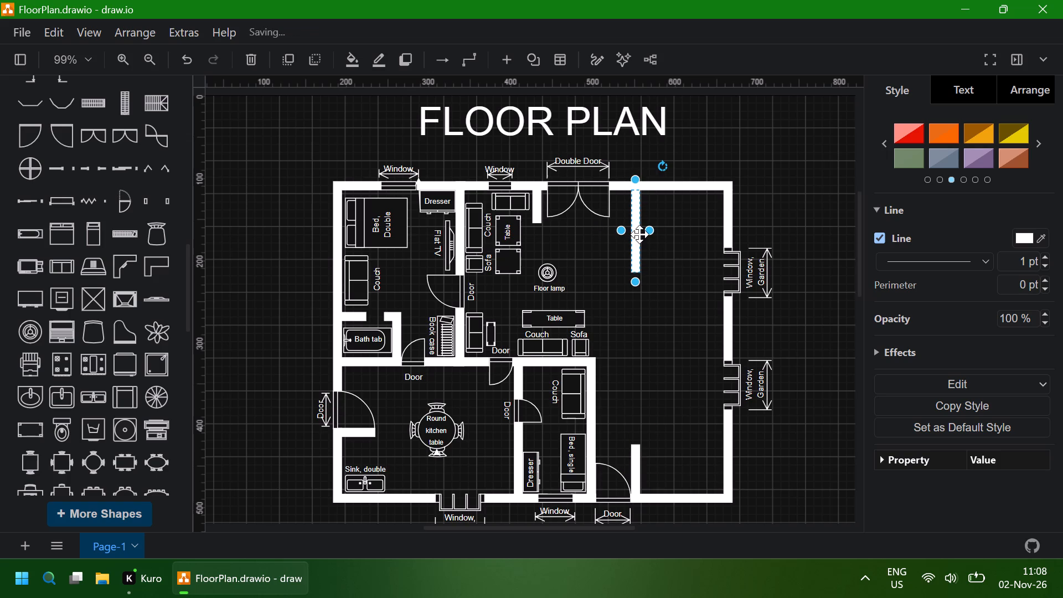
{"action": "left_click", "coordinate": [662, 299]}
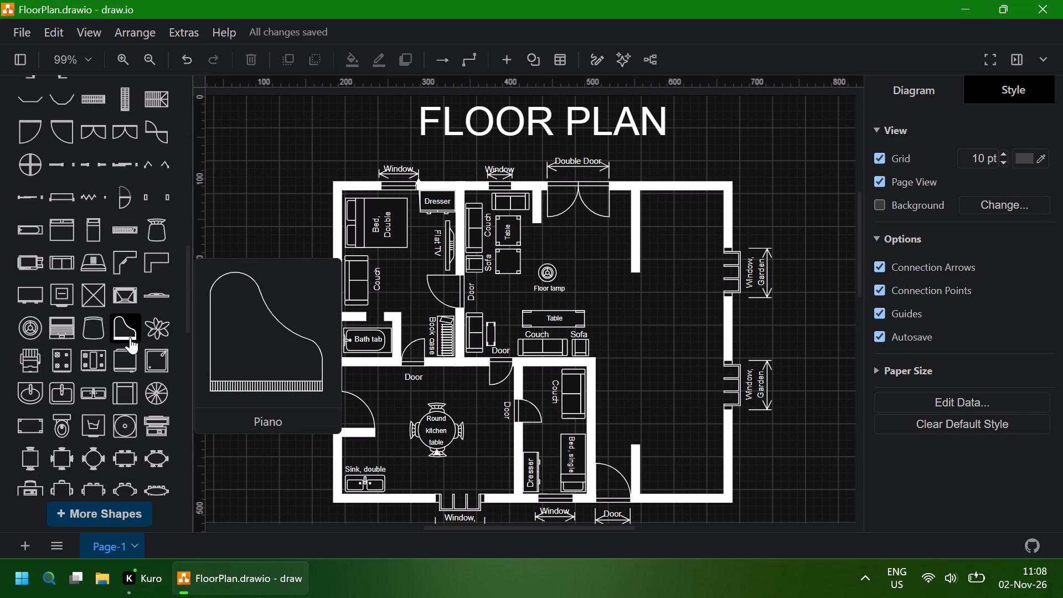
Add a Workstation shape and place it against the top wall of the right-hand room, near the upper-right corner.
{"action": "scroll", "coordinate": [130, 337], "scroll_direction": "down", "scroll_amount": 1}
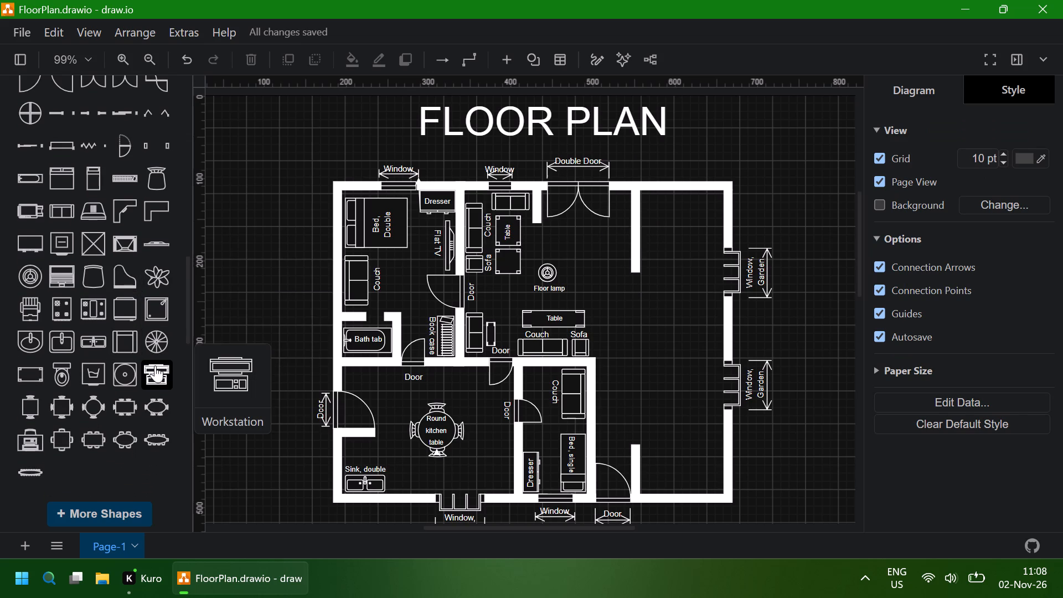
{"action": "left_click", "coordinate": [155, 365]}
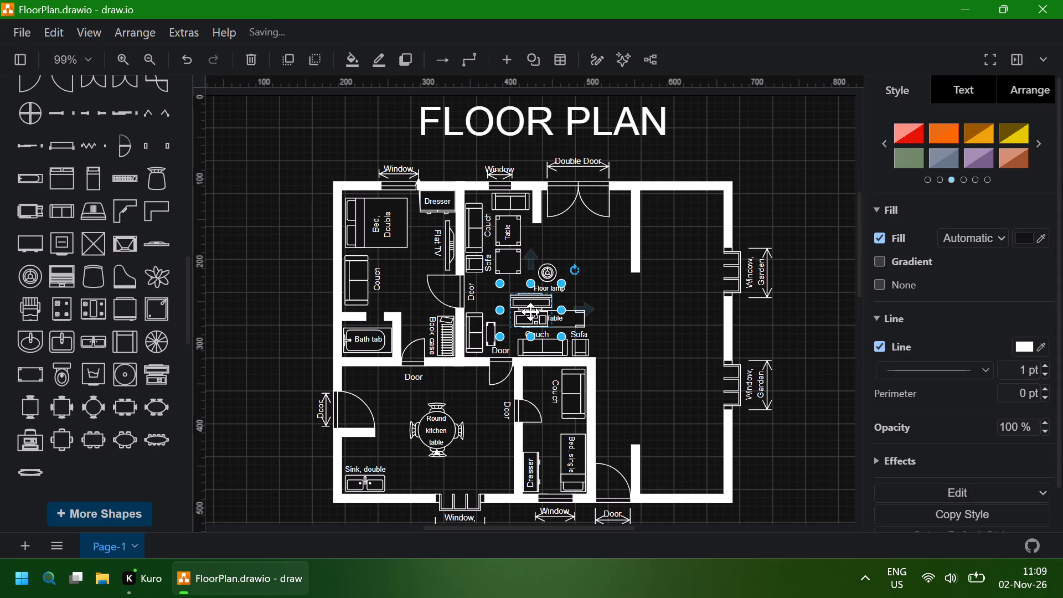
{"action": "left_click_drag", "start_coordinate": [530, 312], "coordinate": [675, 287]}
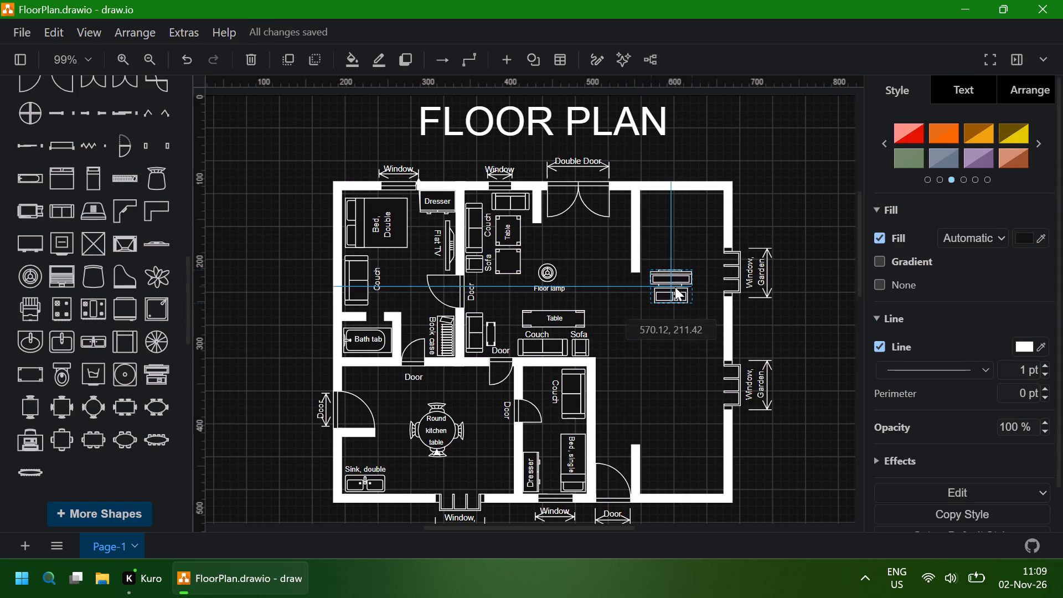
{"action": "left_click_drag", "start_coordinate": [675, 287], "coordinate": [692, 242]}
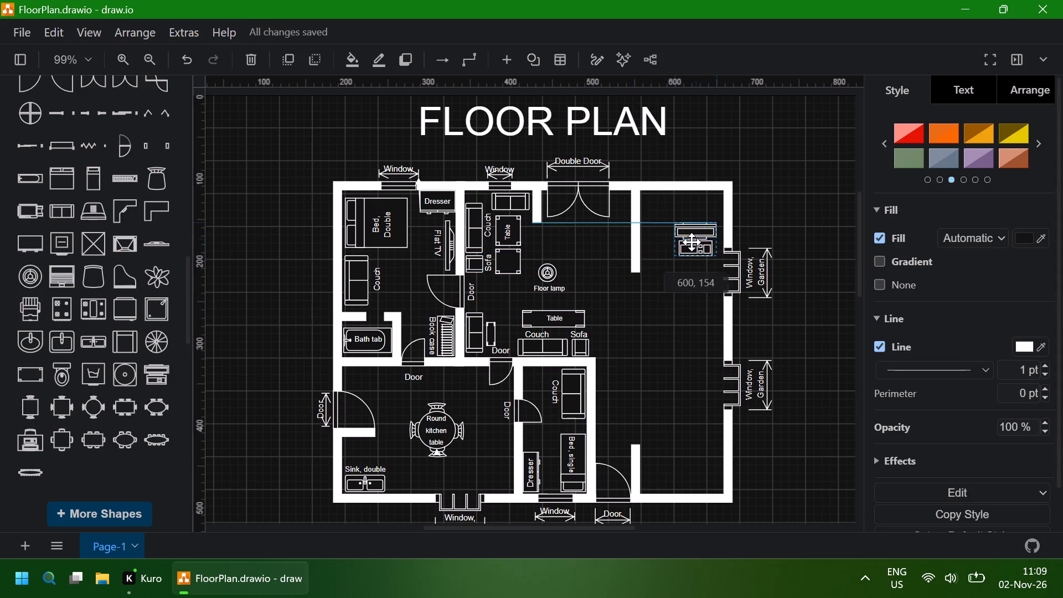
{"action": "left_click_drag", "start_coordinate": [692, 242], "coordinate": [693, 209]}
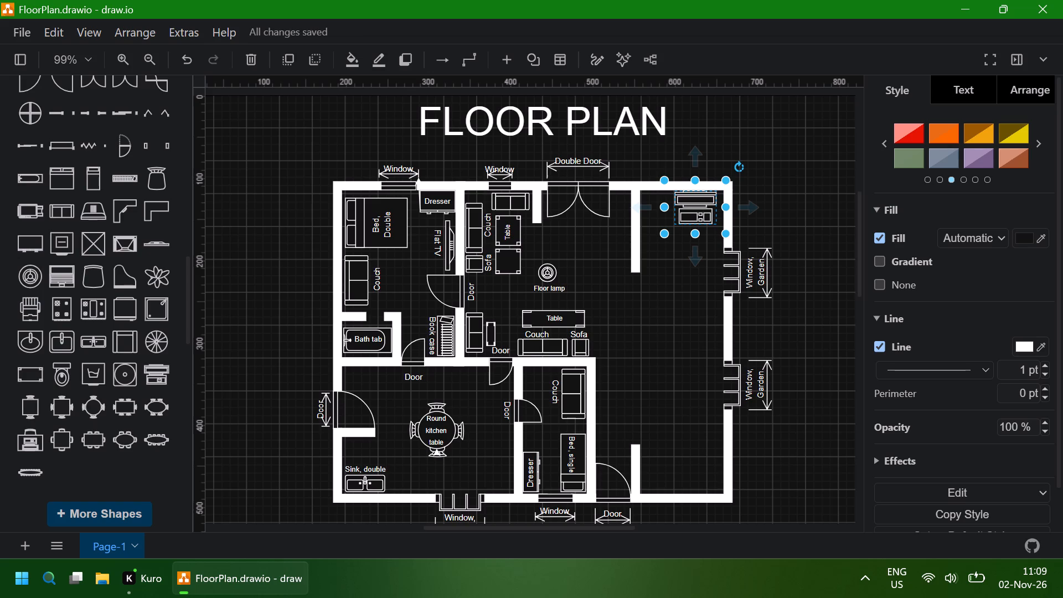
Rotate the workstation 90° so its desk side faces the right outer wall.
{"action": "left_click_drag", "start_coordinate": [740, 166], "coordinate": [727, 246]}
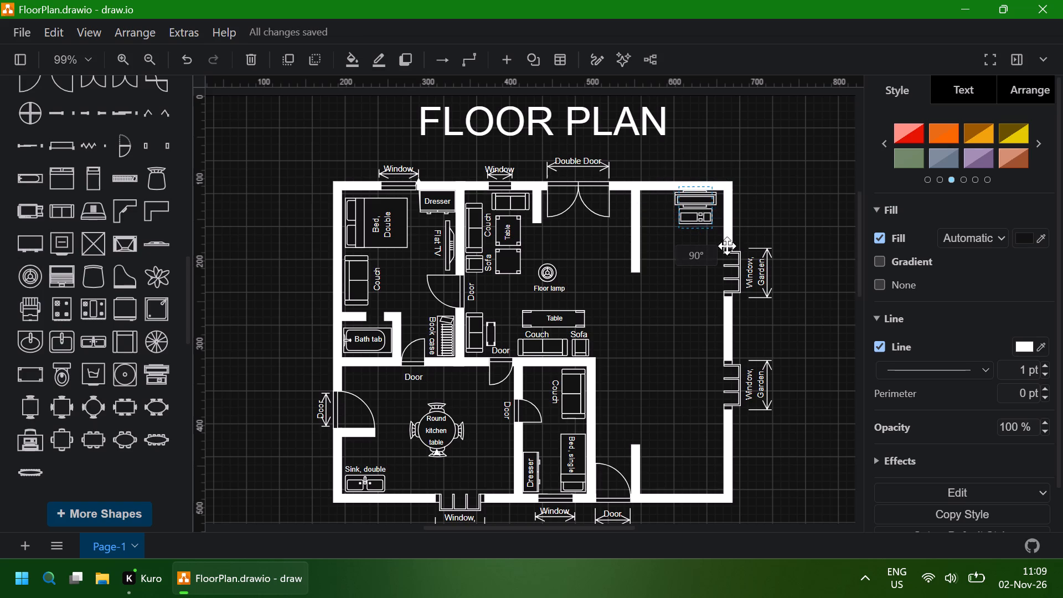
{"action": "left_click_drag", "start_coordinate": [727, 246], "coordinate": [729, 242]}
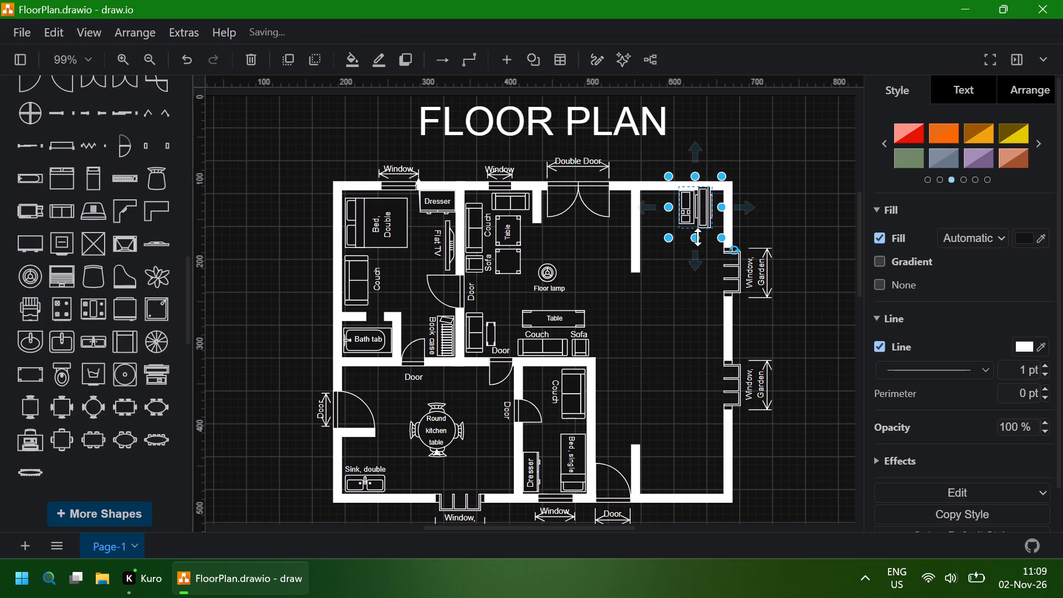
Nudge the workstation right and down until it sits near the right outer wall, just clear of the top wall.
{"action": "key", "text": "Right"}
{"action": "key", "text": "Right"}
{"action": "key", "text": "Right"}
{"action": "key", "text": "Right"}
{"action": "key", "text": "Right"}
{"action": "key", "text": "Down"}
{"action": "key", "text": "Down"}
{"action": "key", "text": "Down"}
{"action": "key", "text": "Down"}
{"action": "key", "text": "Down"}
{"action": "key", "text": "Down"}
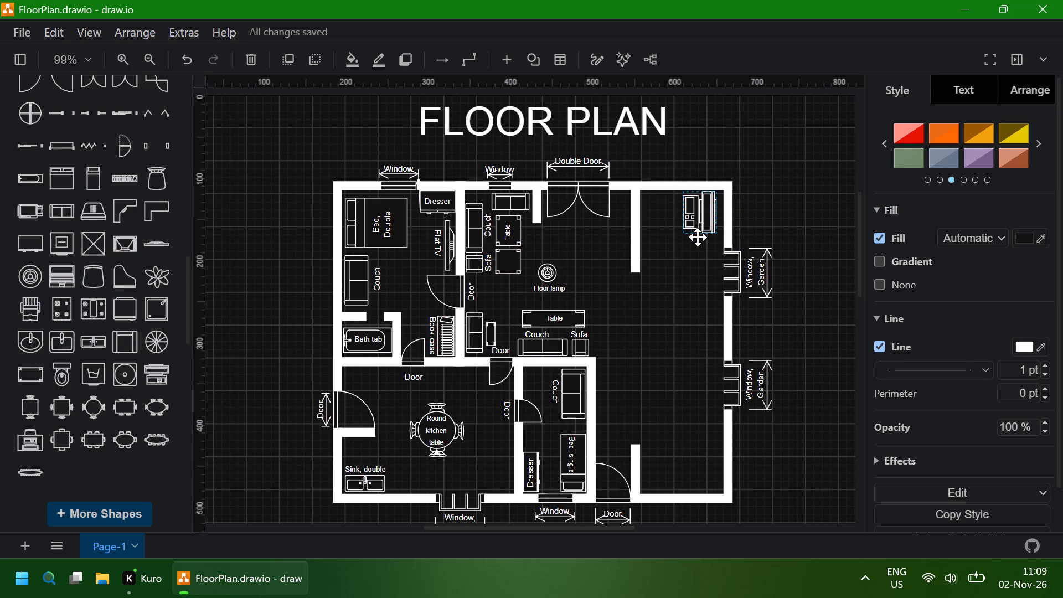
{"action": "key", "text": "Down"}
{"action": "key", "text": "Down"}
{"action": "key", "text": "Down"}
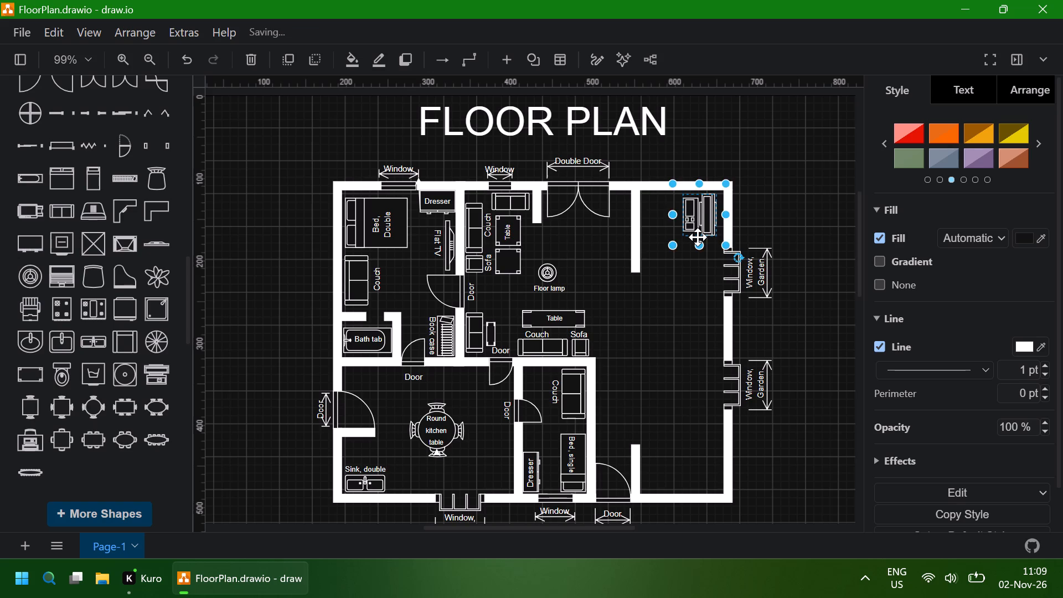
{"action": "key", "text": "Right"}
{"action": "key", "text": "Right"}
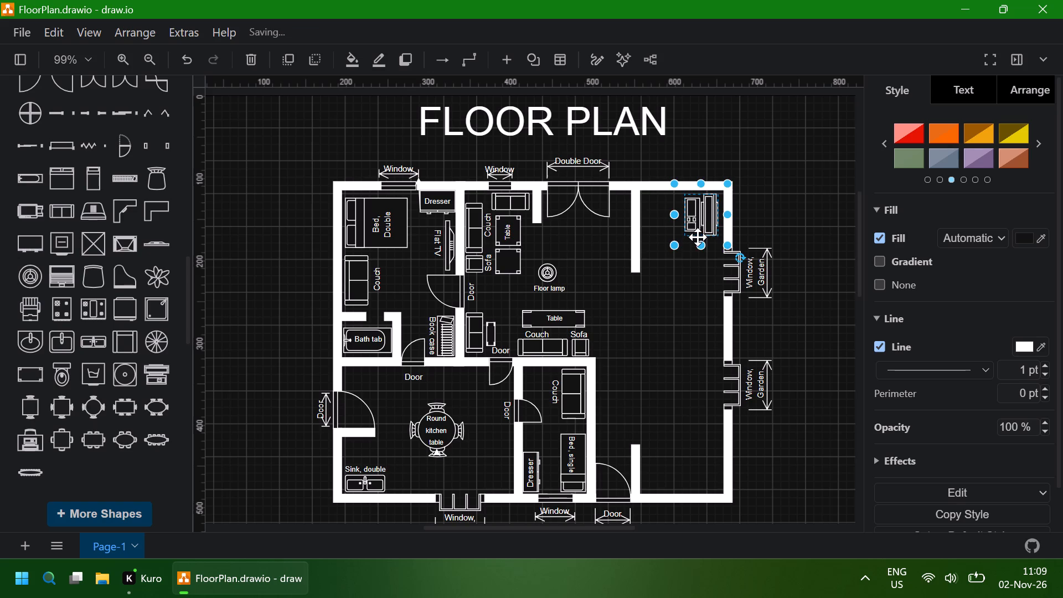
Shrink the workstation from its lower-left corner so it fits compactly in the room's upper-right corner.
{"action": "left_click_drag", "start_coordinate": [673, 247], "coordinate": [677, 239]}
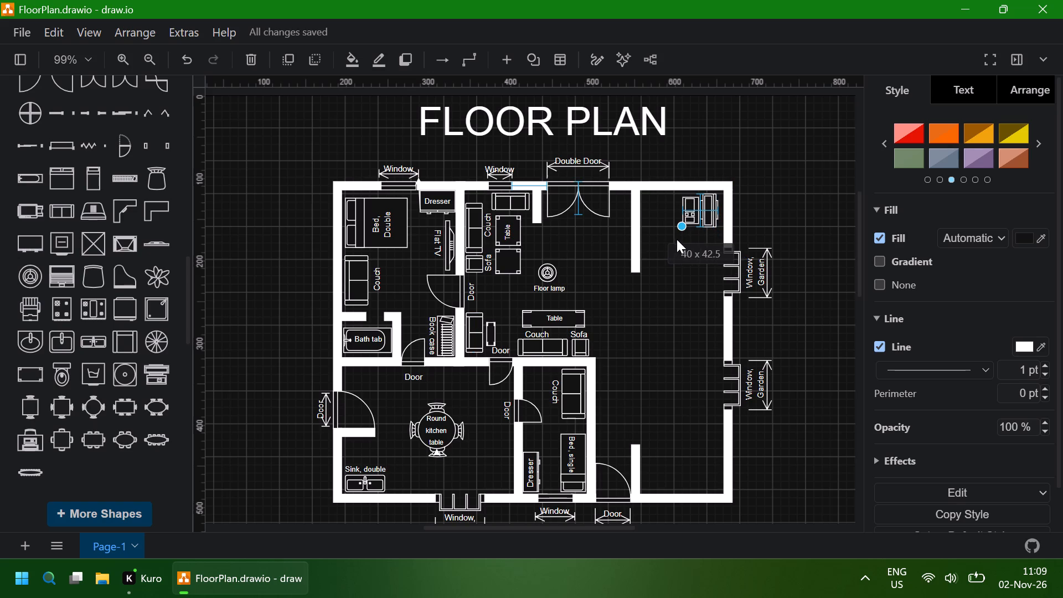
{"action": "left_click_drag", "start_coordinate": [677, 239], "coordinate": [681, 236]}
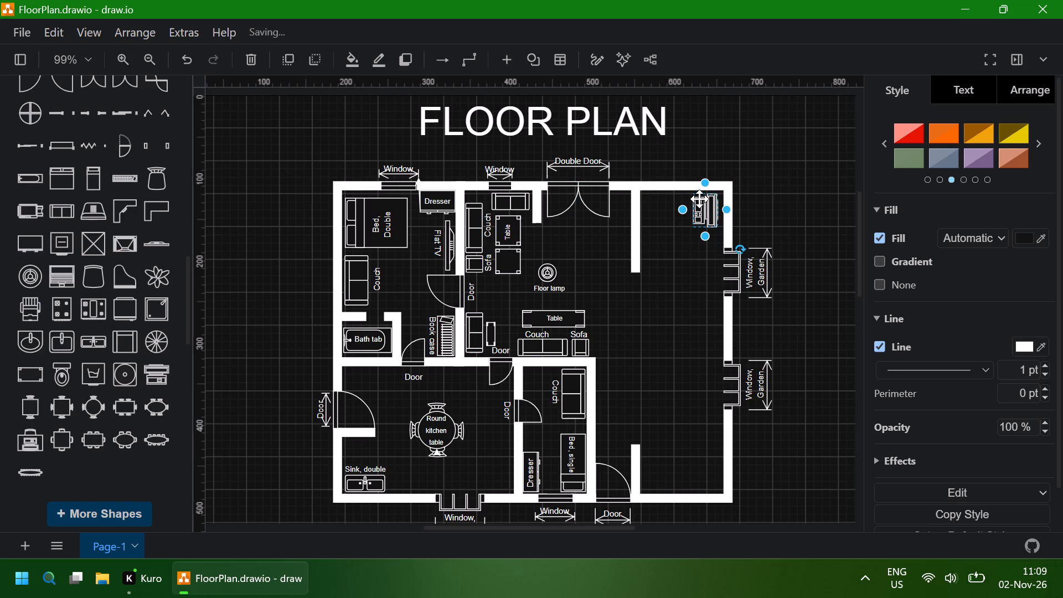
{"action": "left_click", "coordinate": [751, 186]}
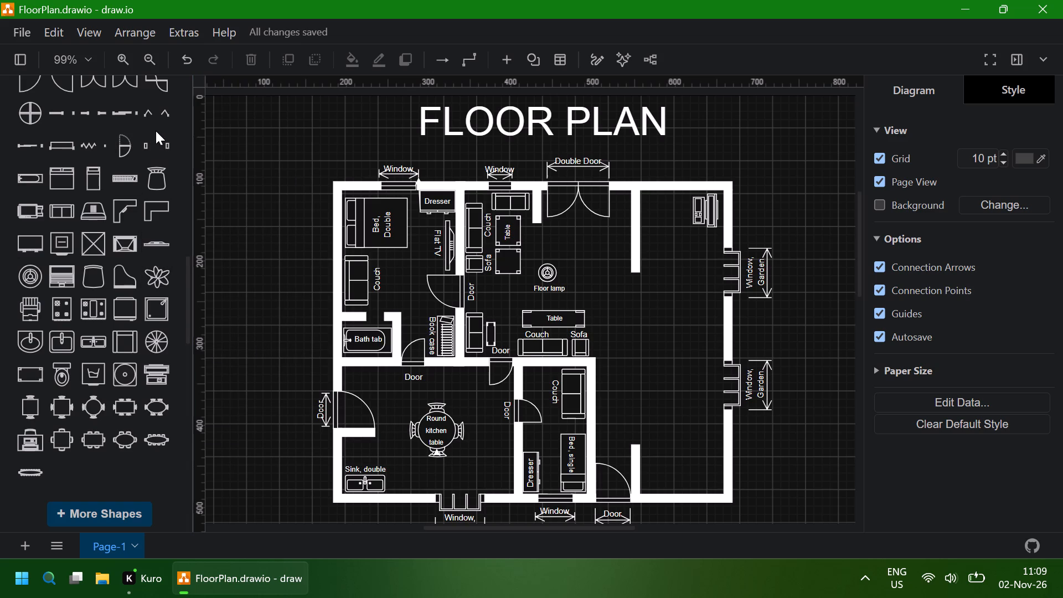
Save the floor plan diagram.
{"action": "key", "text": "ctrl+s"}
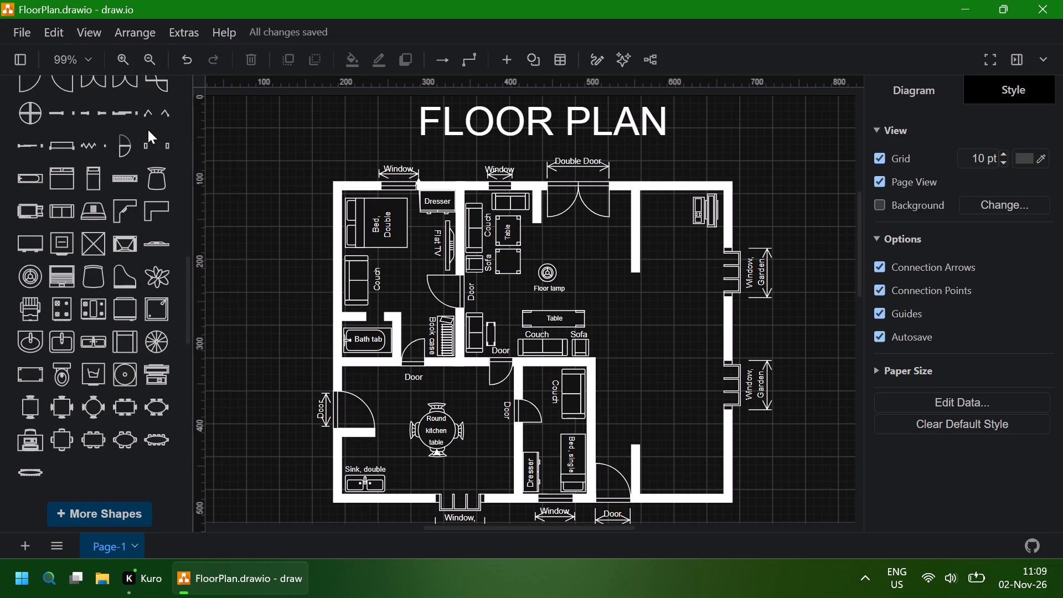